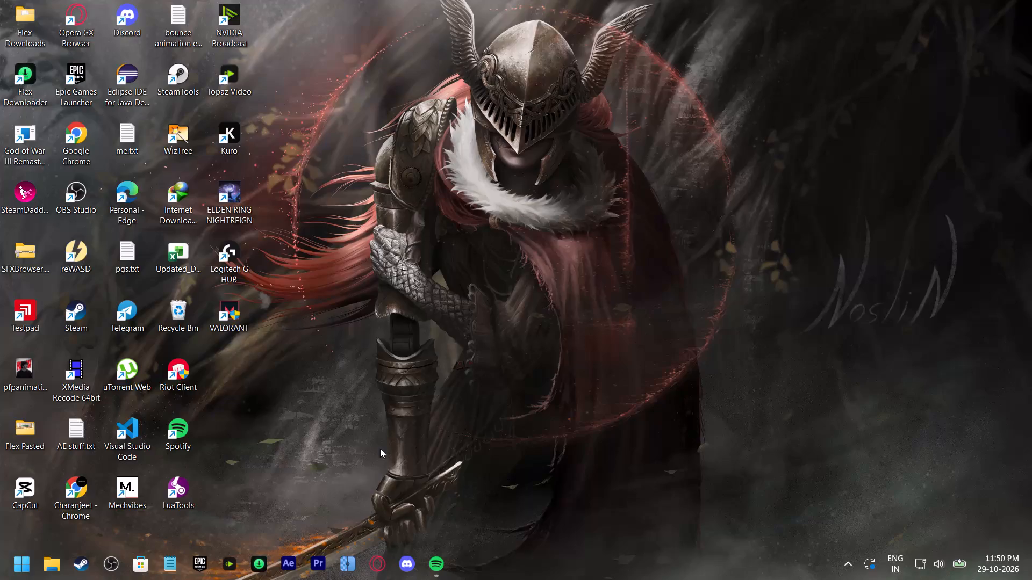
Launch After Effects and start a new project.
click(288, 560)
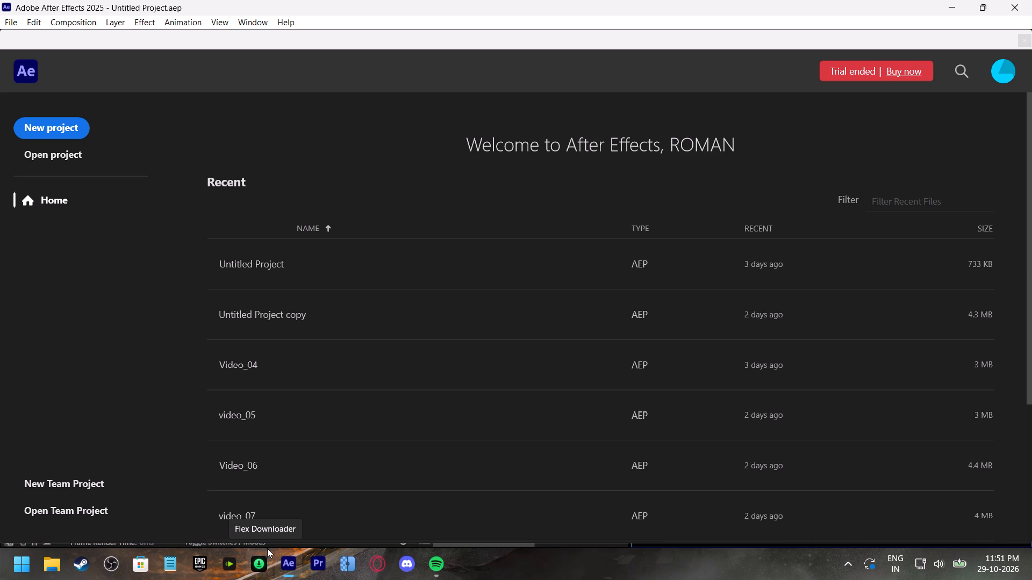
click(35, 129)
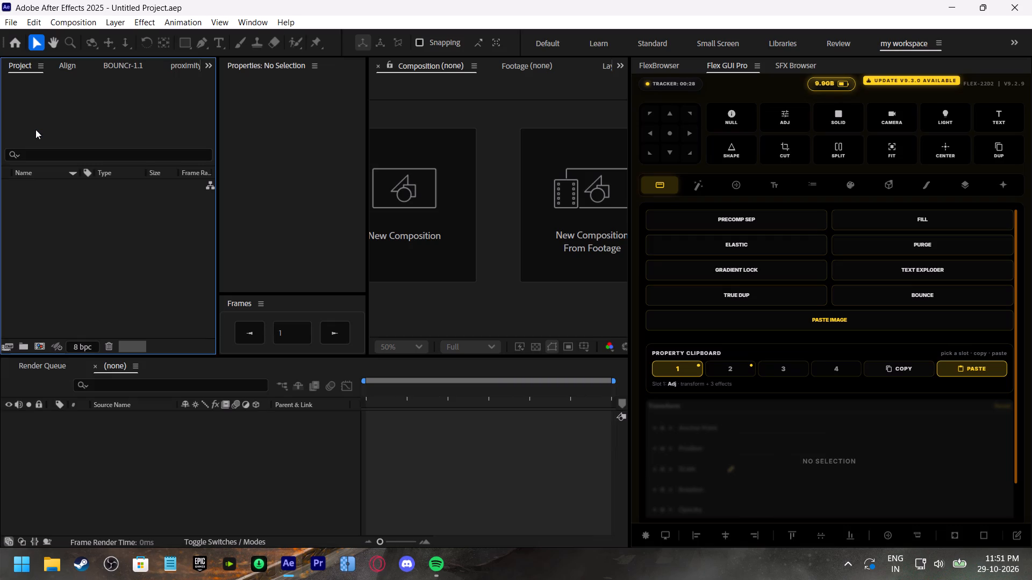
Import the video file "intro for ae_prob4.mp4" from the client work folder New folder (4).
double_click(110, 245)
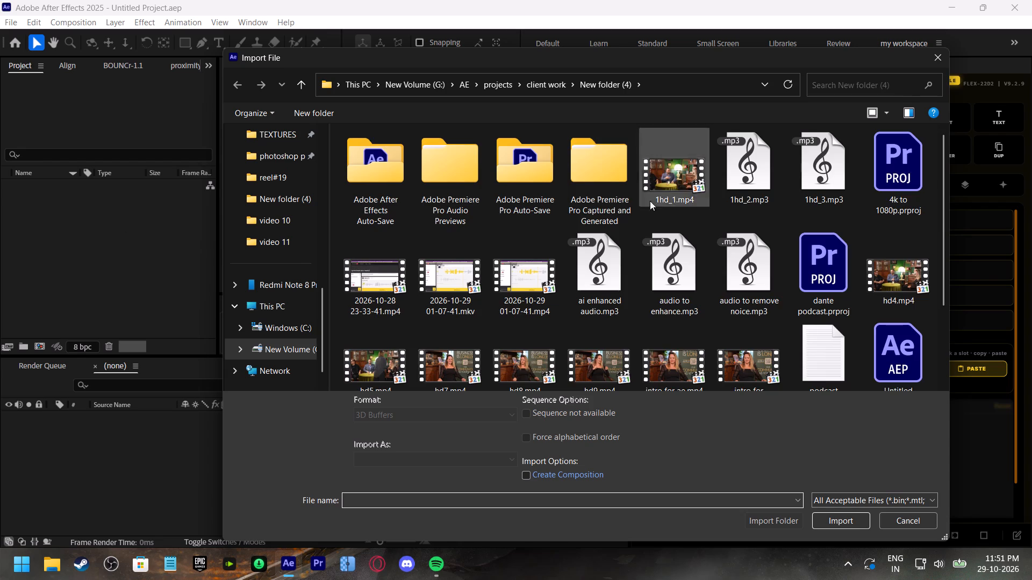
scroll(671, 243, down, 4)
scroll(660, 275, up, 1)
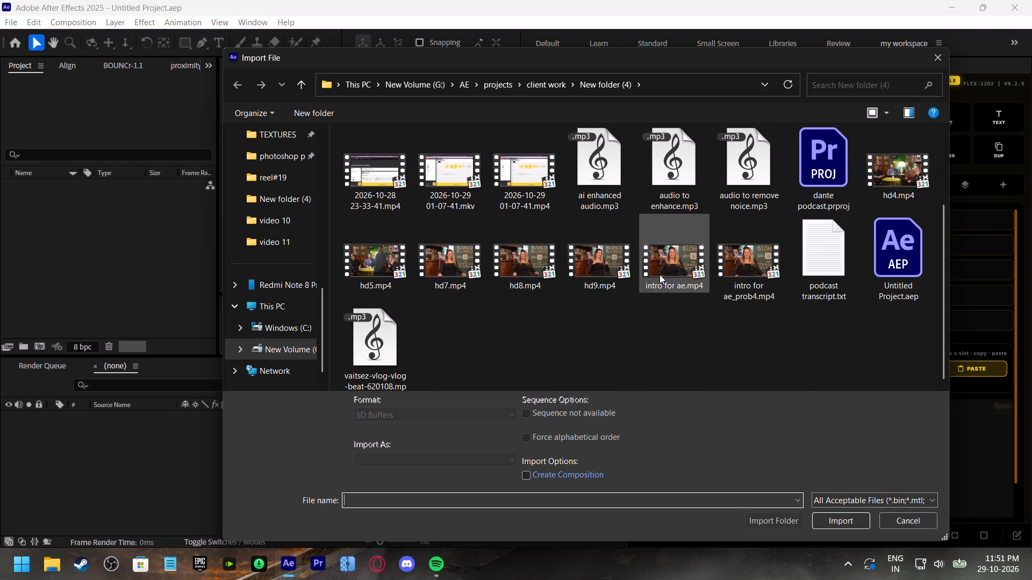
scroll(660, 274, up, 1)
scroll(766, 287, down, 2)
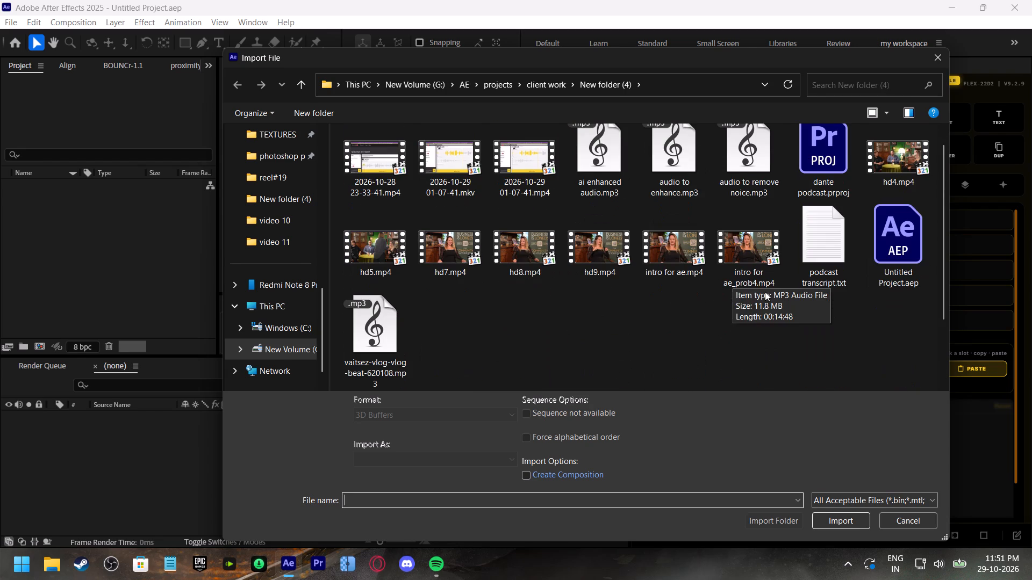
click(754, 265)
click(857, 516)
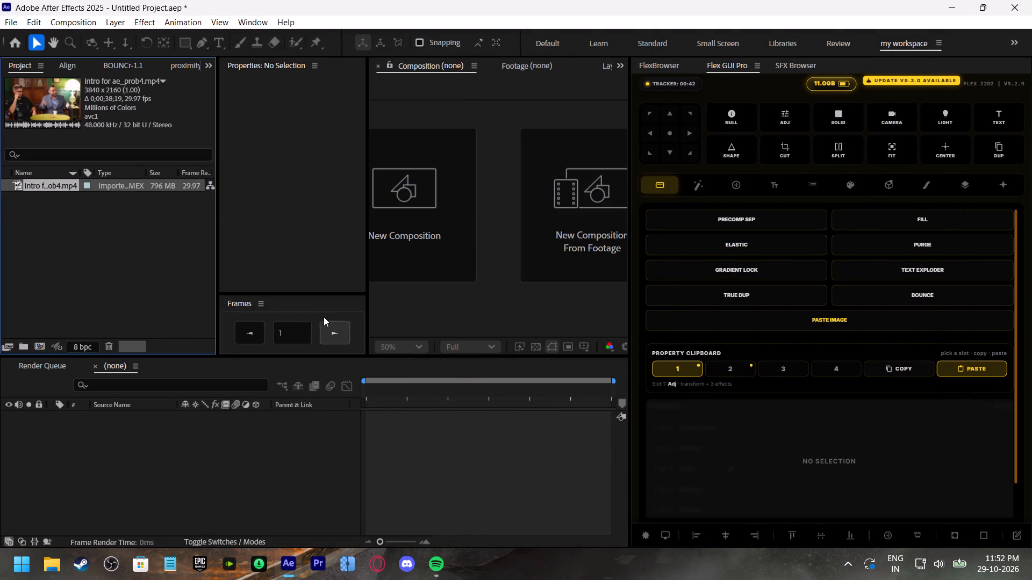
Create a composition from the imported intro for ae_prob4.mp4 footage.
drag(46, 185, 451, 238)
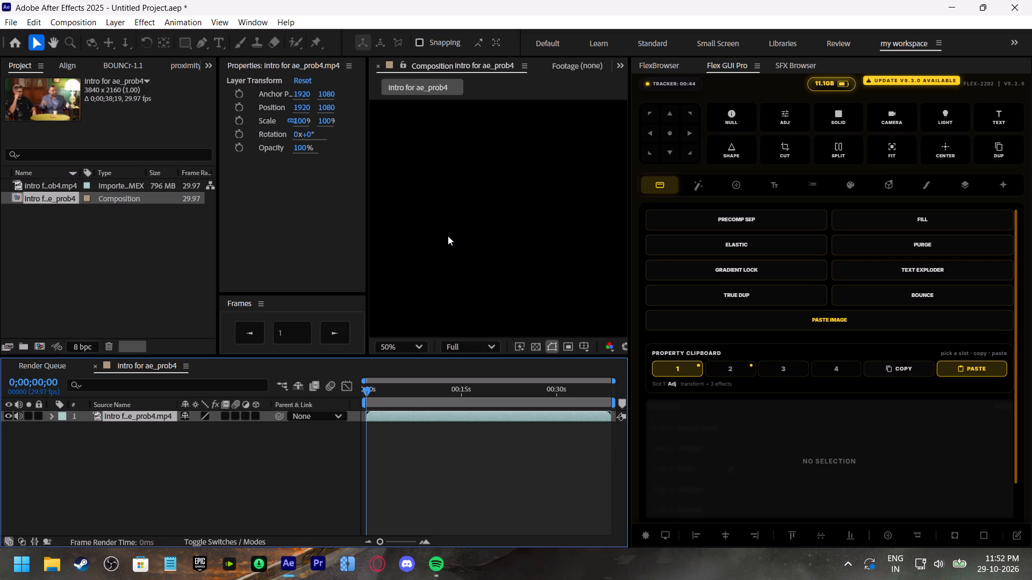
scroll(490, 247, down, 3)
scroll(490, 247, up, 1)
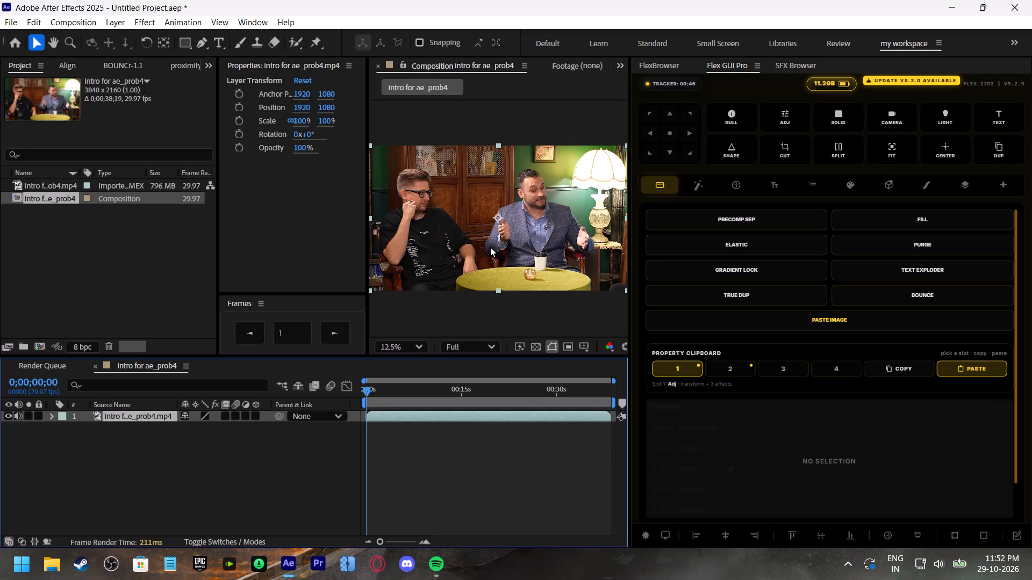
Scrub through the opening seconds of the footage and return to the first frame.
drag(392, 385, 399, 385)
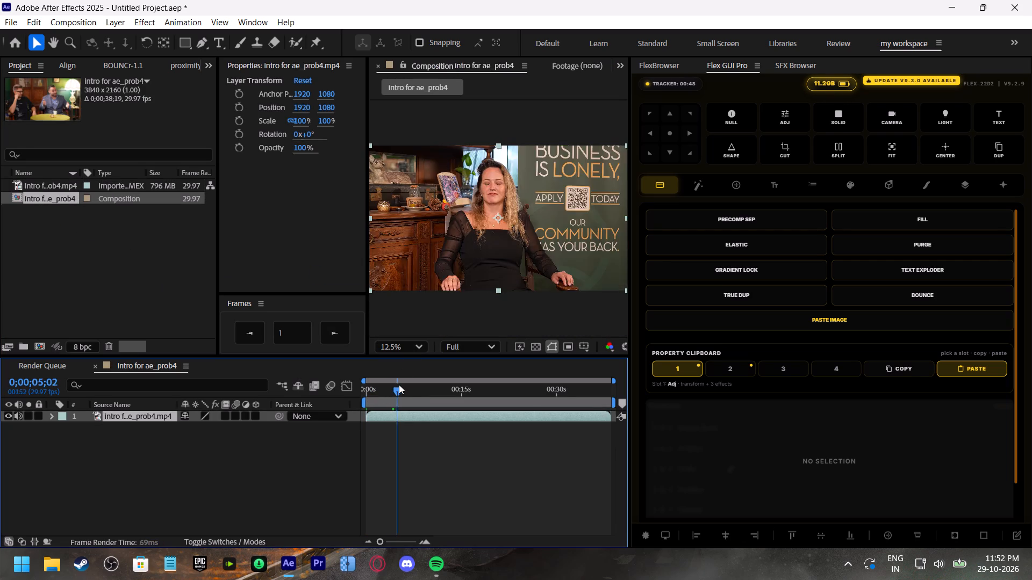
drag(399, 385, 408, 393)
click(407, 431)
drag(404, 390, 362, 403)
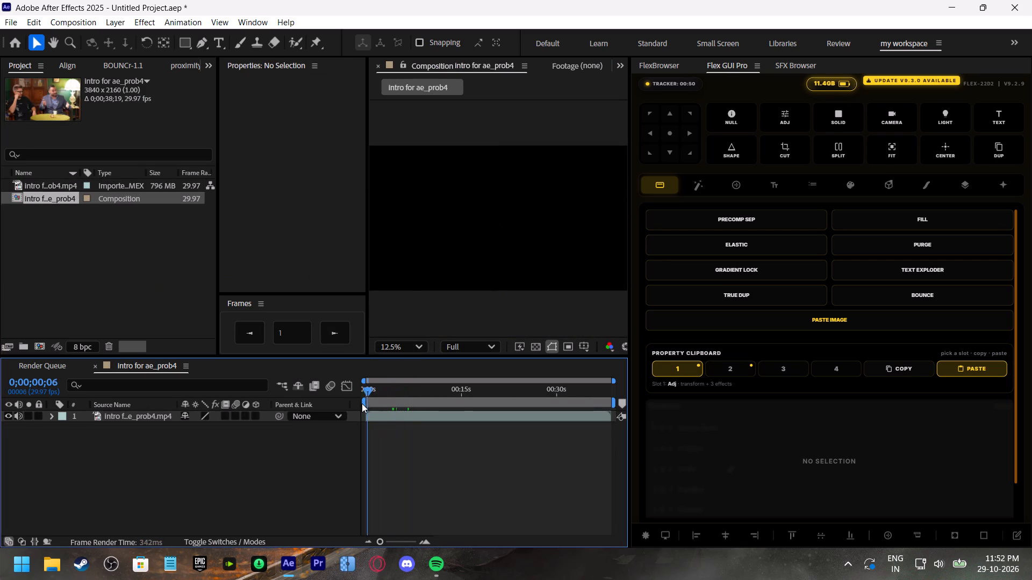
drag(362, 403, 358, 408)
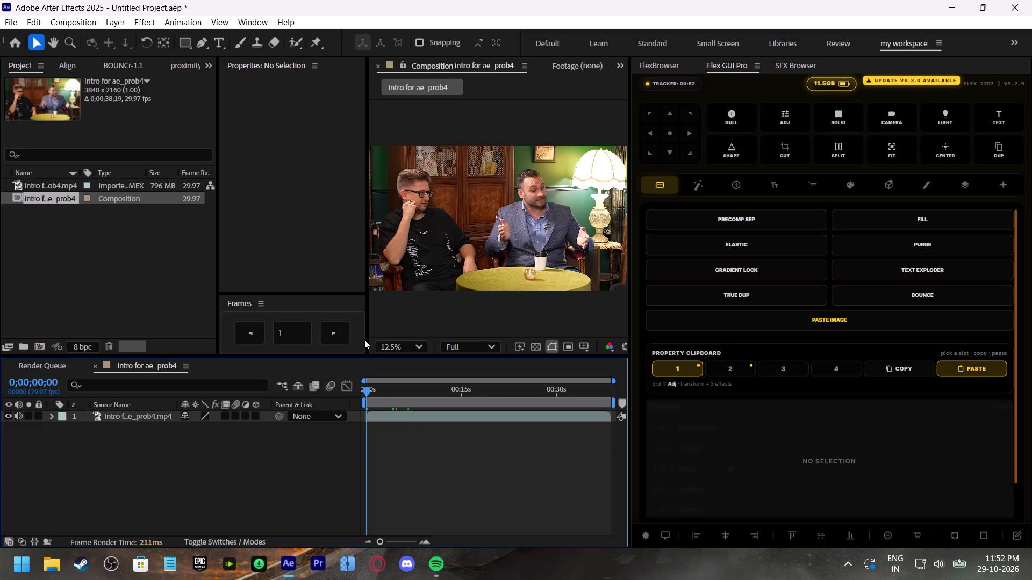
click(408, 349)
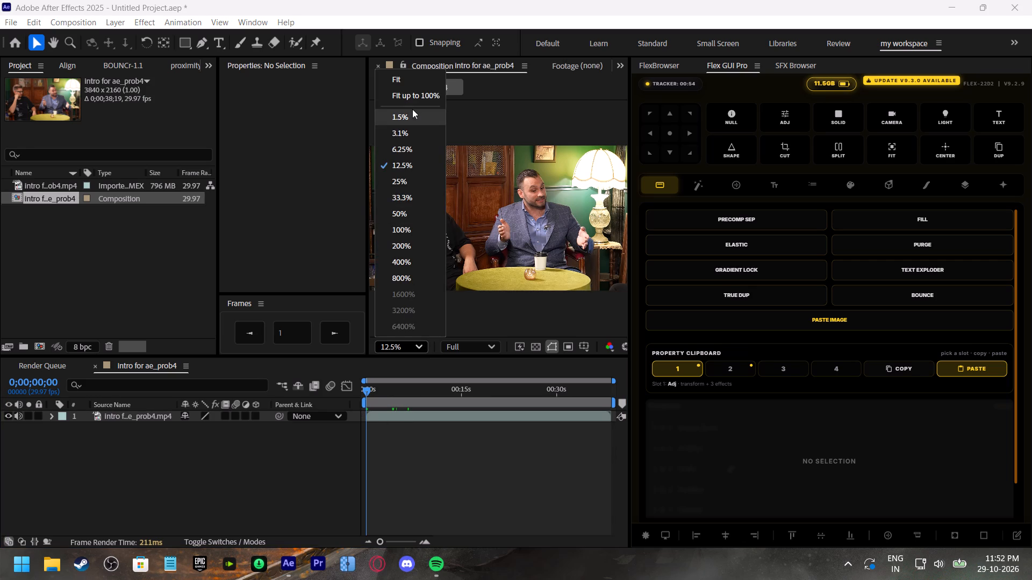
click(416, 79)
Save the project as "intro dante".
key(ctrl+s)
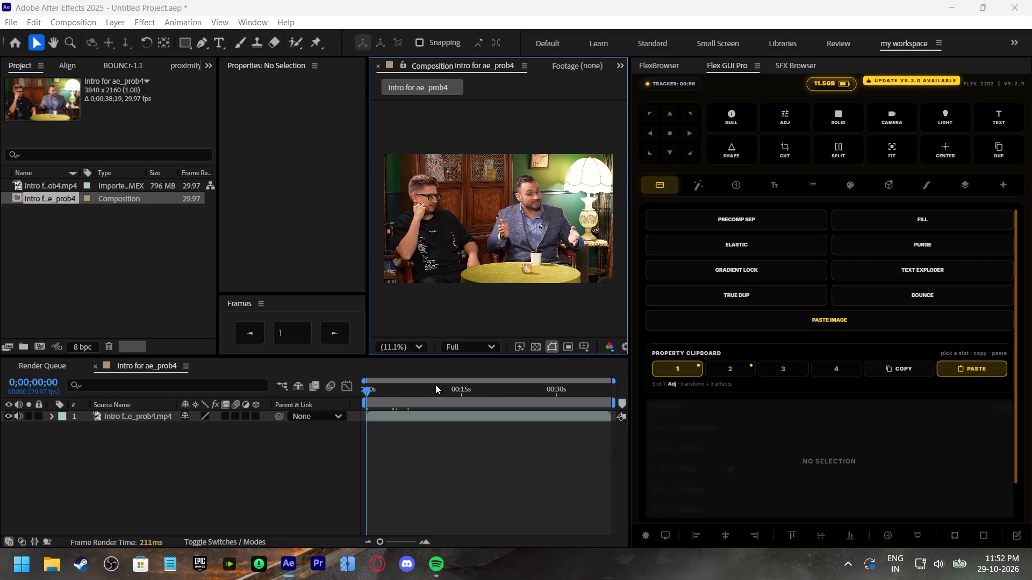
text(intro dante)
key(Return)
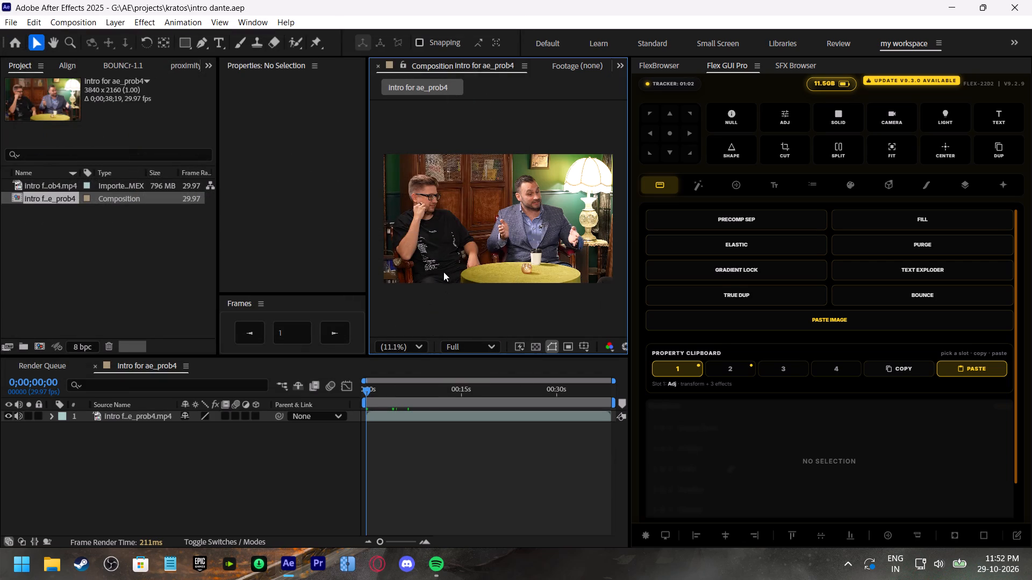
Widen the composition viewer and preview the opening of the footage.
click(369, 240)
drag(368, 239, 319, 241)
key(space)
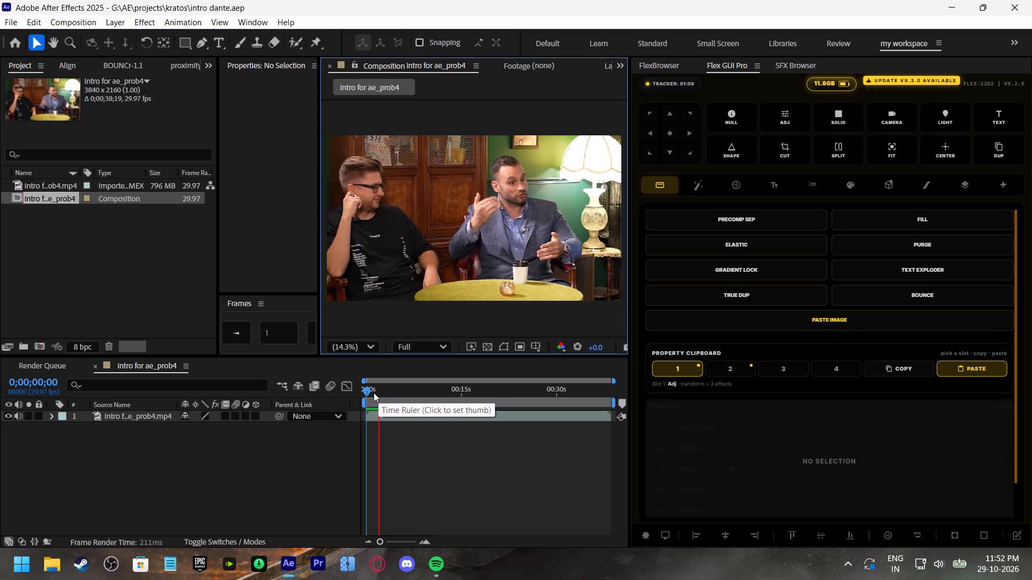
click(373, 394)
Set the composition size to 1920 px wide and 1080 px high.
click(369, 317)
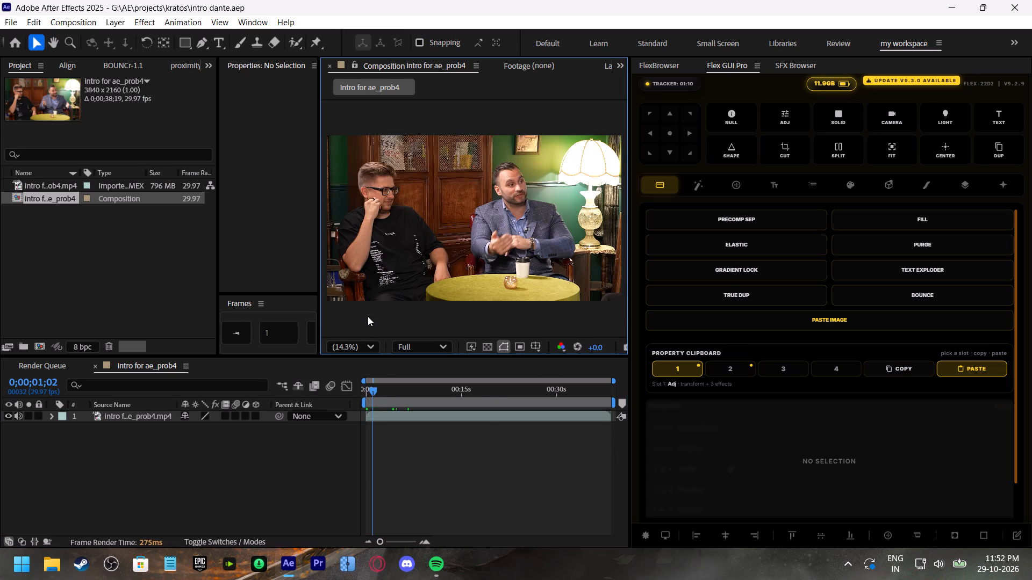
right_click(368, 316)
click(431, 341)
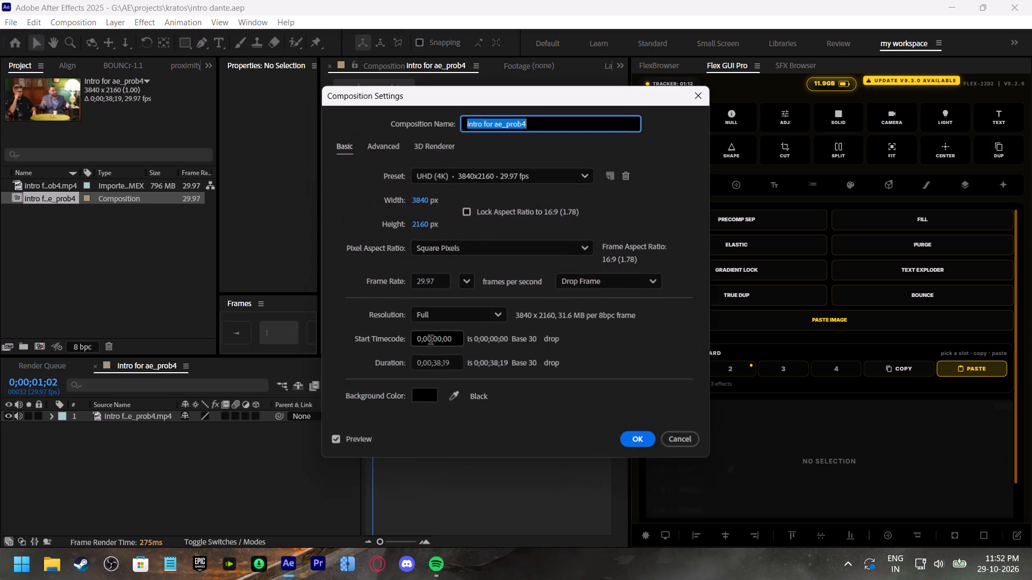
click(424, 195)
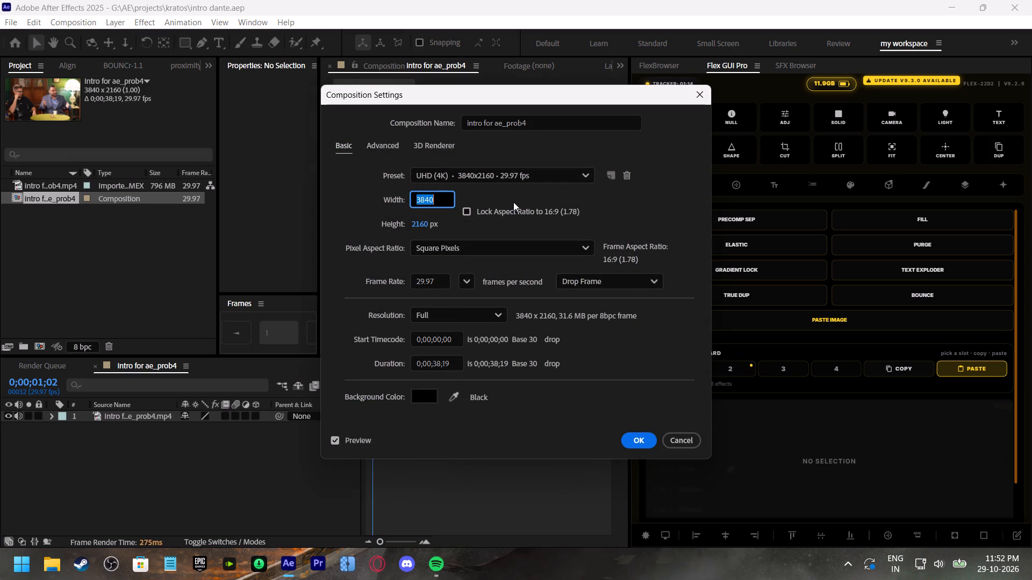
text(1090)
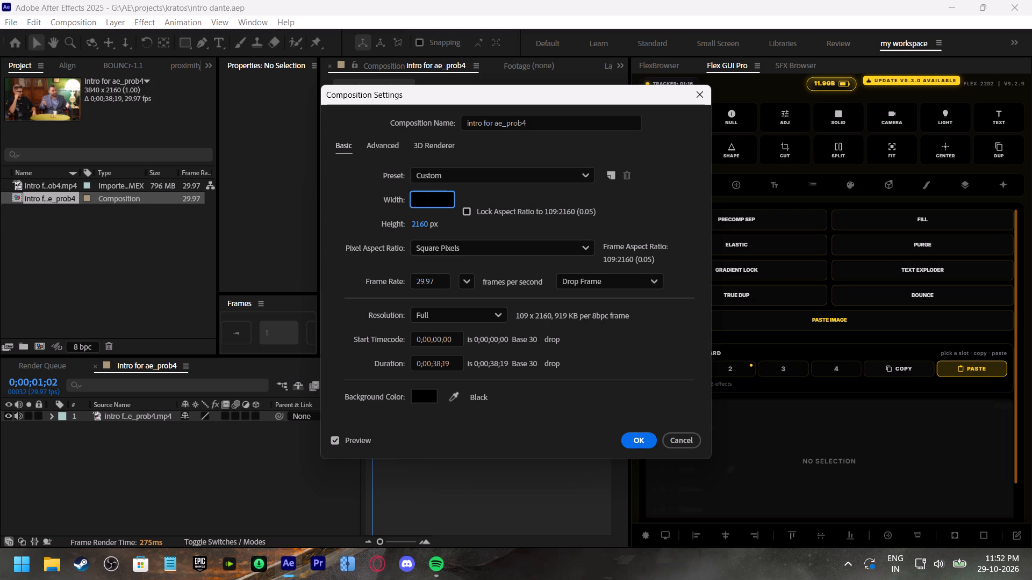
key(BackSpace)
key(BackSpace)
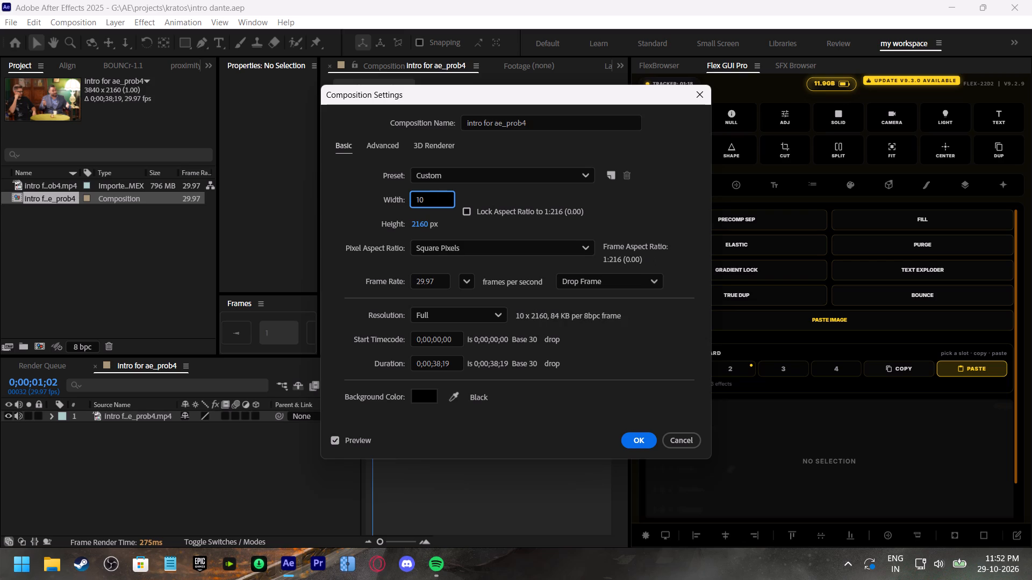
key(BackSpace)
key(BackSpace)
text(1920)
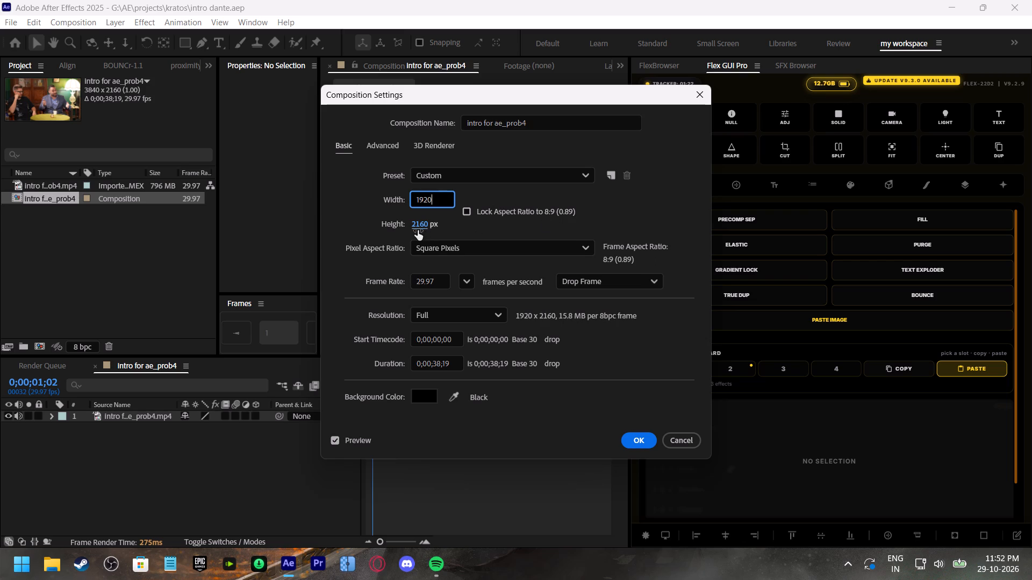
click(418, 230)
key(1)
text(080)
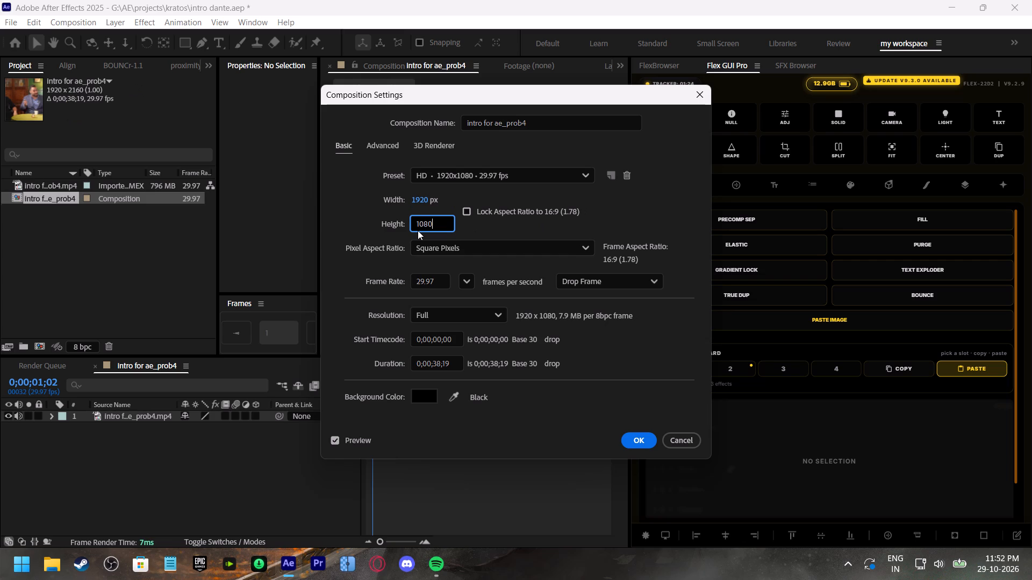
key(Return)
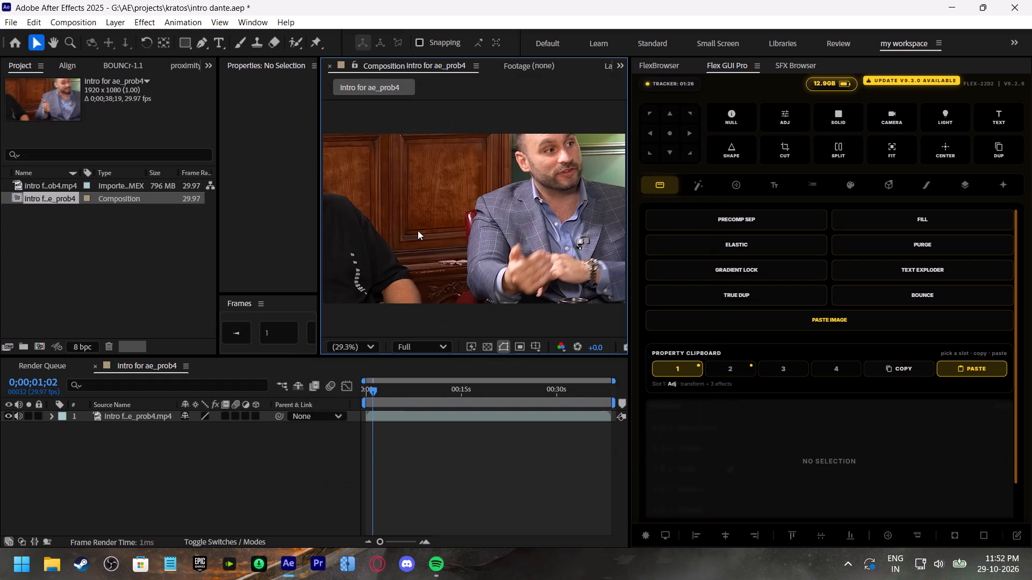
Fit the intro footage layer to the resized composition frame.
scroll(441, 300, down, 2)
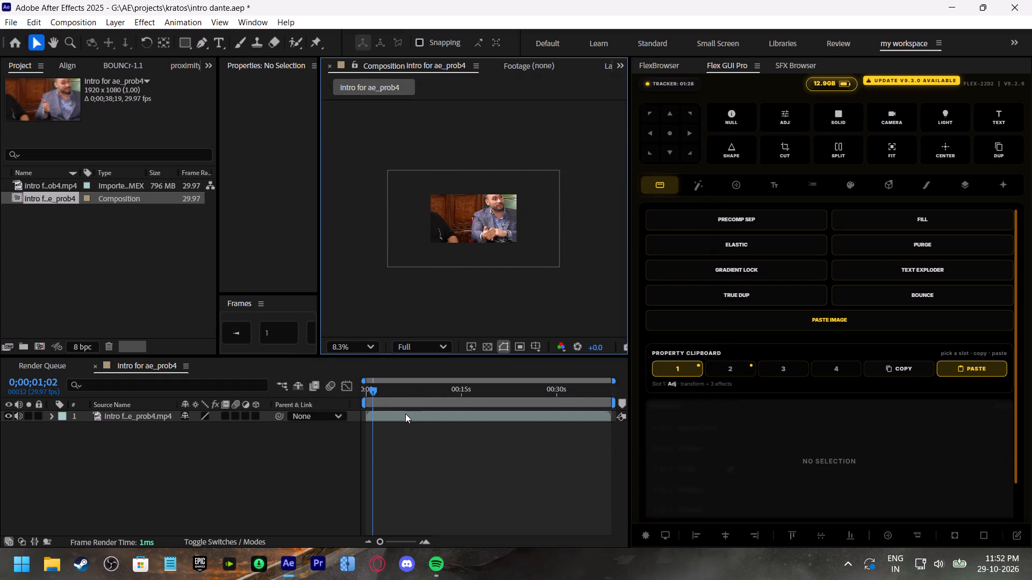
click(405, 415)
key(ctrl+alt+f)
scroll(488, 205, up, 1)
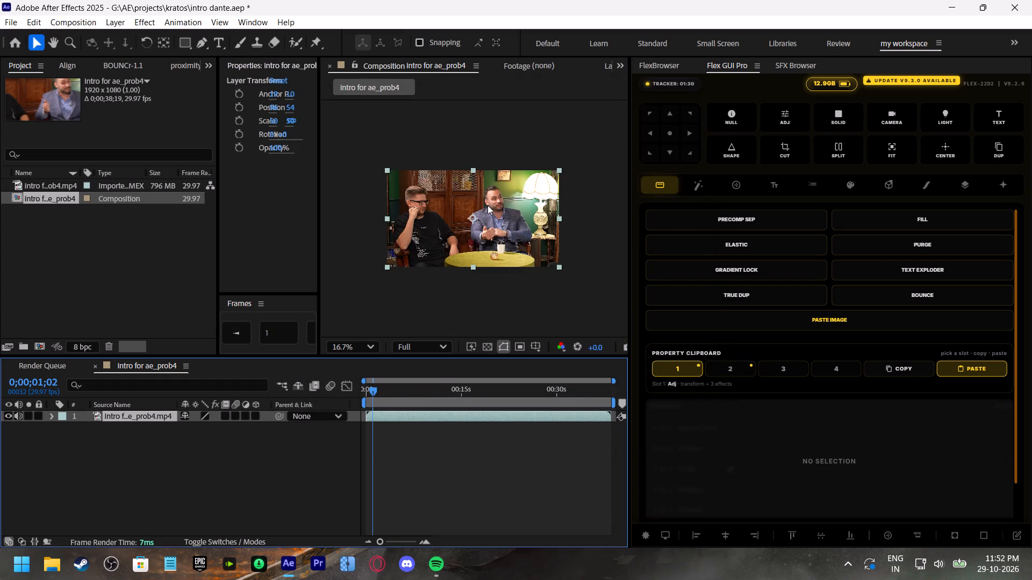
click(360, 350)
click(352, 78)
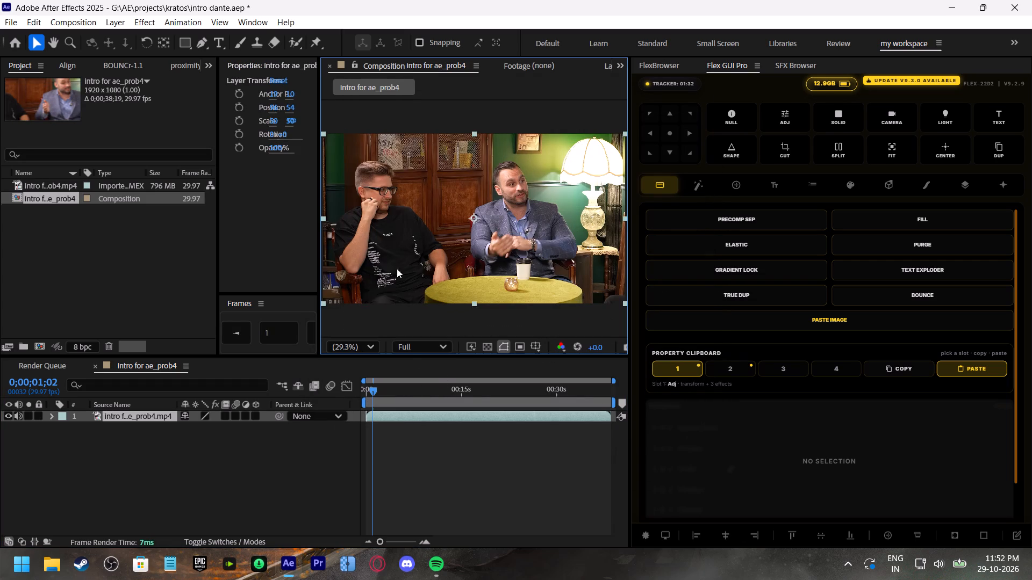
Play back the opening seconds of the footage several times and stop at about 0;00;01;12.
key(space)
drag(390, 394, 347, 404)
key(space)
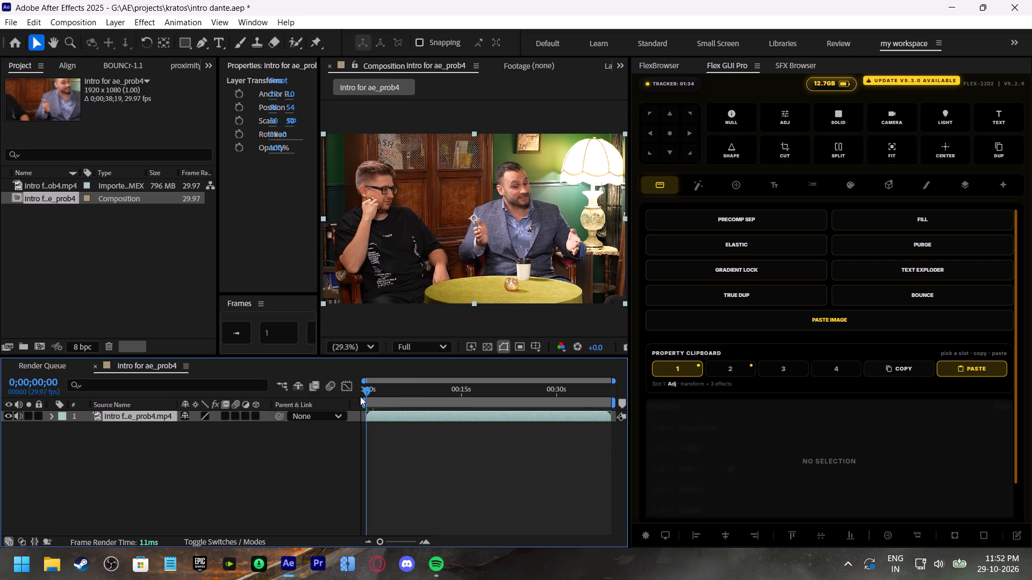
drag(371, 386, 354, 389)
key(space)
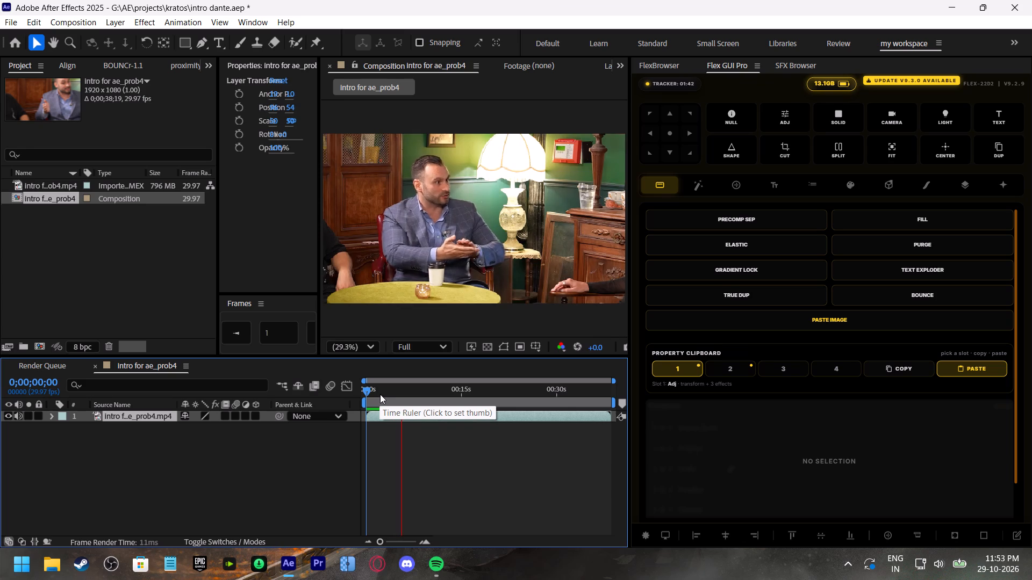
drag(380, 394, 359, 404)
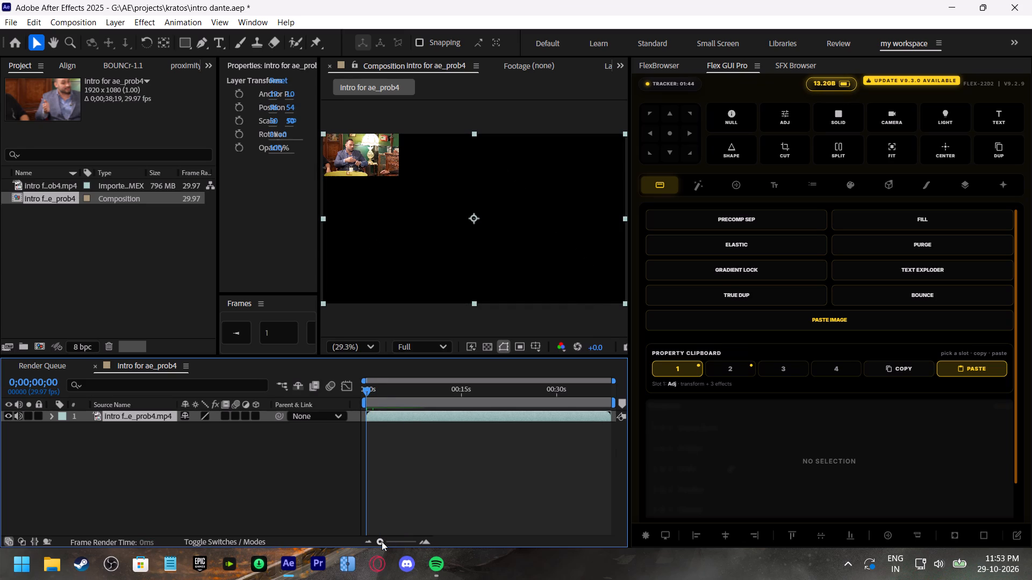
drag(382, 541, 396, 545)
key(space)
drag(375, 388, 360, 396)
key(space)
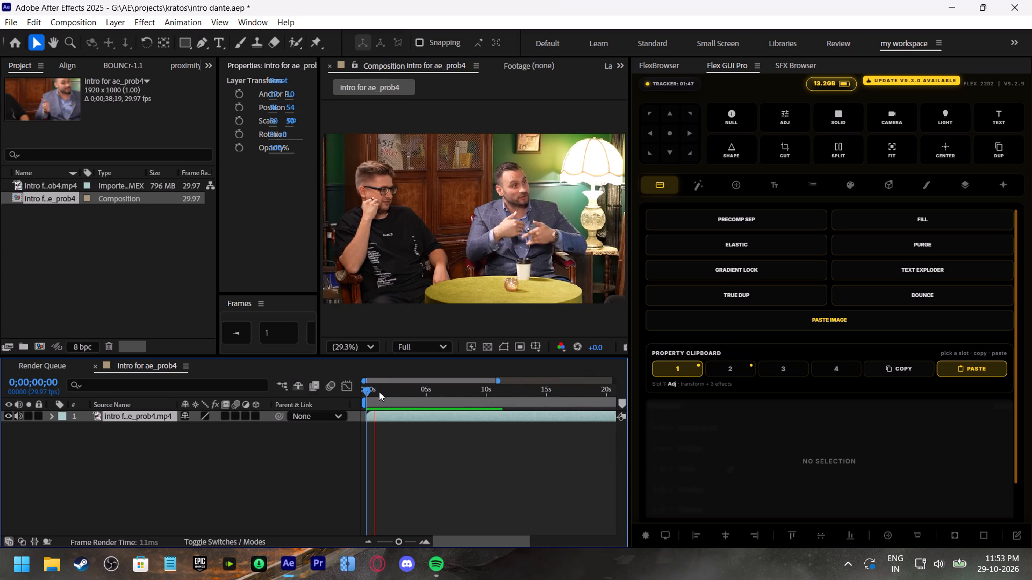
click(382, 391)
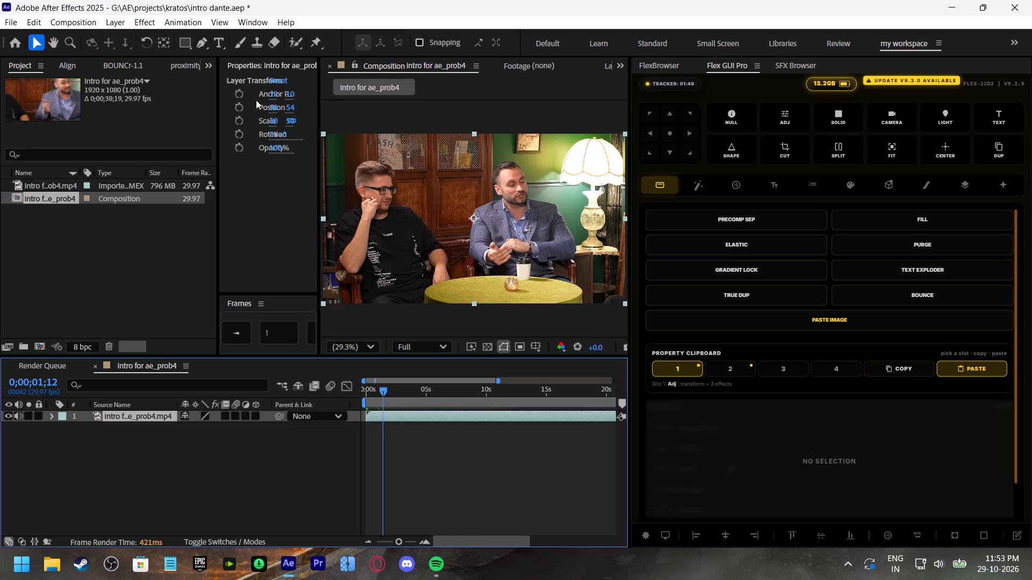
Add a text layer over the footage reading "insted of posting the whole video on" and save the project.
click(219, 43)
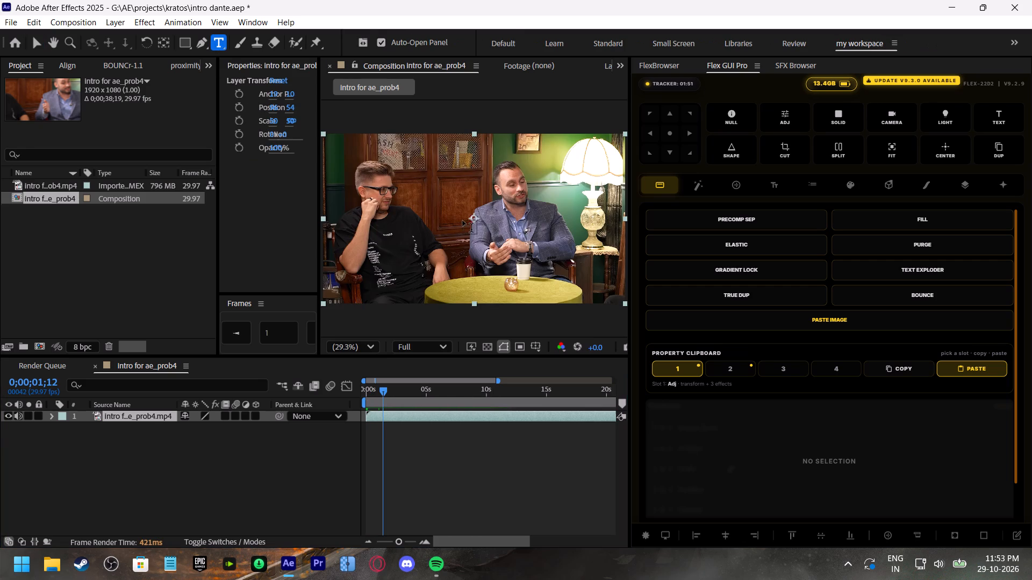
click(463, 221)
text(insted o)
key(d)
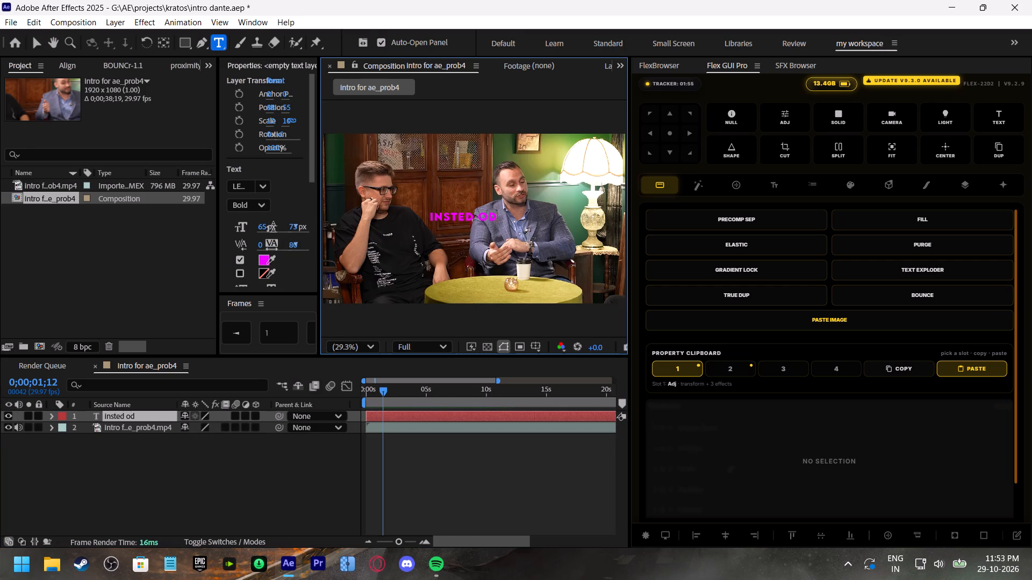
key(BackSpace)
key(g)
key(BackSpace)
text(f)
key(space)
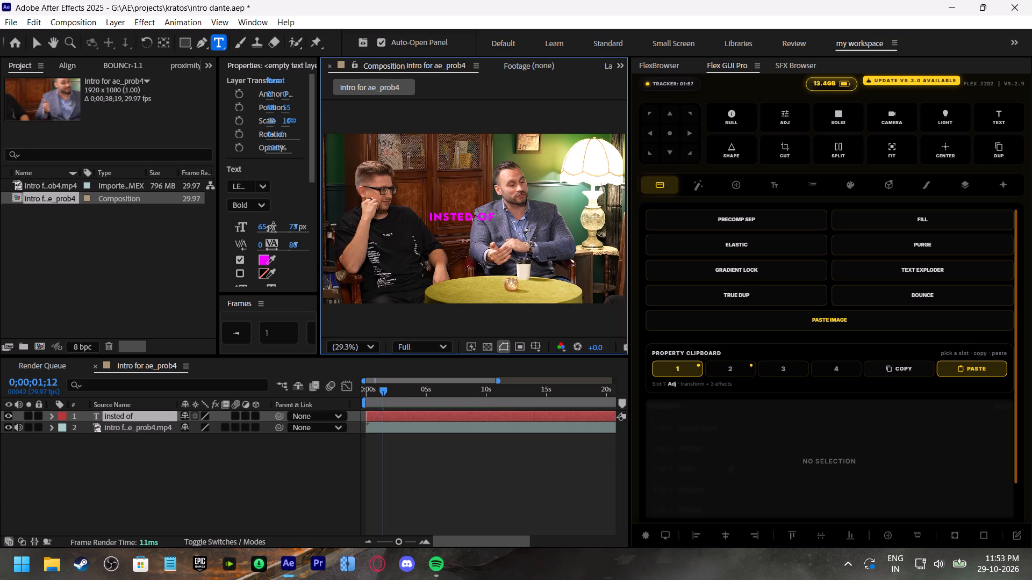
text(posting the)
key(space)
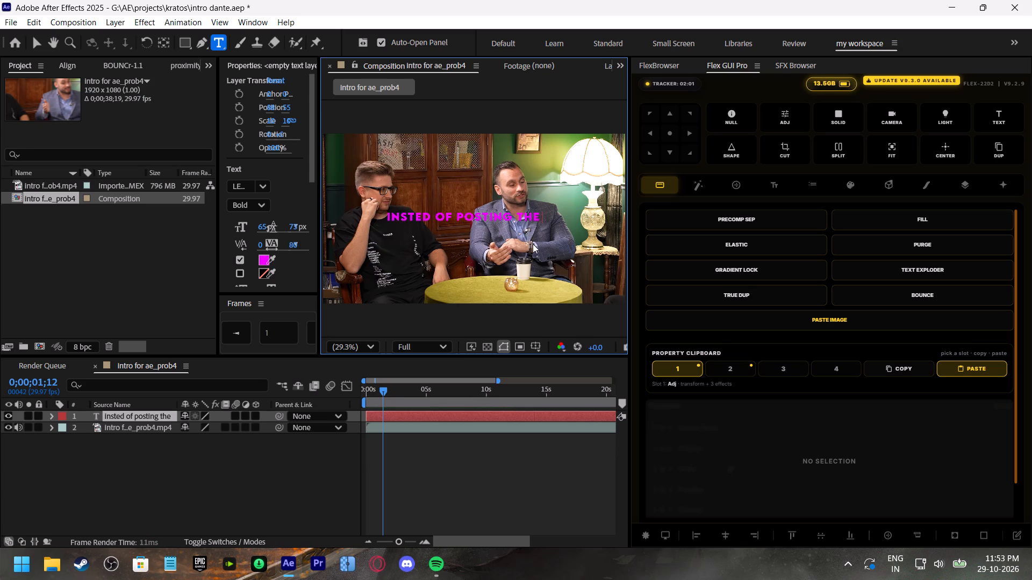
text(whole video on)
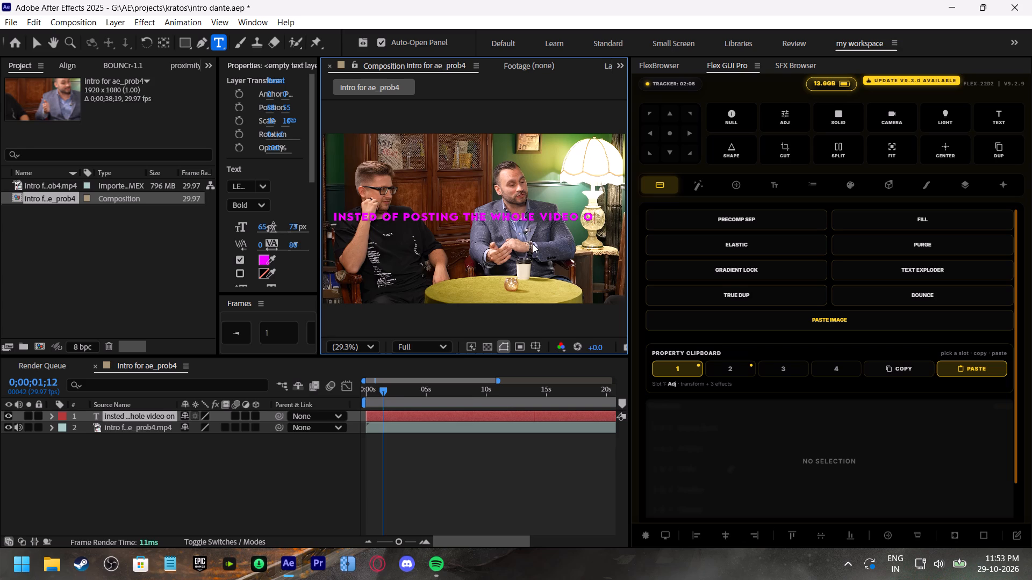
click(434, 443)
click(410, 415)
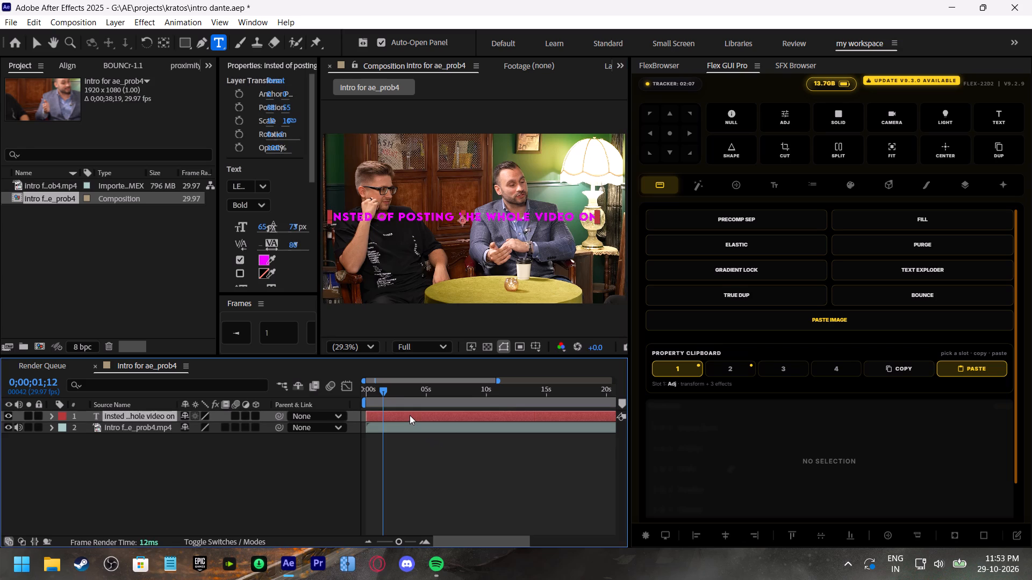
key(ctrl+s)
Append the word "social" to the end of the text line over the footage.
click(593, 215)
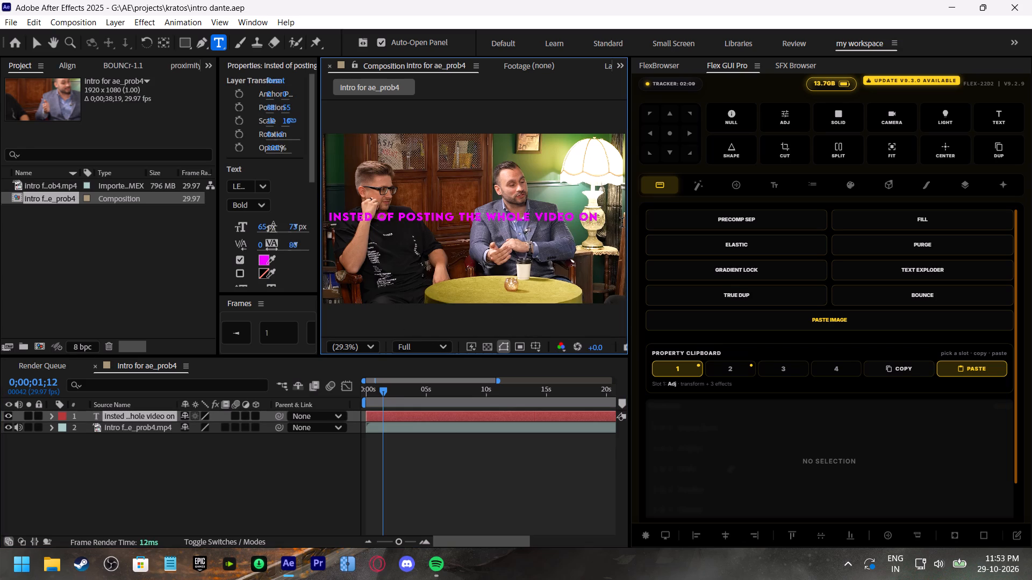
key(Right)
key(space)
text(soica)
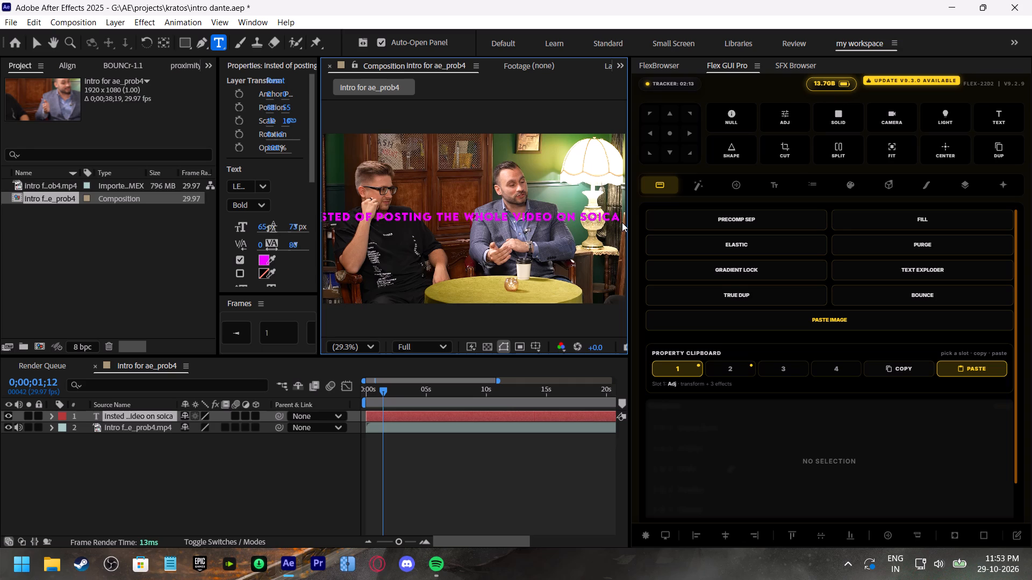
key(BackSpace)
text(ial)
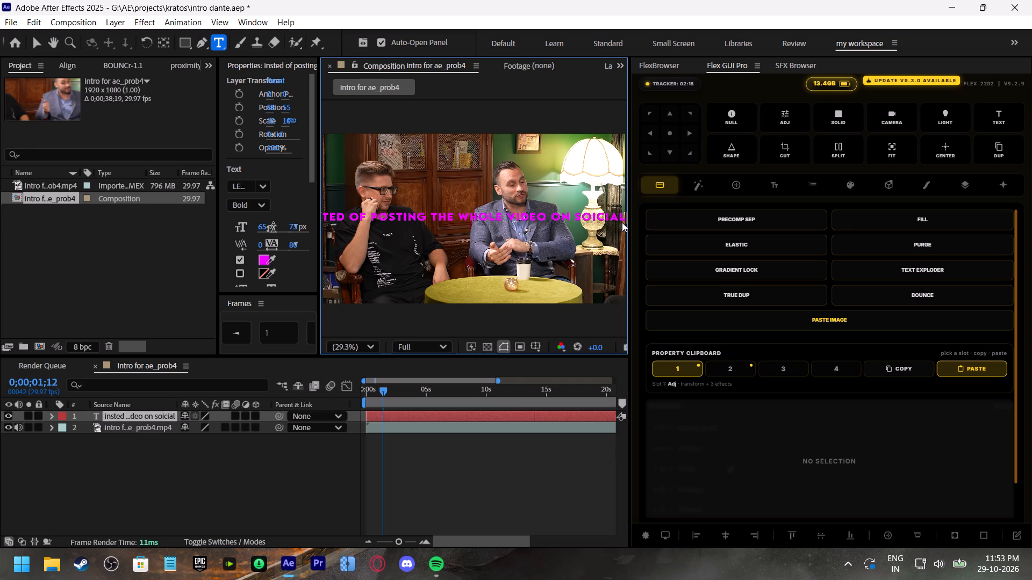
key(BackSpace)
key(BackSpace)
key(BackSpace)
key(BackSpace)
key(BackSpace)
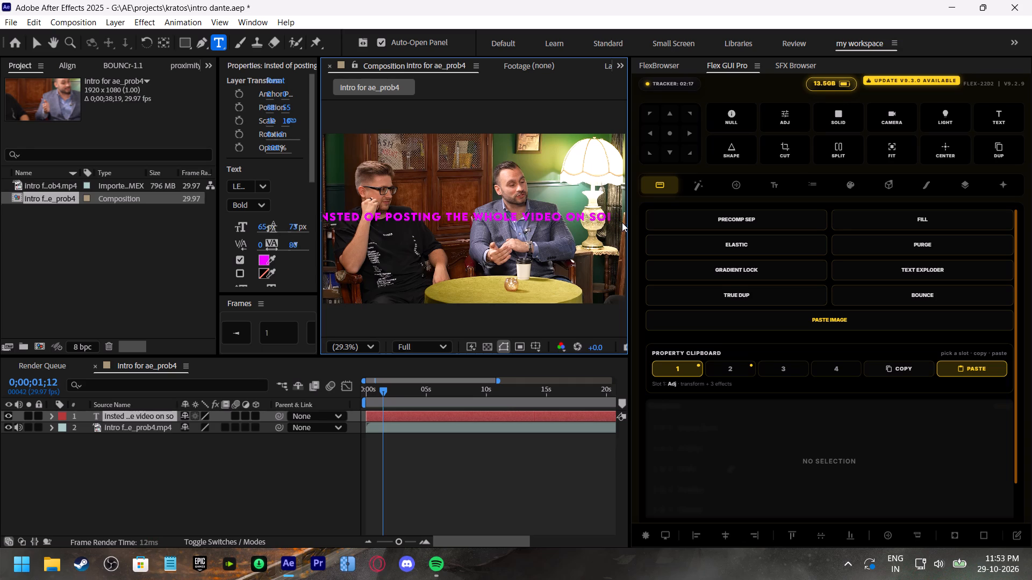
text(cial)
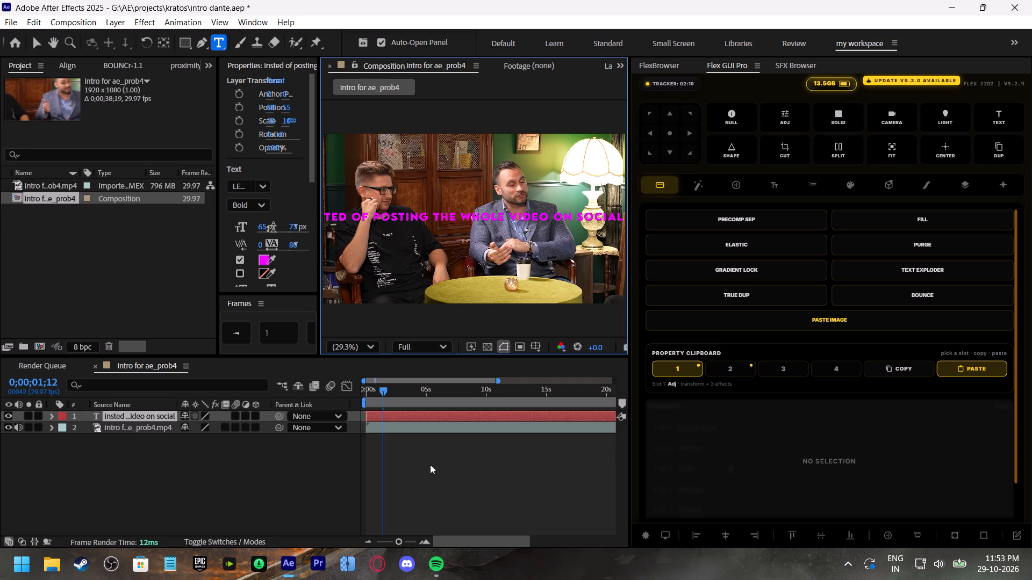
click(430, 465)
click(411, 419)
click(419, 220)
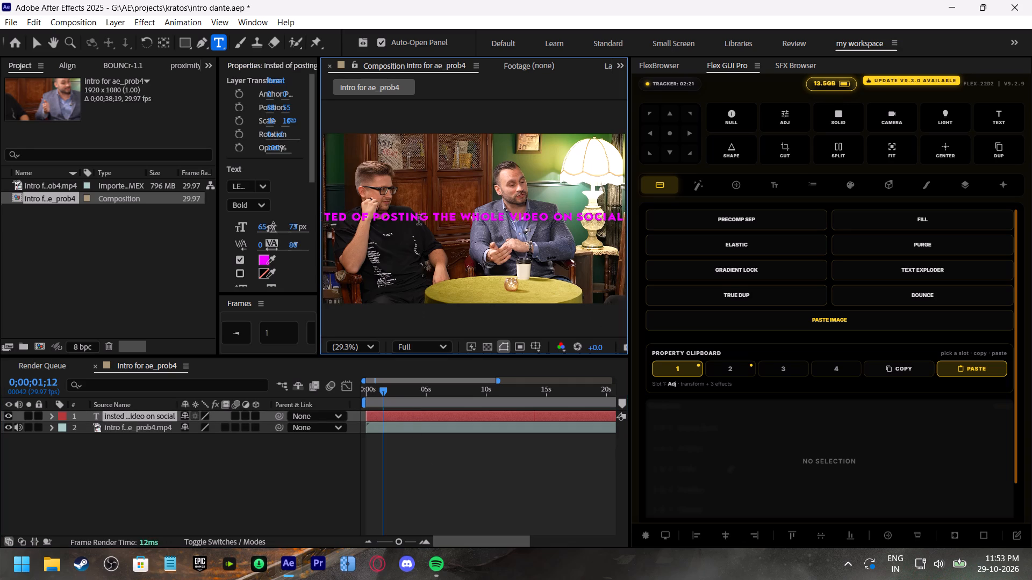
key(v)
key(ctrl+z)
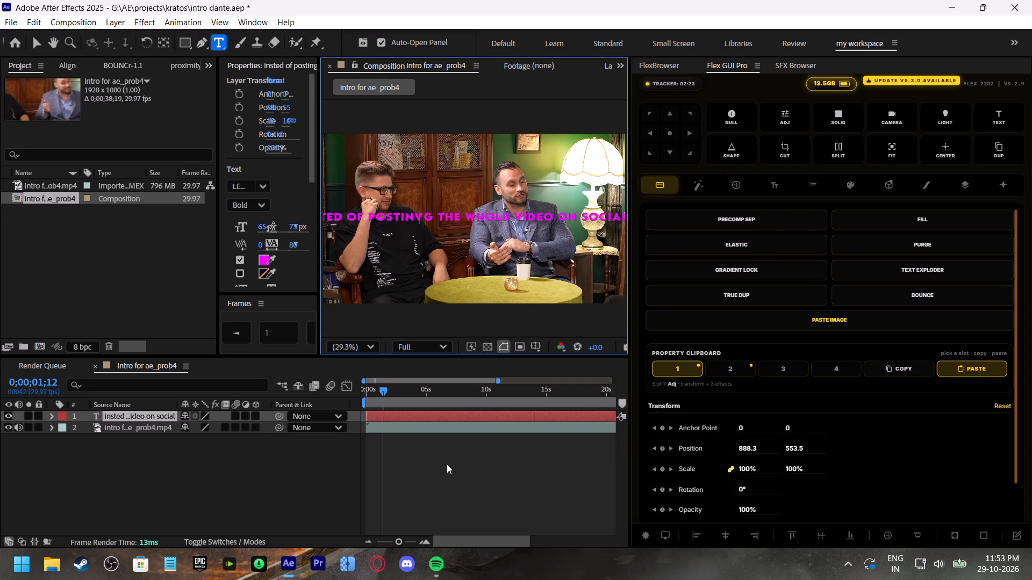
Center the text layer's anchor point and move the text to about 1203, 518 in the frame.
click(447, 464)
click(443, 412)
key(v)
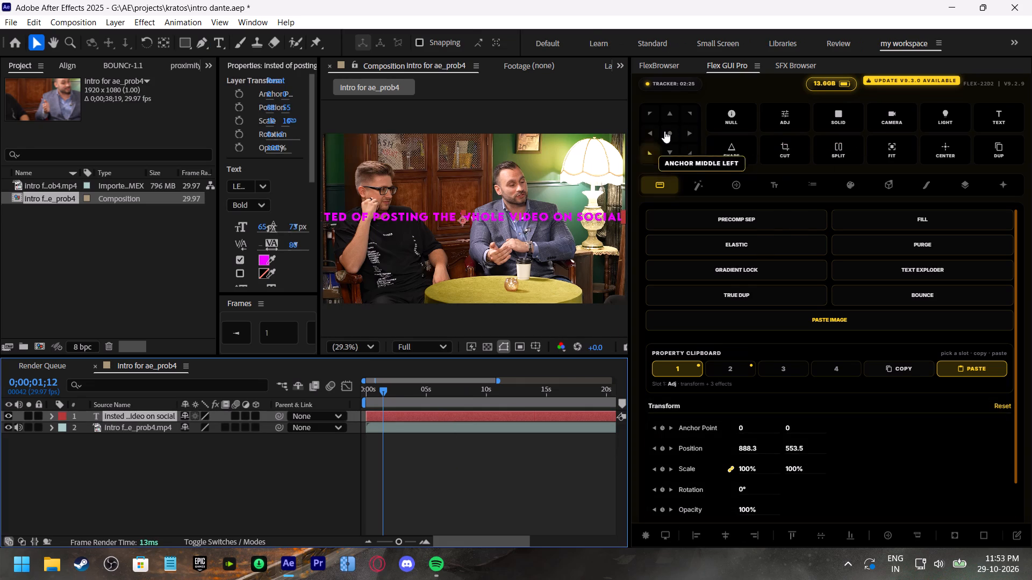
click(668, 128)
drag(479, 216, 482, 216)
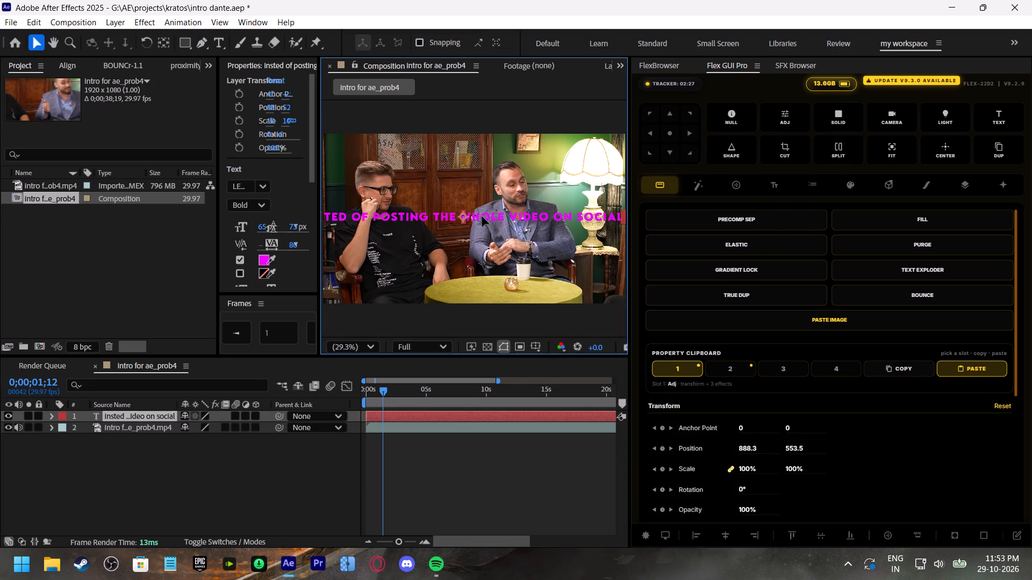
drag(482, 216, 528, 214)
Change the text fill color to white.
click(264, 259)
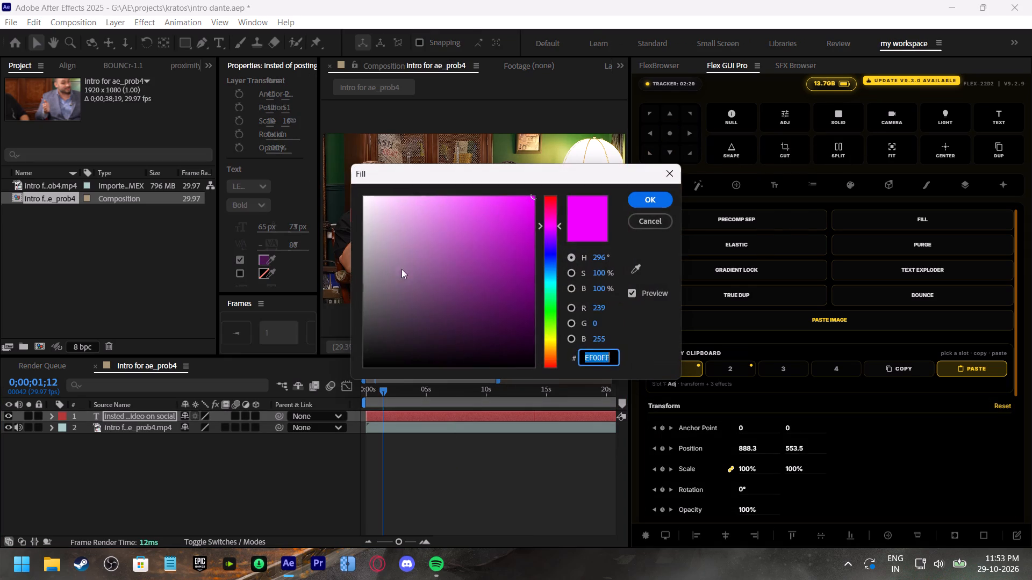
drag(437, 259, 259, 141)
click(657, 201)
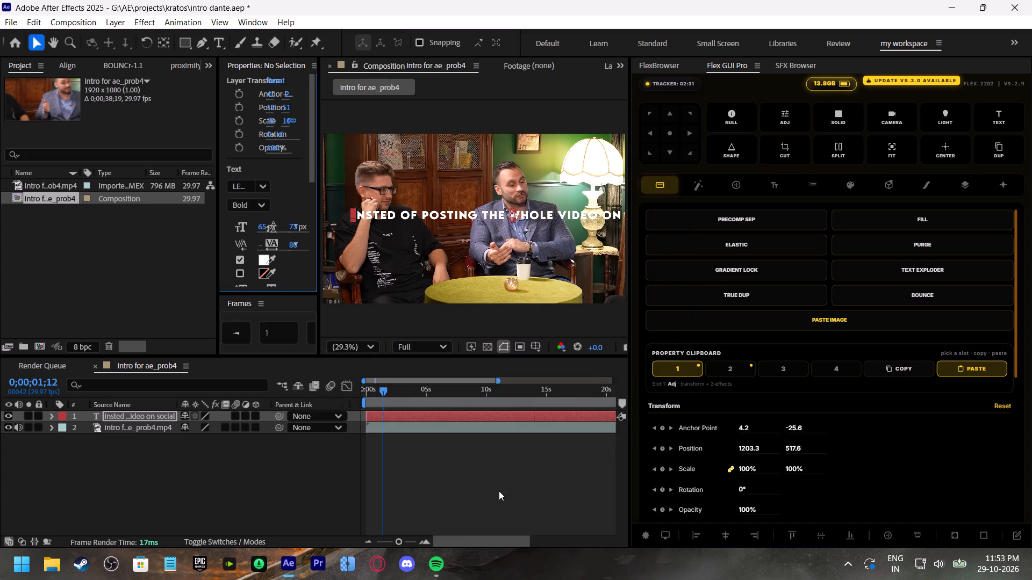
Move the current time to 0;00;02;21.
click(499, 491)
click(398, 397)
Select the text layer and widen the area showing its properties.
click(387, 417)
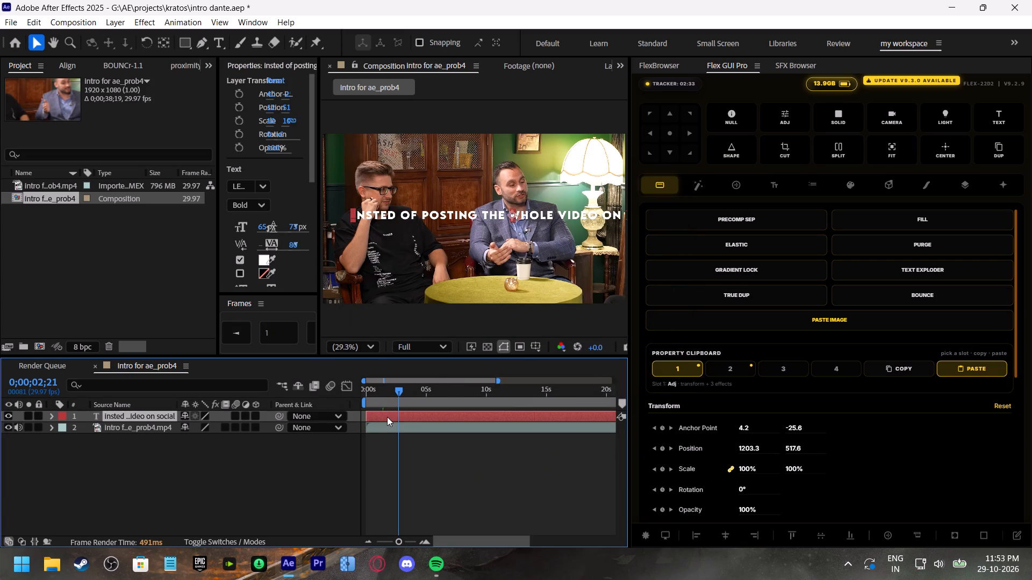
drag(219, 206, 175, 206)
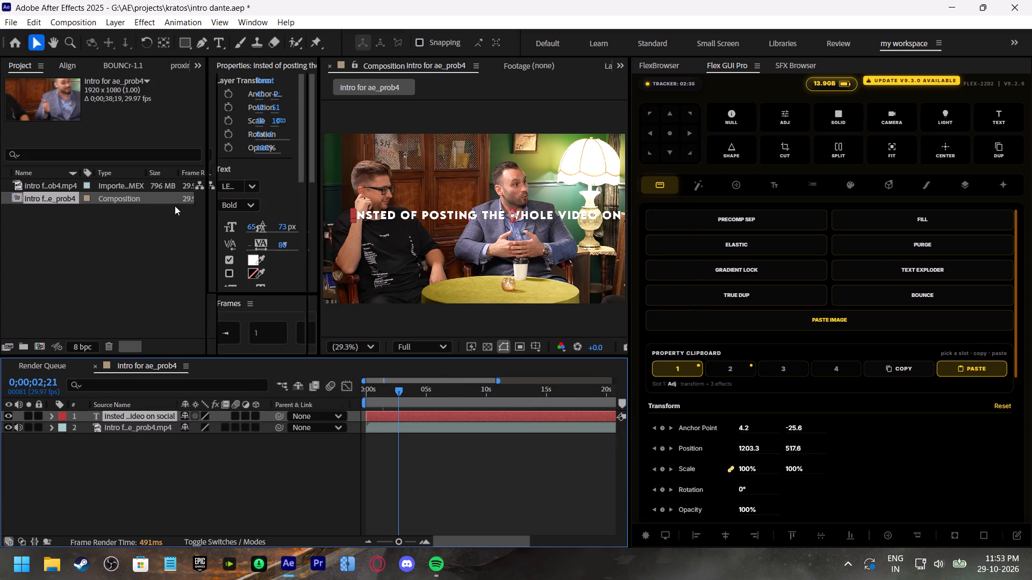
drag(175, 206, 143, 201)
Filter the fonts to favorites only and set the text font to Obviously Variable Compressed Thin.
click(193, 178)
click(197, 183)
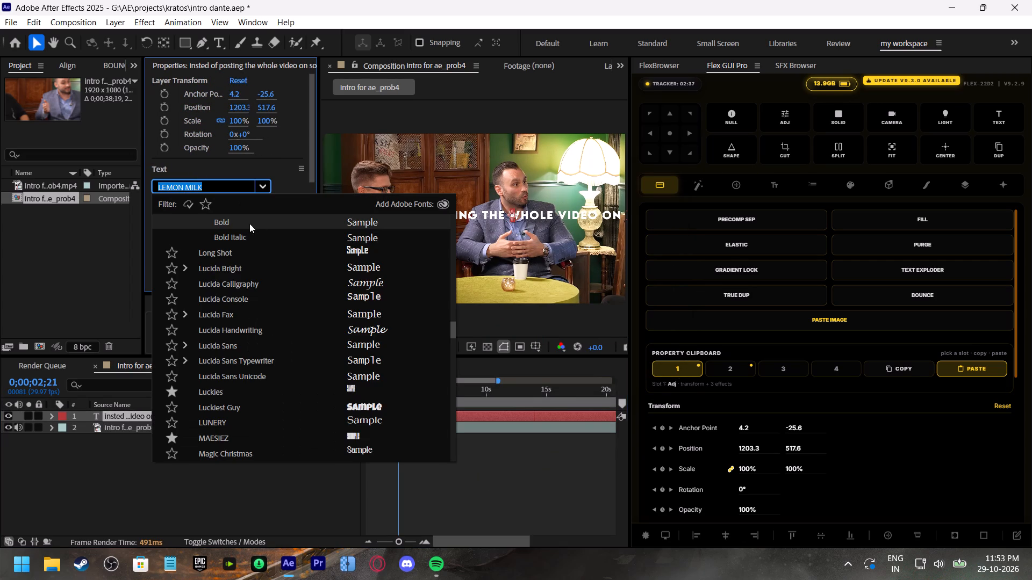
click(209, 200)
scroll(294, 266, up, 4)
click(334, 247)
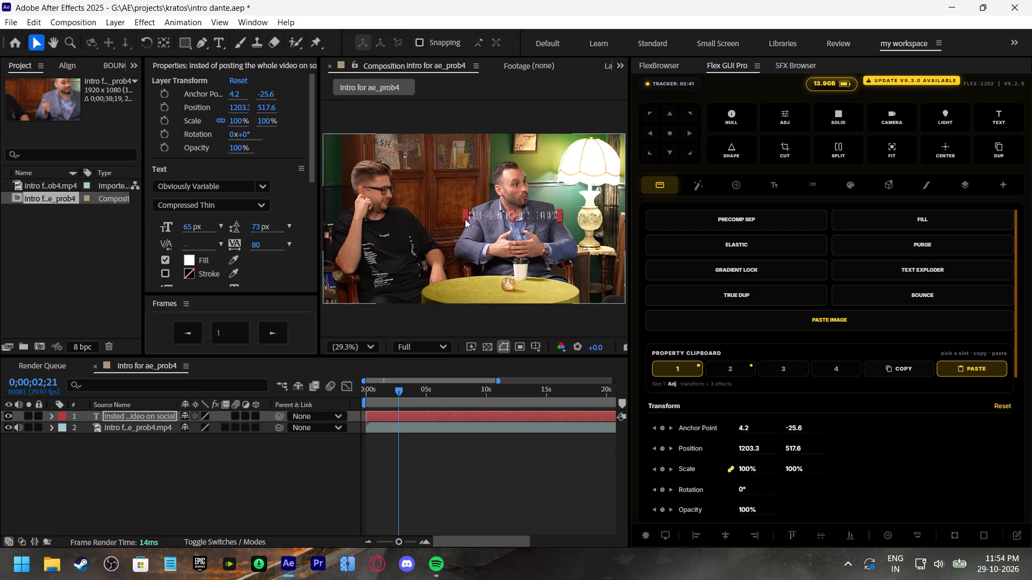
Scale the text layer up proportionally to 218%.
drag(465, 219, 409, 233)
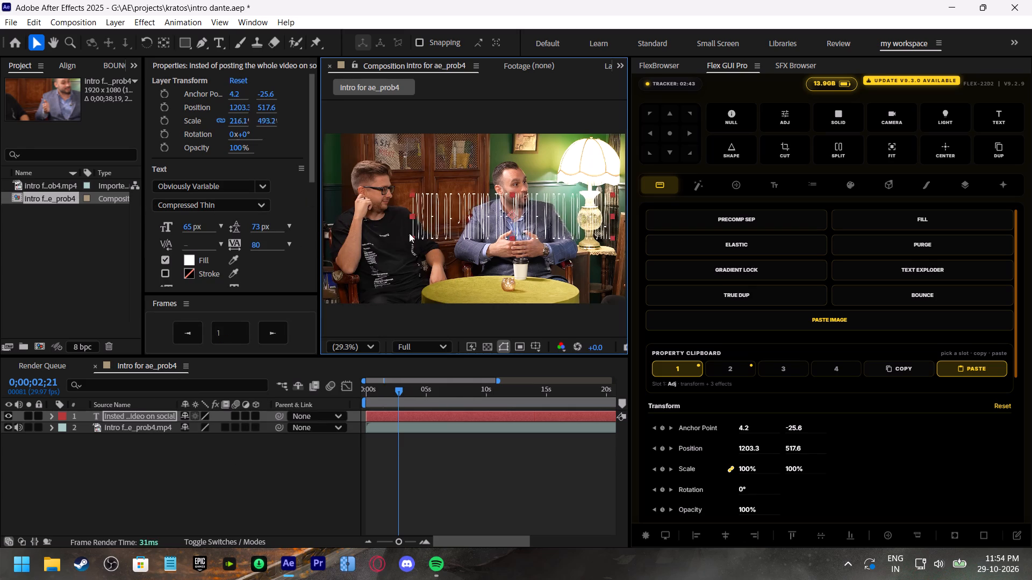
drag(409, 233, 420, 227)
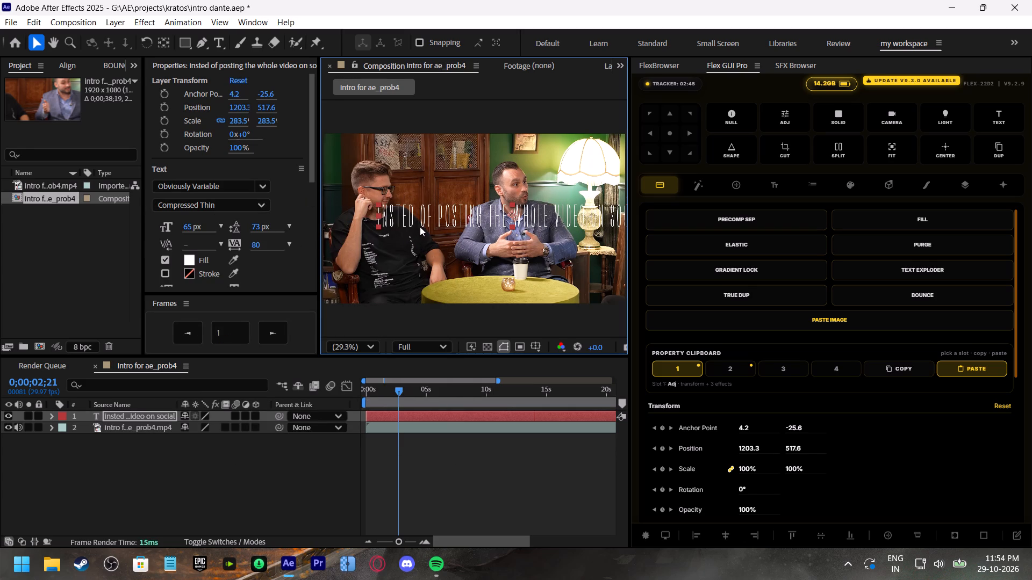
drag(420, 227, 422, 224)
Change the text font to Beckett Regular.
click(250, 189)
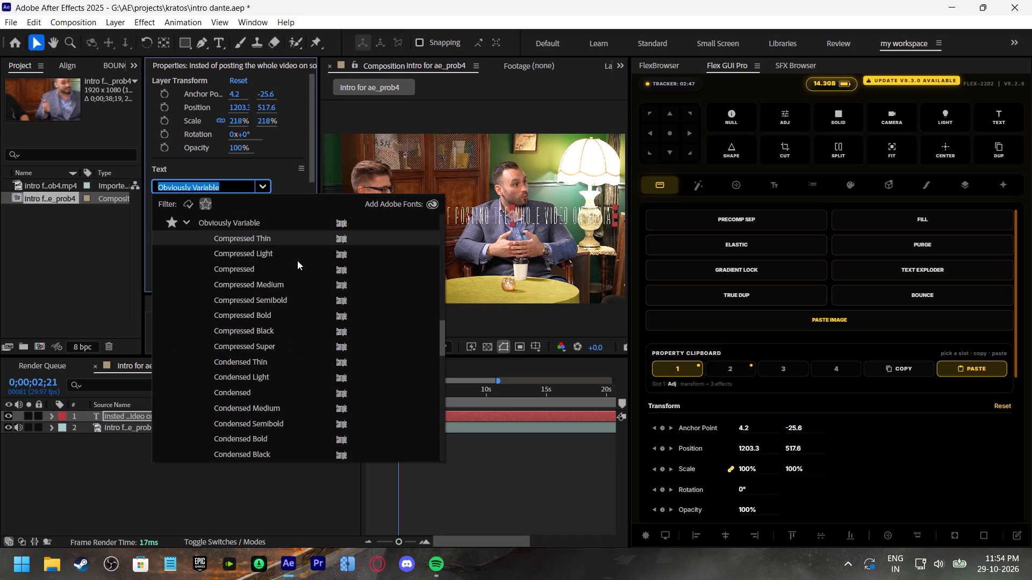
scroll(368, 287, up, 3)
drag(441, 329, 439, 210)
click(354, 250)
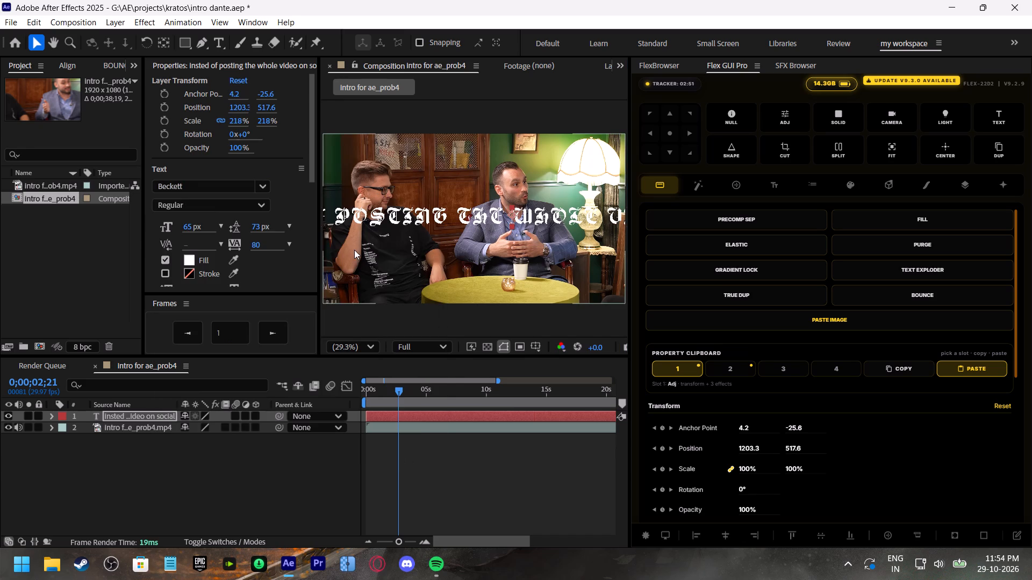
Turn off All Caps for the entire text line.
click(220, 189)
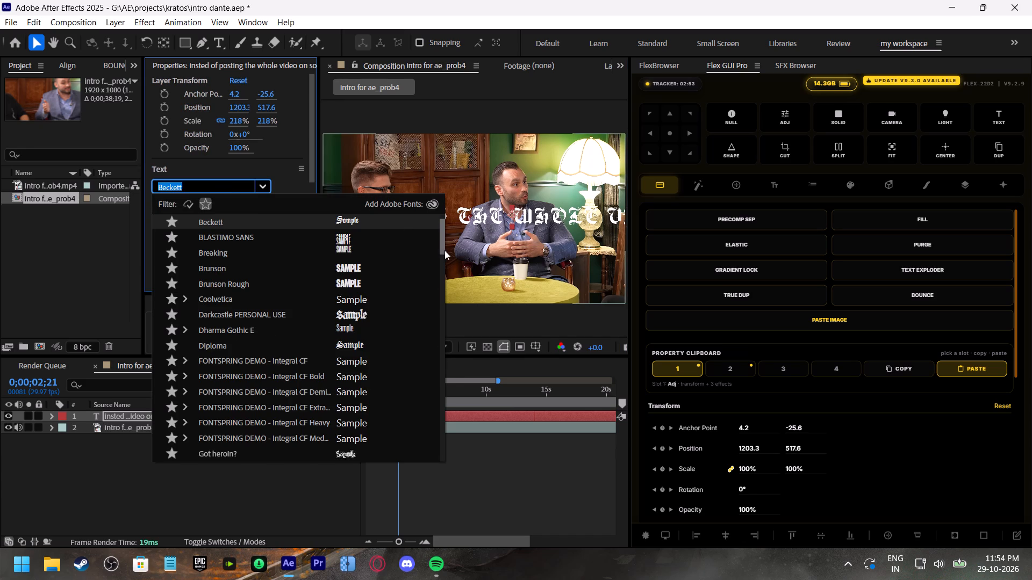
double_click(484, 216)
scroll(181, 287, down, 7)
click(189, 280)
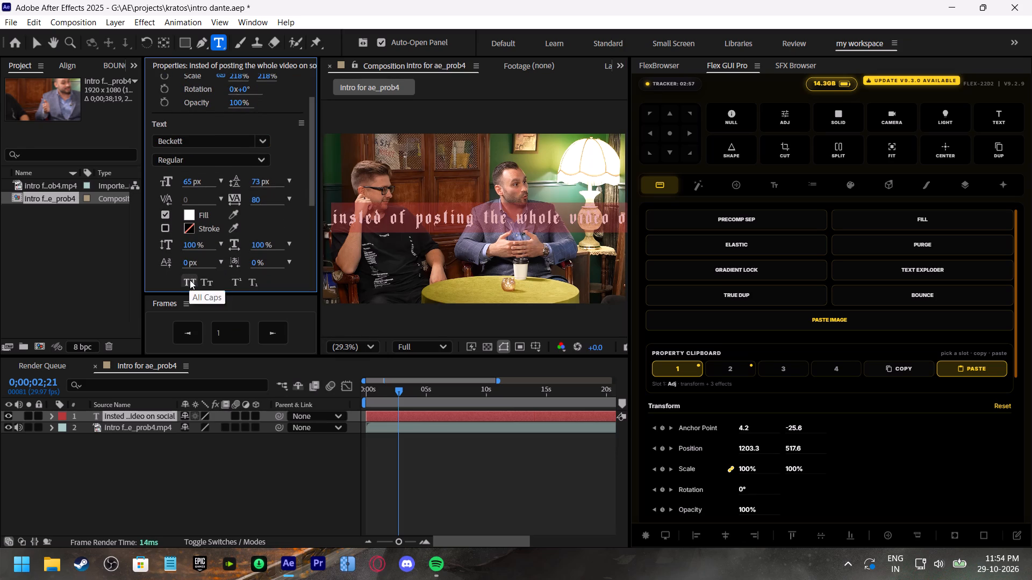
click(292, 232)
click(456, 463)
click(450, 419)
Change the text font to Dharma Gothic E in the ExBold style.
click(205, 142)
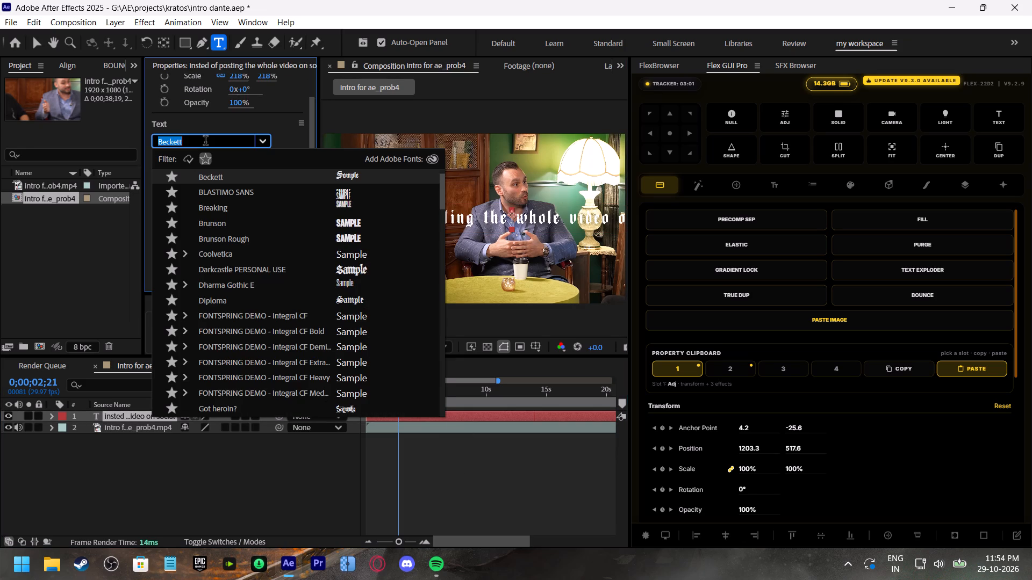
scroll(375, 248, up, 8)
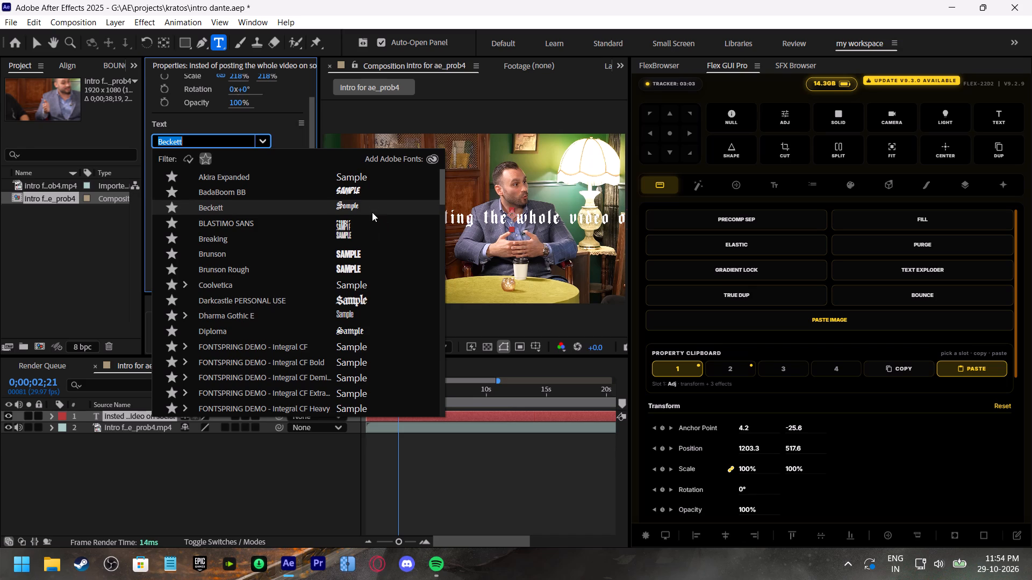
scroll(371, 215, down, 5)
click(348, 285)
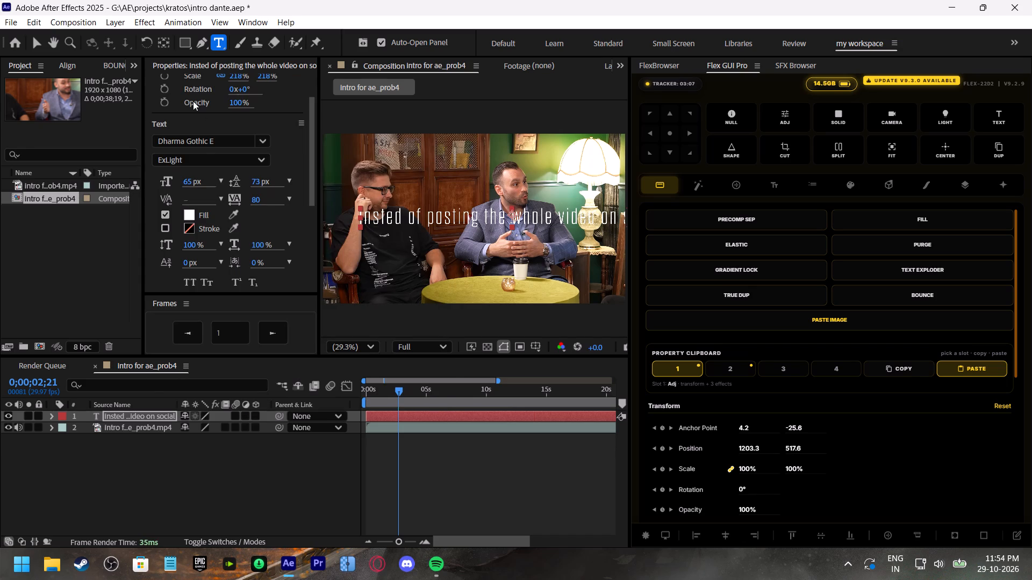
click(215, 134)
click(213, 144)
scroll(422, 224, down, 3)
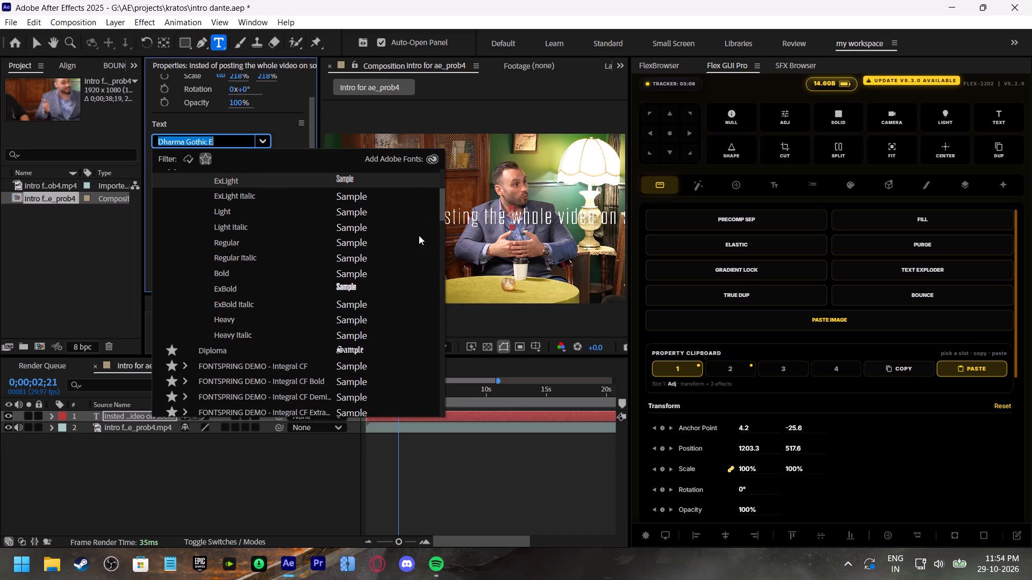
click(353, 283)
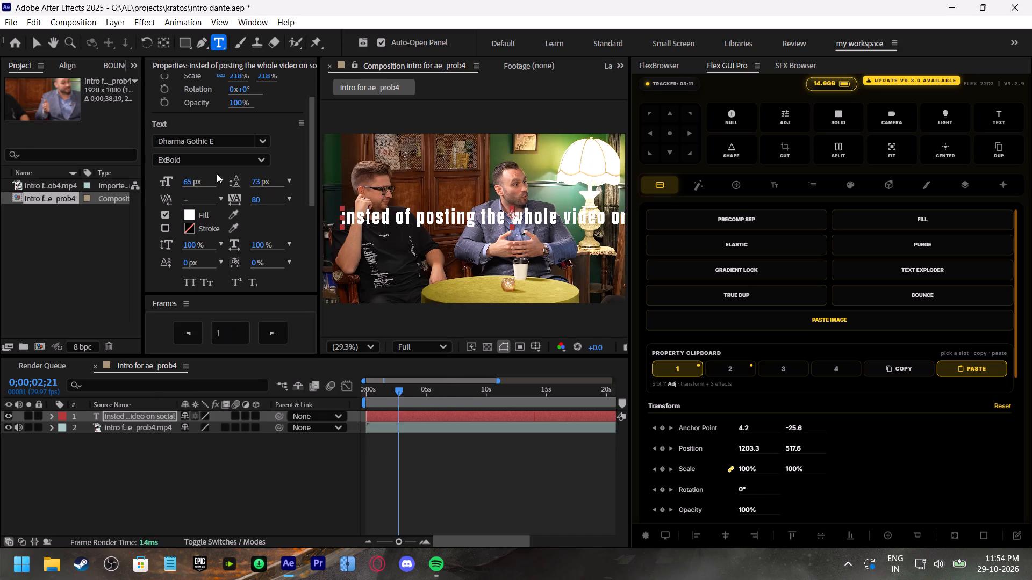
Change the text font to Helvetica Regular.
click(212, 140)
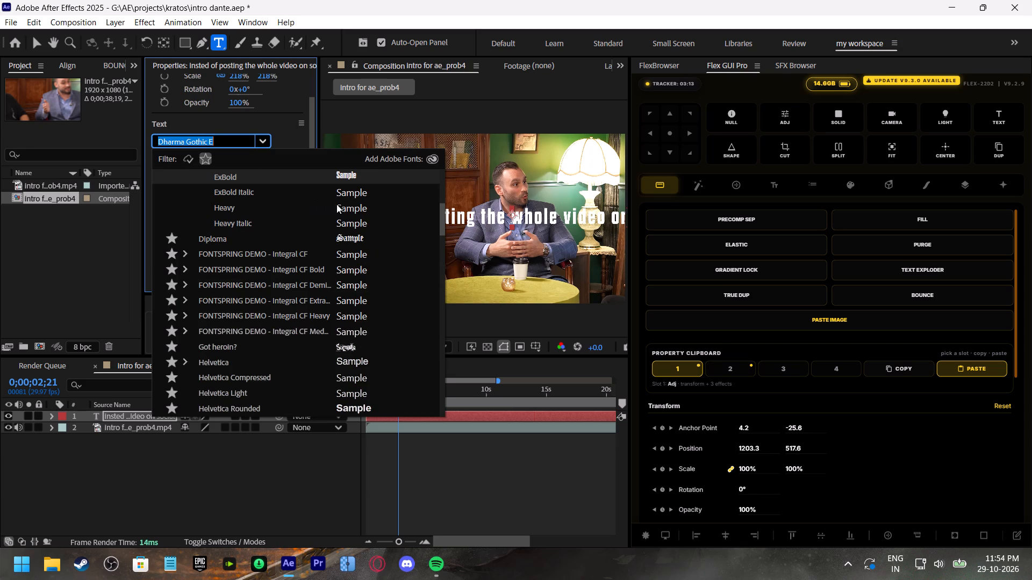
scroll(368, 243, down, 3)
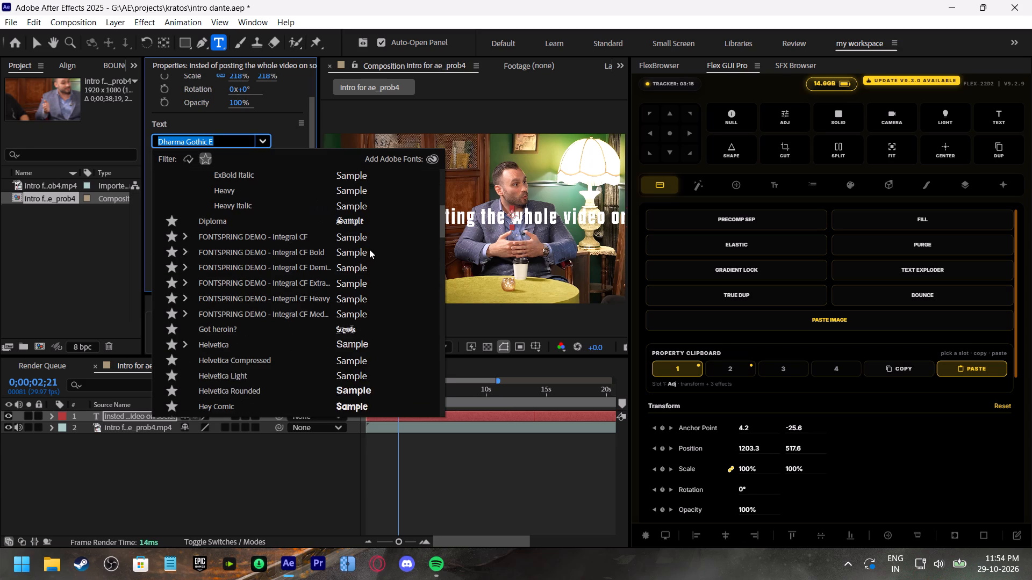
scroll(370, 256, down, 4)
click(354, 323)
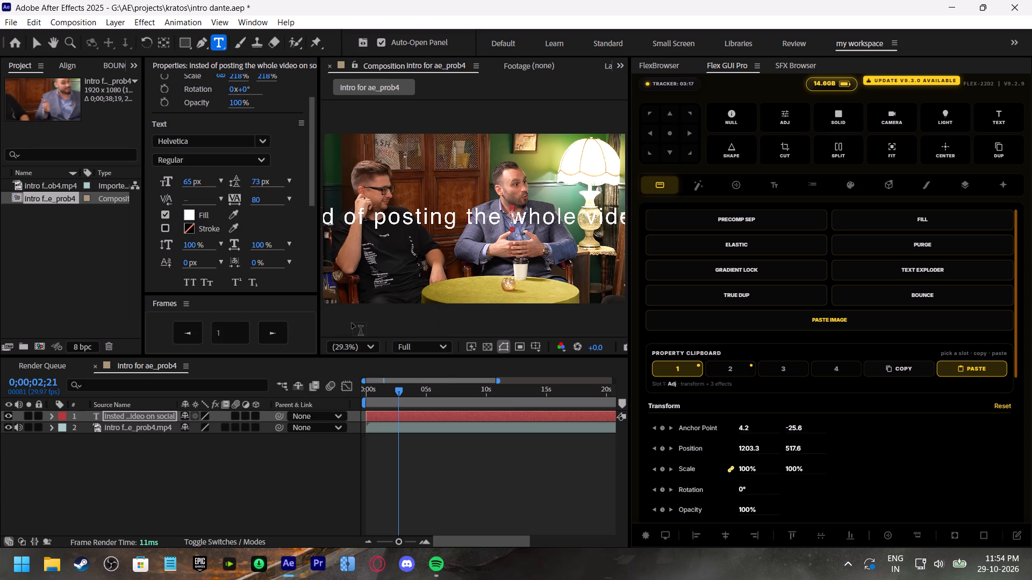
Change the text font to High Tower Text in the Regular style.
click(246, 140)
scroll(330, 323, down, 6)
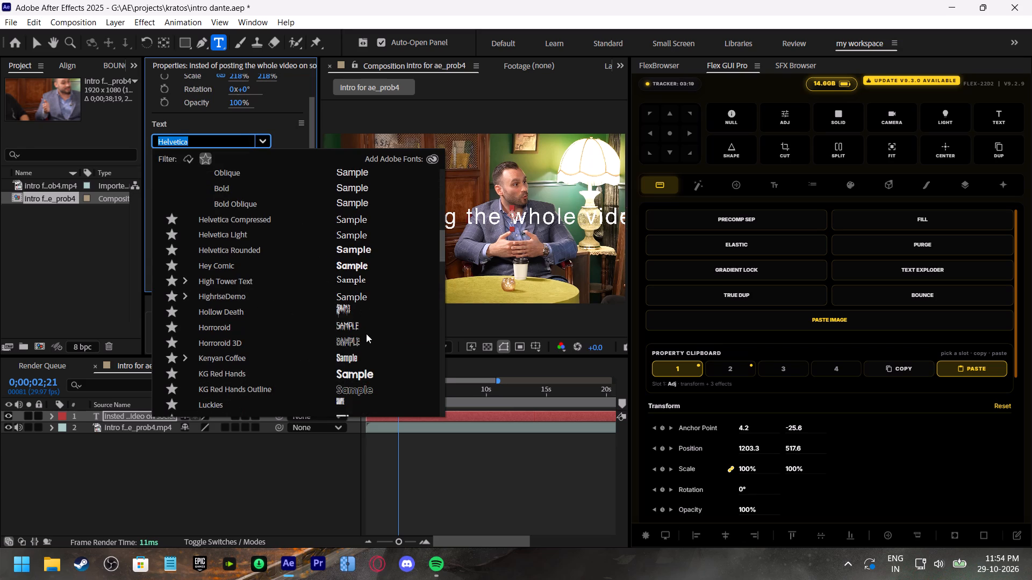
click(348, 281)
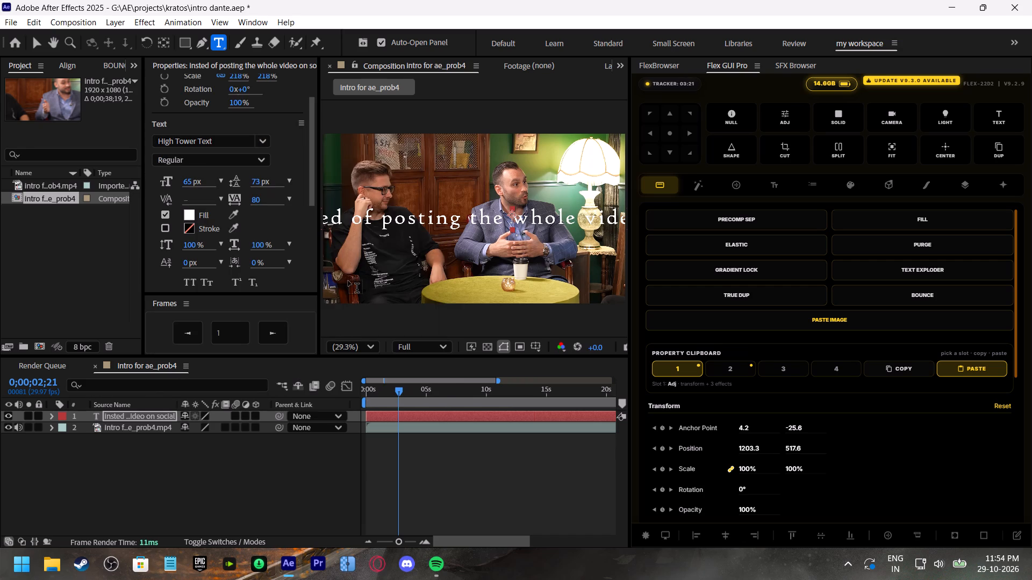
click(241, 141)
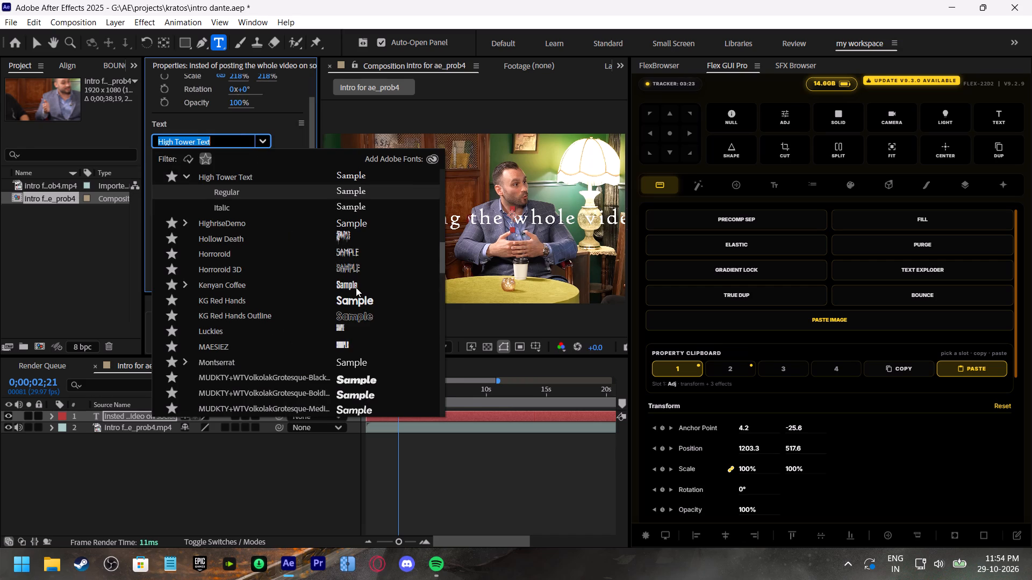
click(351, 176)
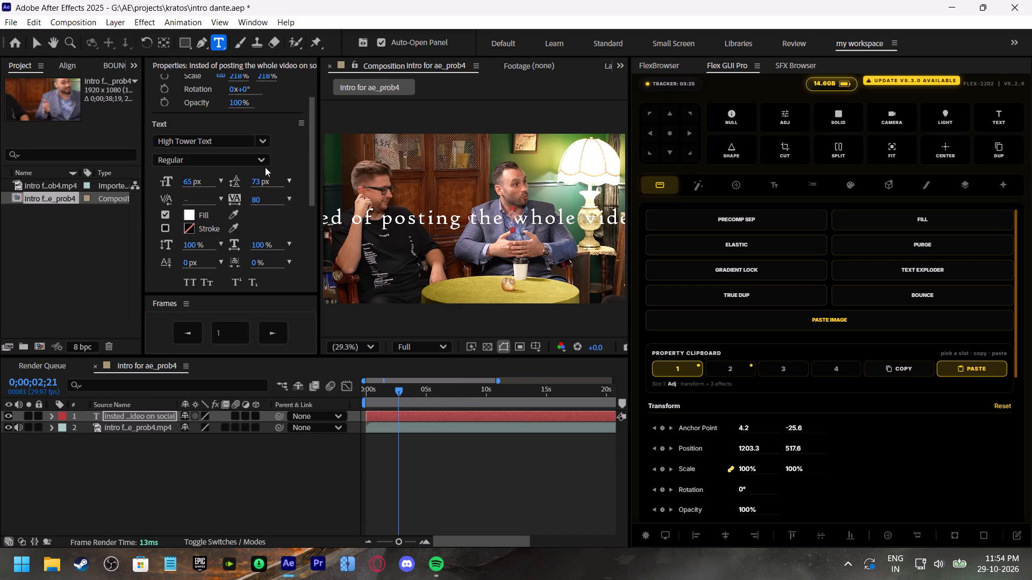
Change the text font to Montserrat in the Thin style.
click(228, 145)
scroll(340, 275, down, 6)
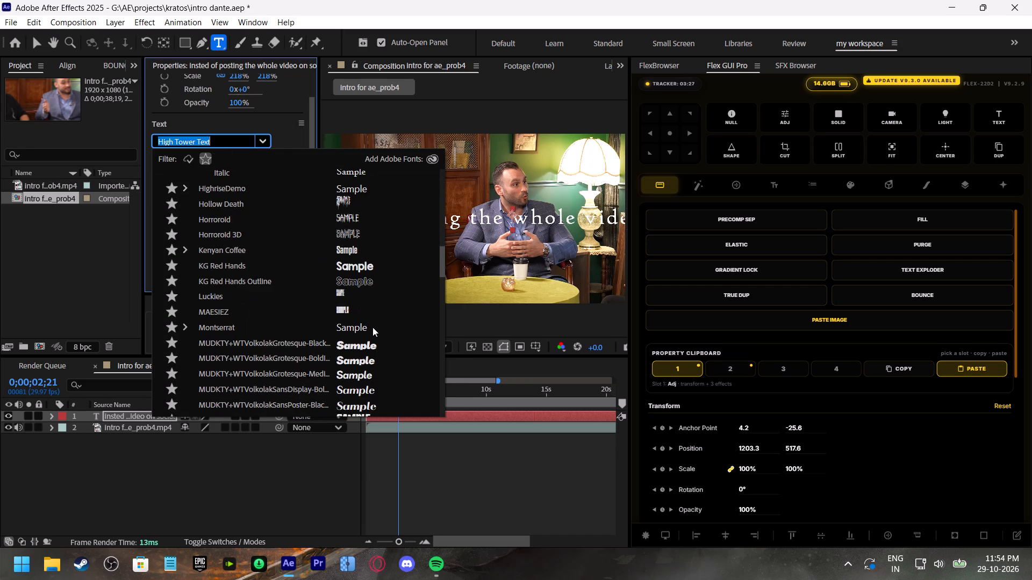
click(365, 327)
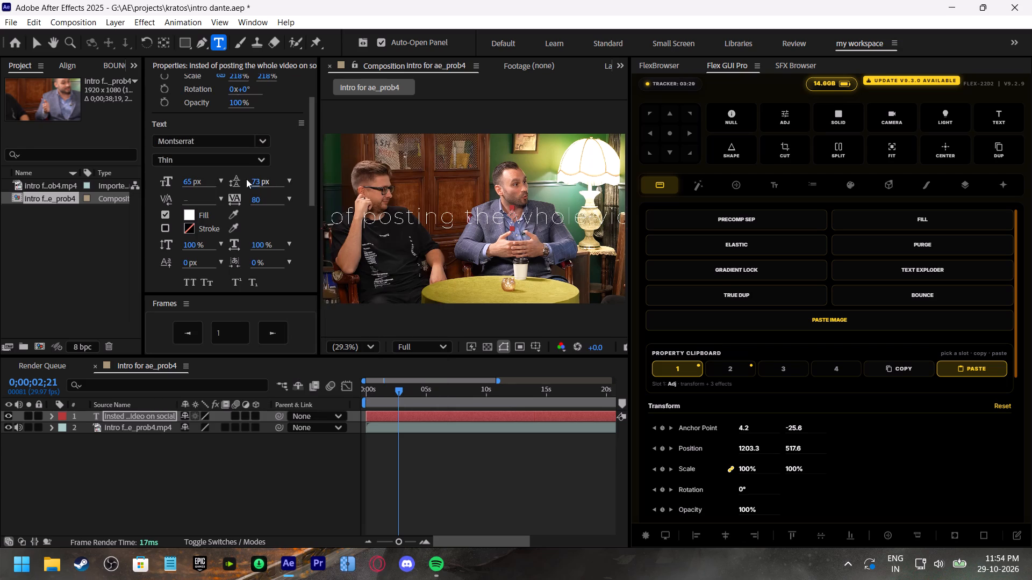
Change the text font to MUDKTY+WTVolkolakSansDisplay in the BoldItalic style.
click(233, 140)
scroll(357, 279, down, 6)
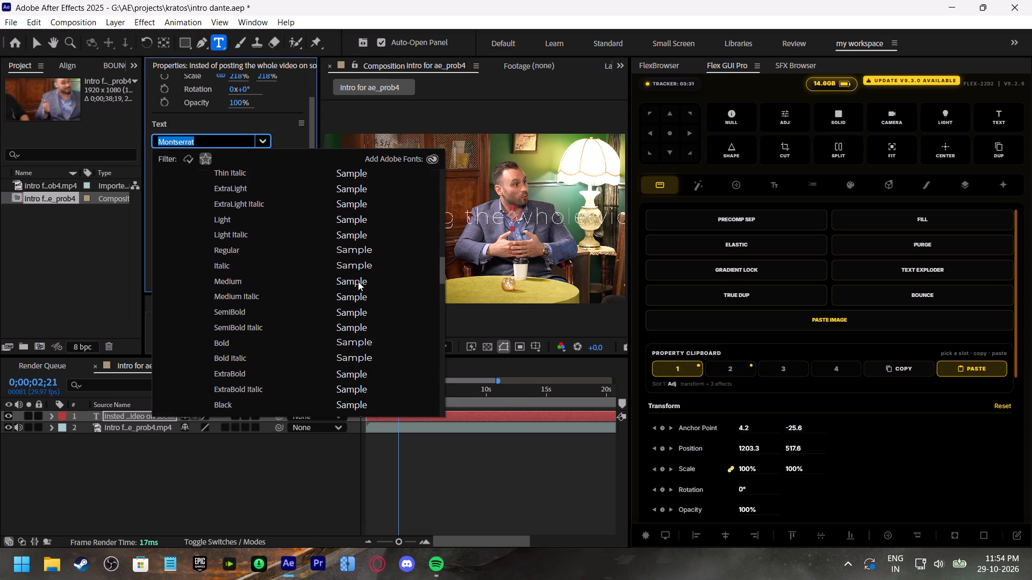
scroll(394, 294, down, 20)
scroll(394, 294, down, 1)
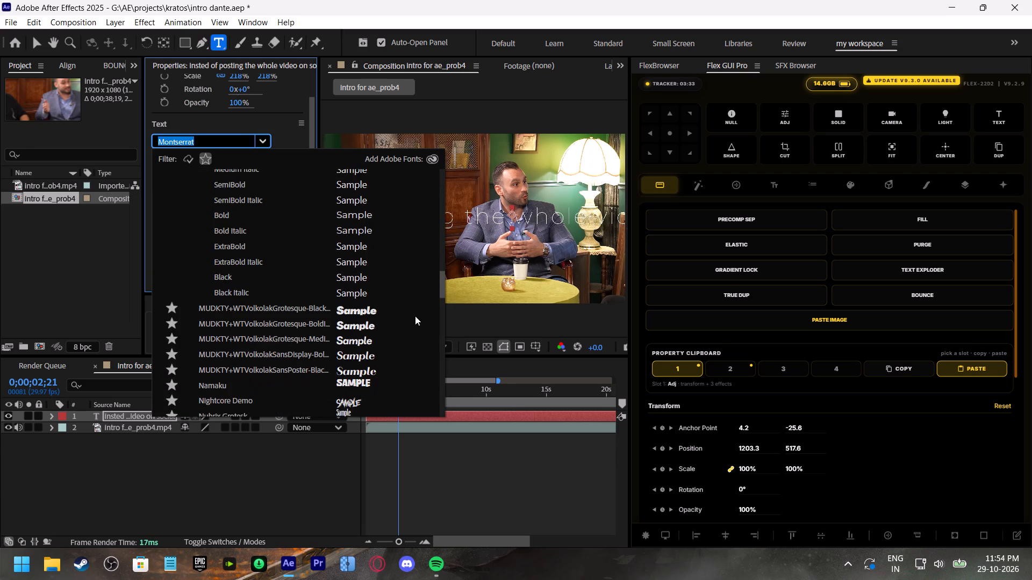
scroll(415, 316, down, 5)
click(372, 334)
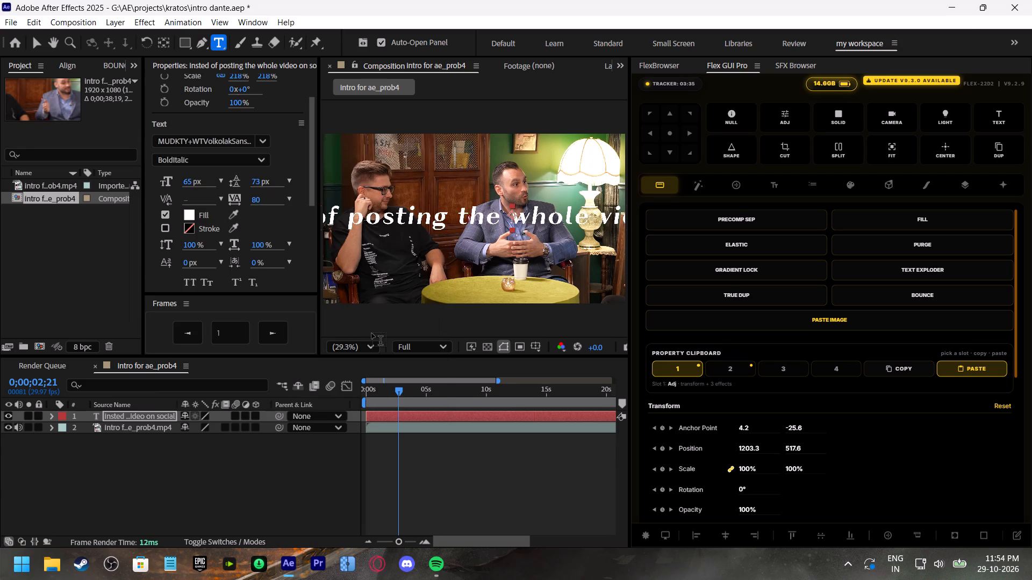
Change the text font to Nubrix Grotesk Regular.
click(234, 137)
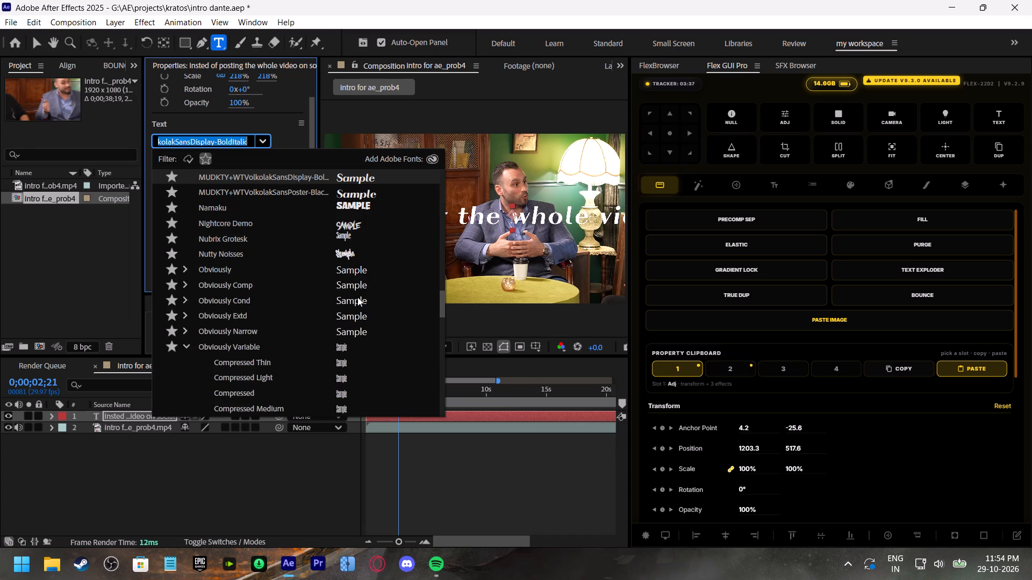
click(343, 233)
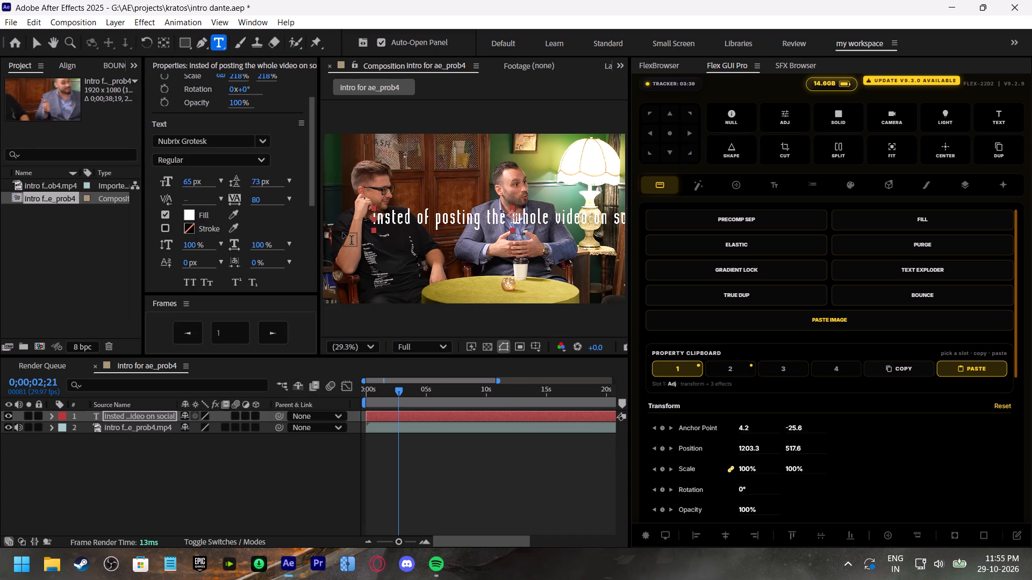
Change the text font to MUDKTY+WTVolkolakSansPoster in the BlackItalic style.
click(259, 136)
scroll(359, 259, up, 2)
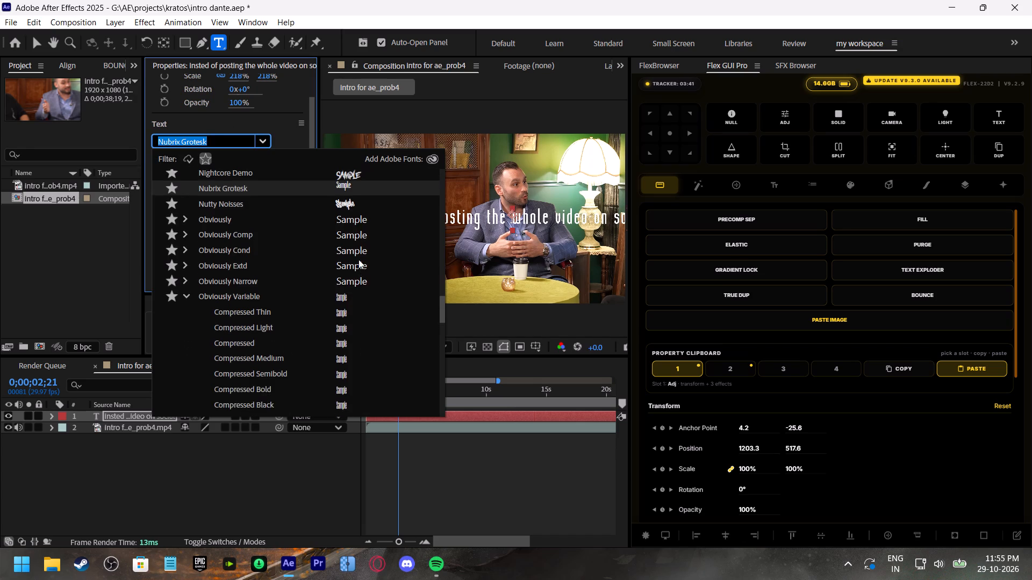
scroll(359, 259, up, 14)
click(355, 222)
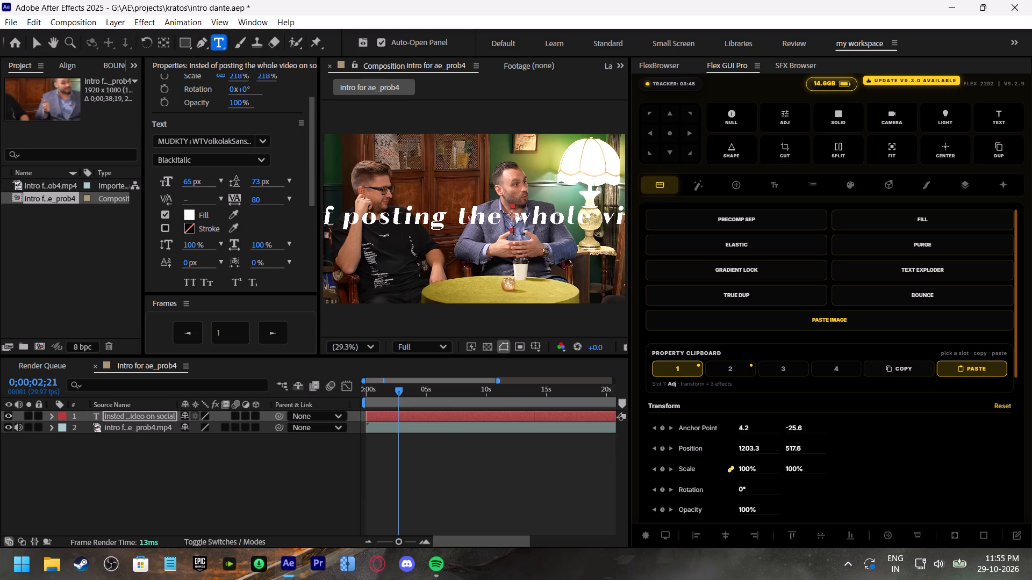
Scale the text layer down proportionally to about 100% in the composition view.
key(v)
drag(512, 229, 512, 224)
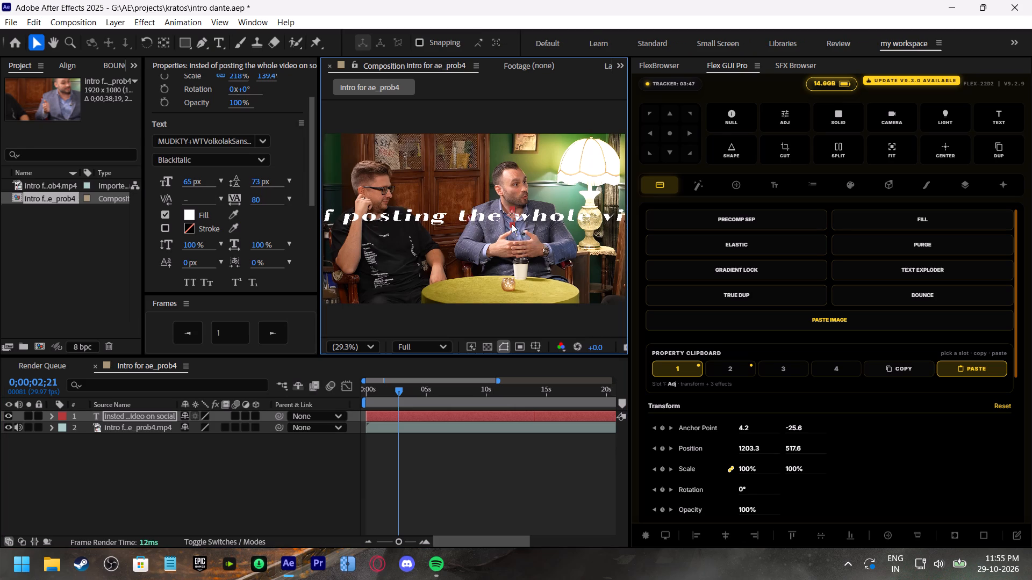
drag(512, 224, 513, 221)
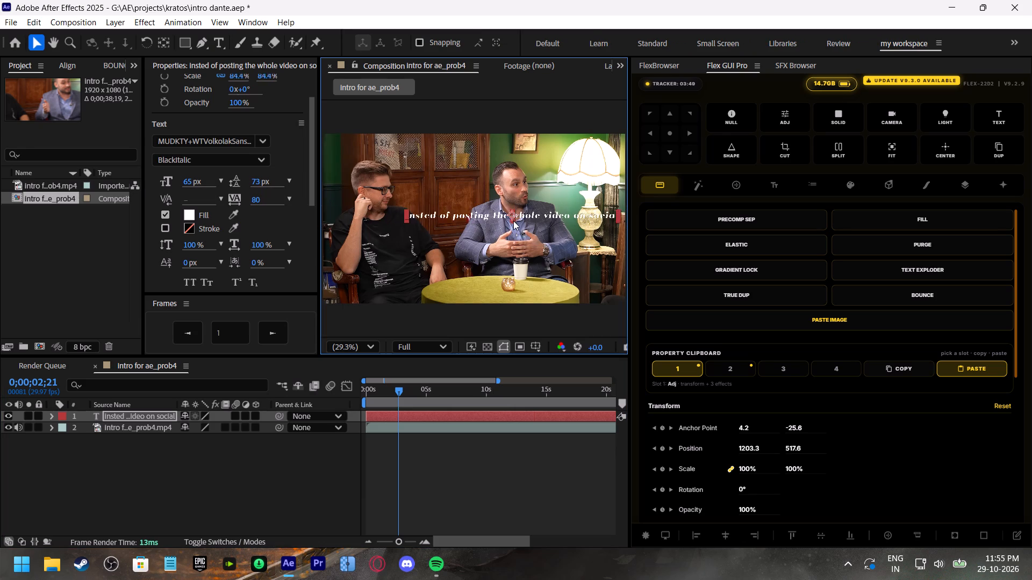
drag(513, 221, 514, 221)
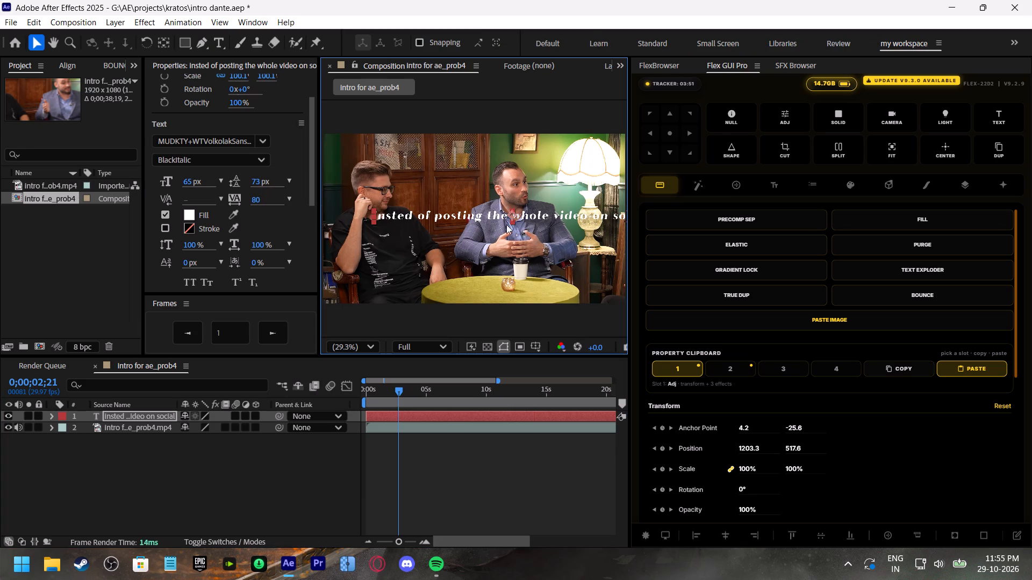
Centre the text layer's anchor point, align the layer to the composition centre at 960, 540, and save the project.
drag(445, 217, 439, 218)
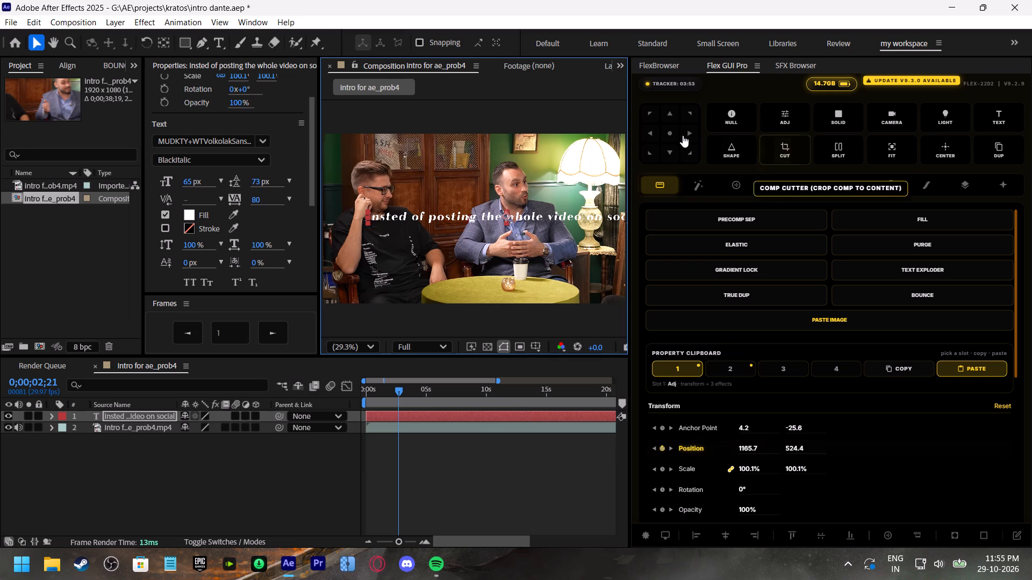
click(666, 130)
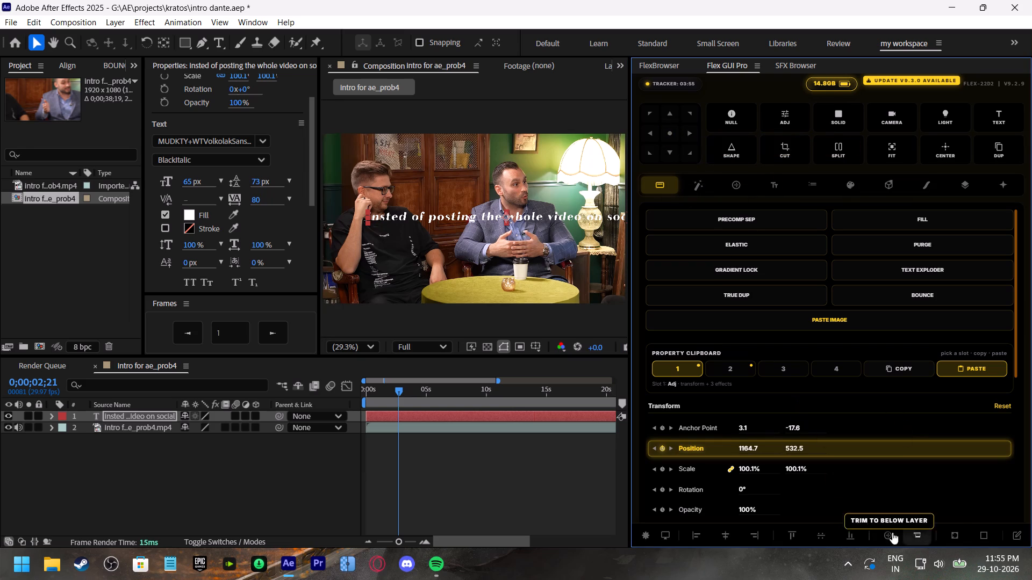
click(884, 534)
key(ctrl+s)
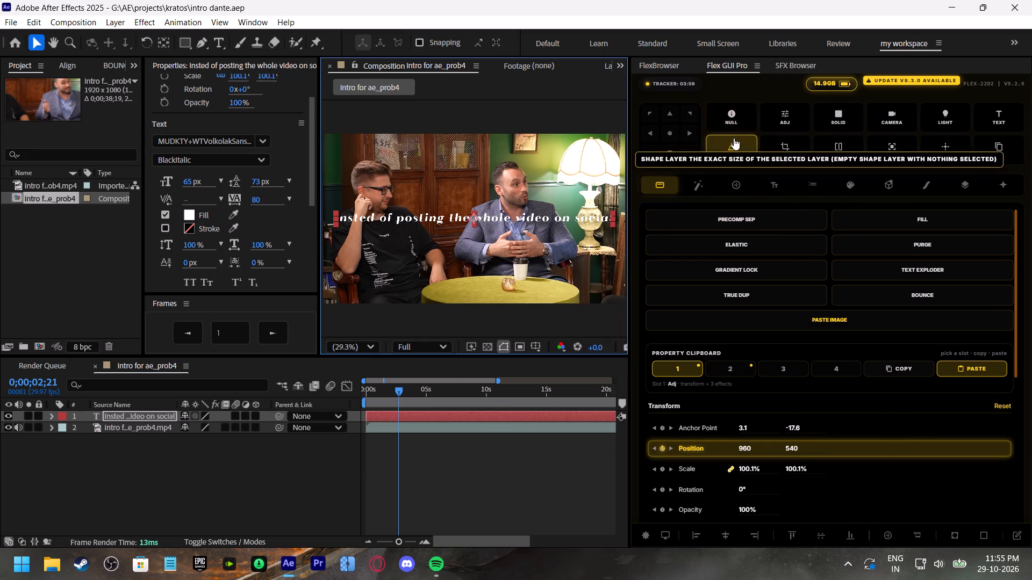
Split the text line into separate word layers with Text Exploder.
click(928, 266)
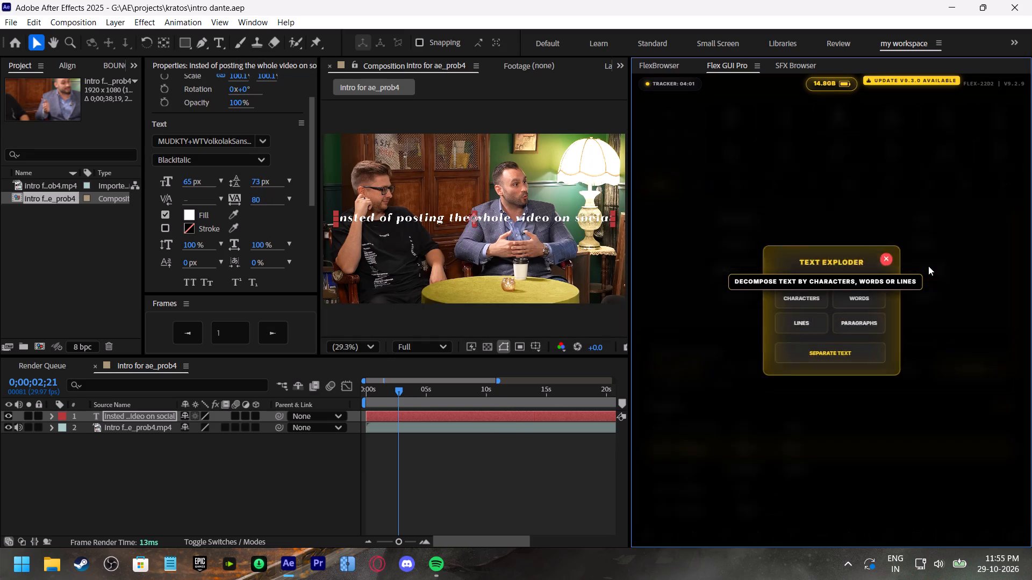
click(852, 294)
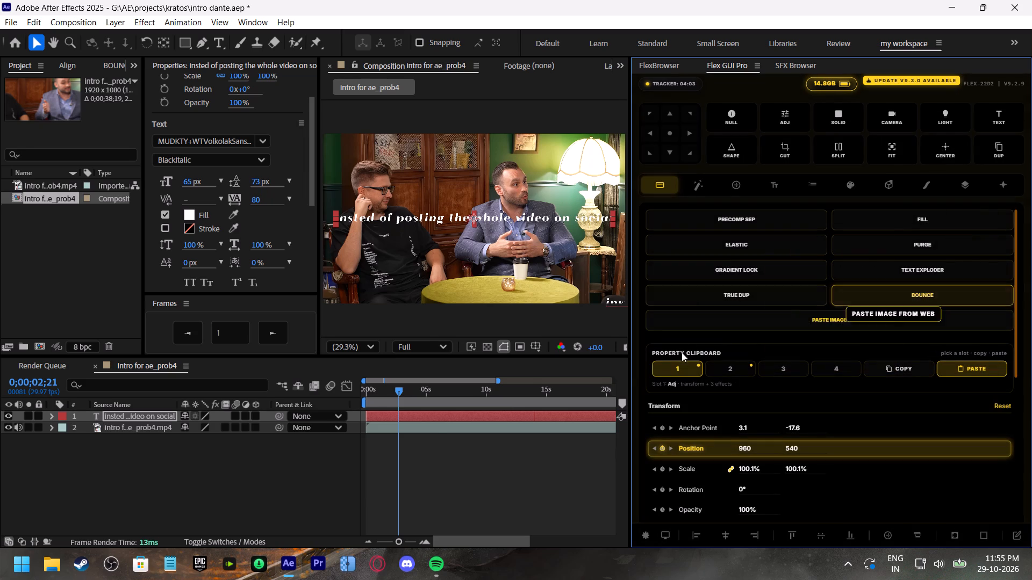
click(413, 453)
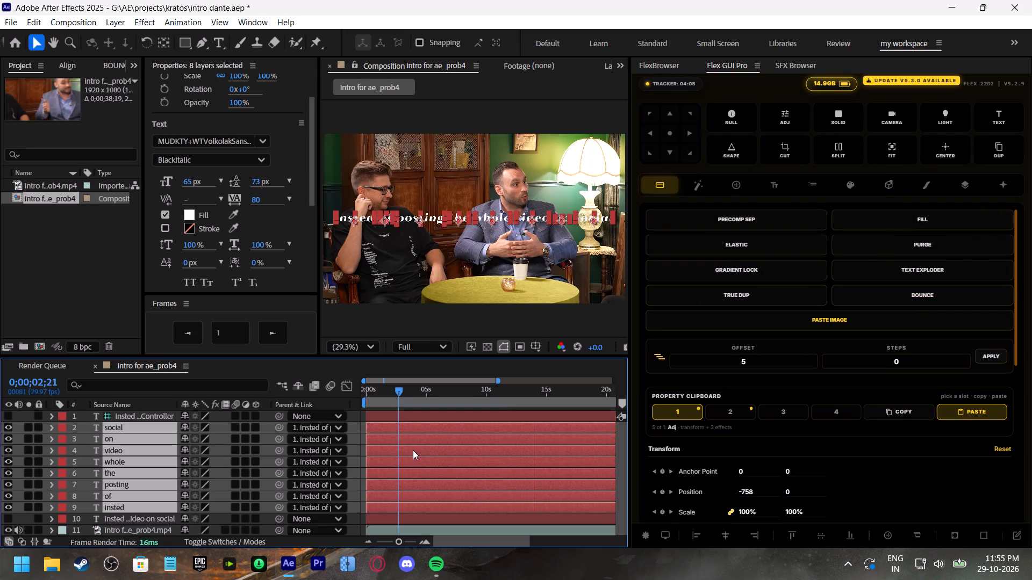
Delete the text controller layer and the hidden original full-line text layer, keeping only the individual word layers.
click(414, 419)
key(BackSpace)
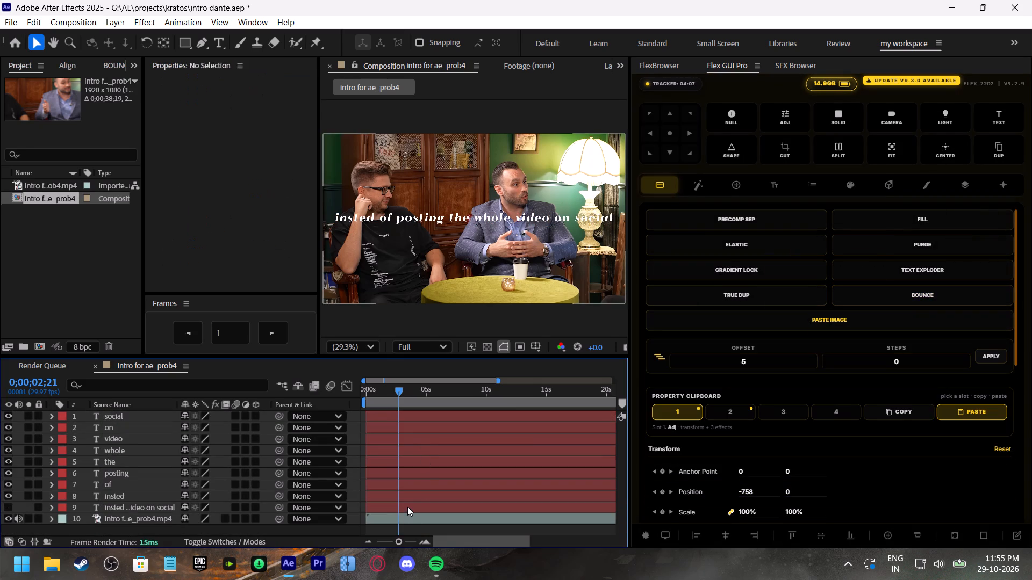
click(407, 506)
key(BackSpace)
Centre the anchor points of all eight word layers and align every word to the composition centre at 960, 540.
drag(413, 383, 396, 388)
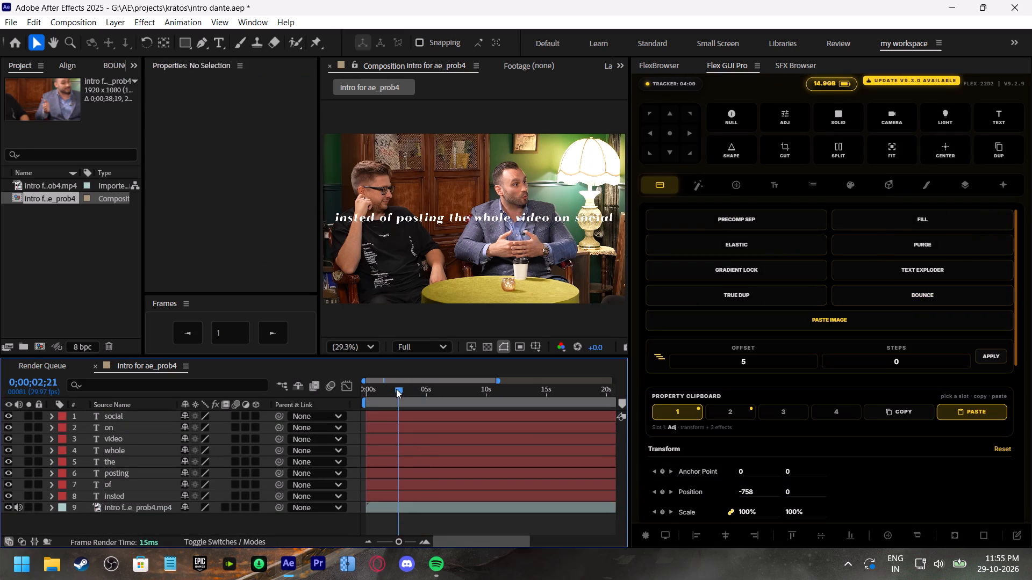
drag(396, 390, 386, 396)
click(389, 411)
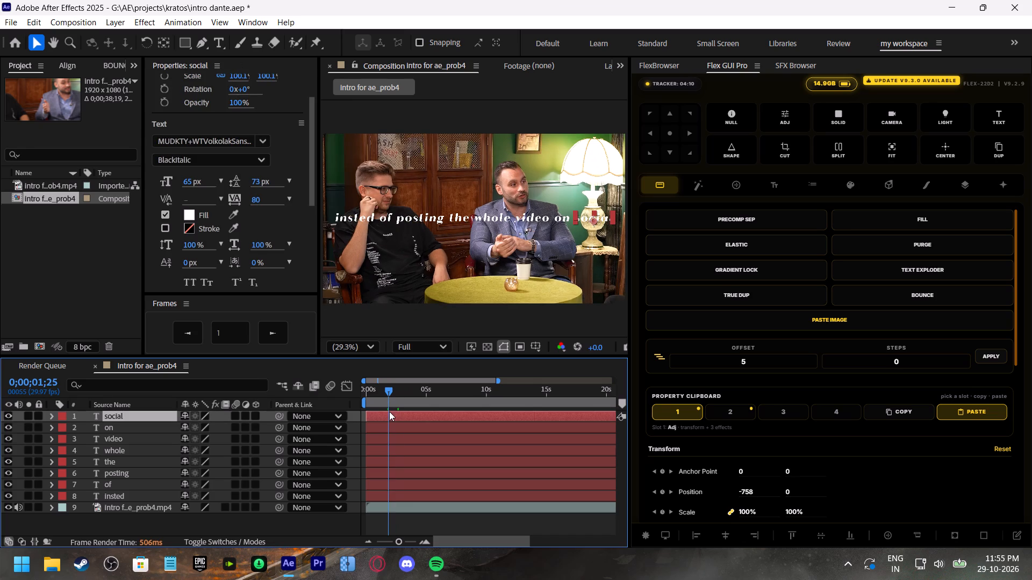
shift+click(393, 499)
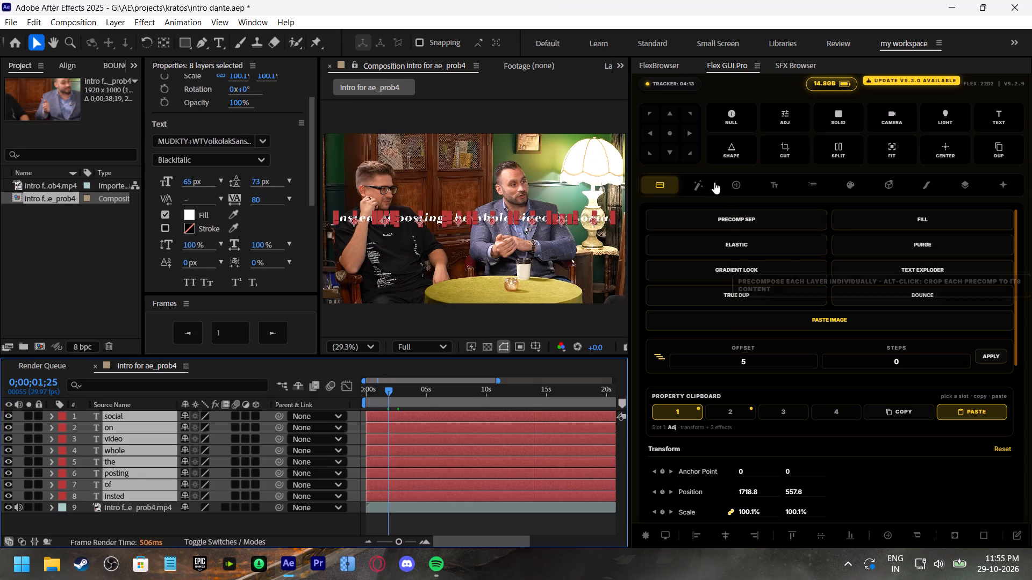
click(669, 130)
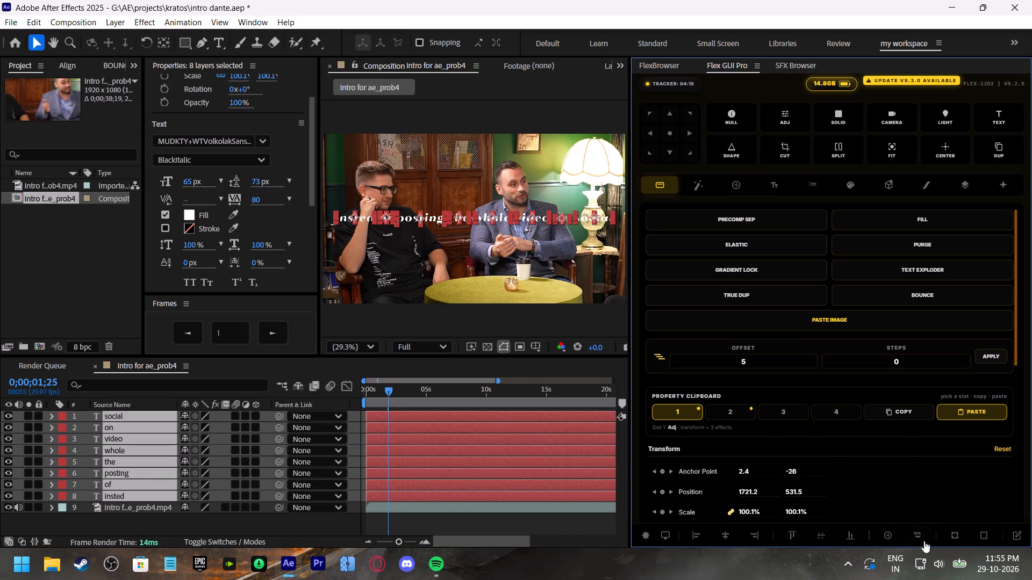
click(890, 537)
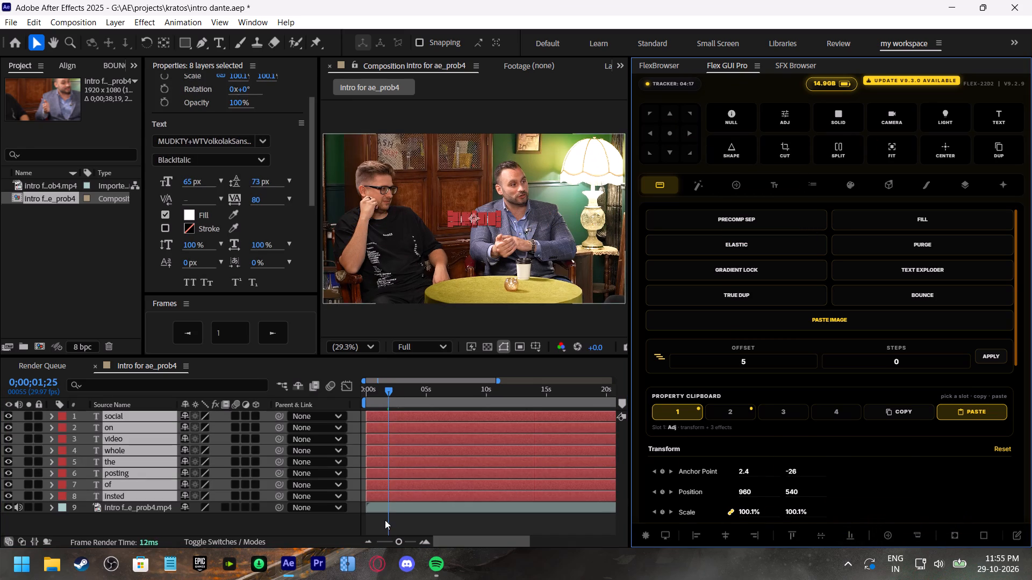
click(385, 521)
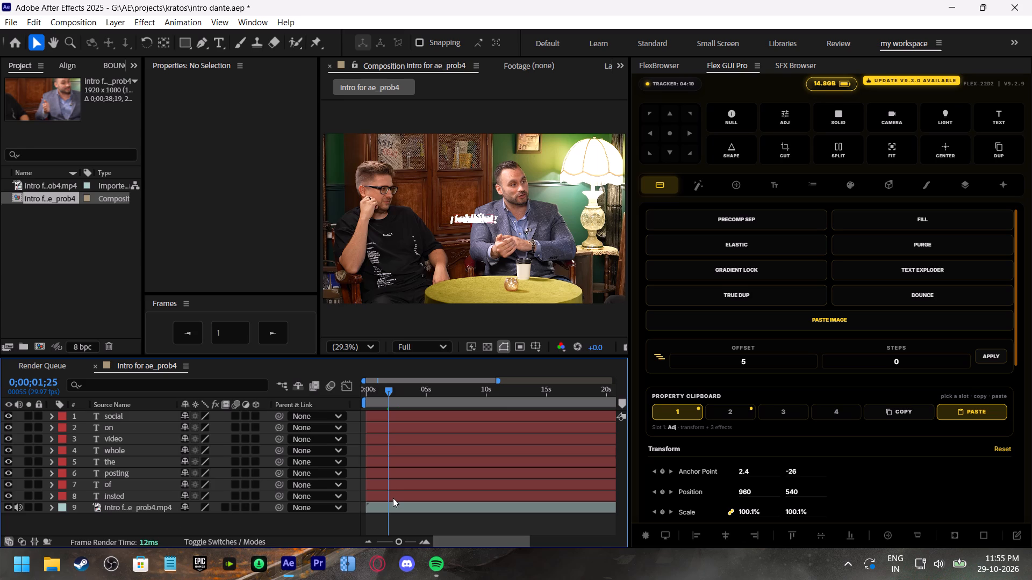
Scrub the opening speech to find where "of" is spoken and start the "of" word layer at 0;00;00;08.
click(393, 498)
drag(393, 541, 401, 542)
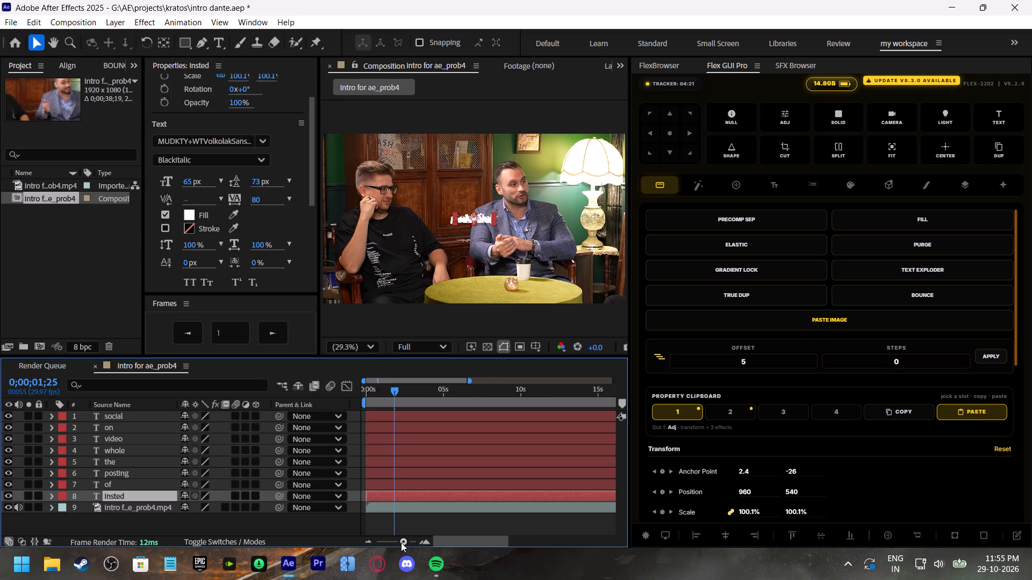
drag(401, 542, 407, 543)
drag(371, 392, 356, 396)
key(space)
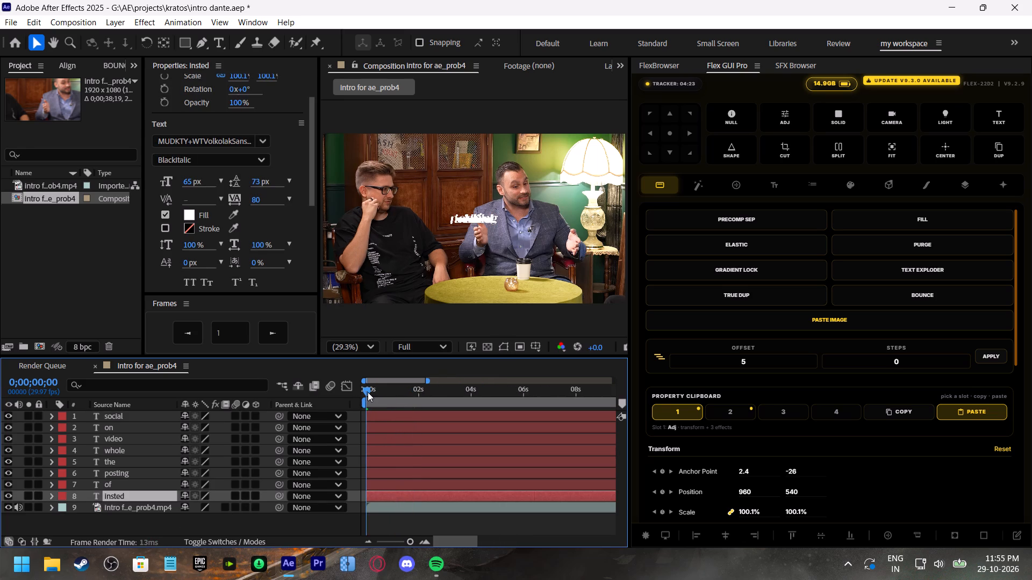
click(368, 392)
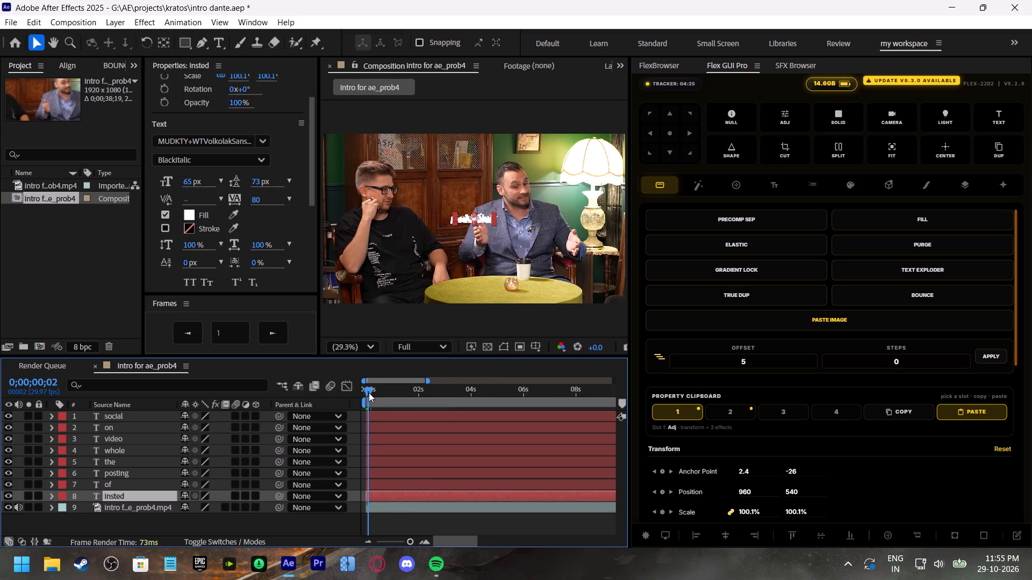
drag(404, 541, 415, 544)
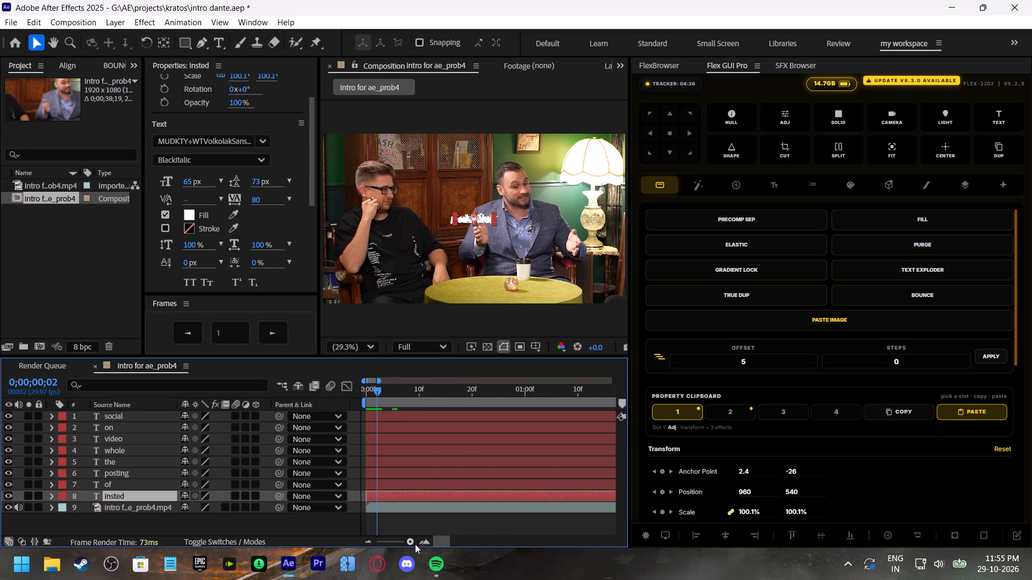
drag(415, 544, 415, 545)
key(space)
drag(406, 386, 372, 397)
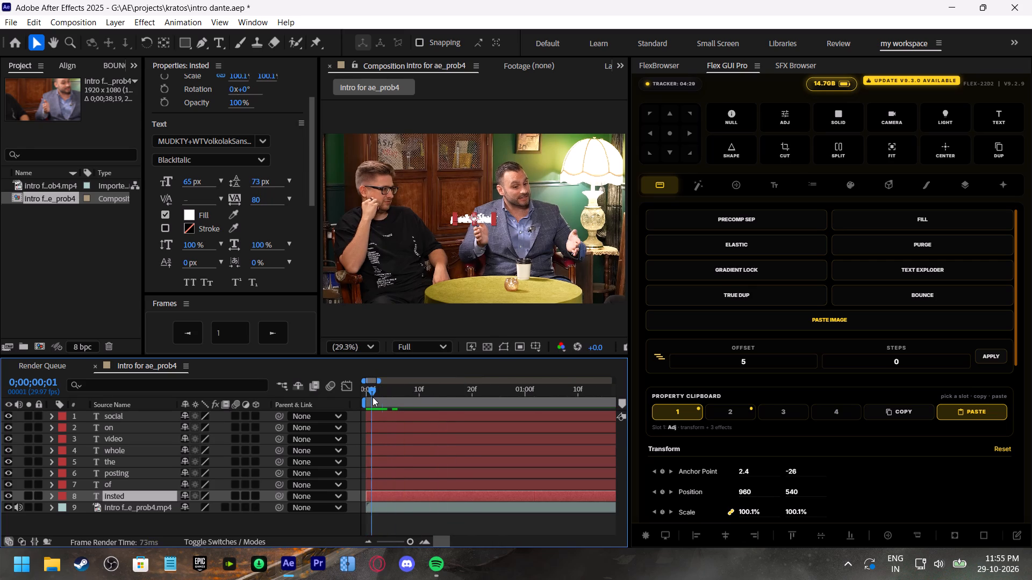
drag(372, 397, 377, 401)
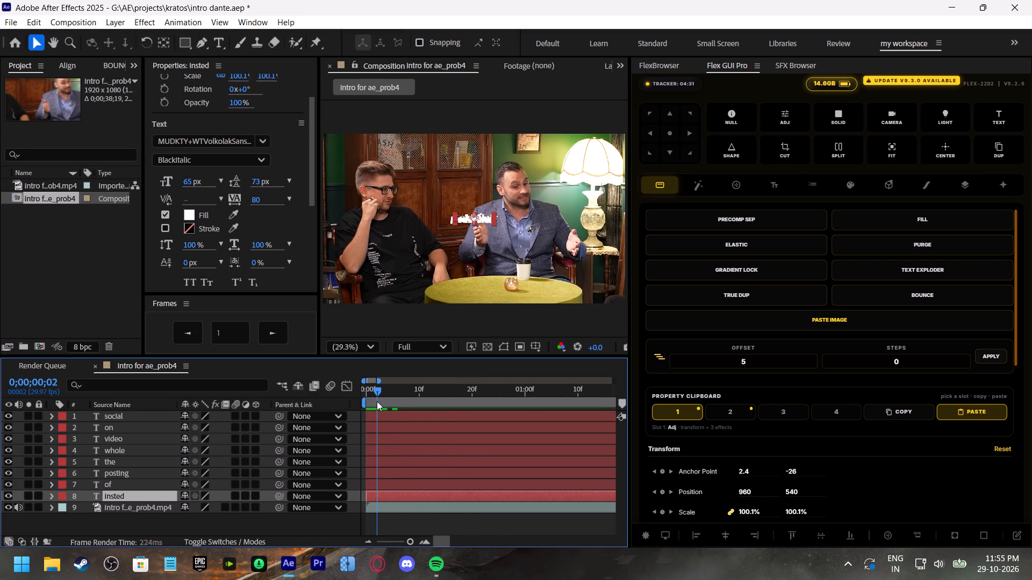
drag(377, 401, 407, 445)
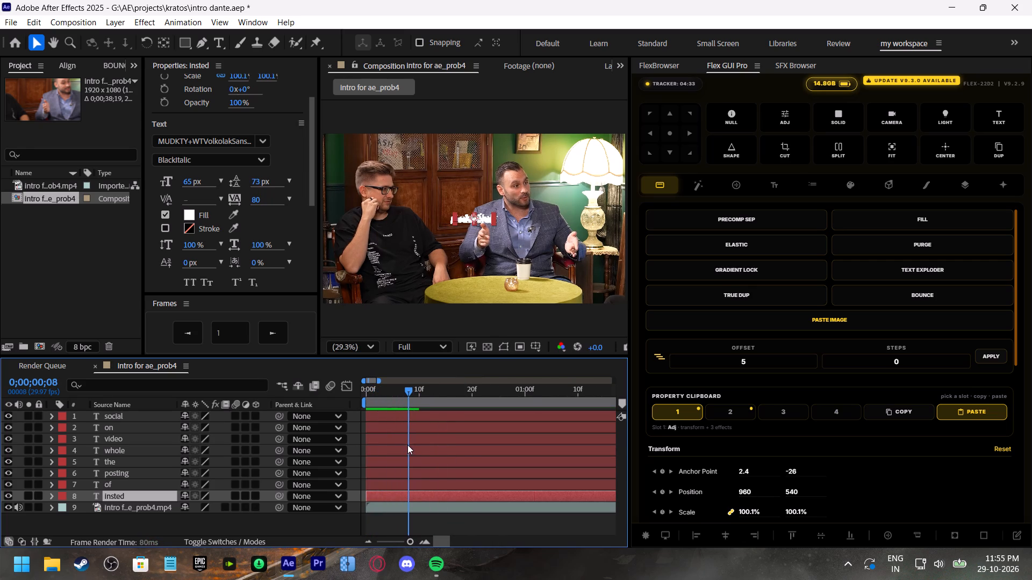
drag(407, 445, 407, 445)
drag(363, 484, 406, 497)
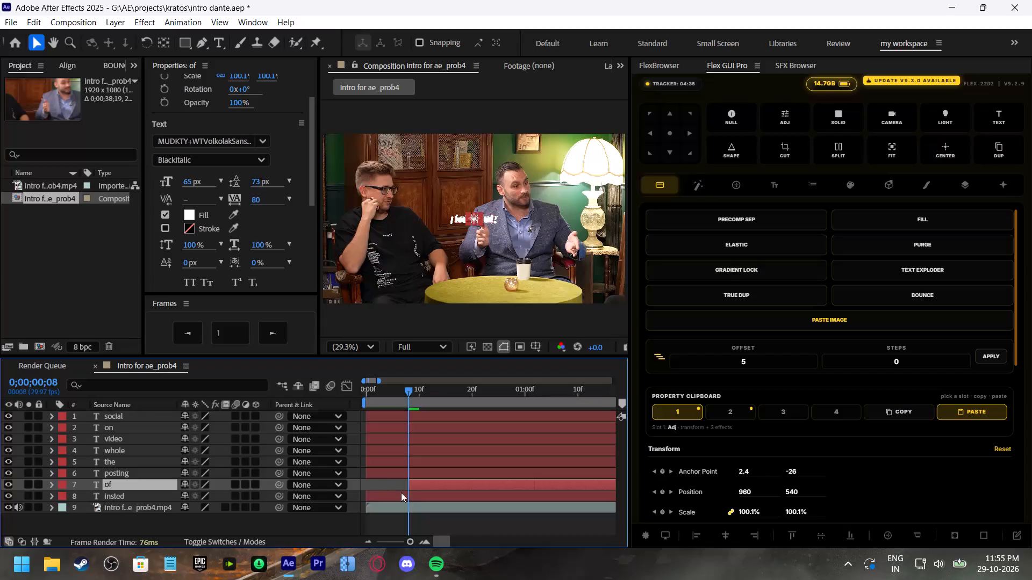
Start the "posting" word layer at 0;00;00;11, matching where the word is spoken.
ctrl+drag(406, 391, 411, 392)
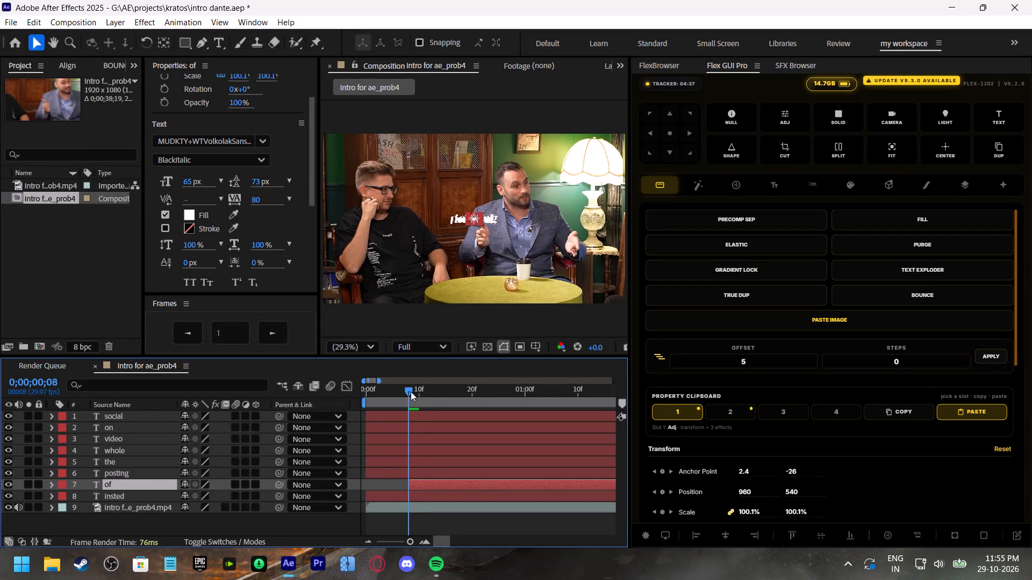
ctrl+drag(411, 392, 423, 400)
drag(367, 470, 424, 485)
Shift the "the" word layer along the timeline so it starts at 0;00;00;22.
shift+scroll(453, 481, down, 1)
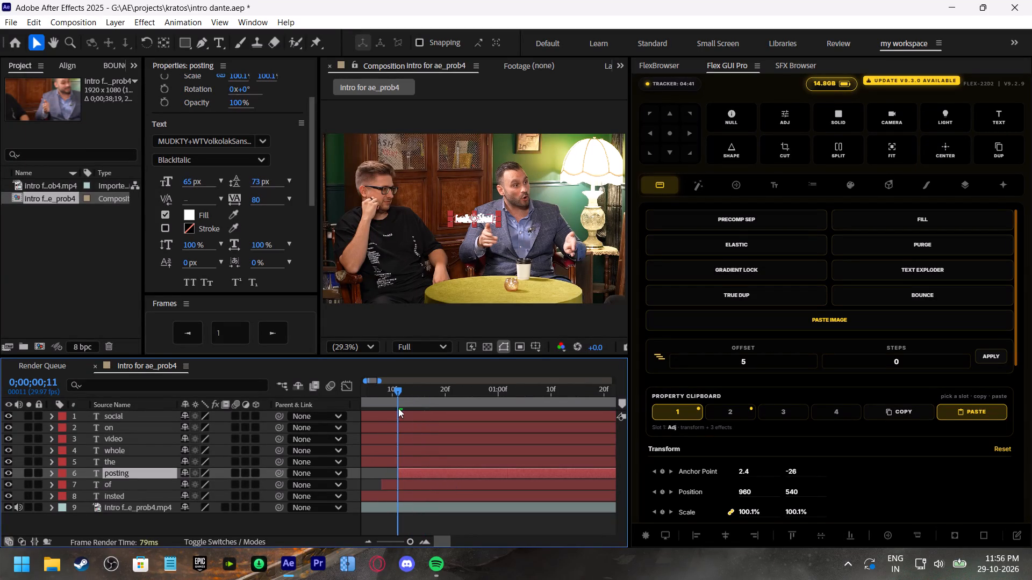
ctrl+drag(395, 387, 433, 415)
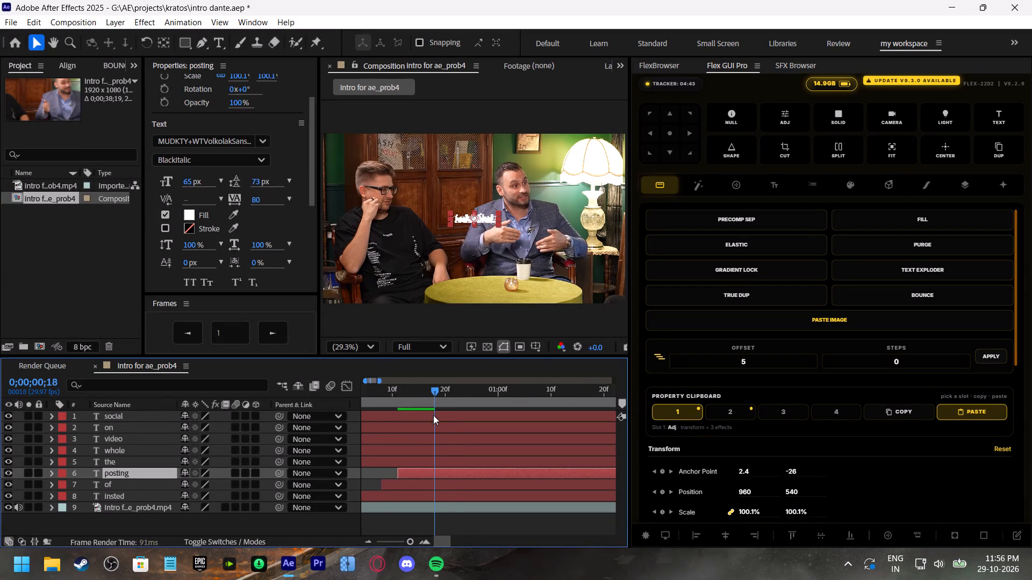
ctrl+drag(433, 415, 456, 429)
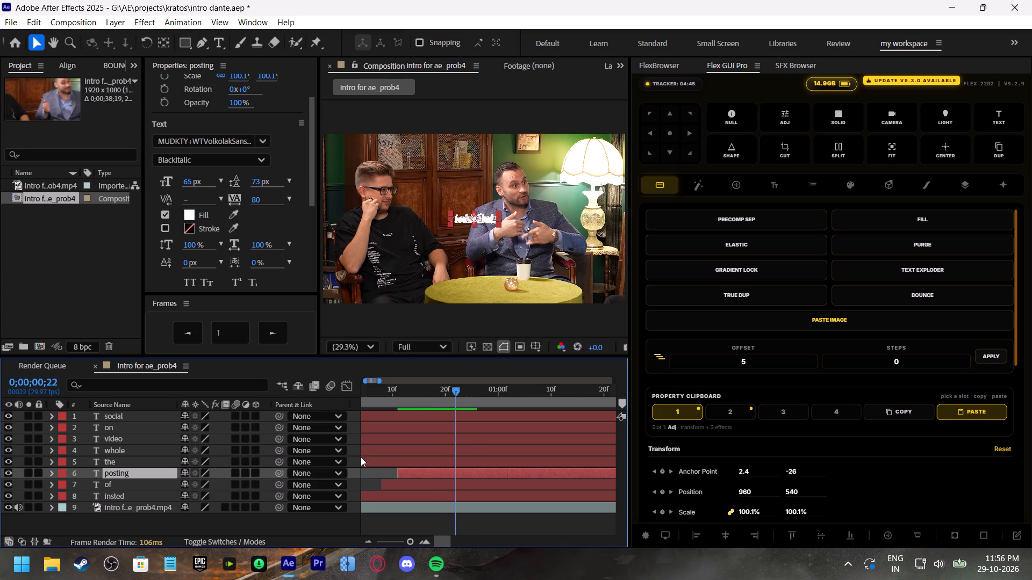
click(383, 459)
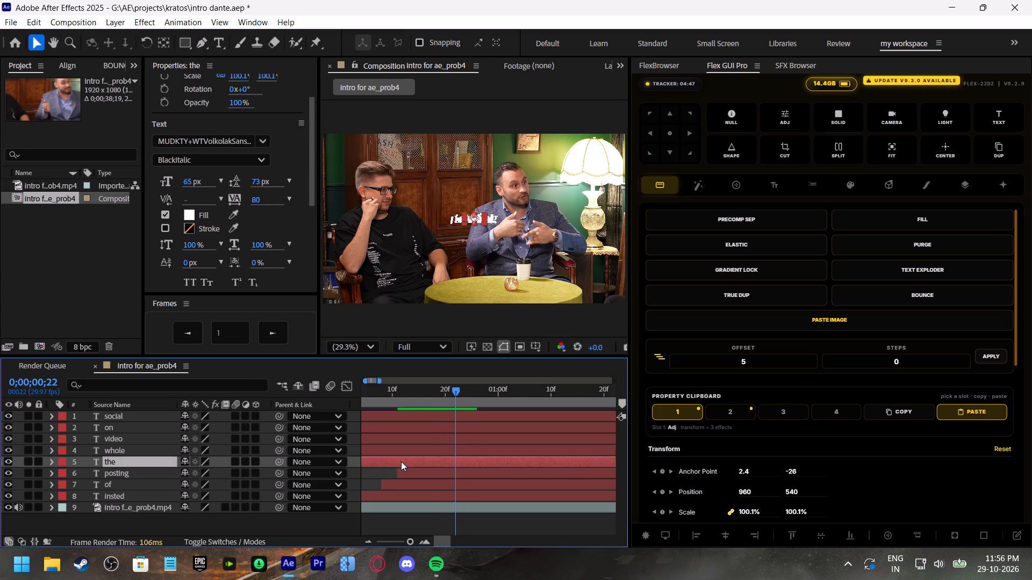
drag(411, 461, 529, 463)
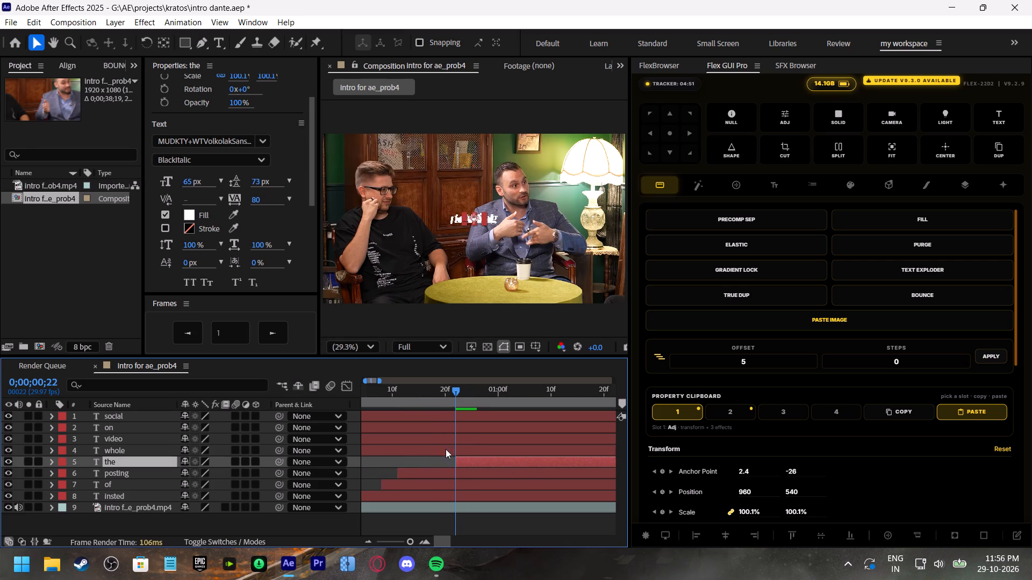
Replay and scrub the opening to check the start times of the "of", "posting" and "the" layers against the speech.
click(385, 394)
key(space)
drag(385, 394, 363, 396)
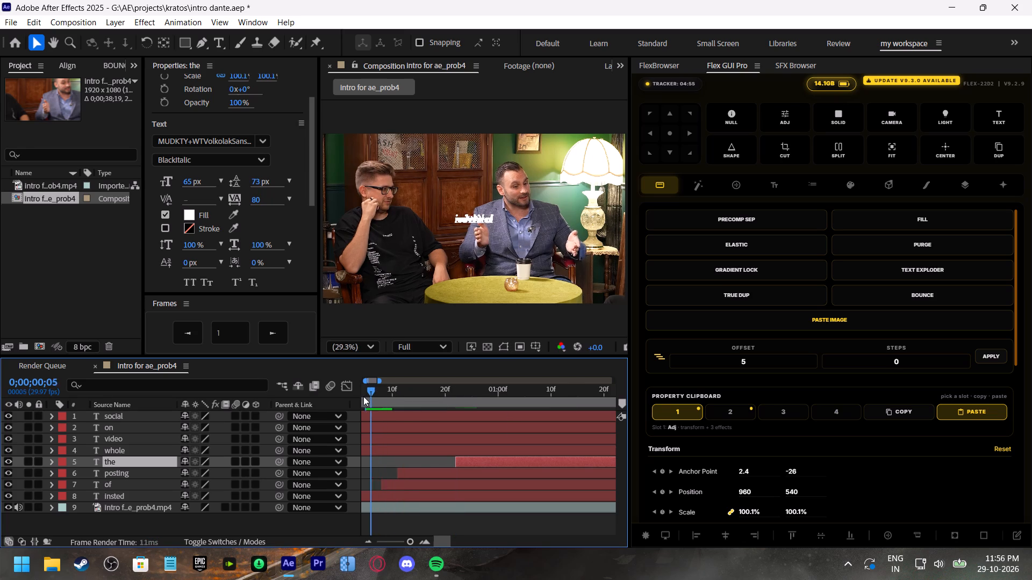
drag(363, 396, 413, 400)
key(space)
drag(404, 388, 354, 394)
key(space)
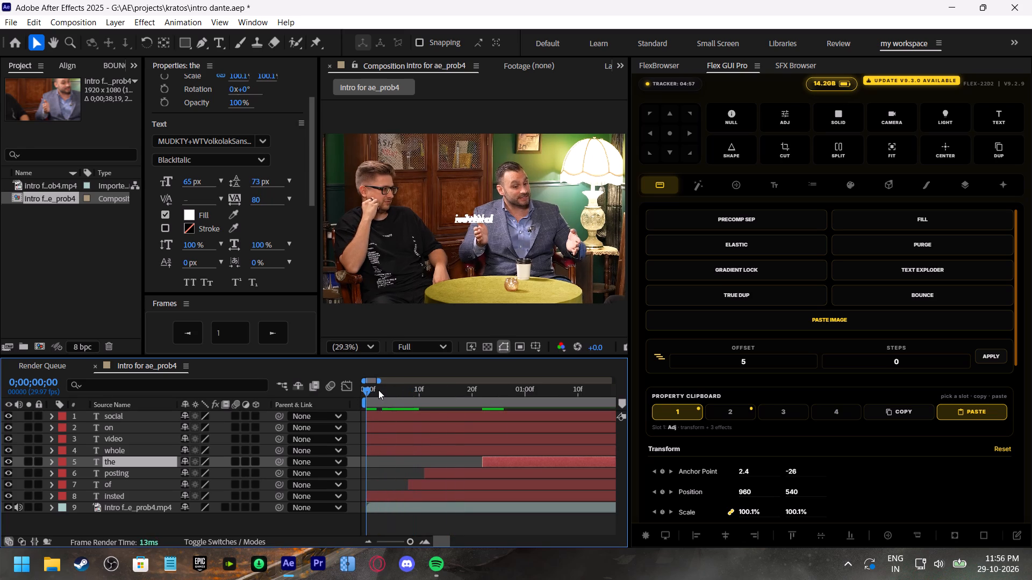
drag(378, 389, 400, 402)
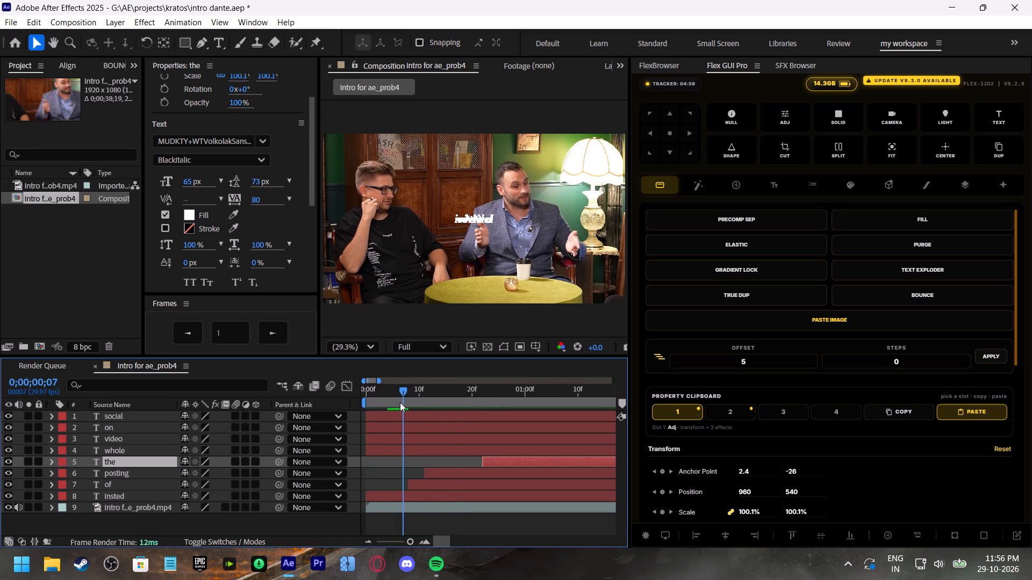
drag(400, 402, 407, 419)
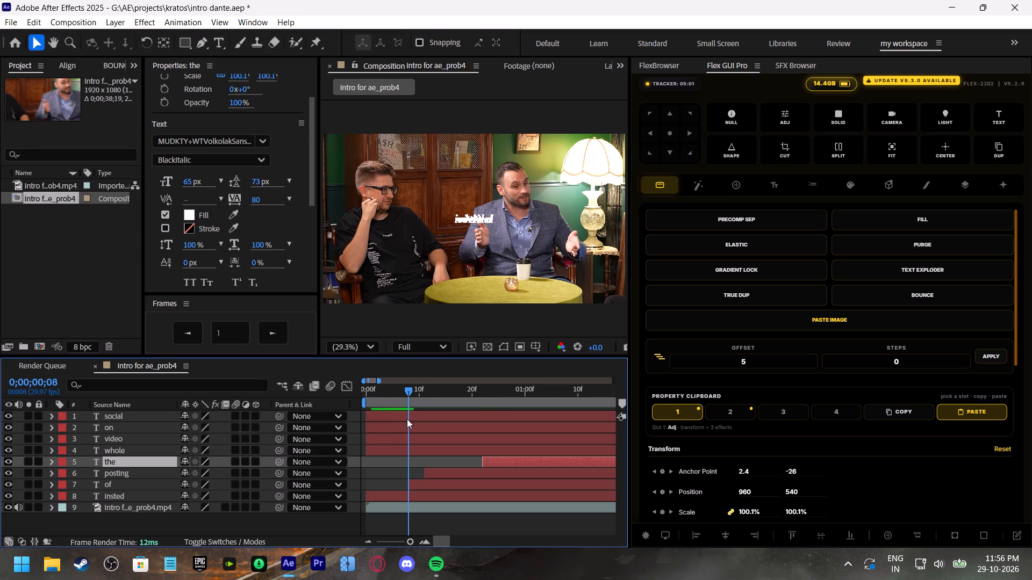
drag(407, 419, 424, 434)
click(430, 472)
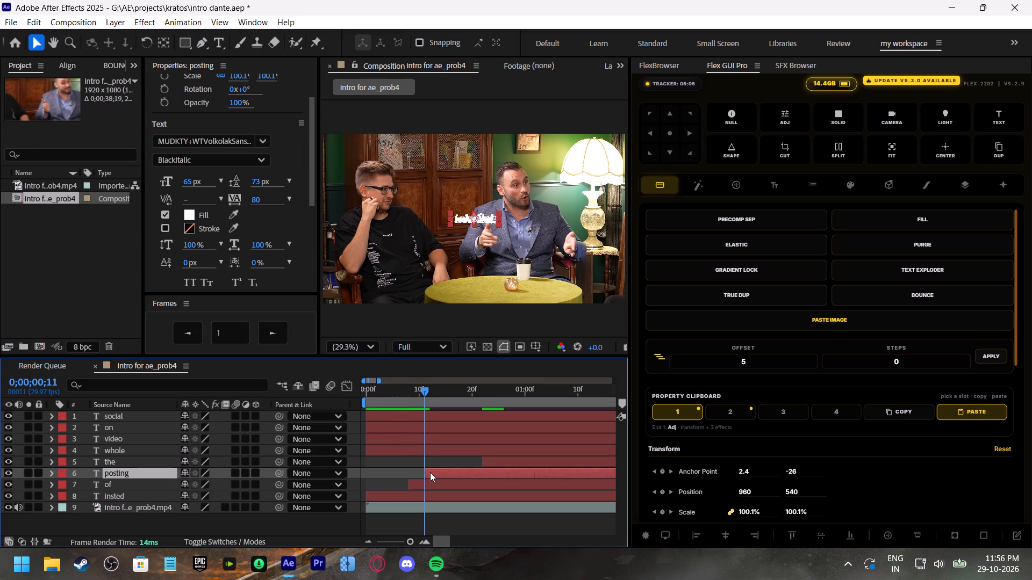
click(424, 491)
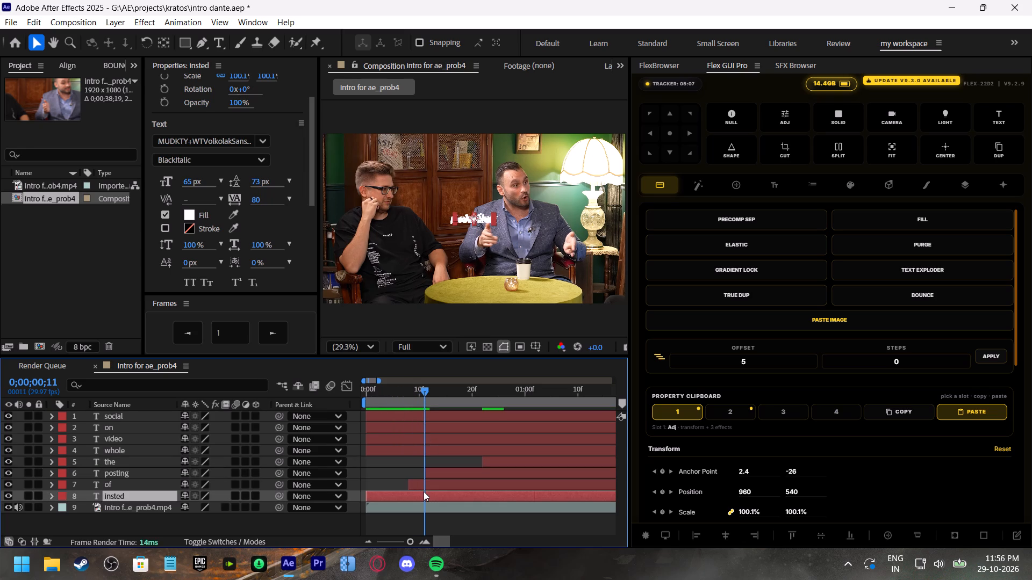
drag(397, 388, 399, 444)
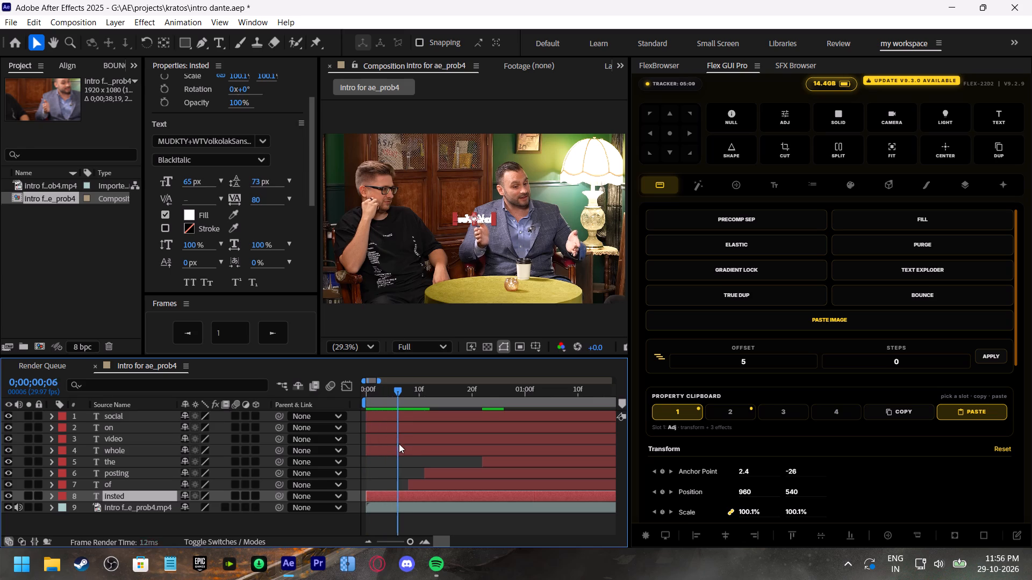
drag(399, 444, 423, 473)
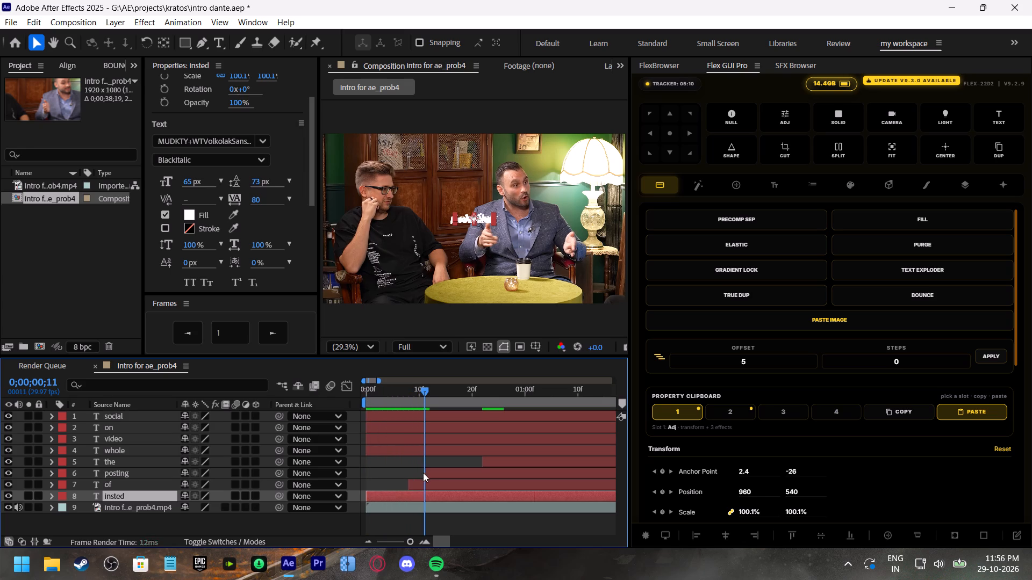
drag(423, 473, 425, 476)
click(429, 473)
ctrl+drag(421, 389, 425, 394)
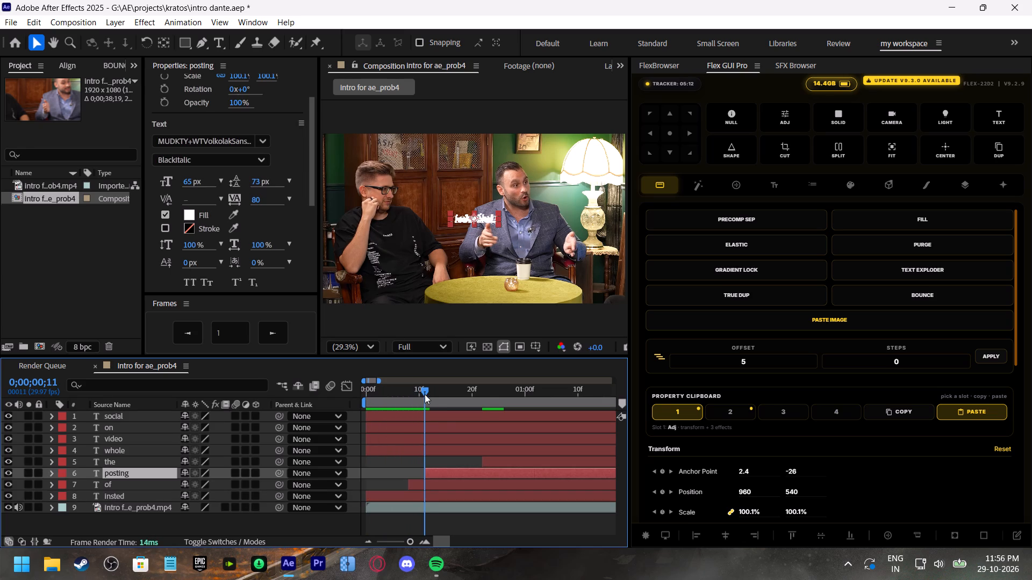
ctrl+drag(425, 394, 478, 481)
Shift the "whole" word layer along the timeline so it starts at 0;00;00;27.
shift+scroll(476, 484, down, 3)
click(443, 460)
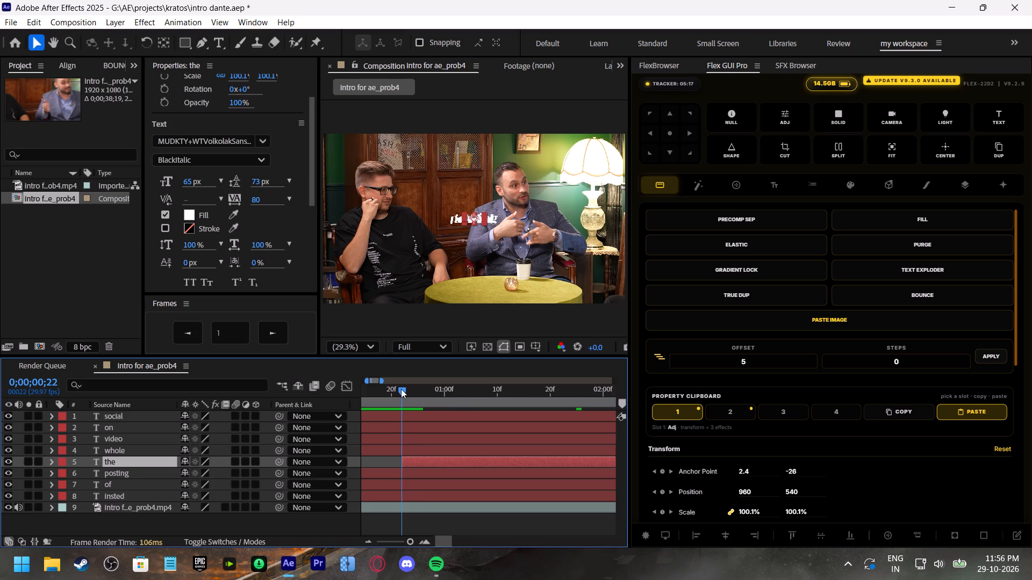
ctrl+drag(401, 389, 428, 412)
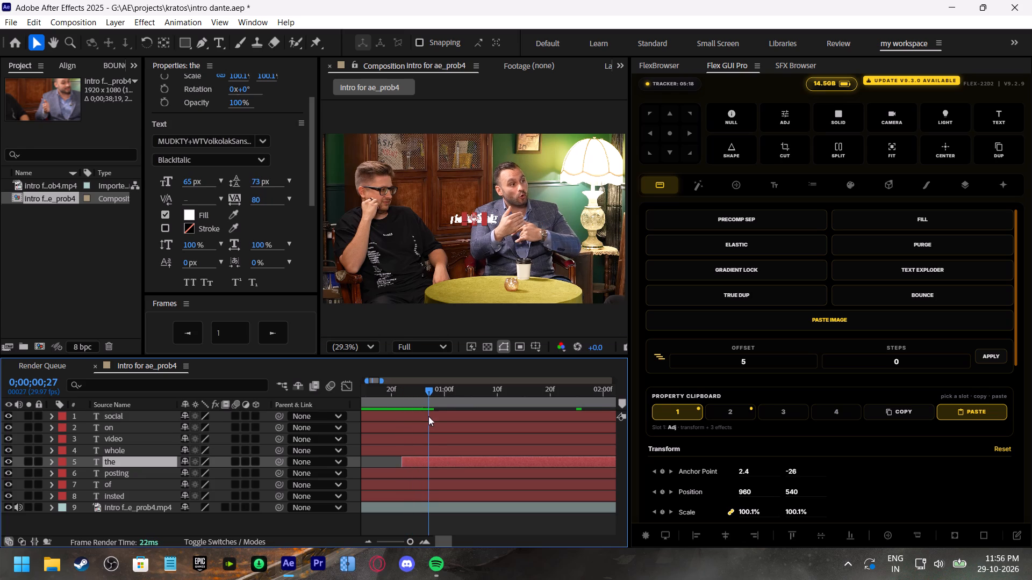
click(415, 453)
drag(388, 448, 492, 452)
drag(431, 447, 465, 451)
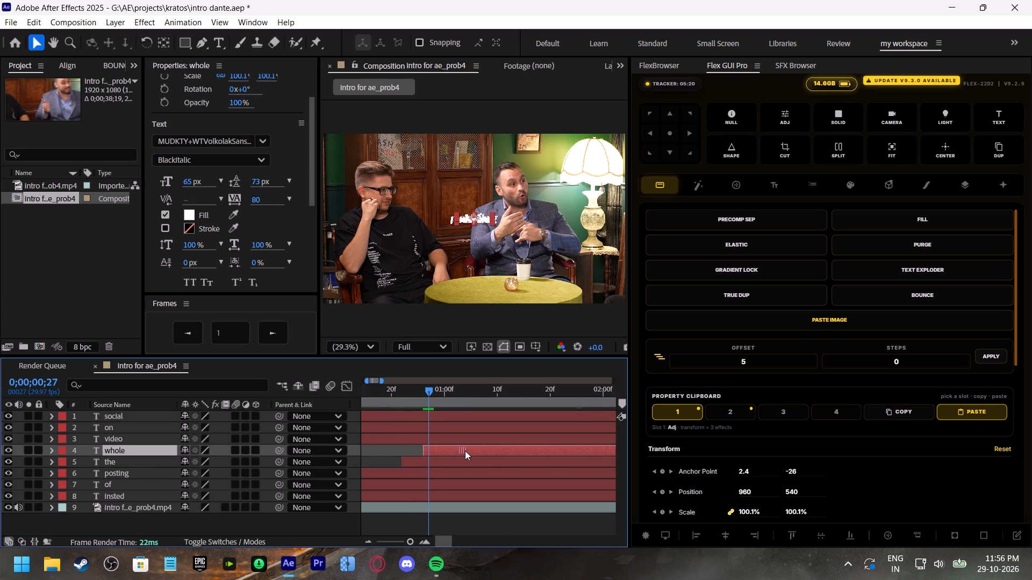
drag(465, 451, 466, 452)
Shift the "video" word layer along the timeline so it starts at 0;00;01;03.
ctrl+drag(426, 389, 451, 405)
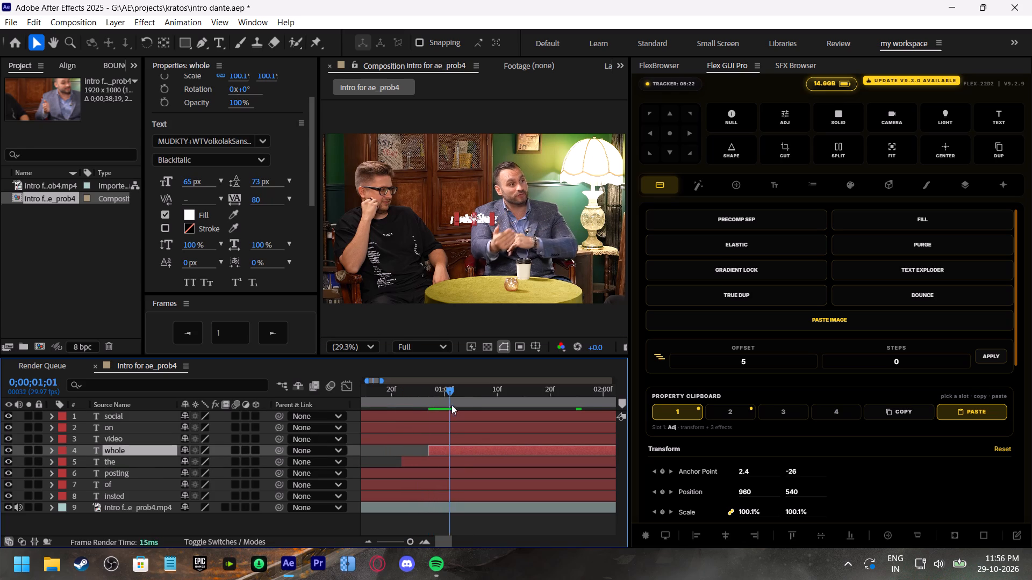
ctrl+drag(451, 405, 458, 410)
drag(408, 435, 524, 436)
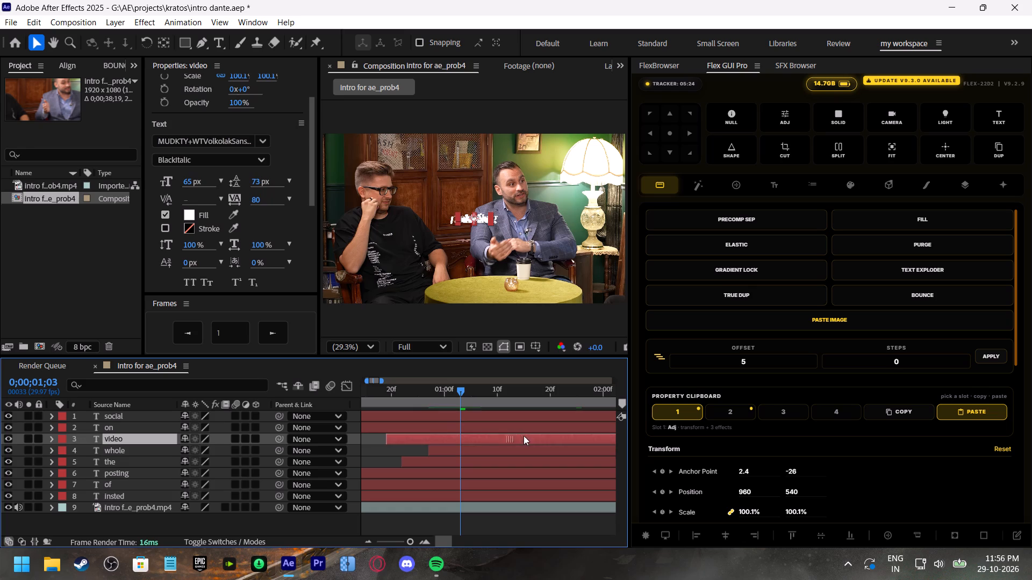
drag(524, 436, 567, 441)
drag(483, 434, 499, 438)
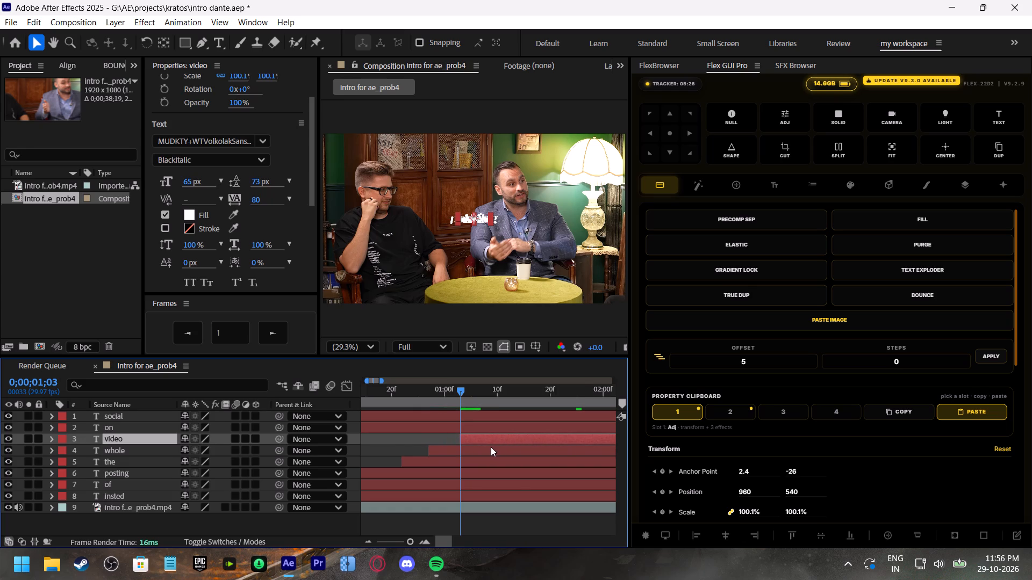
Shift the "on" word layer along the timeline so it starts at 0;00;01;10.
shift+scroll(491, 447, down, 1)
ctrl+drag(433, 392, 469, 419)
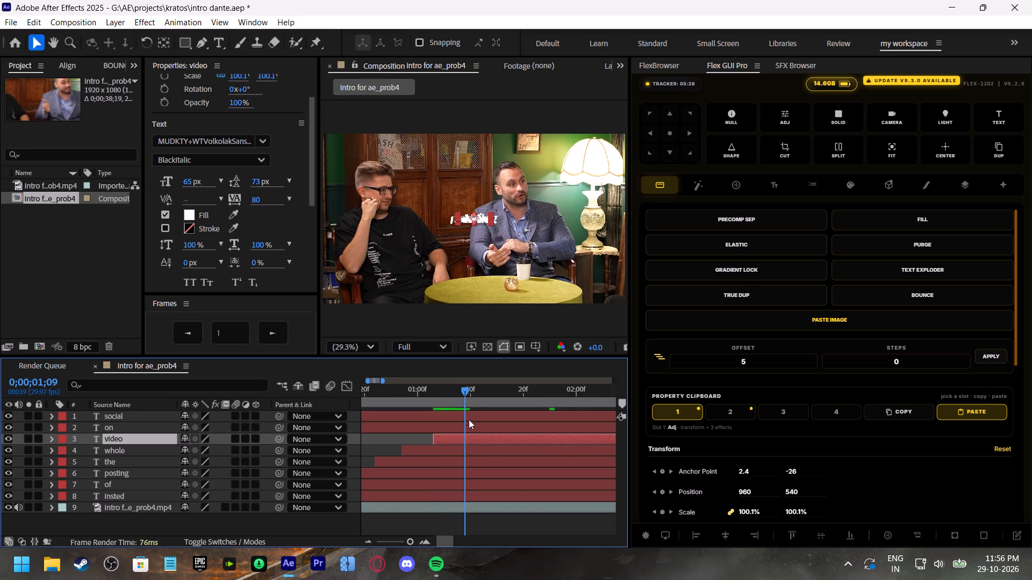
ctrl+drag(469, 419, 469, 422)
drag(428, 424, 538, 427)
drag(461, 424, 528, 433)
drag(478, 430, 510, 434)
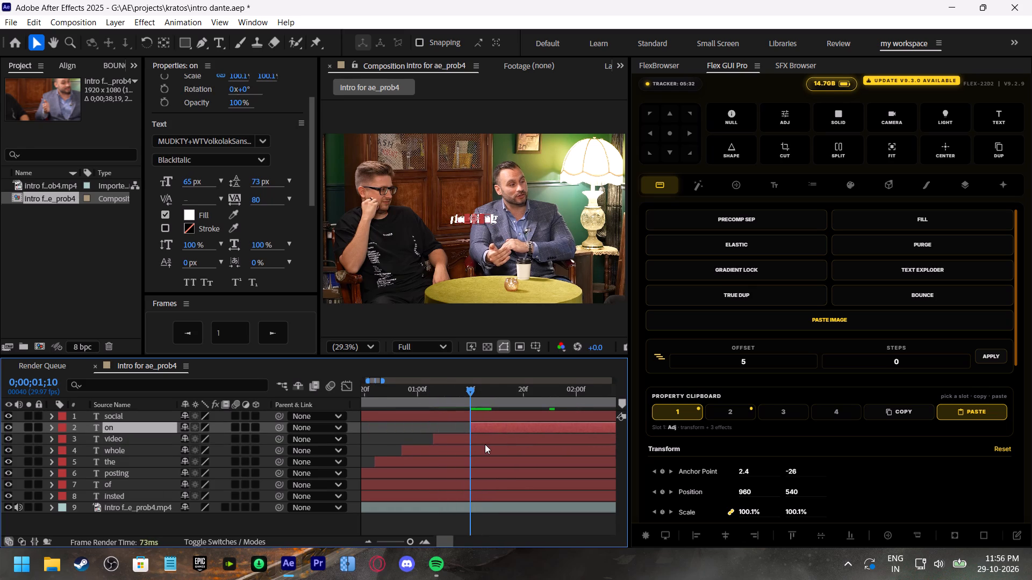
Shift the "social" word layer along the timeline so it starts at about 0;00;01;15.
shift+scroll(485, 444, down, 2)
ctrl+drag(418, 389, 435, 398)
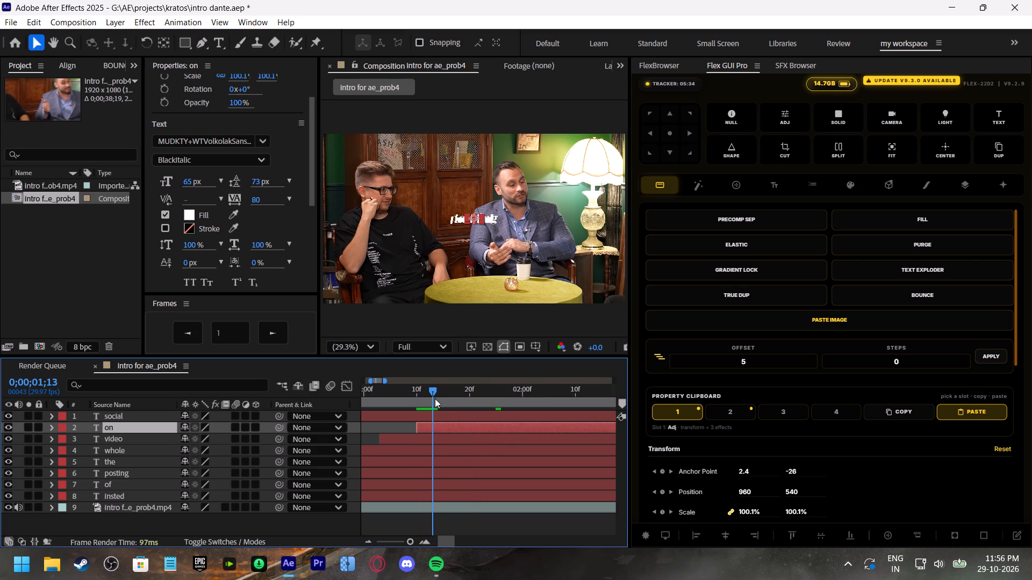
ctrl+drag(435, 398, 447, 407)
click(435, 412)
drag(403, 413, 522, 419)
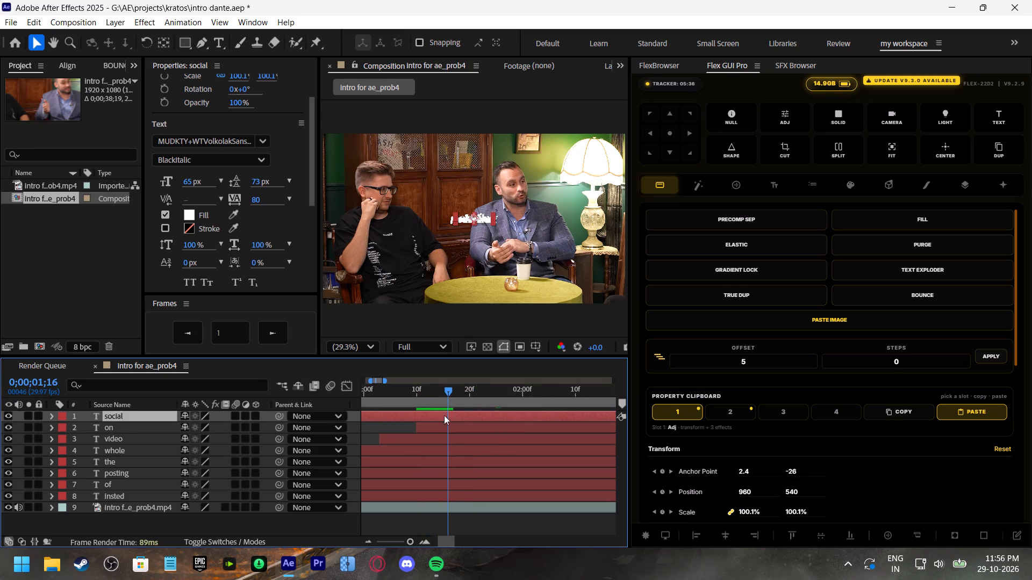
drag(434, 415, 526, 420)
drag(444, 416, 475, 419)
Split the "insted" word layer at 0;00;00;08, where the "of" layer starts.
drag(404, 389, 327, 400)
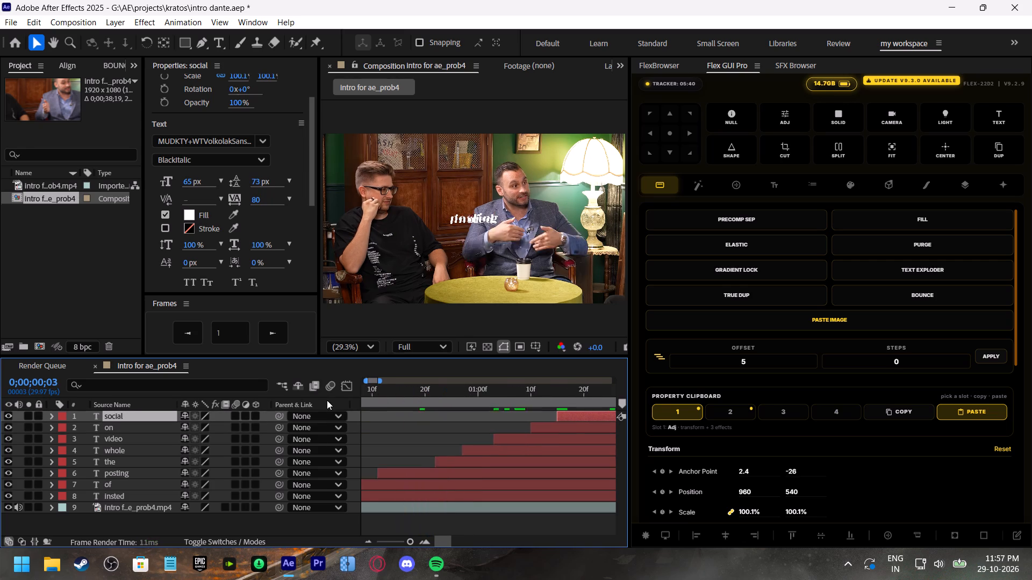
drag(327, 400, 411, 462)
click(421, 494)
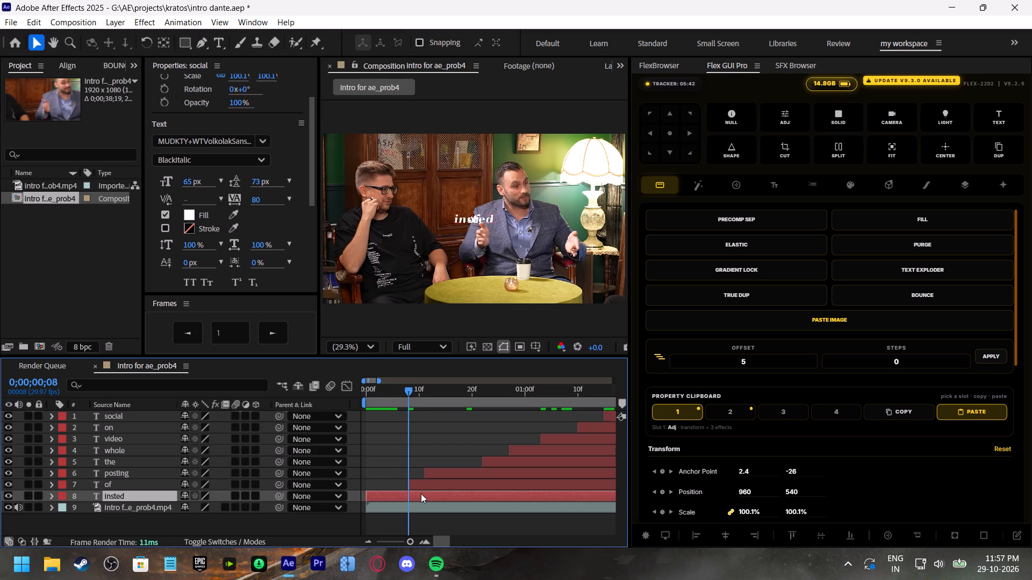
key(ctrl+shift+d)
Split the "of" word layer at 0;00;00;11, where the "posting" layer starts.
drag(415, 394, 429, 406)
click(449, 481)
key(ctrl+shift+d)
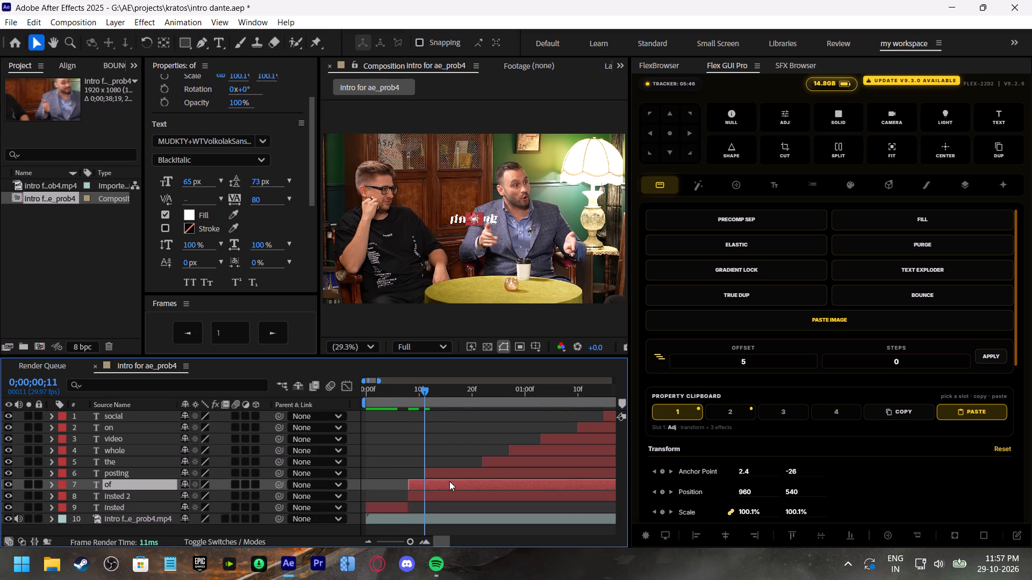
Split the "posting" word layer at 0;00;00;22, where the "the" layer starts.
drag(462, 387, 483, 409)
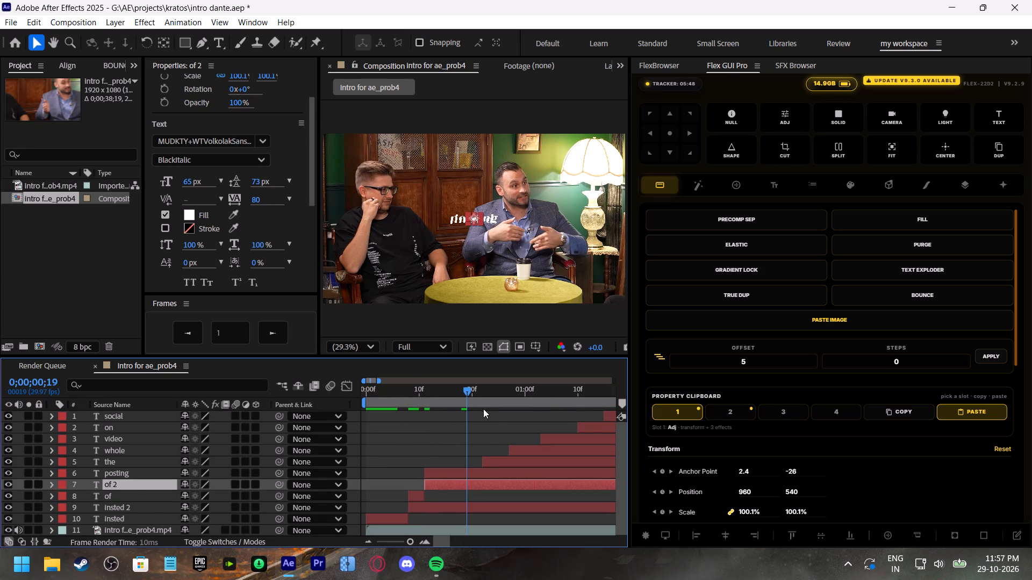
drag(483, 409, 488, 416)
click(496, 468)
key(ctrl+shift+d)
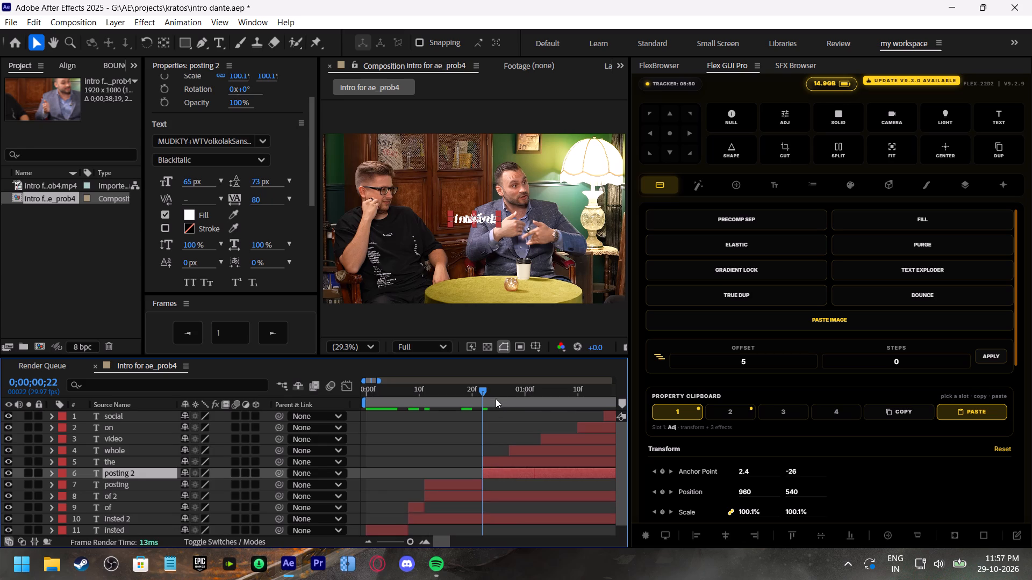
Split the "the" word layer at 0;00;00;27, where the "whole" layer starts.
drag(498, 391, 514, 410)
click(517, 463)
key(ctrl+shift+d)
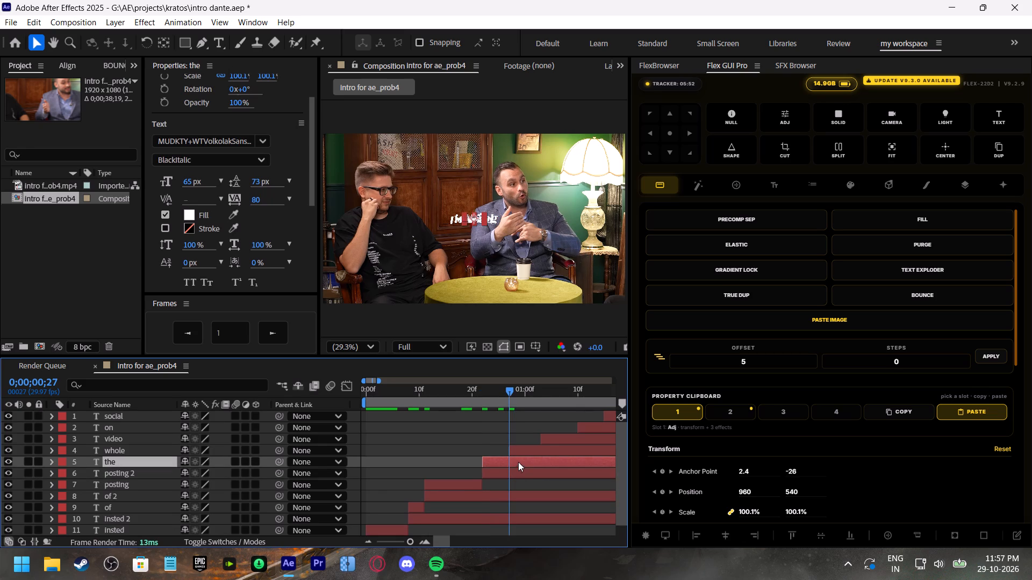
Split the "whole" word layer at 0;00;01;03, where the "video" layer starts.
drag(527, 392, 544, 411)
click(544, 447)
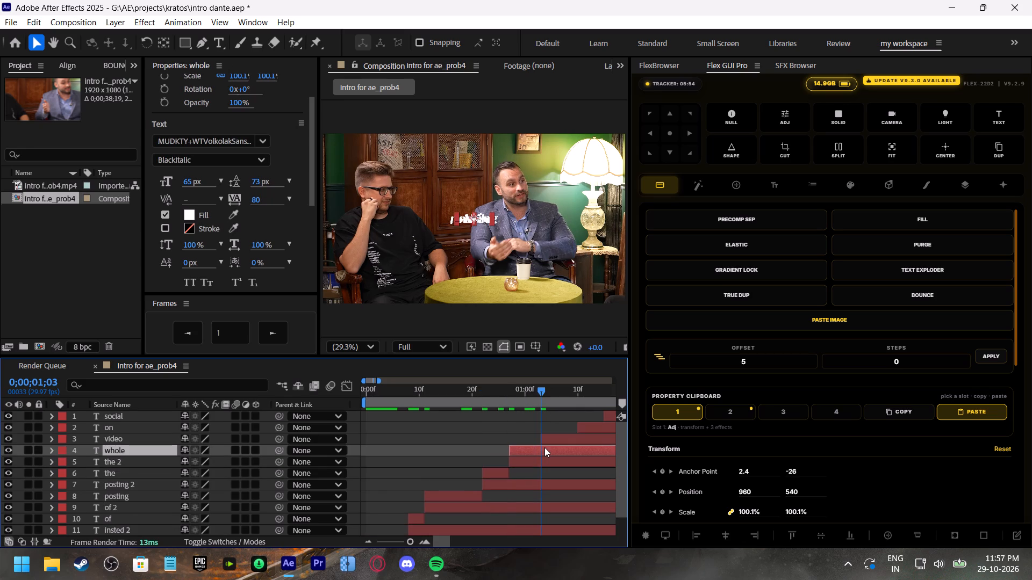
key(ctrl+shift+d)
Split the "video" word layer at 0;00;01;10, where the "on" layer starts.
shift+scroll(540, 465, down, 4)
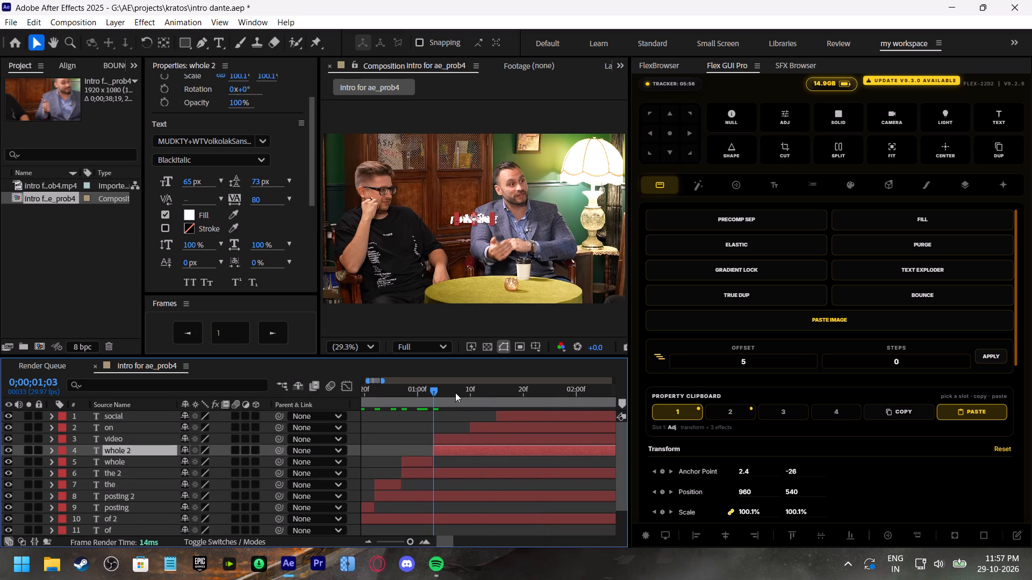
drag(457, 392, 473, 408)
click(486, 440)
key(ctrl+shift+d)
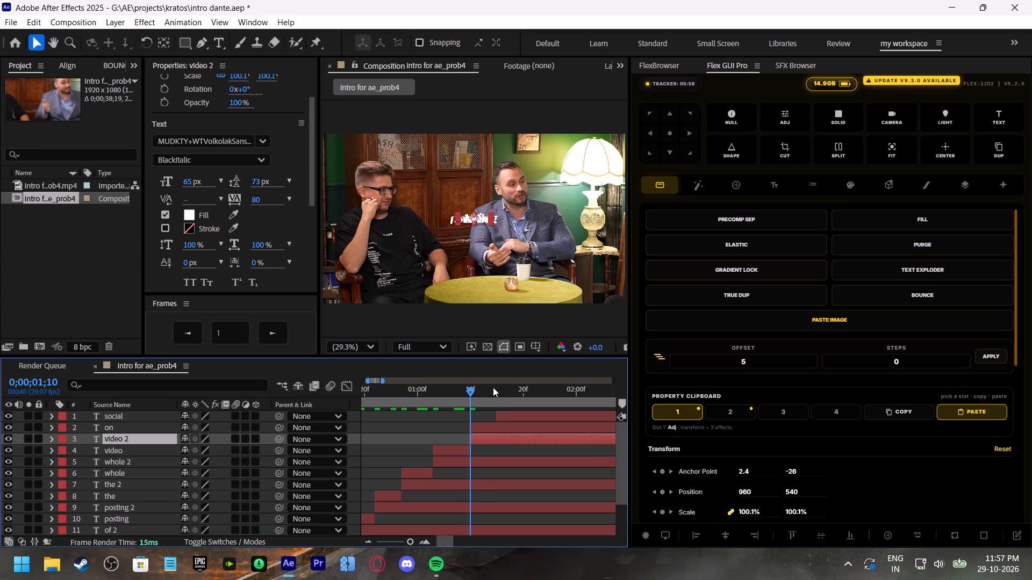
Split the "on" word layer at 0;00;01;15, where the "social" layer starts.
drag(486, 385, 499, 400)
click(514, 425)
key(ctrl+shift+d)
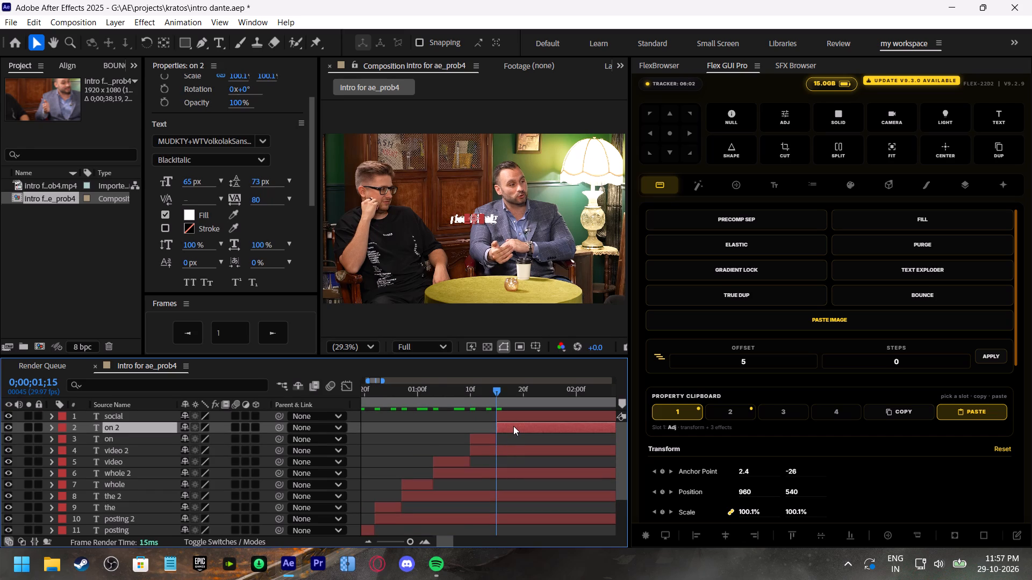
Delete the leftover second halves of the split "on", "video", "whole", "the", "posting", "of" and "insted" layers.
key(BackSpace)
click(501, 437)
key(BackSpace)
click(461, 459)
click(458, 452)
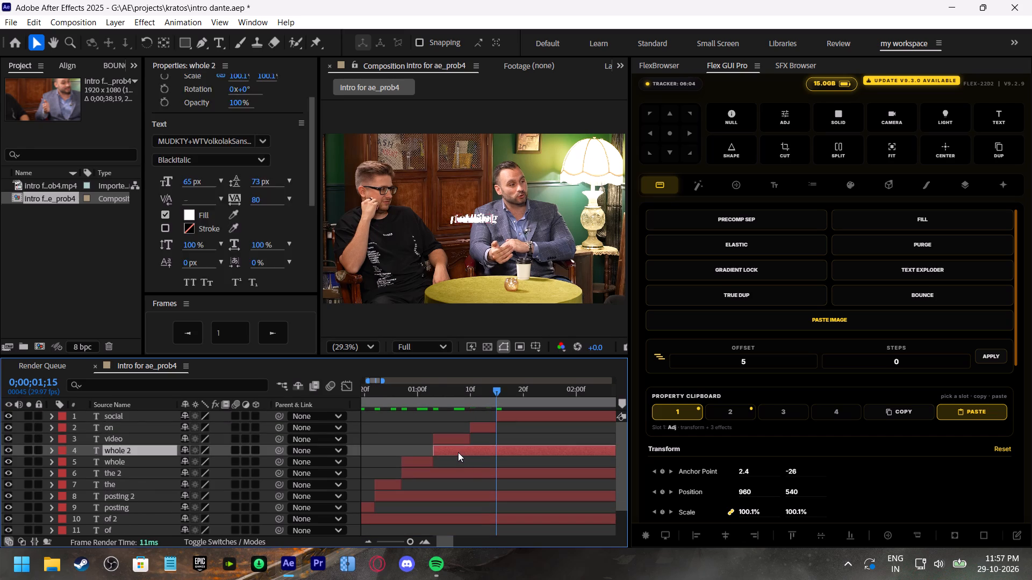
key(BackSpace)
click(455, 455)
click(452, 459)
key(BackSpace)
click(443, 477)
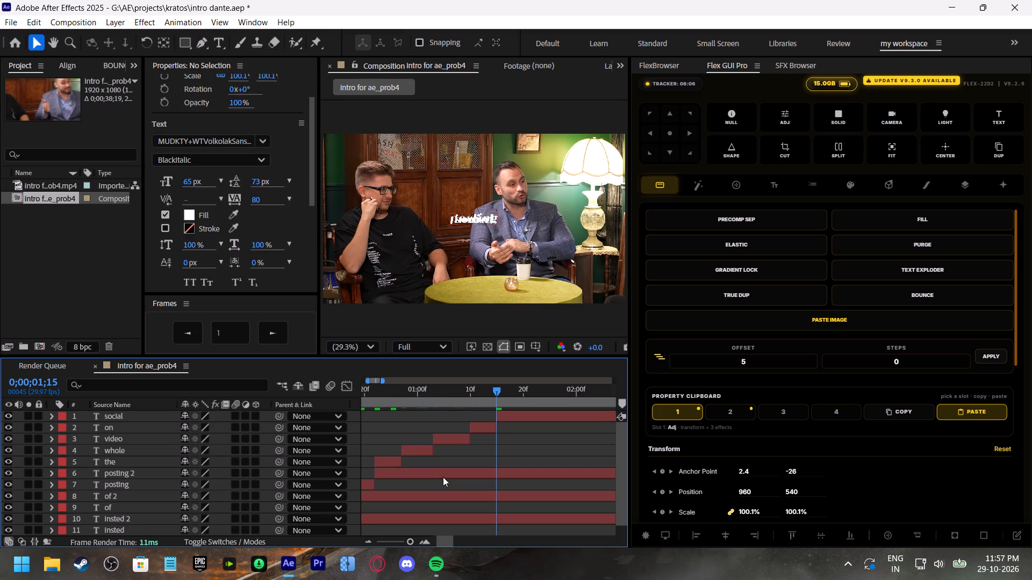
key(BackSpace)
click(441, 490)
click(440, 484)
key(BackSpace)
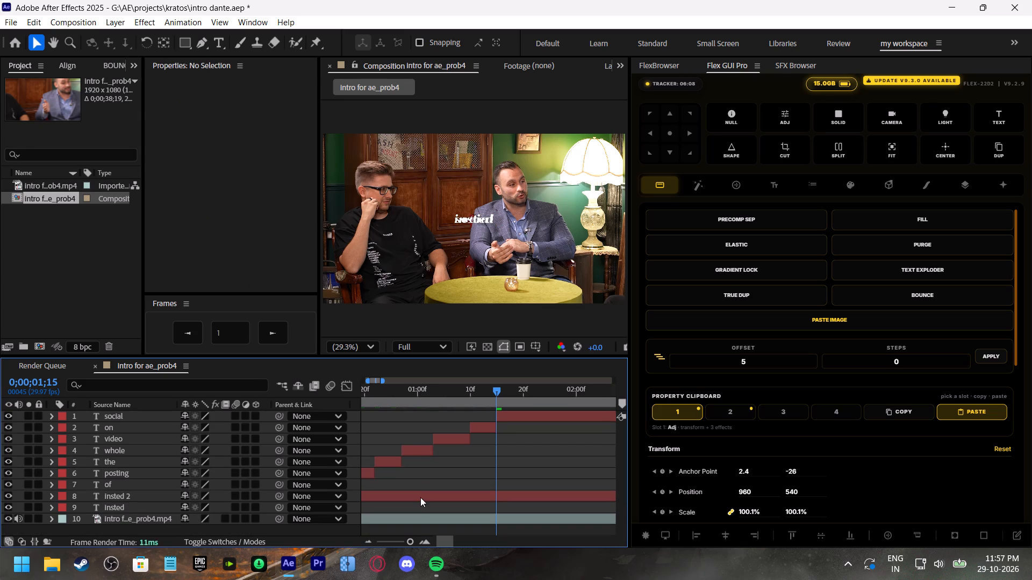
click(420, 497)
key(BackSpace)
Play back the opening from 0;00;00;00 several times to check the "insted" and "of" word timing against the speech.
drag(423, 389, 305, 410)
key(space)
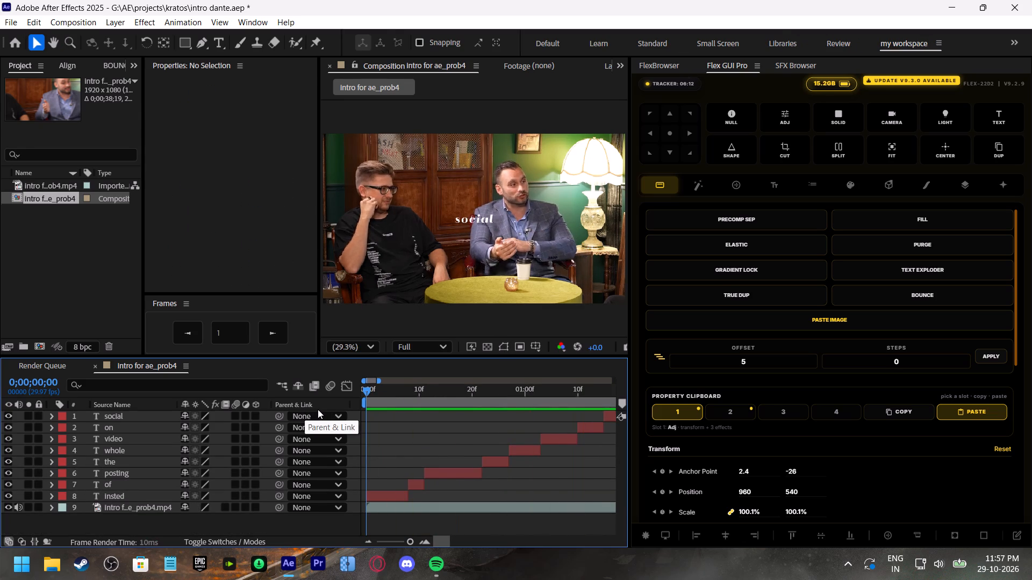
click(405, 374)
drag(395, 391, 380, 395)
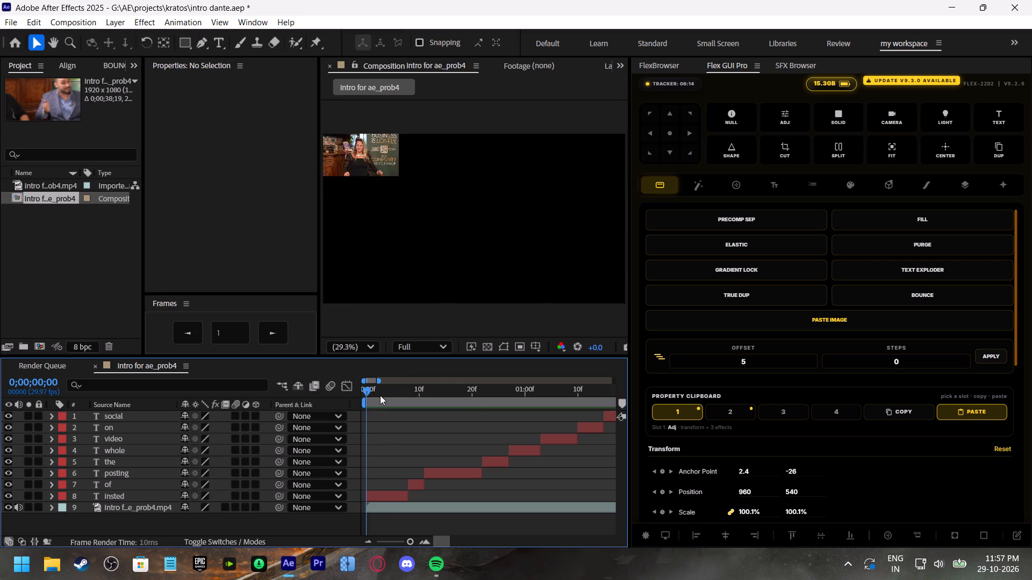
drag(380, 395, 361, 402)
key(space)
drag(392, 387, 350, 401)
key(space)
drag(390, 390, 367, 398)
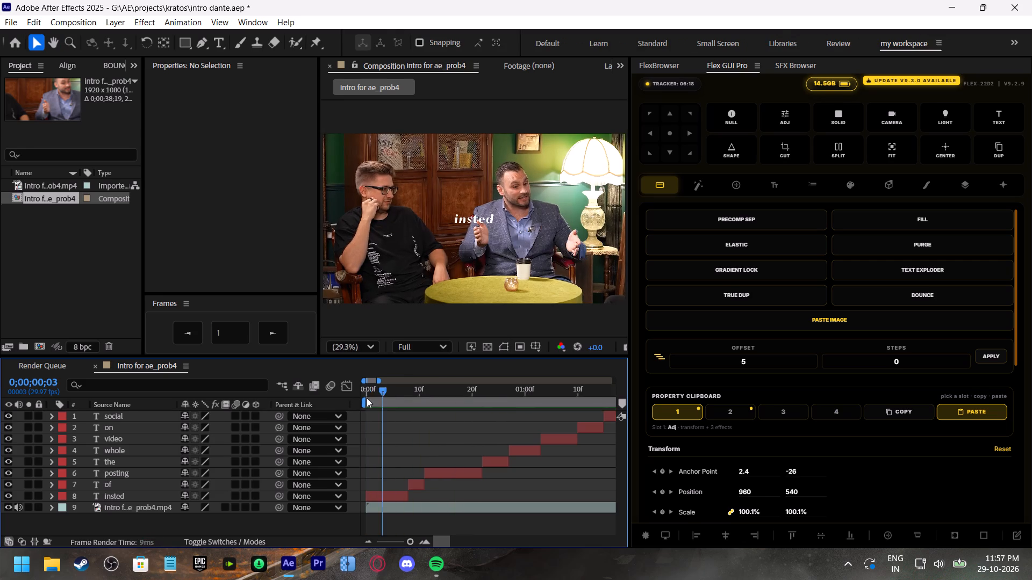
drag(367, 398, 363, 400)
key(space)
drag(393, 392, 402, 400)
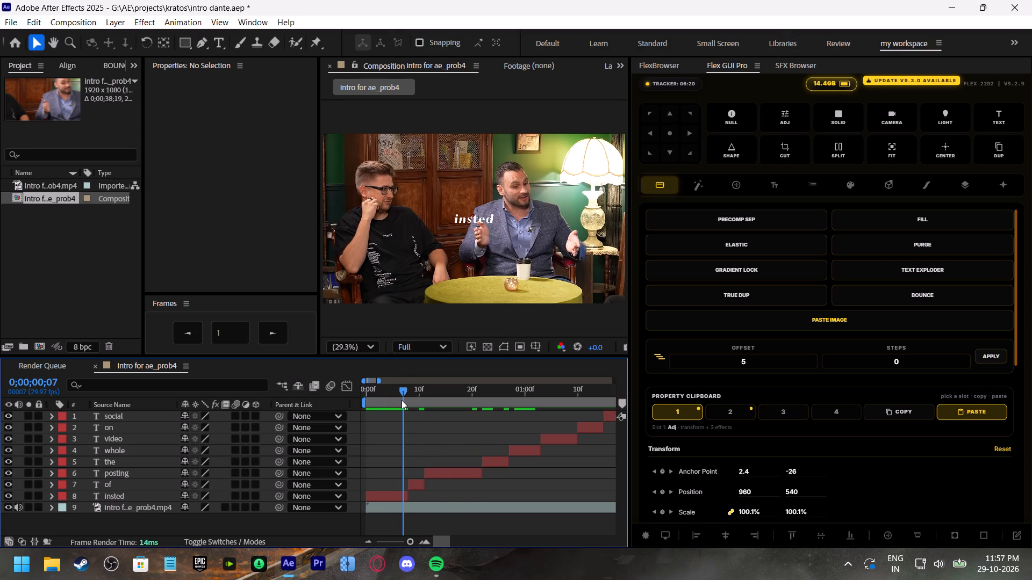
drag(402, 400, 343, 395)
key(space)
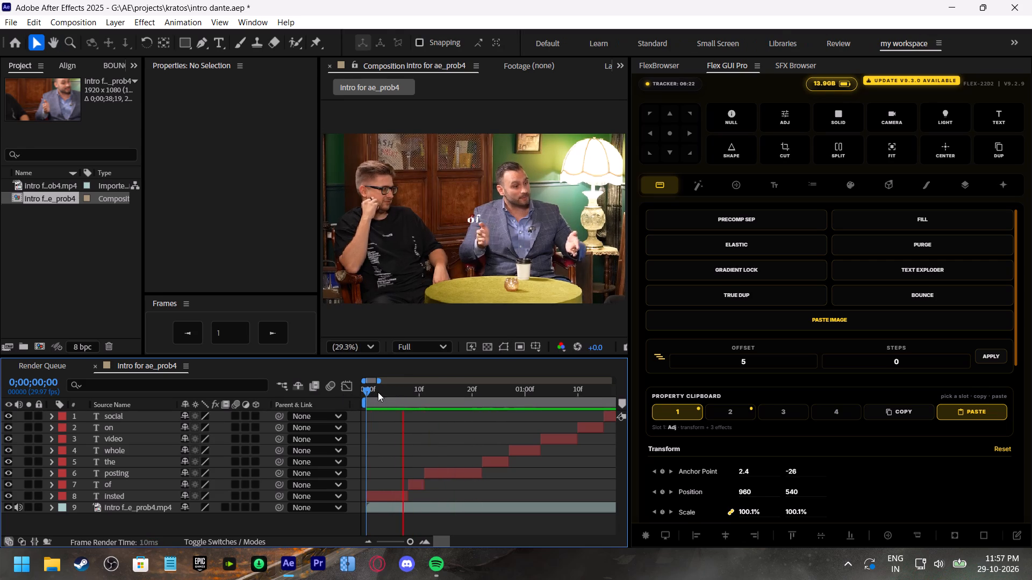
Trim the end of the "insted" layer and extend the start of "of" so they meet at about 0;00;00;07.
drag(378, 392, 400, 414)
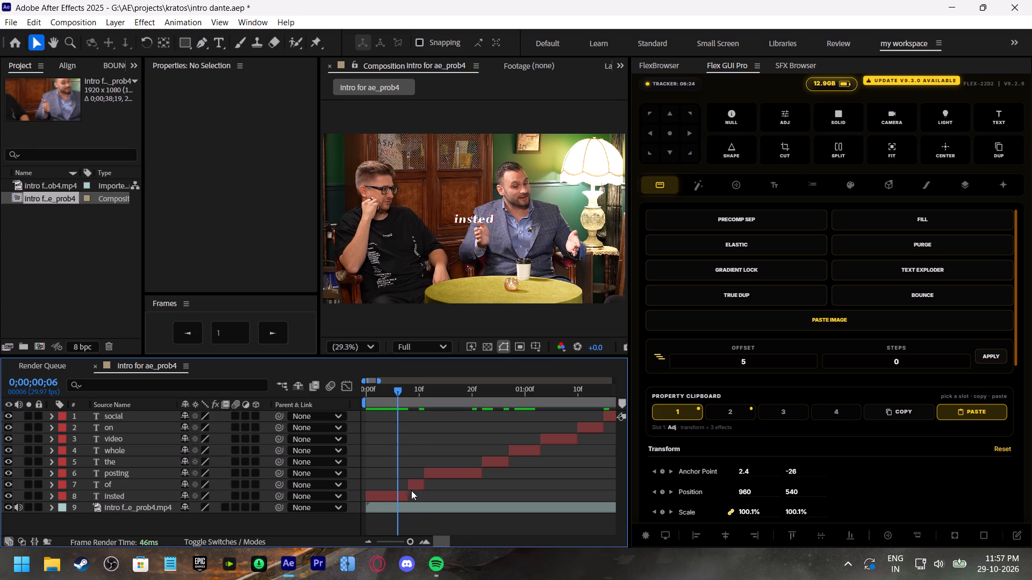
drag(412, 495, 407, 496)
drag(410, 484, 405, 484)
key(space)
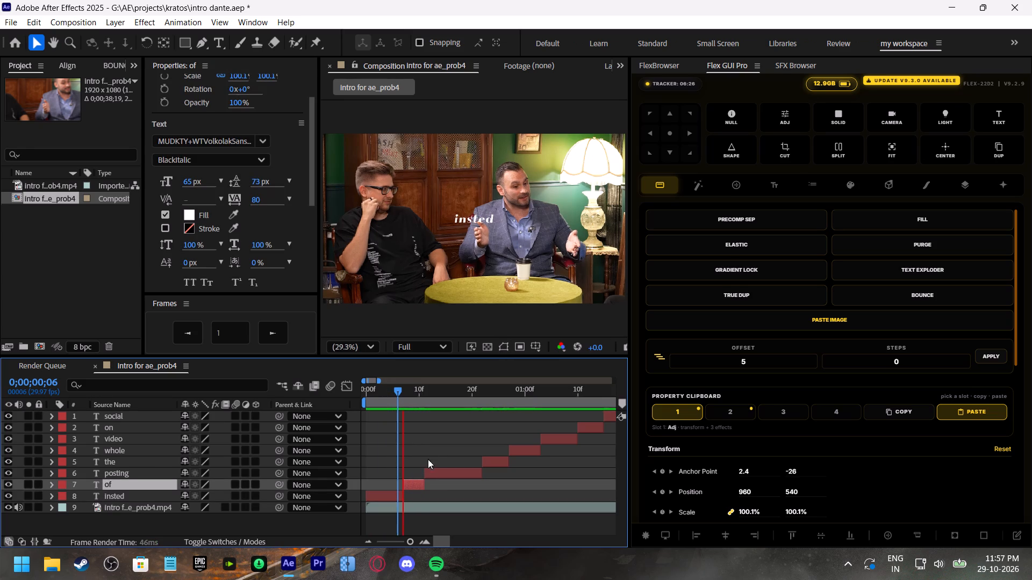
Trim the start of the "posting" layer to 0;00;00;13 and extend the end of "of" to meet it.
drag(392, 389, 431, 439)
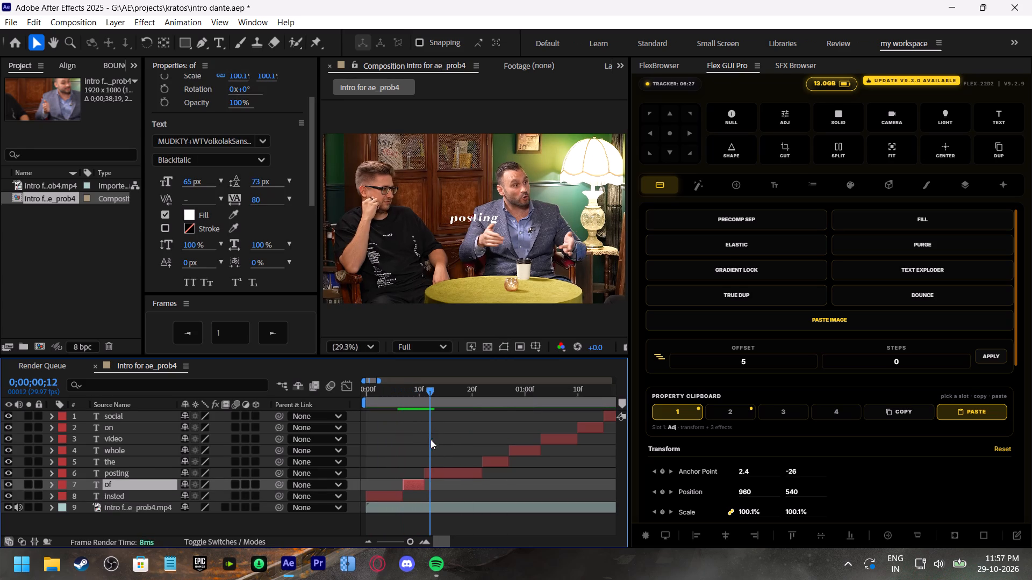
drag(431, 439, 435, 444)
drag(422, 476, 433, 482)
drag(424, 484, 438, 494)
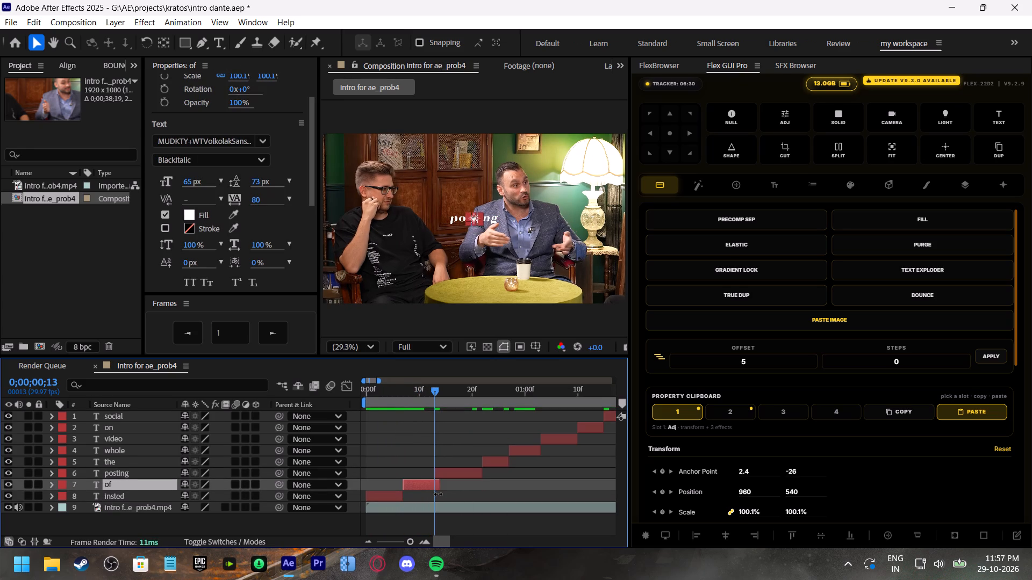
drag(438, 494, 435, 494)
Play back the word sequence from the beginning through "social" to check its timing against the speech.
drag(390, 392, 350, 407)
key(space)
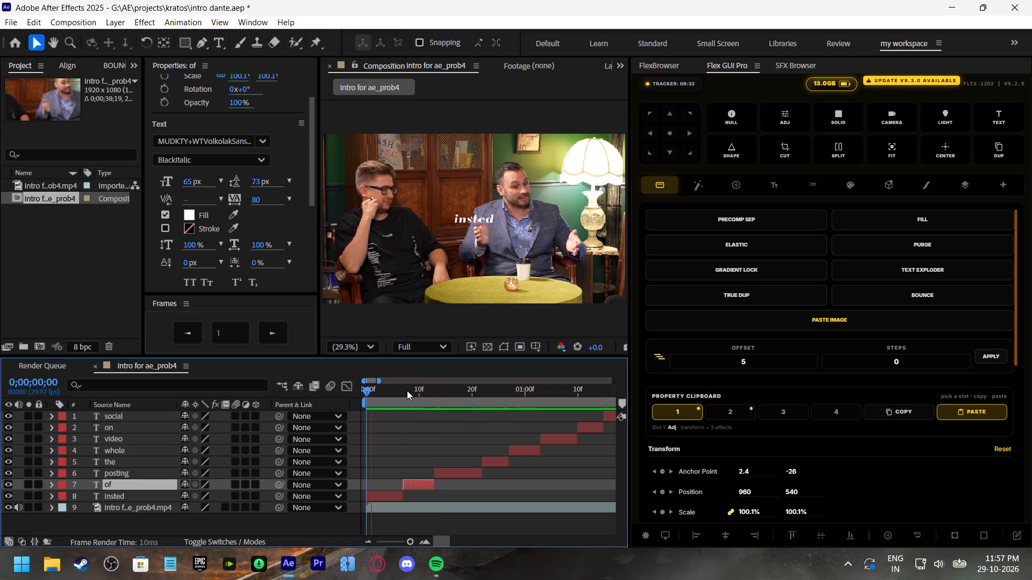
drag(407, 390, 415, 394)
key(space)
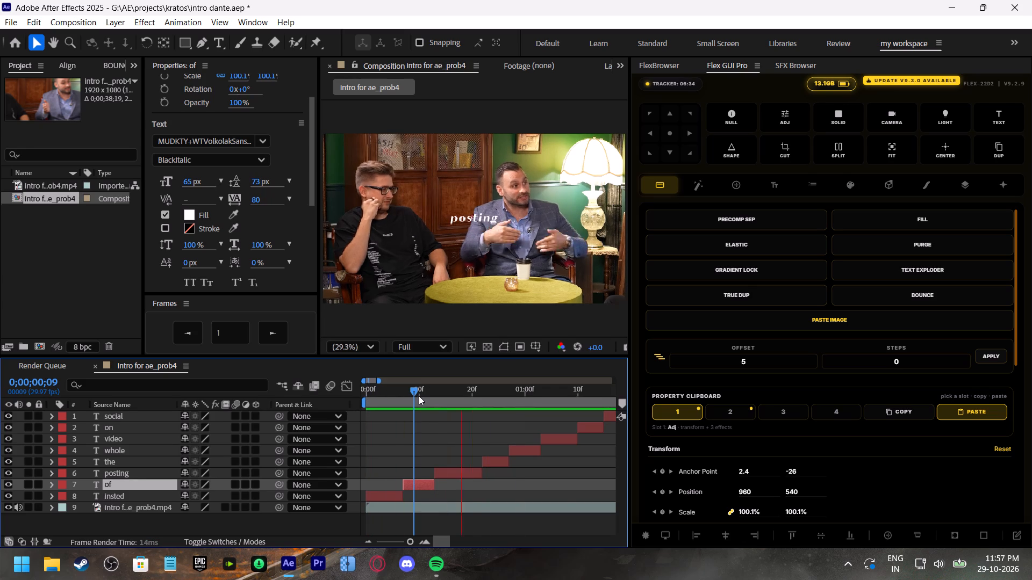
click(477, 395)
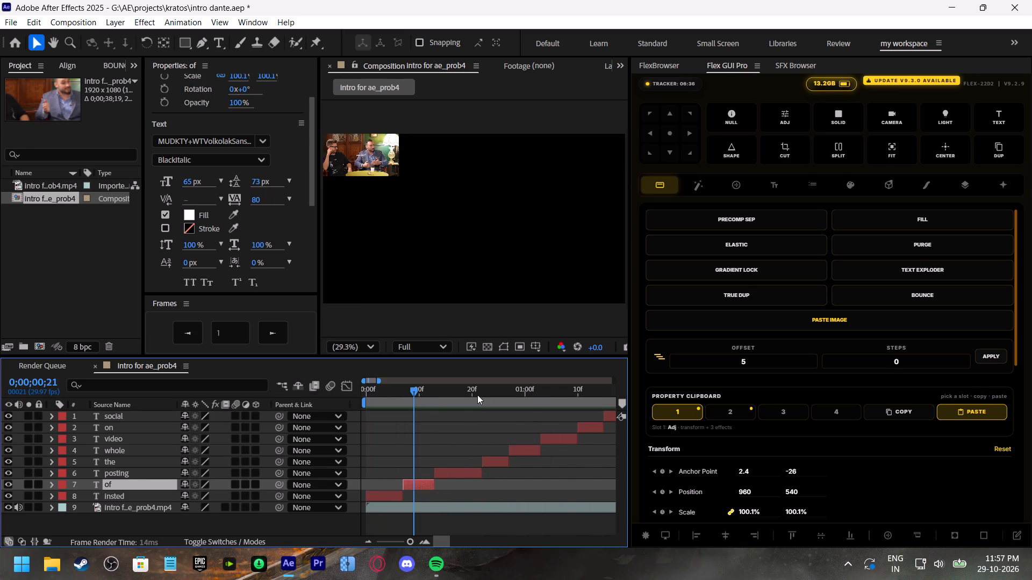
shift+scroll(508, 414, down, 6)
key(space)
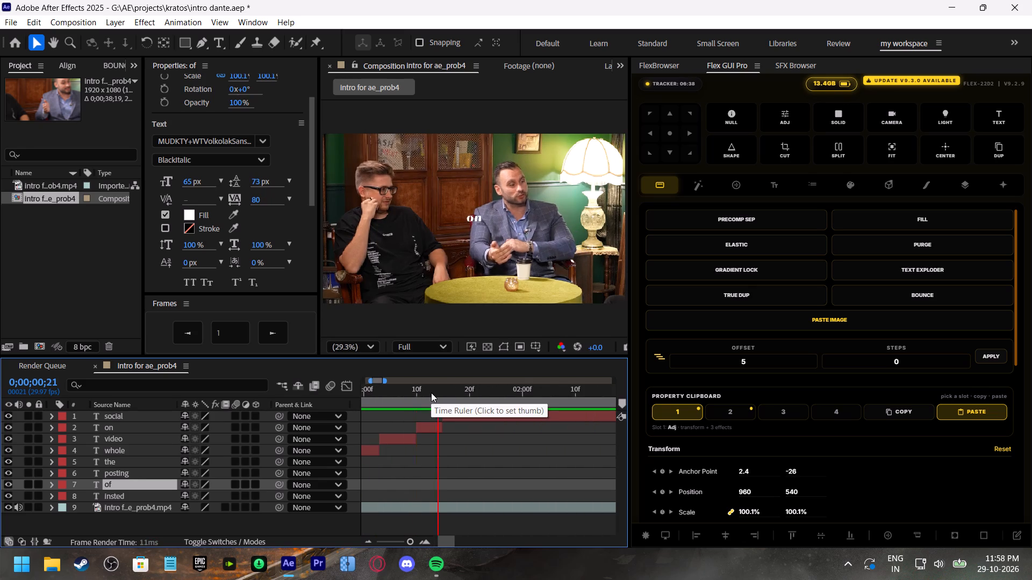
drag(431, 393, 439, 403)
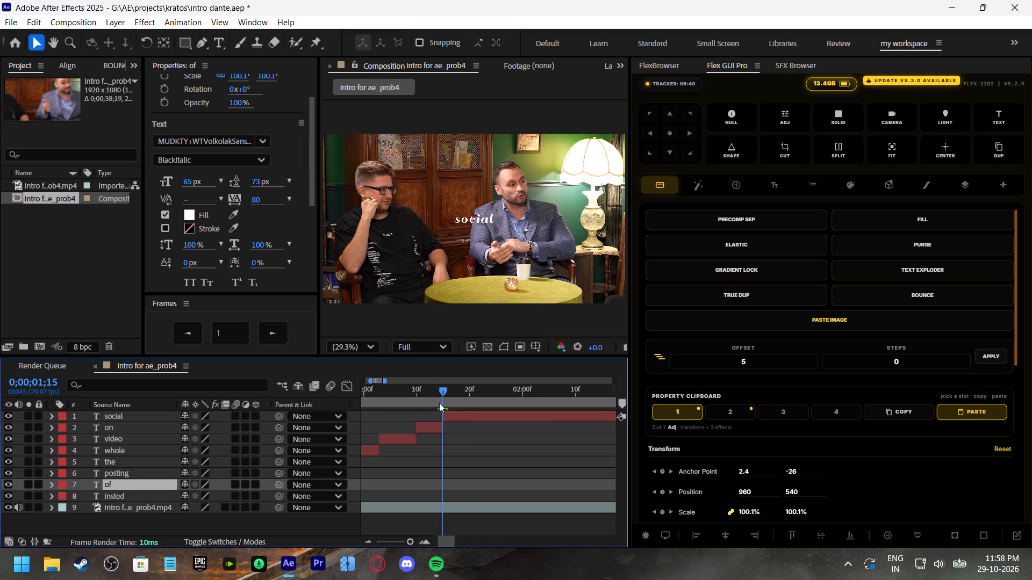
drag(439, 403, 422, 398)
key(space)
drag(435, 390, 442, 394)
Change the font of the "social" word layer to Obviously Variable, Condensed.
click(453, 411)
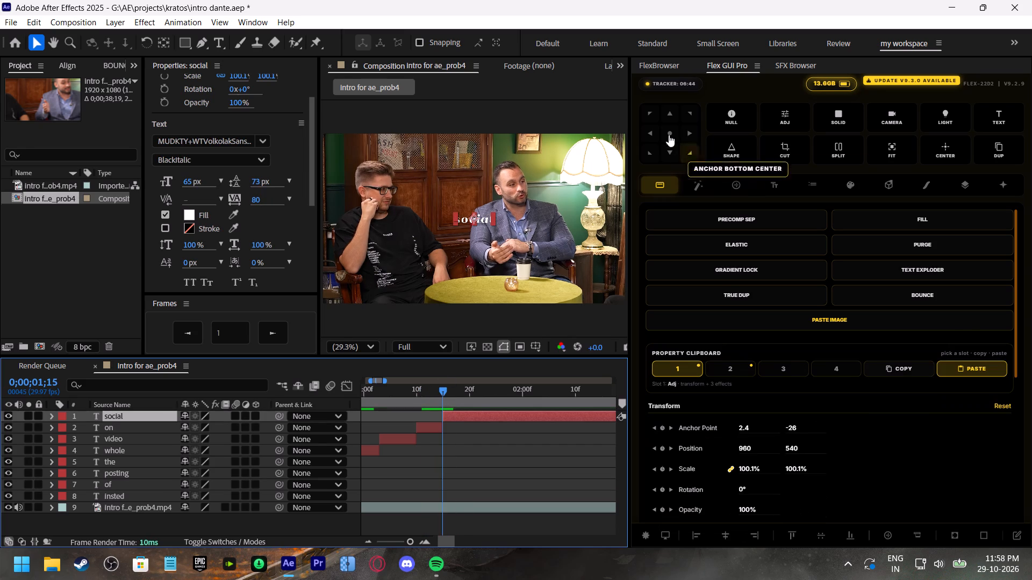
click(665, 130)
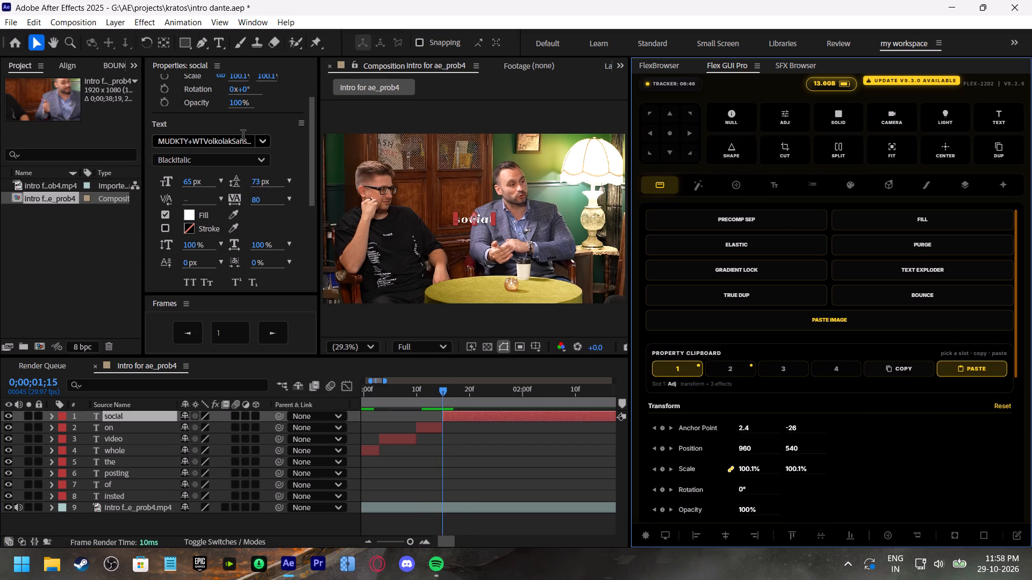
click(243, 136)
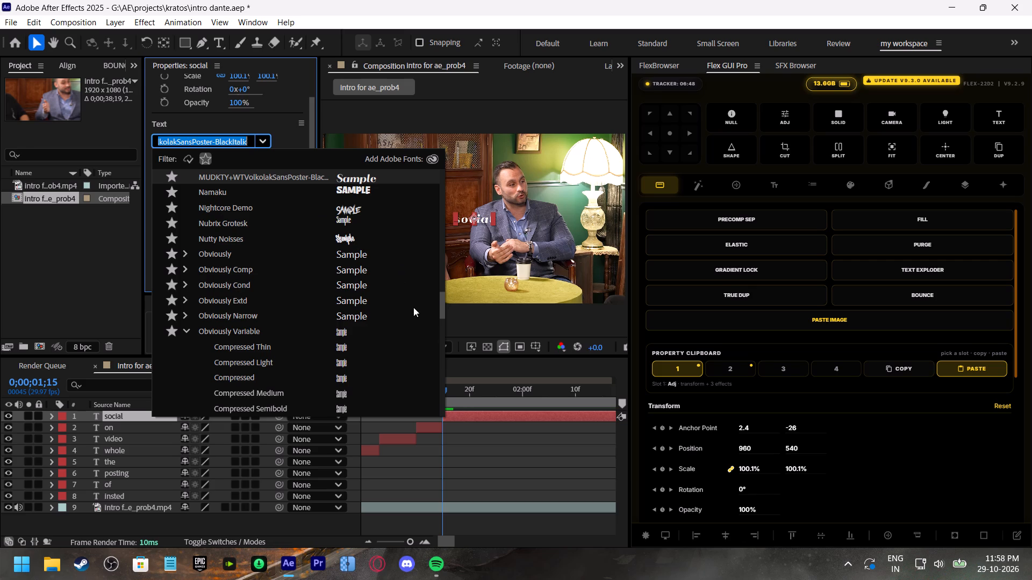
drag(443, 304, 455, 328)
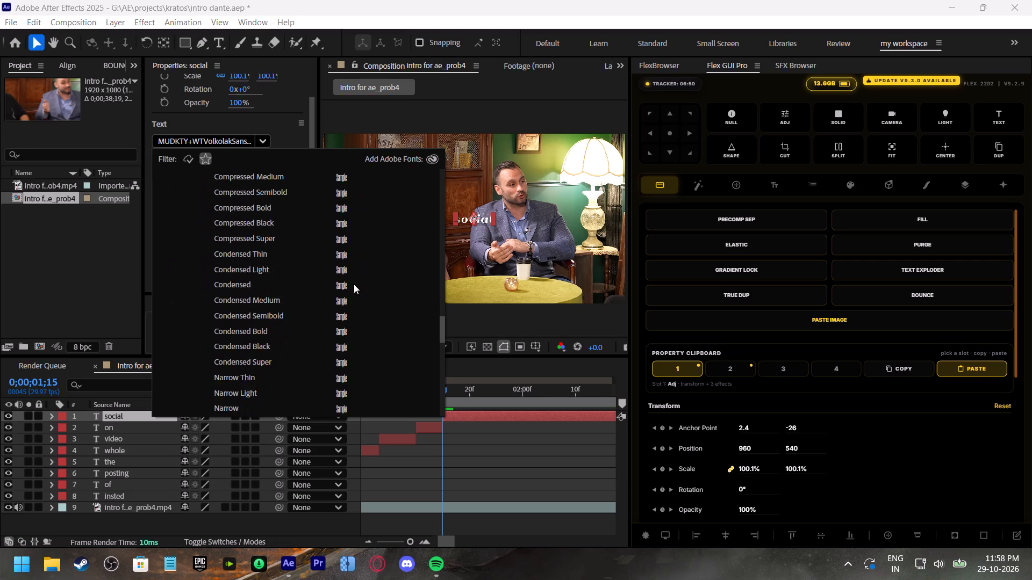
click(343, 284)
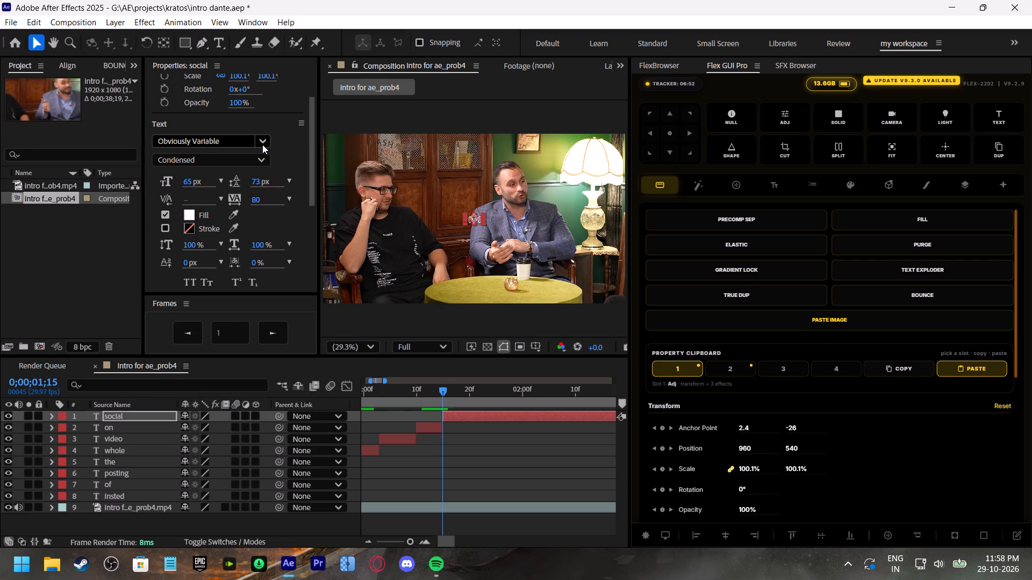
click(262, 144)
click(299, 135)
Enlarge the "social" text to a font size of 283 px.
drag(190, 186, 191, 186)
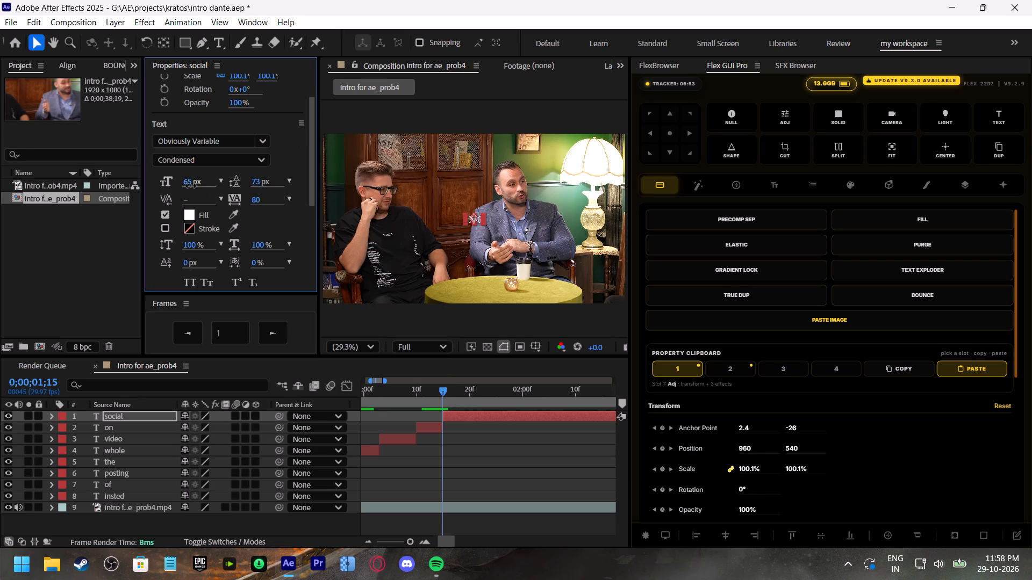
drag(191, 186, 331, 178)
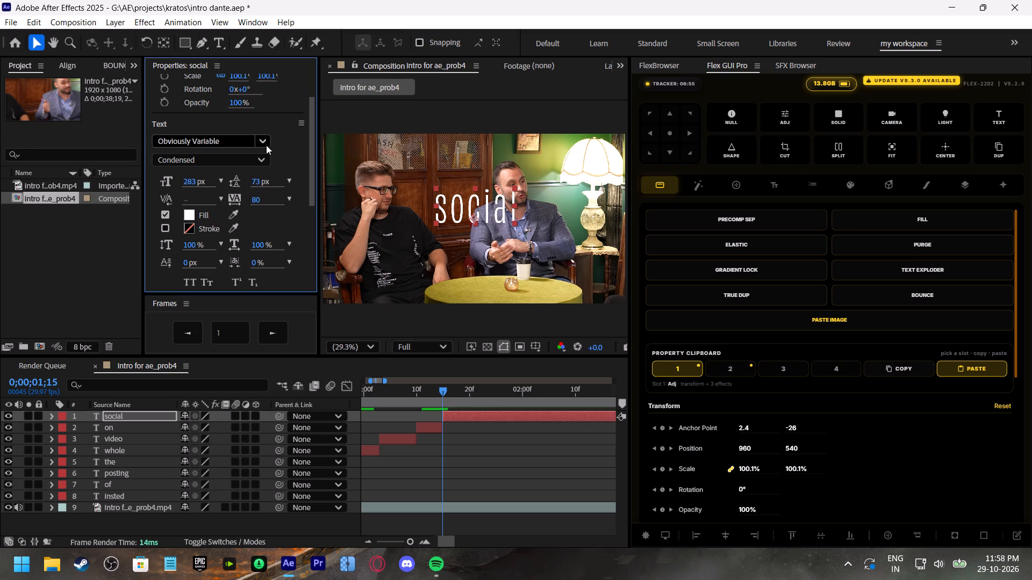
Centre the anchor point on the enlarged "social" text.
click(673, 131)
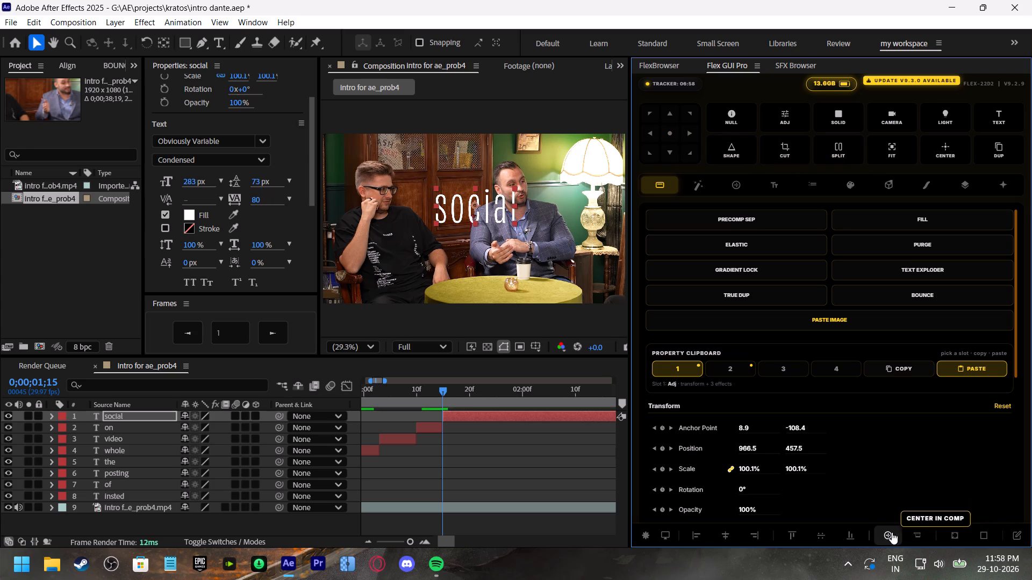
Centre the "social" text in the composition.
click(892, 532)
Change the font of the "social" word layer to Vicenza, Regular.
click(231, 138)
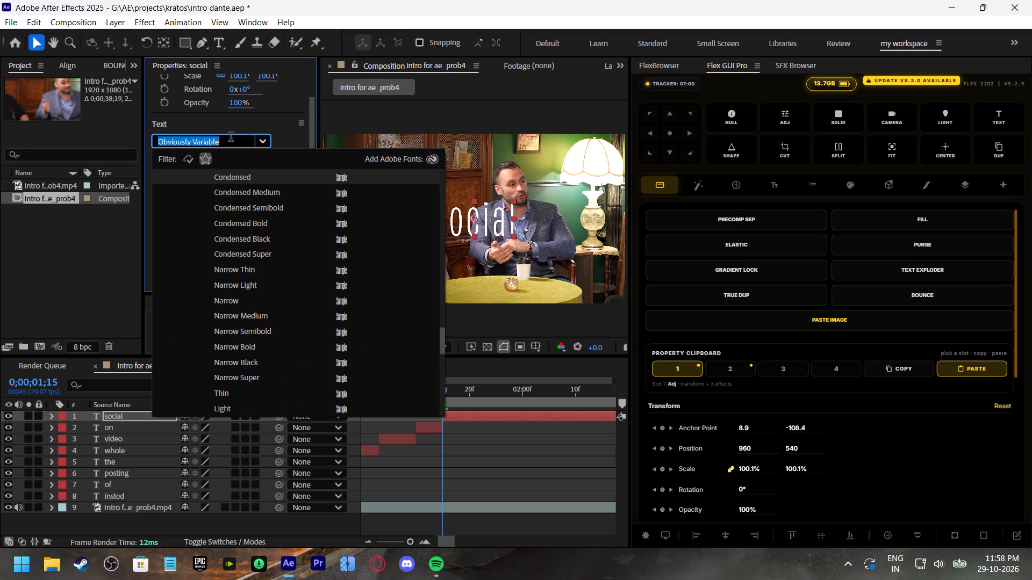
scroll(363, 272, down, 6)
drag(443, 346, 447, 394)
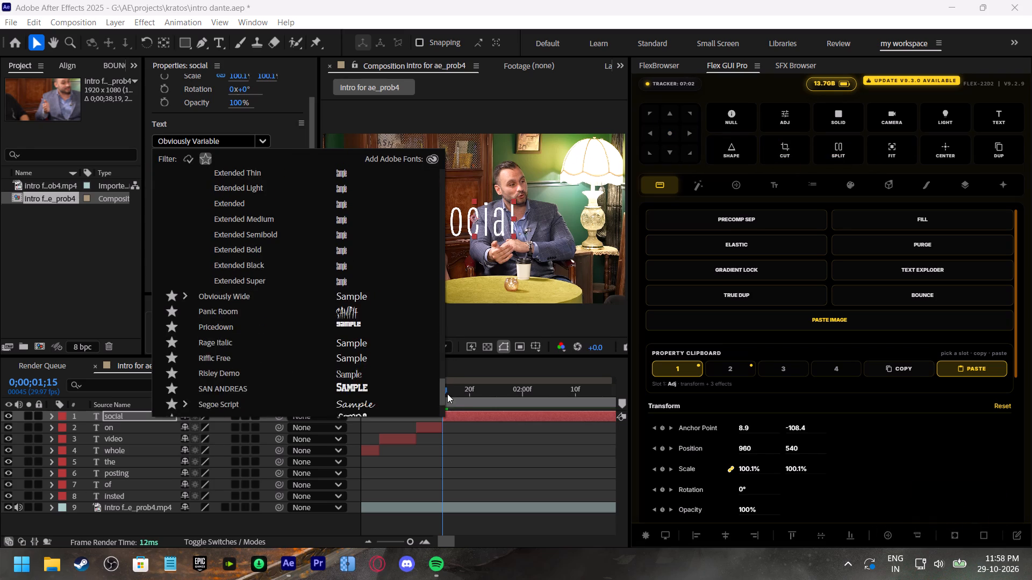
drag(447, 394, 454, 408)
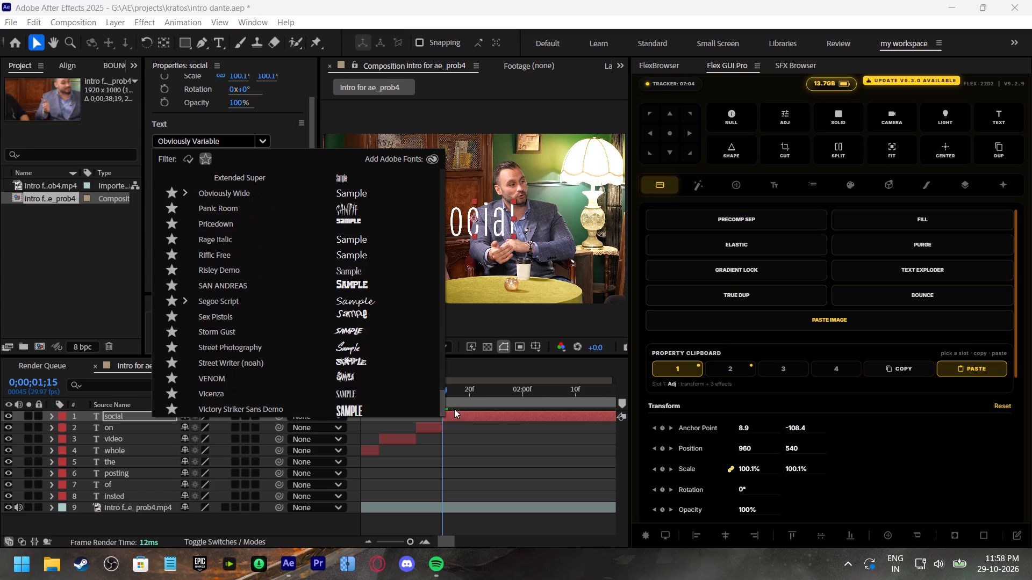
click(346, 393)
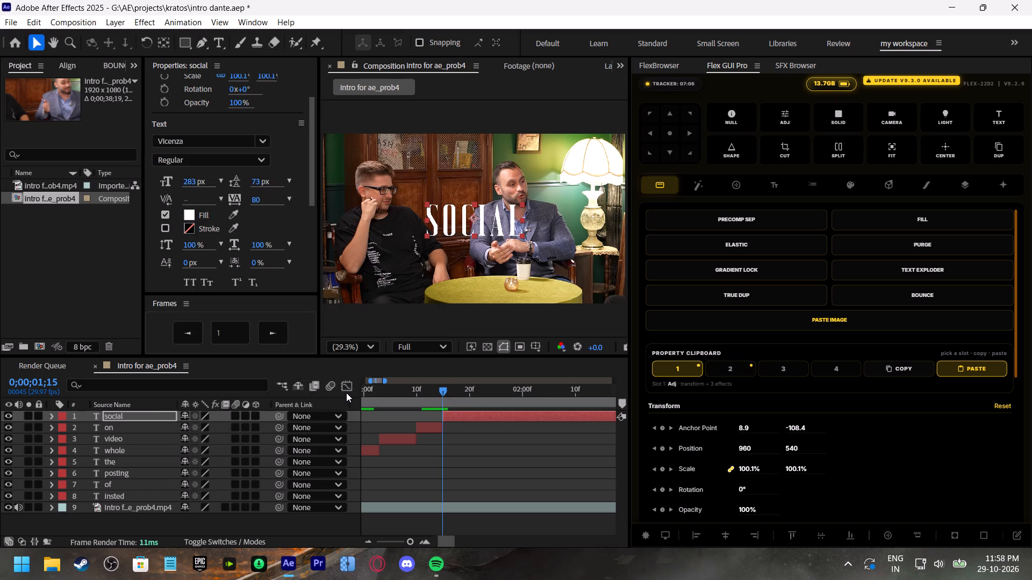
Play and scrub from the word "on" through "social" to check the new font and timing against the speech.
drag(435, 390, 424, 394)
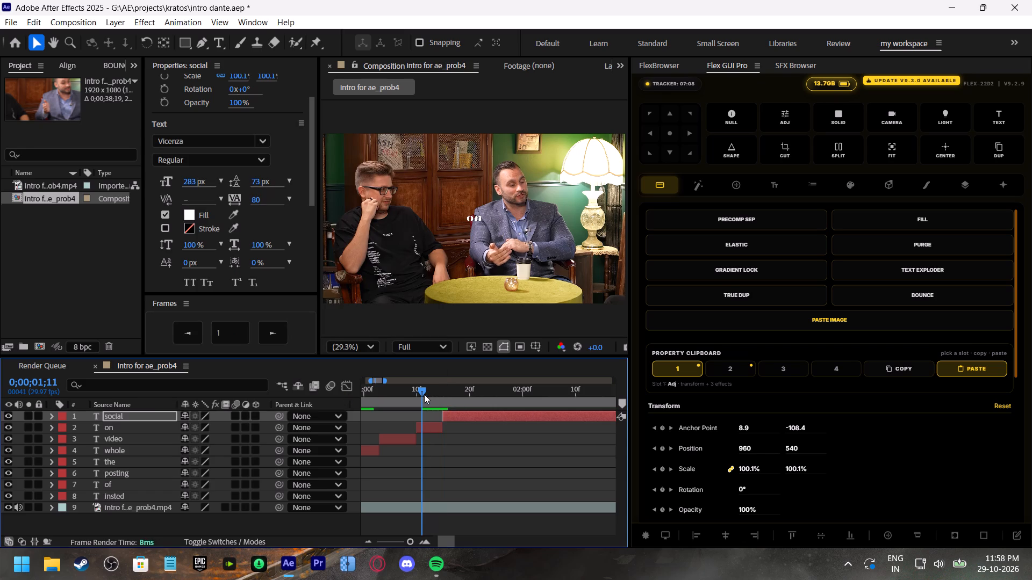
key(space)
drag(436, 392, 419, 396)
key(space)
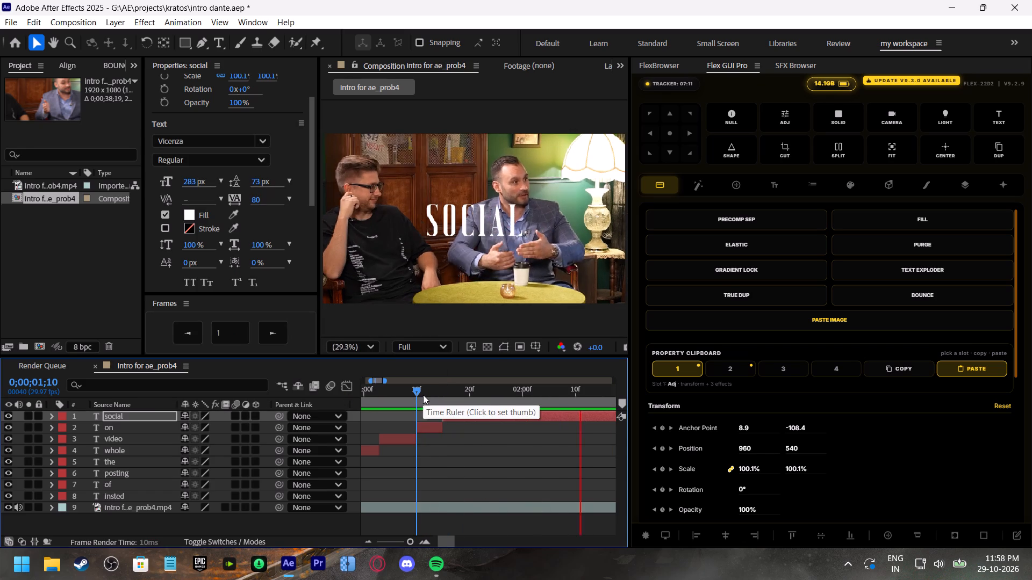
click(423, 395)
key(space)
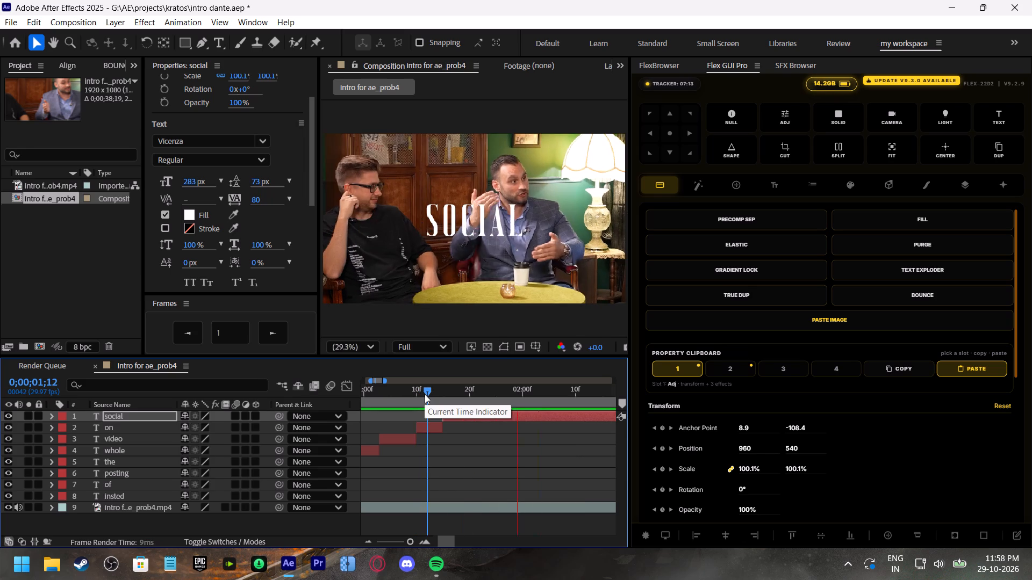
drag(428, 393, 438, 398)
key(space)
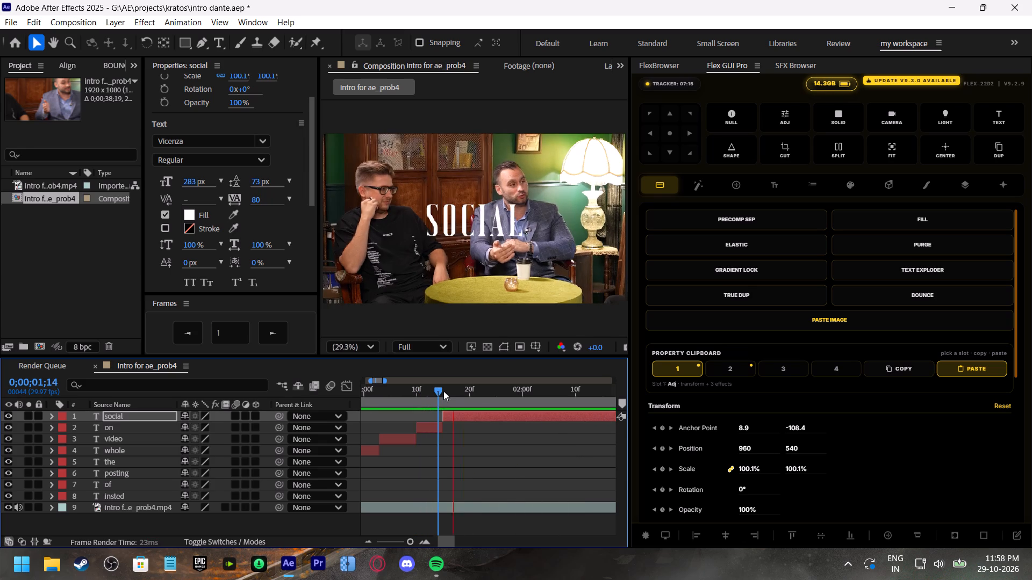
drag(443, 391, 485, 405)
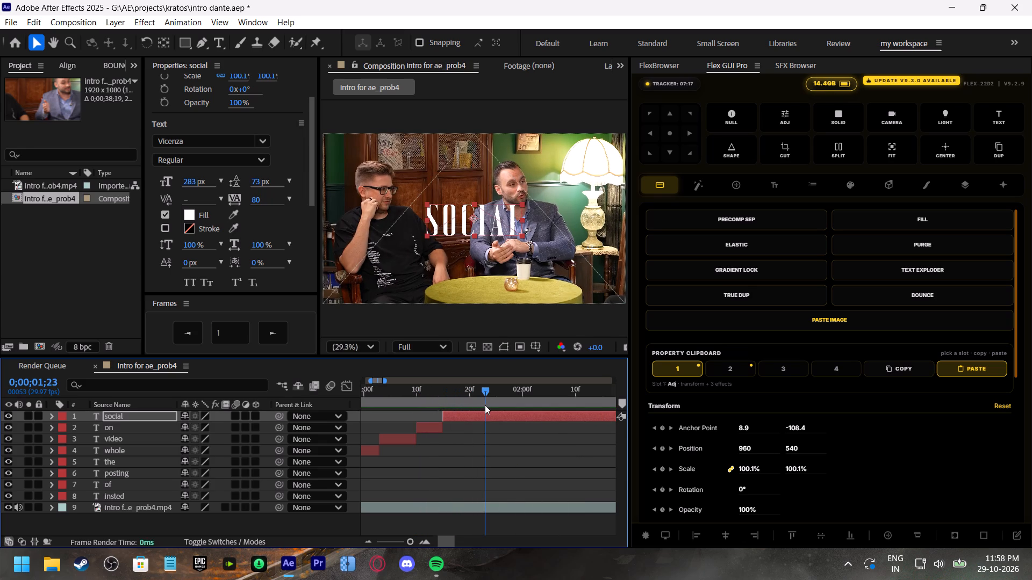
drag(485, 405, 508, 404)
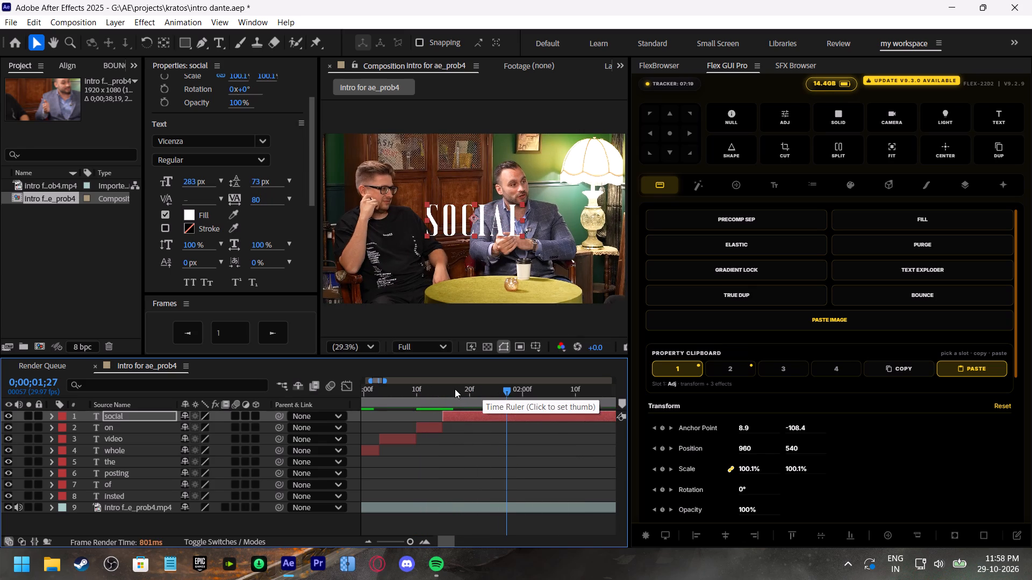
drag(455, 389, 523, 391)
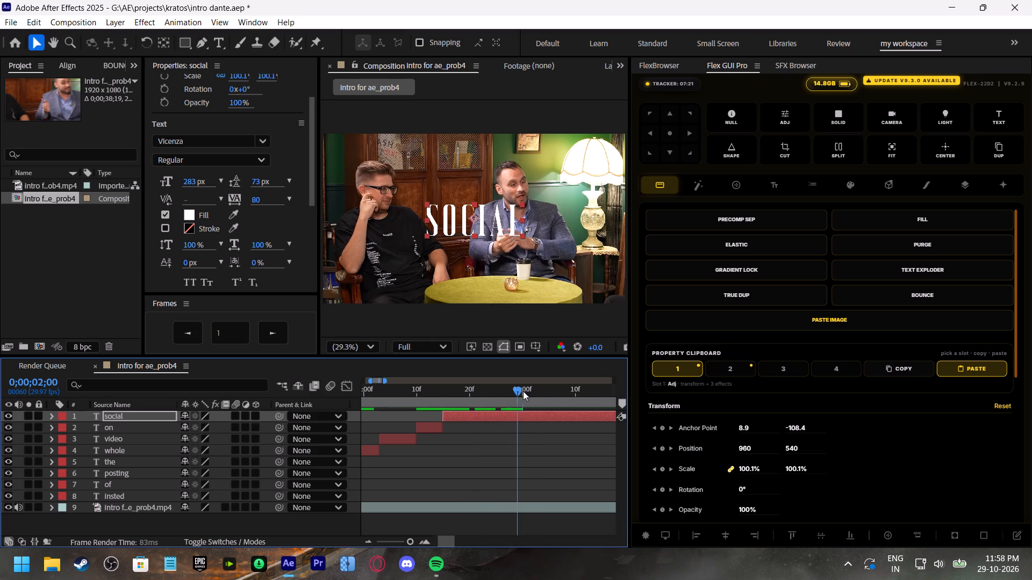
drag(523, 391, 553, 389)
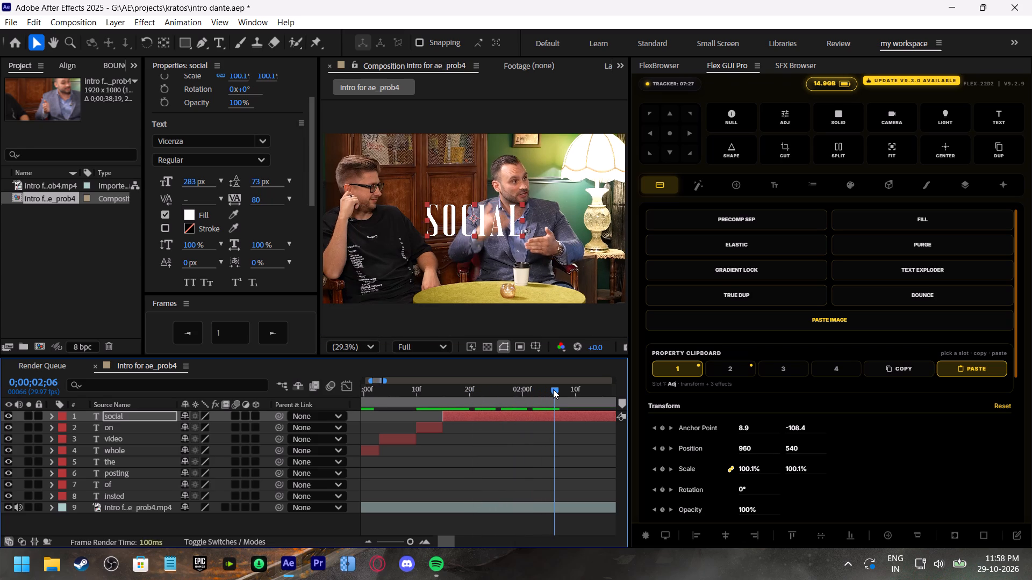
Play the word sequence from the start of the composition to review it, and return to the first frame.
drag(553, 389, 373, 404)
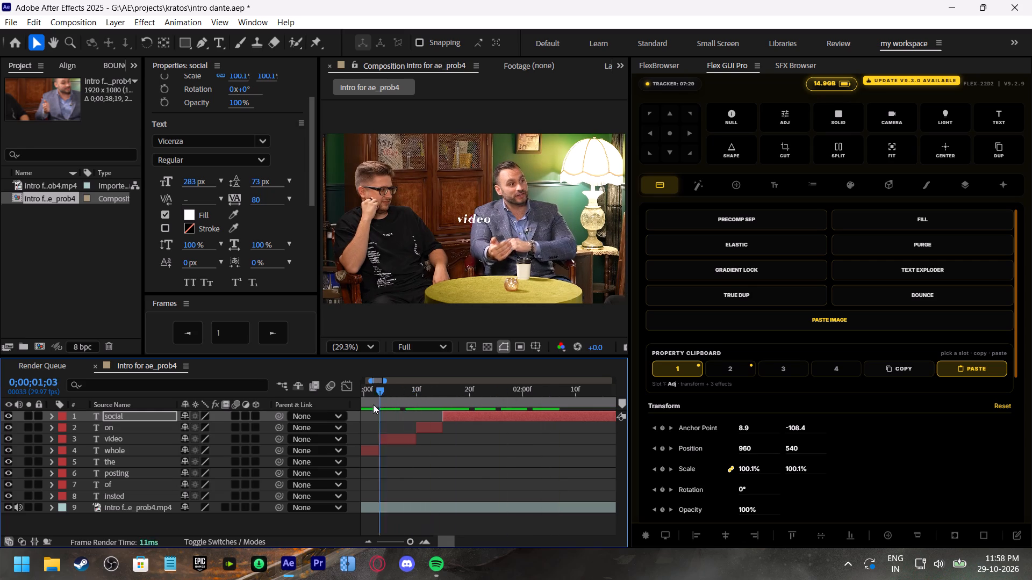
drag(373, 404, 298, 409)
key(space)
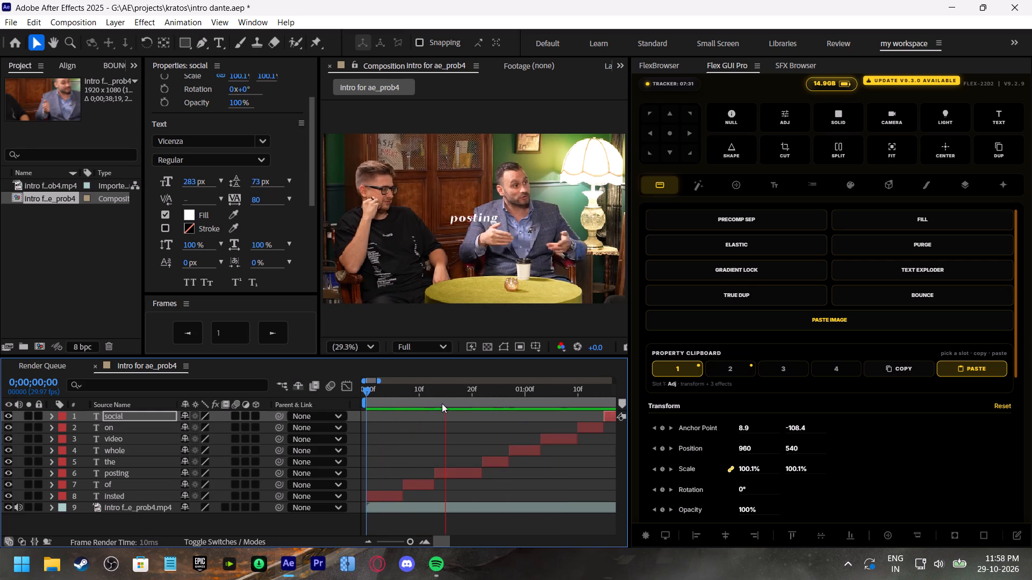
shift+scroll(477, 427, down, 2)
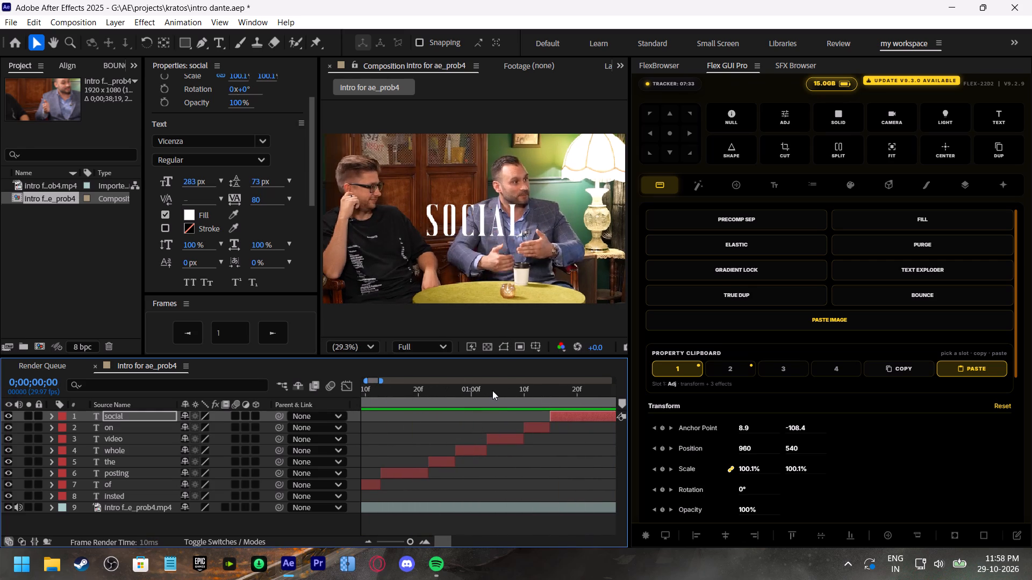
drag(492, 390, 290, 417)
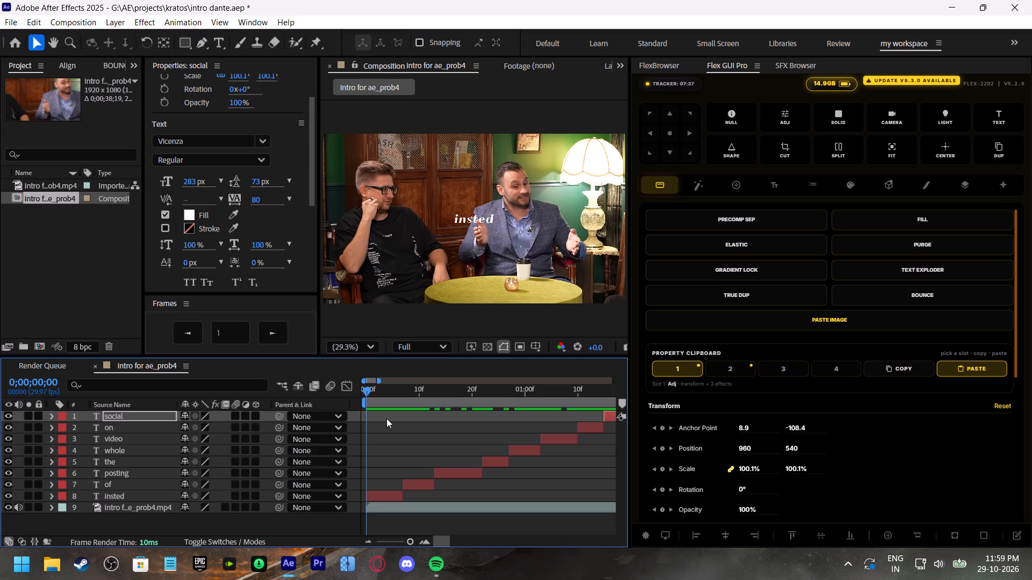
Show the rulers and place a horizontal guide across the composition about 330 px below its top edge.
click(388, 492)
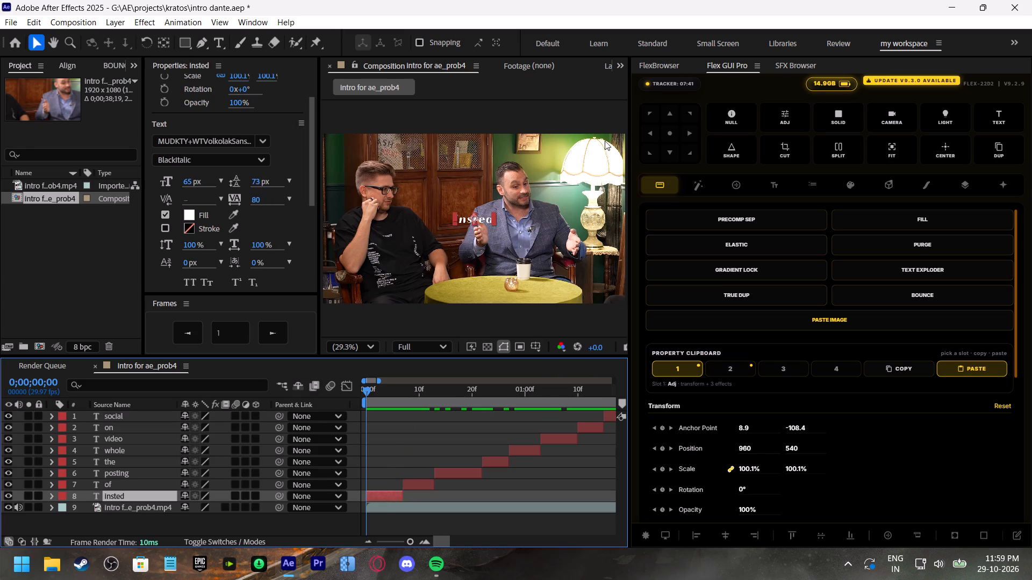
click(536, 345)
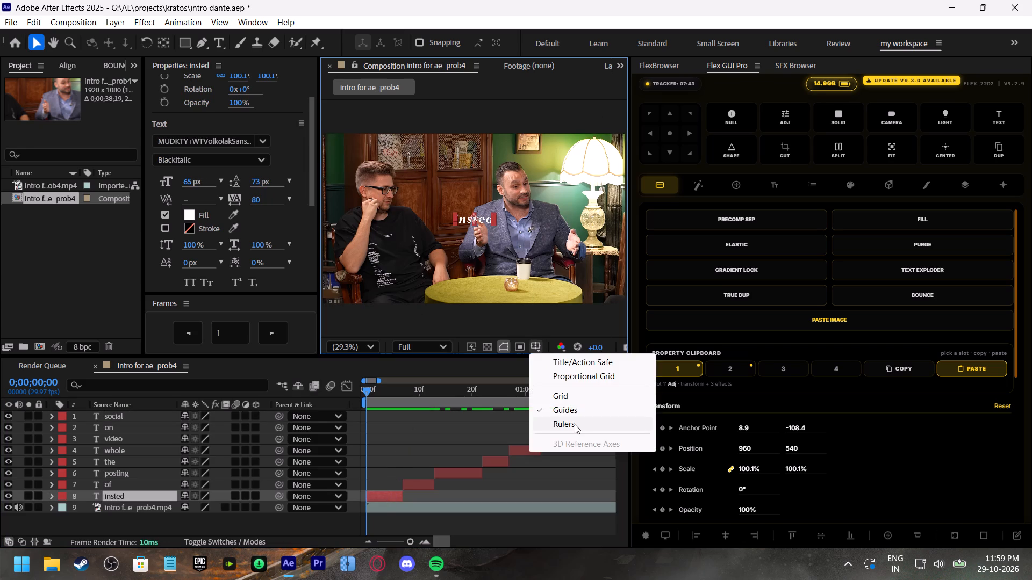
click(575, 424)
drag(505, 107, 557, 187)
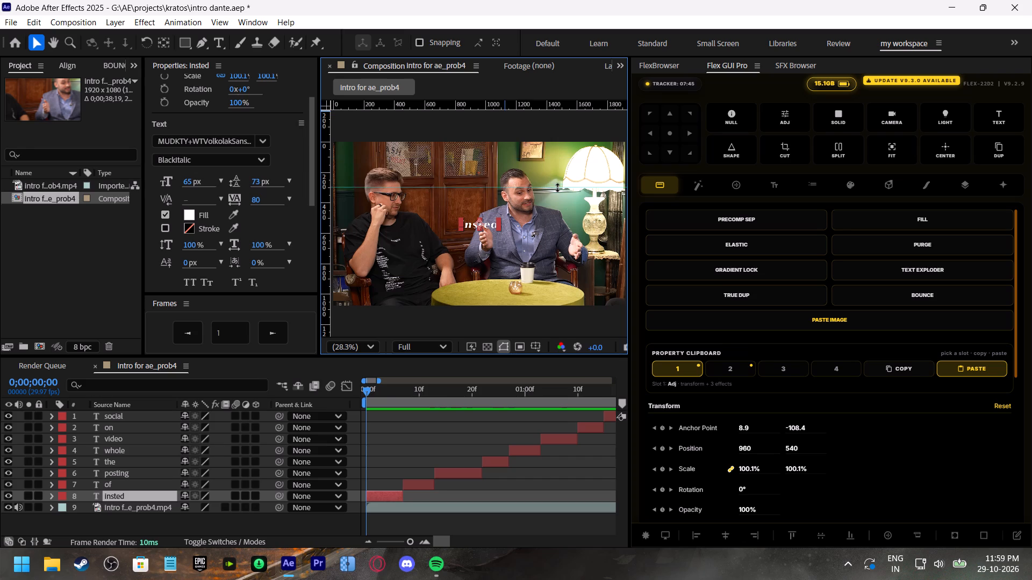
drag(557, 187, 563, 193)
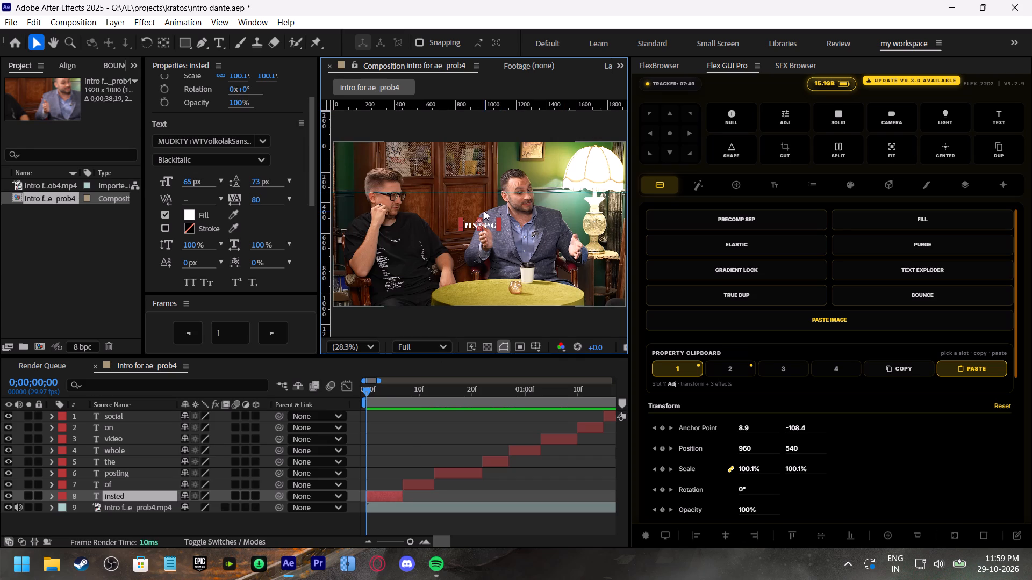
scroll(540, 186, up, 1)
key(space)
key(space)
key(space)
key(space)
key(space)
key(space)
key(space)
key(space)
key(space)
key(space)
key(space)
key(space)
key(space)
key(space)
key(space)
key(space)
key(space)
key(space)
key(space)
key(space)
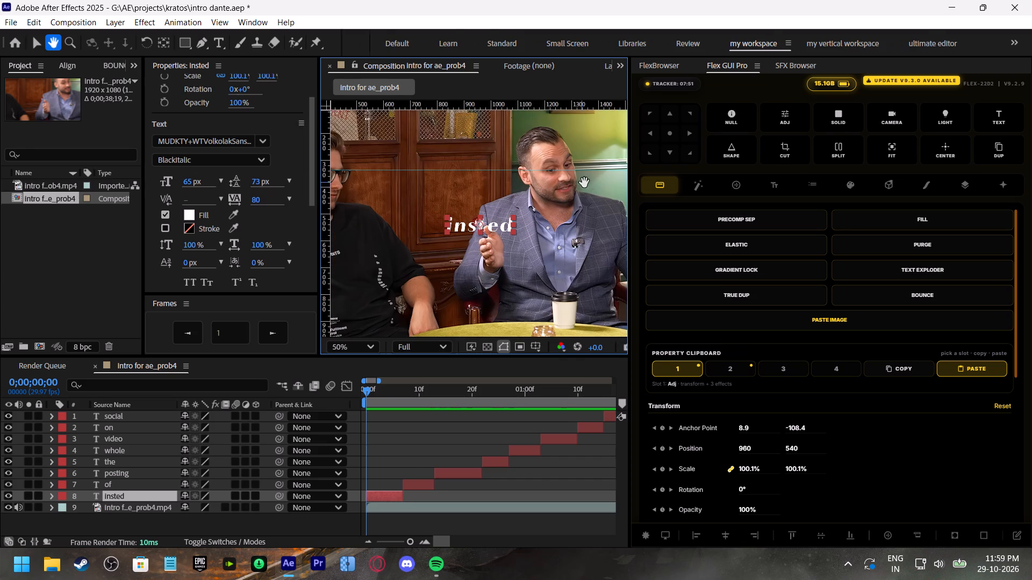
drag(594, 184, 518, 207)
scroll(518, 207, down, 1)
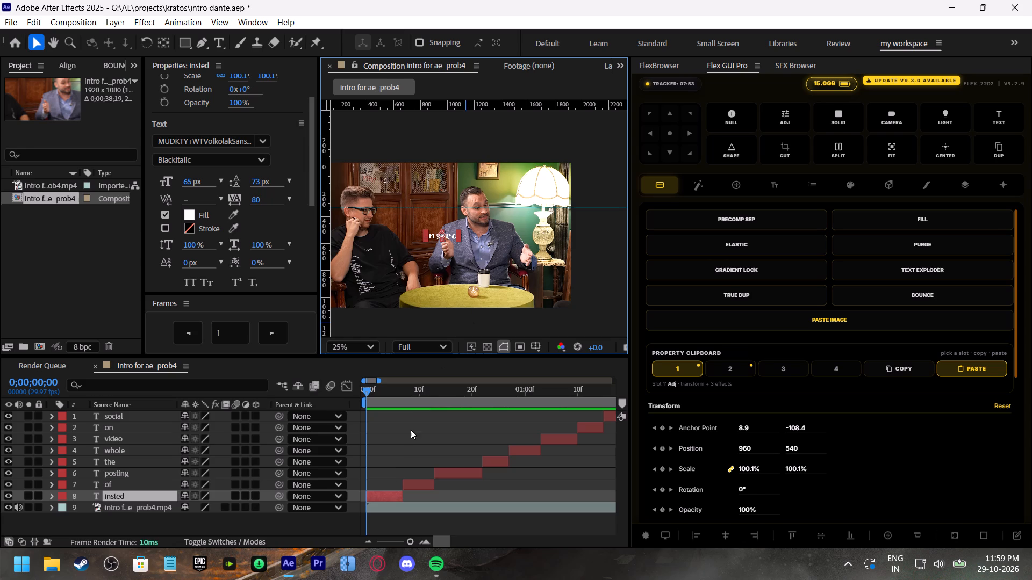
Extend the ends of the seven word layers from "insted" to "on" together by about 1.6 seconds so the words overlap.
drag(397, 540, 406, 546)
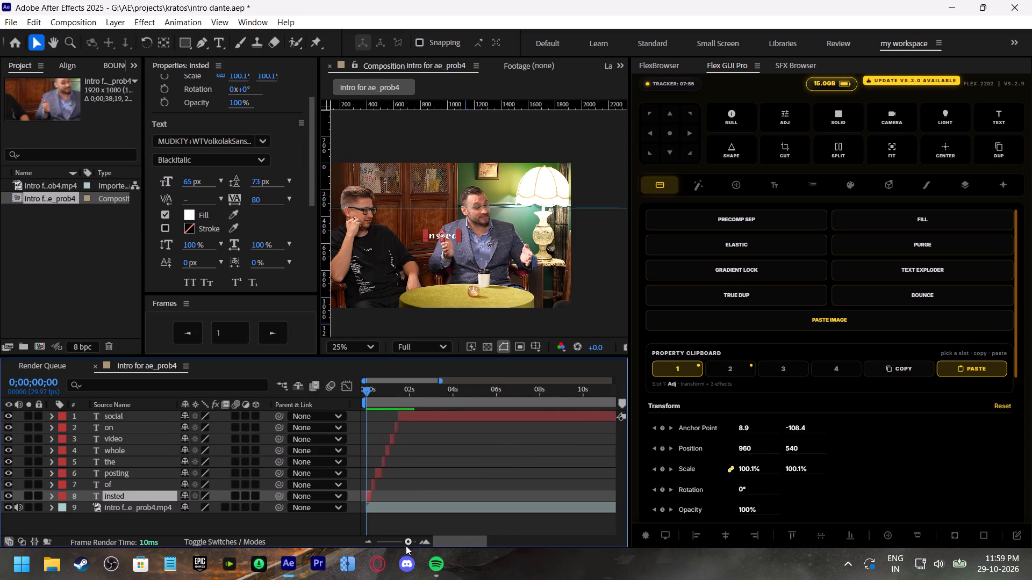
drag(406, 546, 410, 550)
click(372, 496)
shift+click(419, 429)
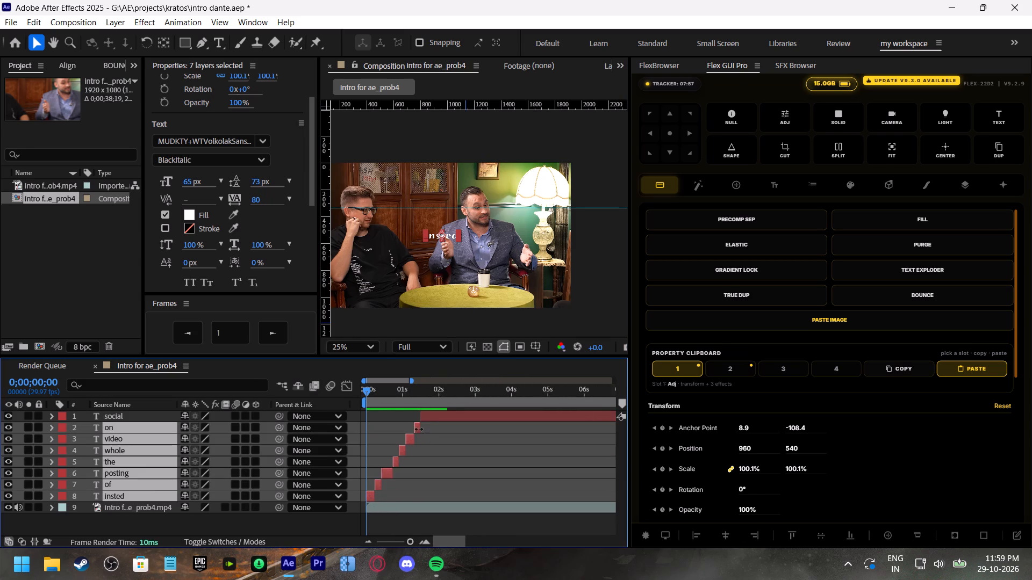
drag(421, 429, 481, 423)
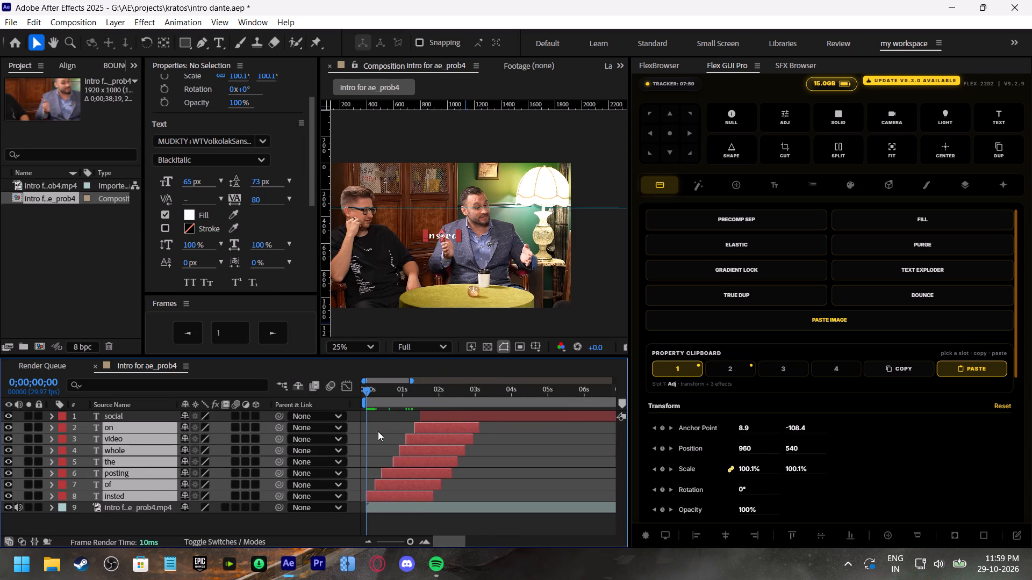
click(378, 431)
Move the word "insted" onto the horizontal guide, just beside the face of the man in the black T-shirt.
click(411, 541)
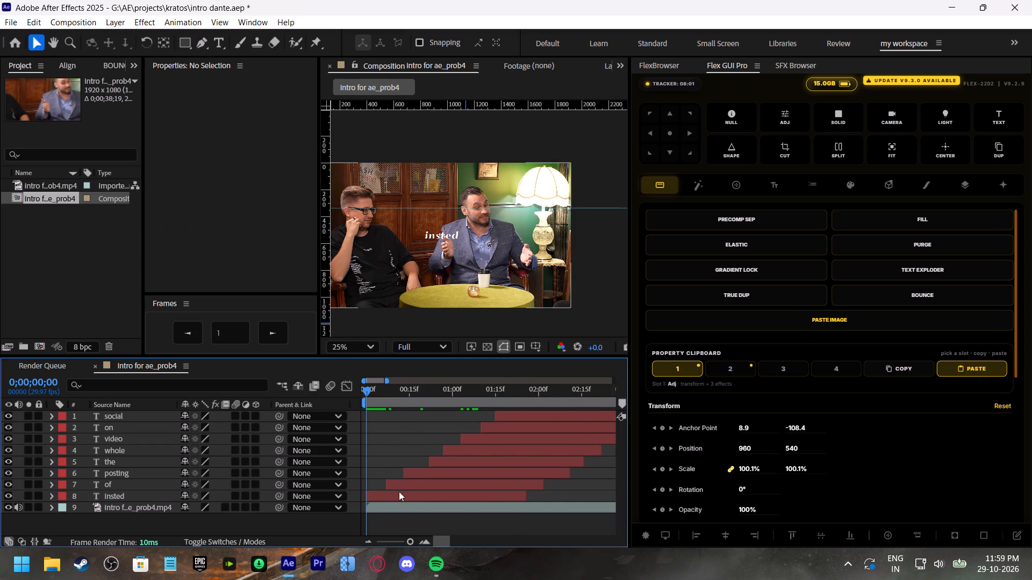
click(396, 496)
scroll(445, 227, up, 1)
scroll(422, 248, down, 1)
key(space)
key(space)
key(space)
key(space)
key(space)
key(space)
key(space)
key(space)
key(space)
key(space)
key(space)
key(space)
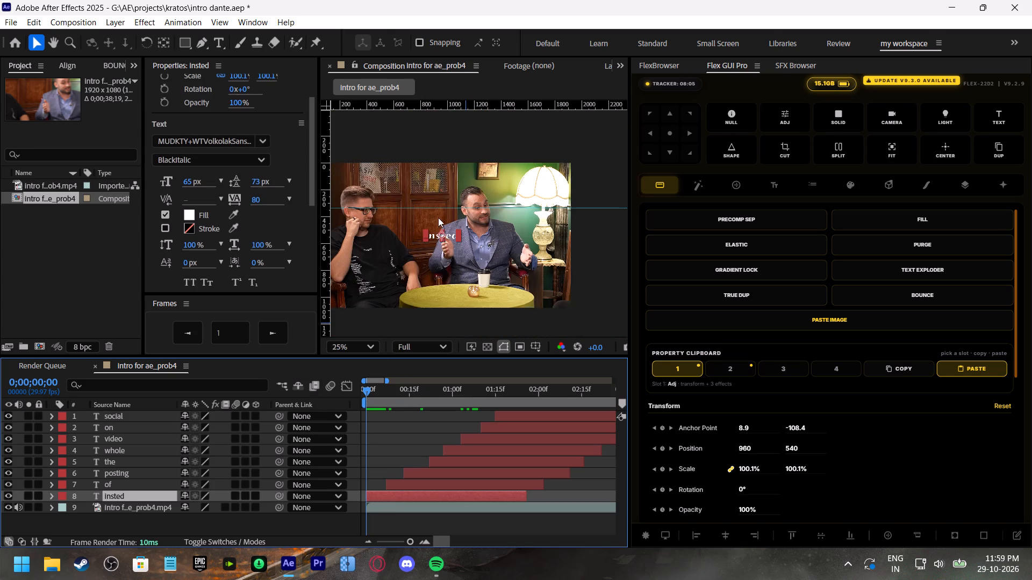
drag(436, 212, 479, 222)
scroll(498, 224, up, 1)
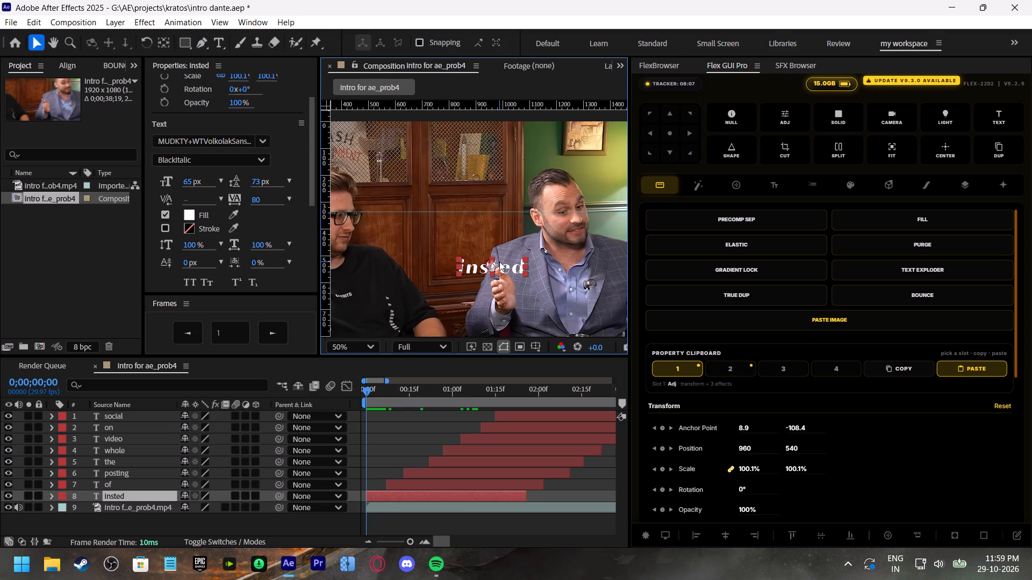
drag(505, 270, 428, 211)
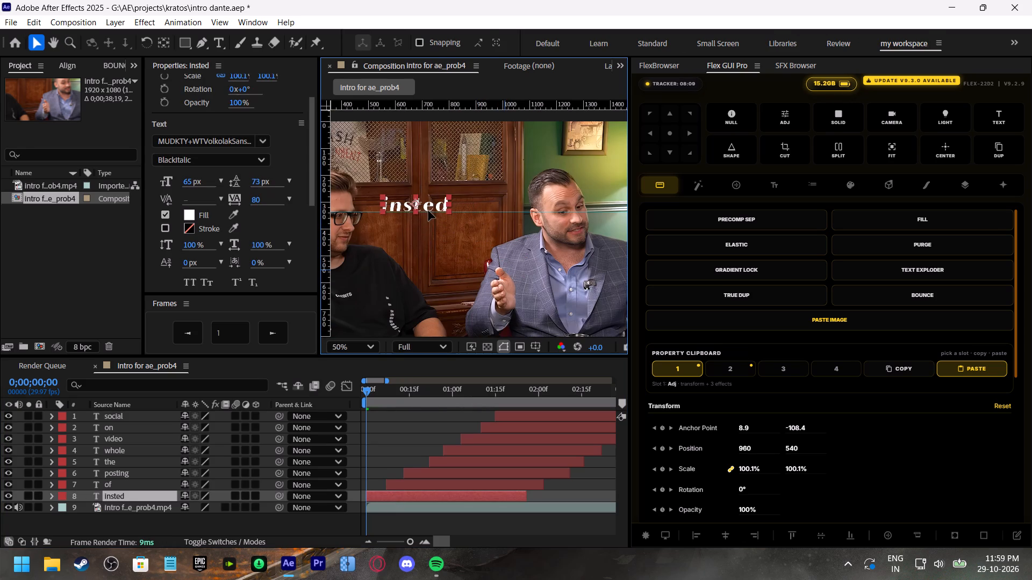
drag(428, 211, 439, 213)
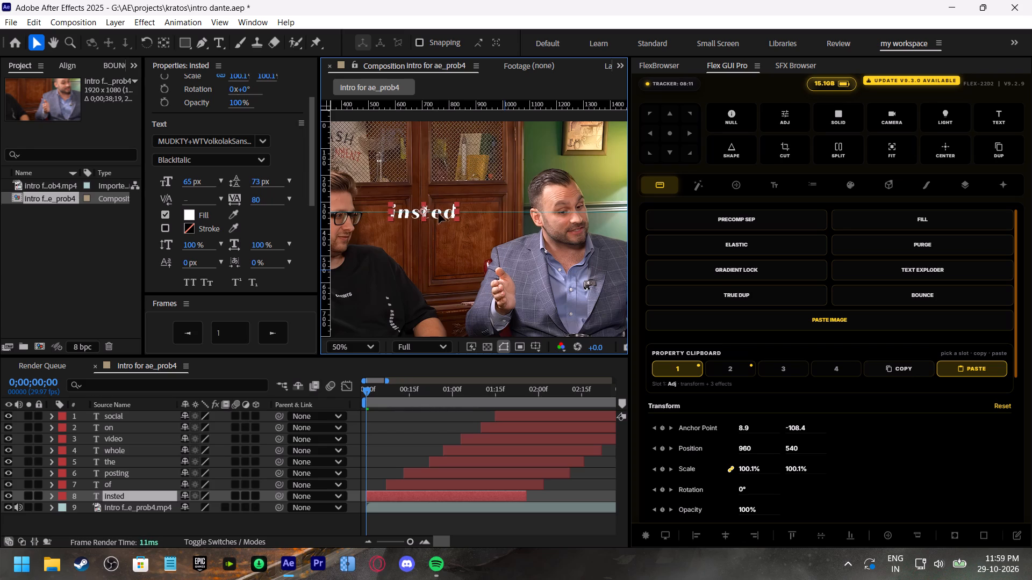
drag(439, 213, 441, 213)
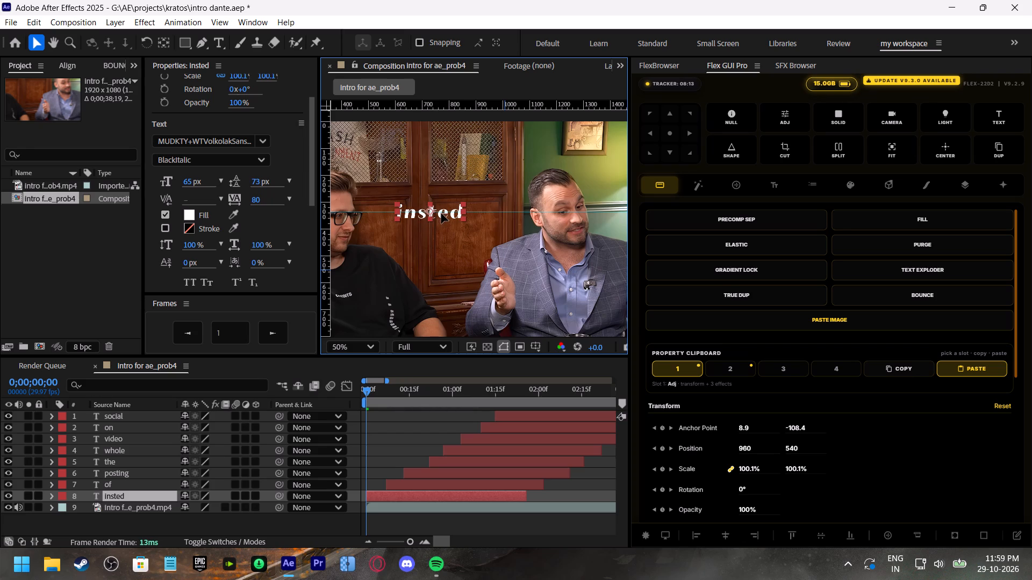
drag(441, 213, 422, 213)
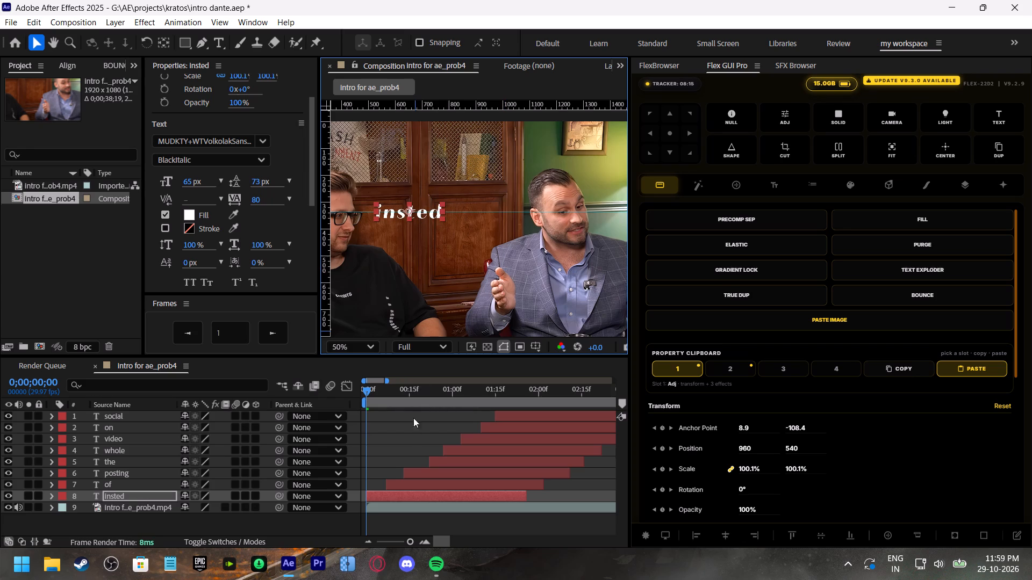
At frame 10, move the word "of" onto the guide directly after "insted" so both read as one line.
drag(388, 390, 393, 395)
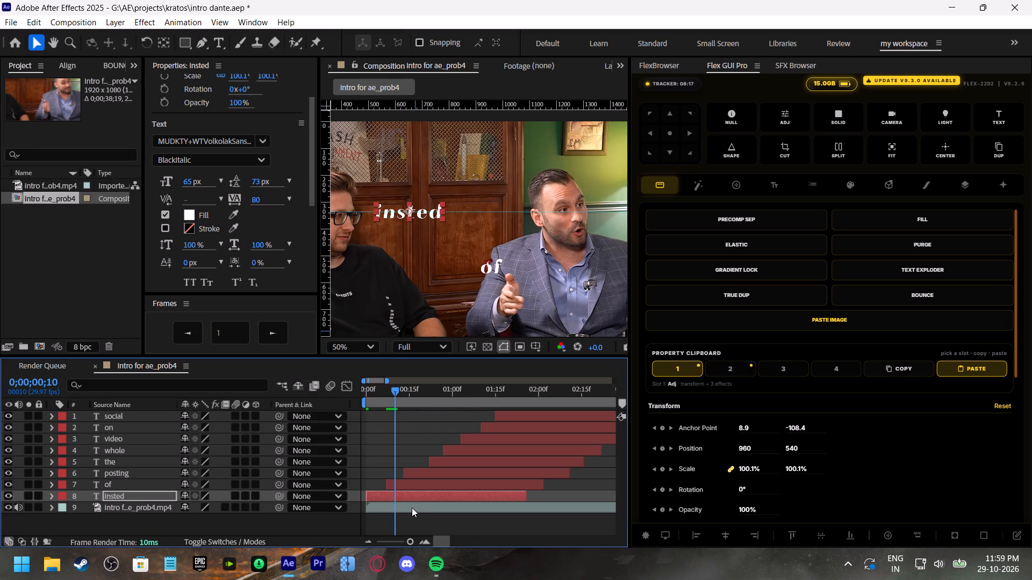
click(414, 481)
drag(493, 265, 473, 220)
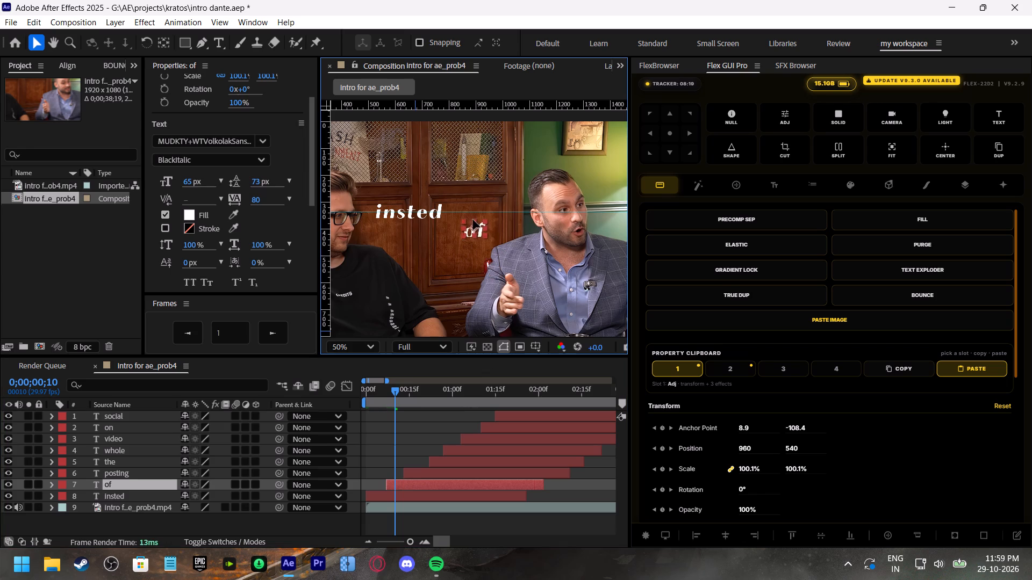
drag(473, 220, 462, 208)
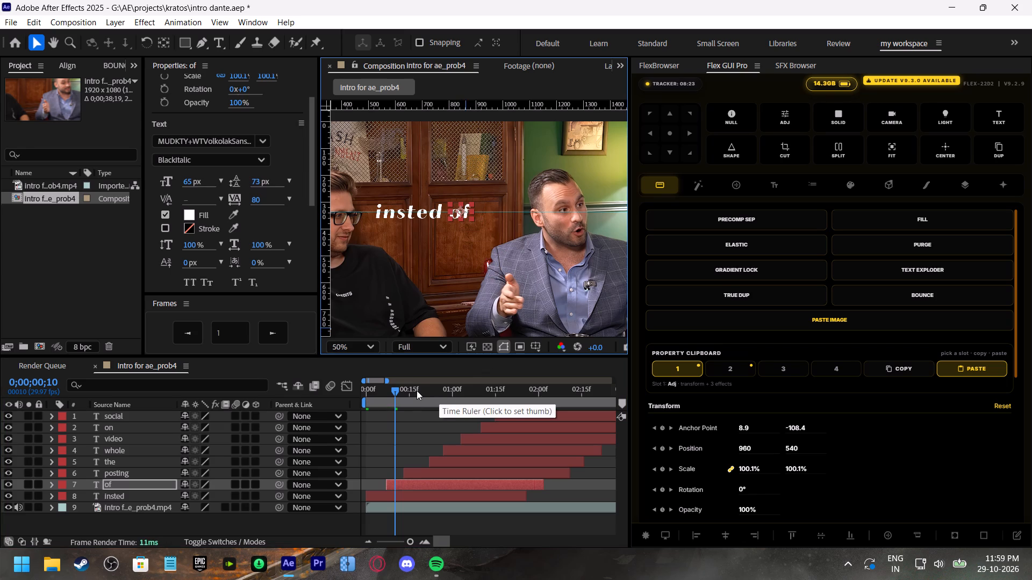
At frame 18, move the word "posting" onto the guide directly after "of" so it continues the line.
key(space)
drag(412, 393, 418, 398)
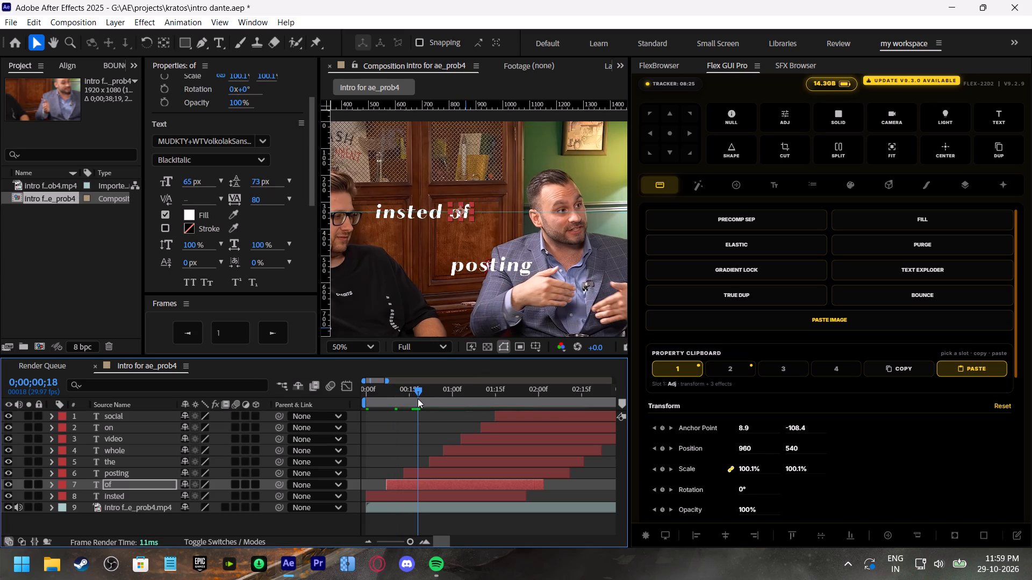
click(427, 475)
drag(504, 265, 525, 231)
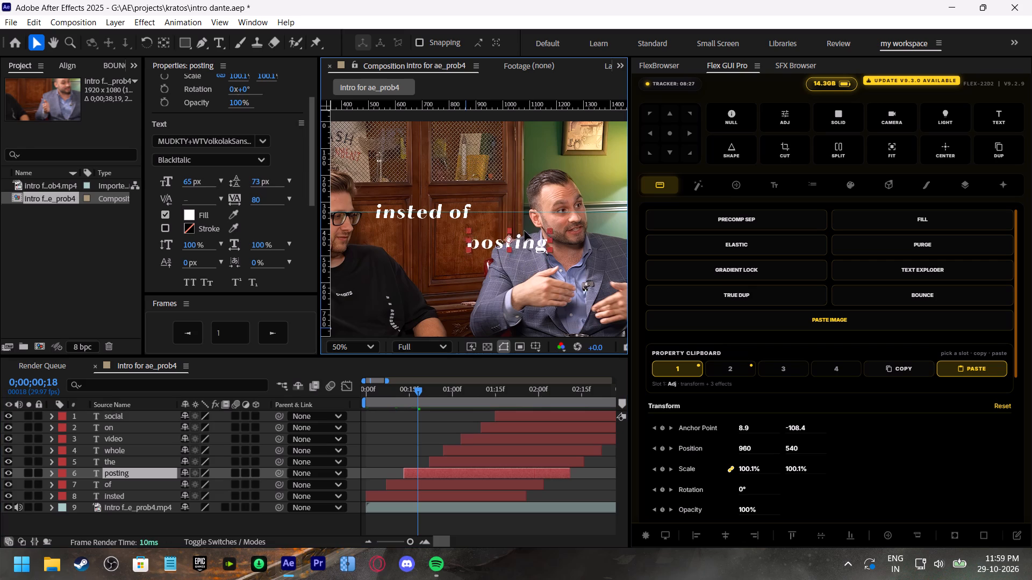
drag(525, 231, 533, 208)
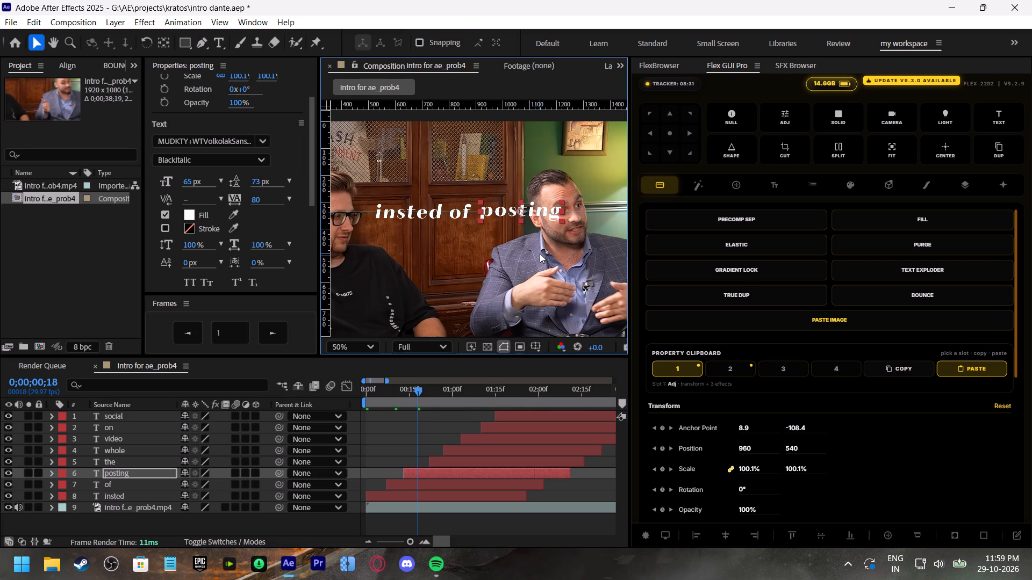
At frame 25, move the word "the" onto the guide directly after "posting".
shift+scroll(540, 253, down, 3)
shift+scroll(540, 253, up, 3)
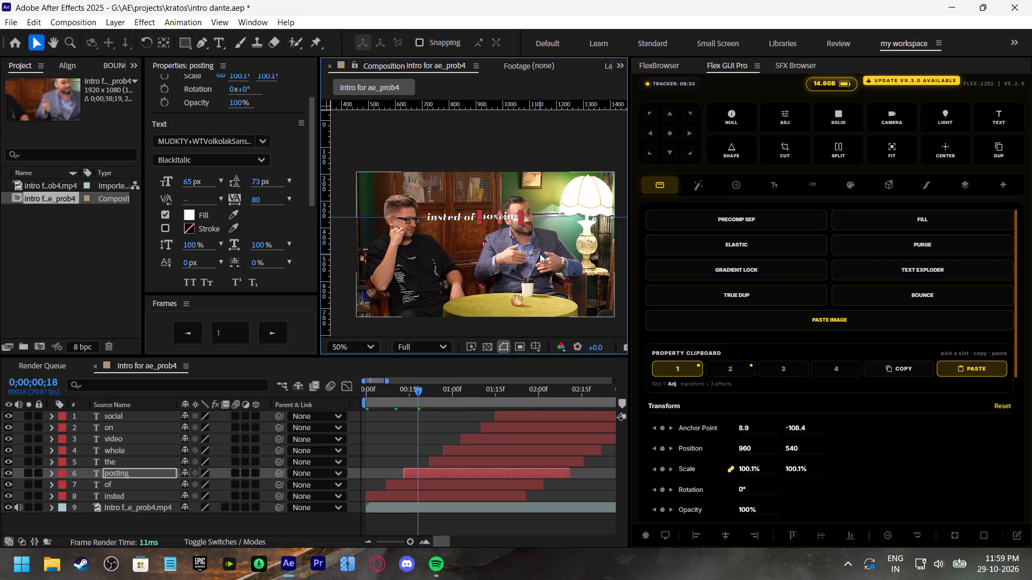
key(space)
key(space)
key(space)
key(space)
key(space)
key(space)
key(space)
key(space)
key(space)
key(space)
key(space)
key(space)
key(space)
key(space)
key(space)
key(space)
key(space)
key(space)
key(space)
key(space)
drag(582, 236, 506, 251)
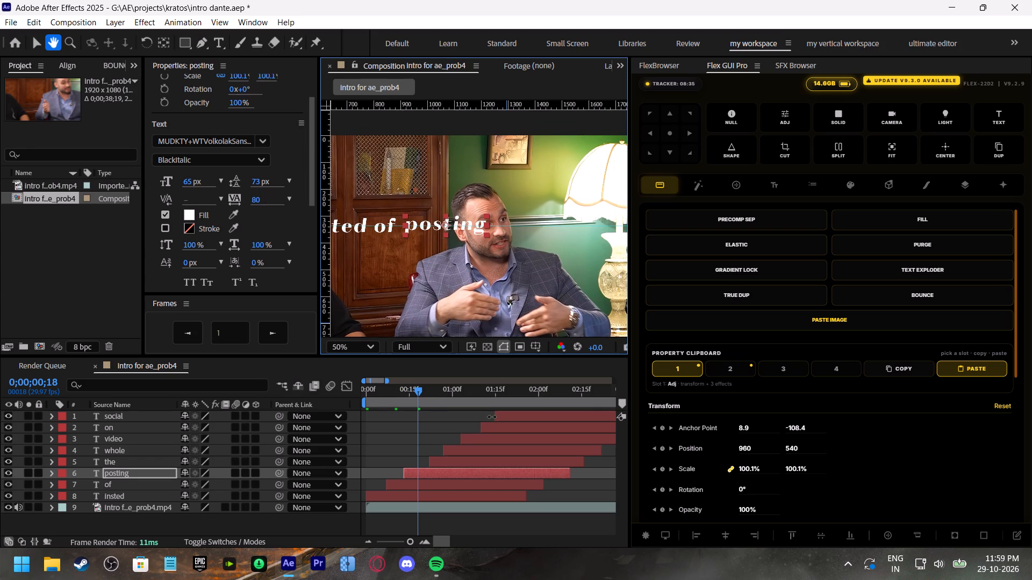
click(436, 393)
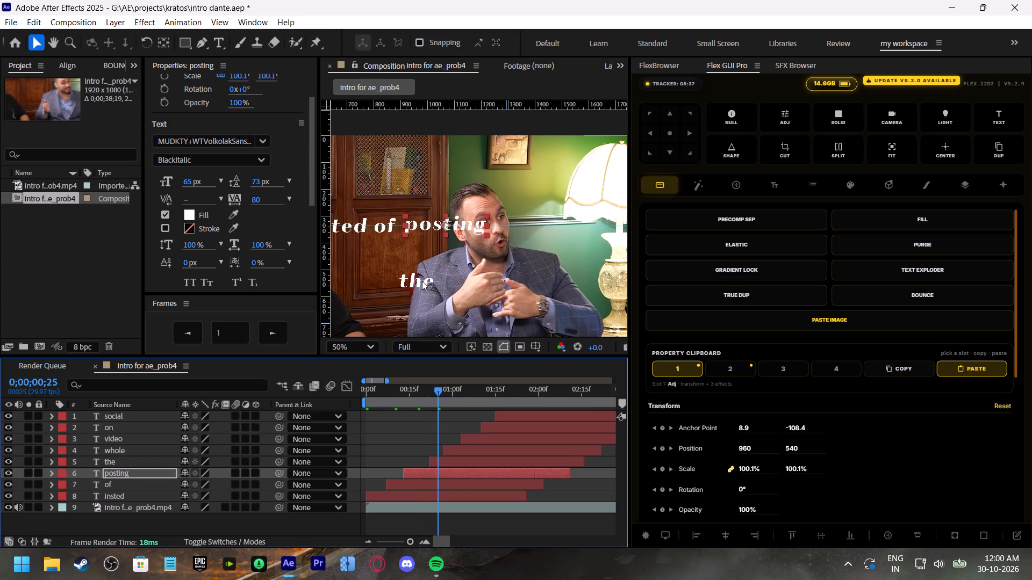
drag(421, 281, 518, 227)
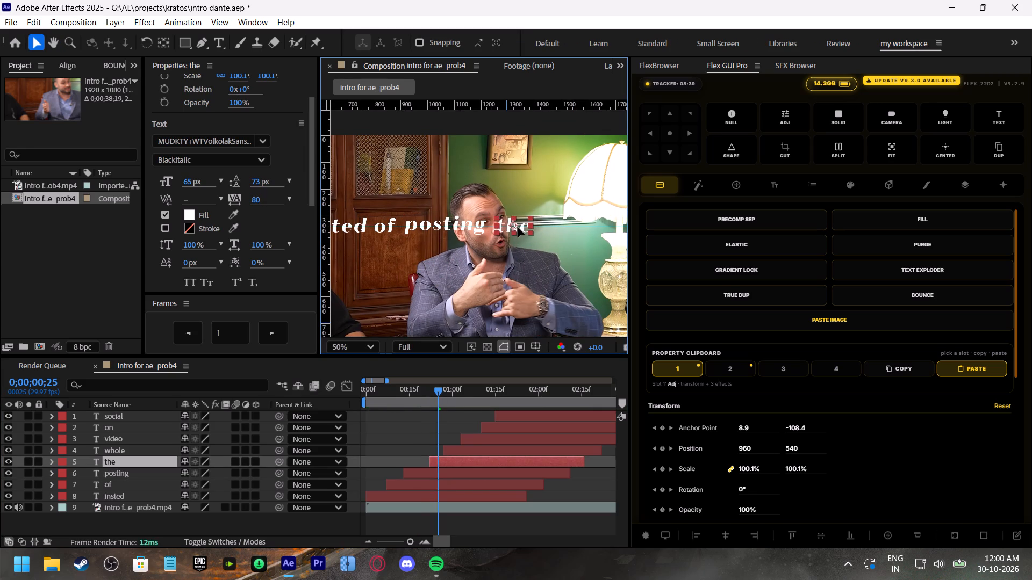
drag(518, 227, 515, 227)
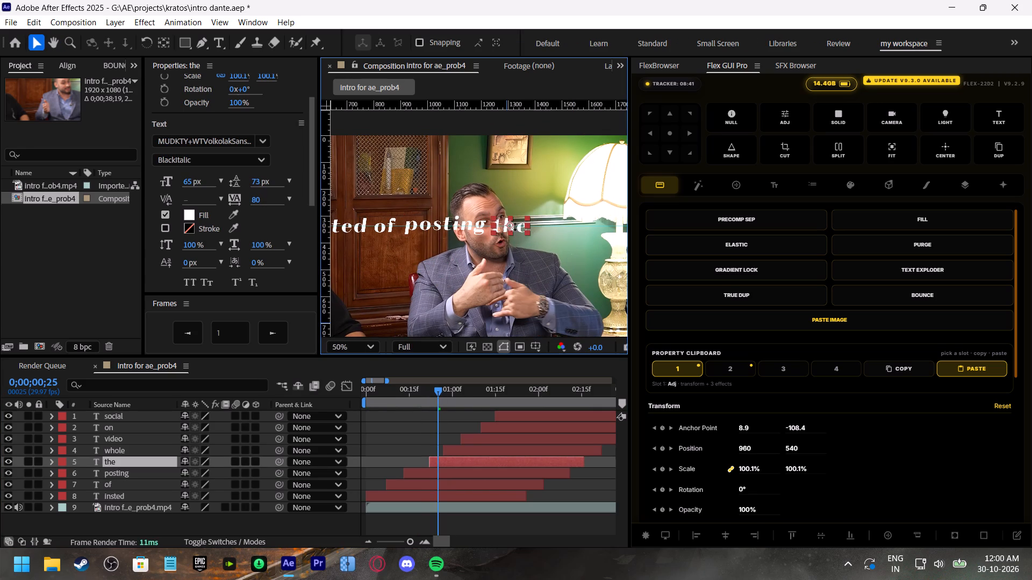
At frame 29, move the word "whole" onto the guide directly after "the", just in front of the lamp.
click(450, 391)
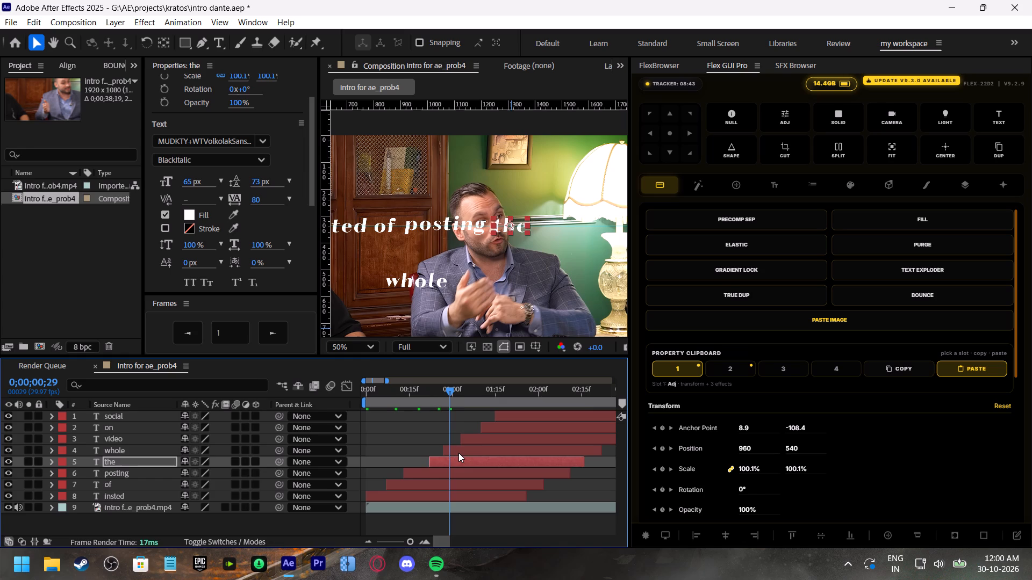
click(458, 453)
drag(425, 281, 556, 222)
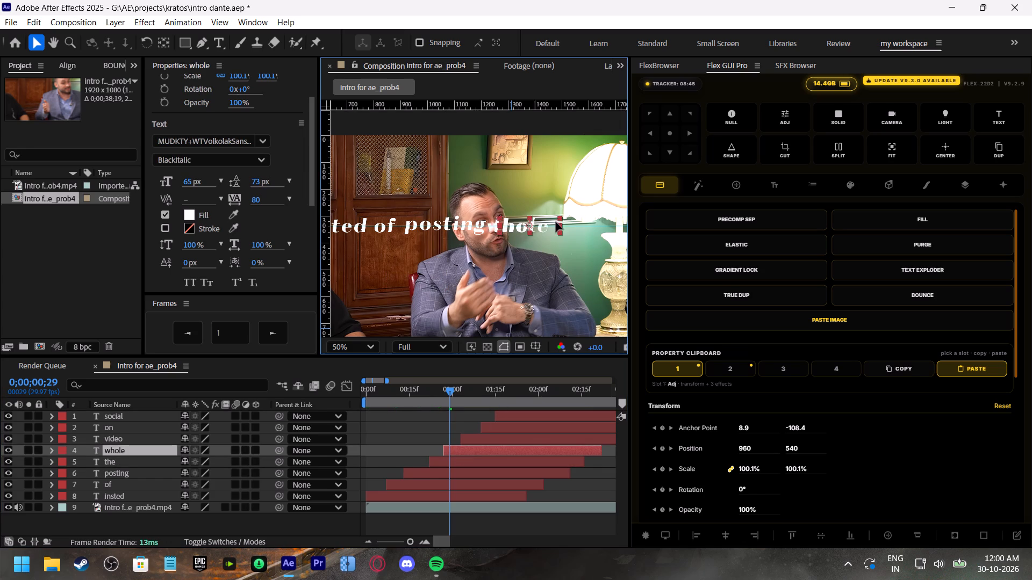
drag(556, 222, 575, 226)
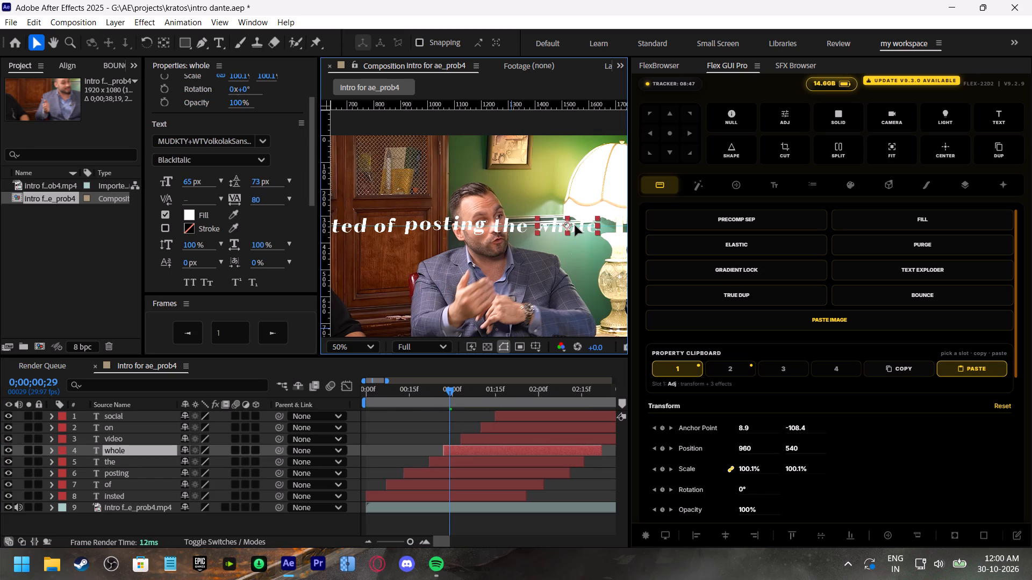
drag(575, 226, 575, 226)
Play back and scrub the composition from its start to check how the words build up along the line.
scroll(499, 250, down, 1)
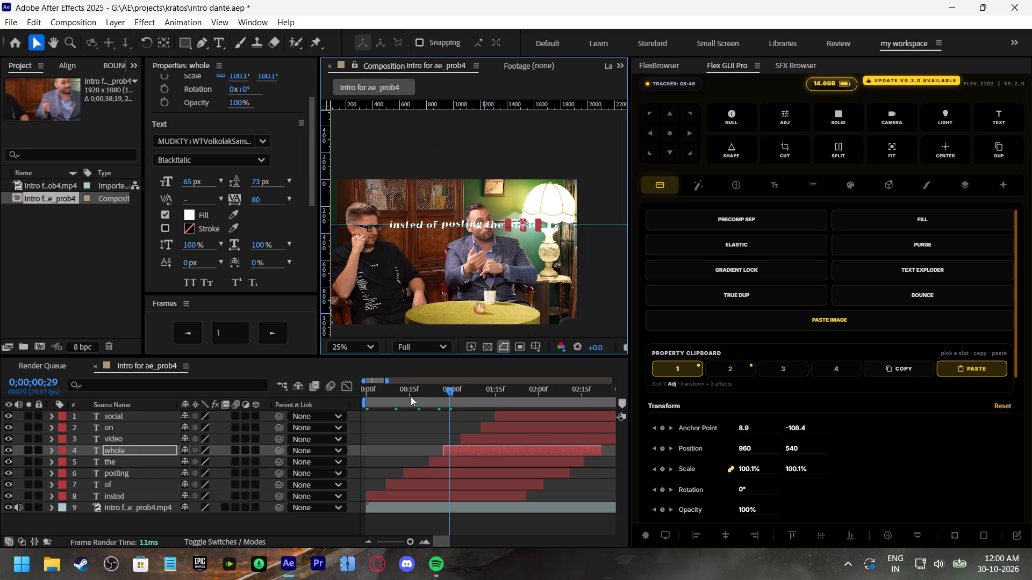
click(411, 396)
drag(405, 390, 353, 402)
key(space)
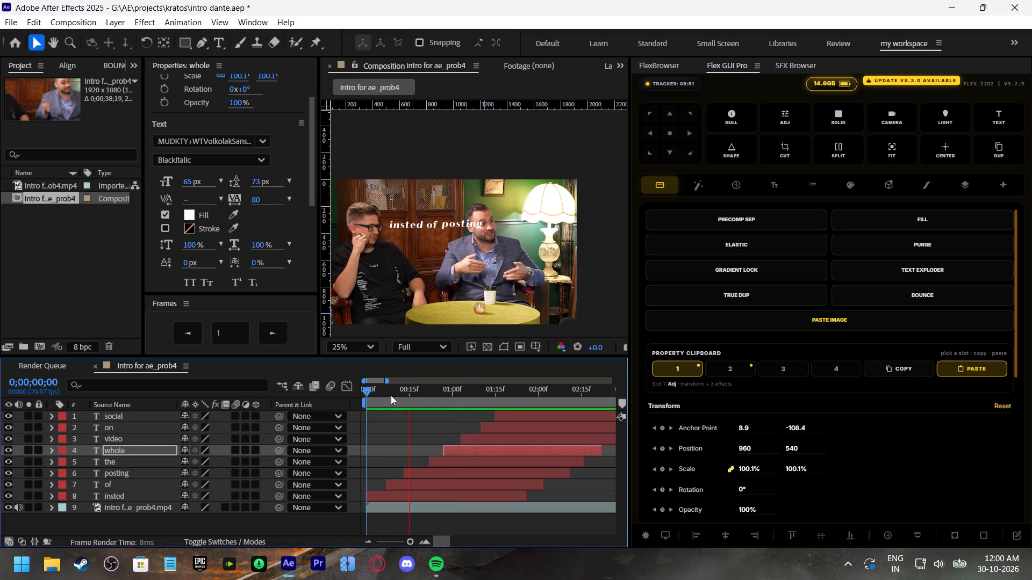
drag(392, 394, 398, 394)
key(space)
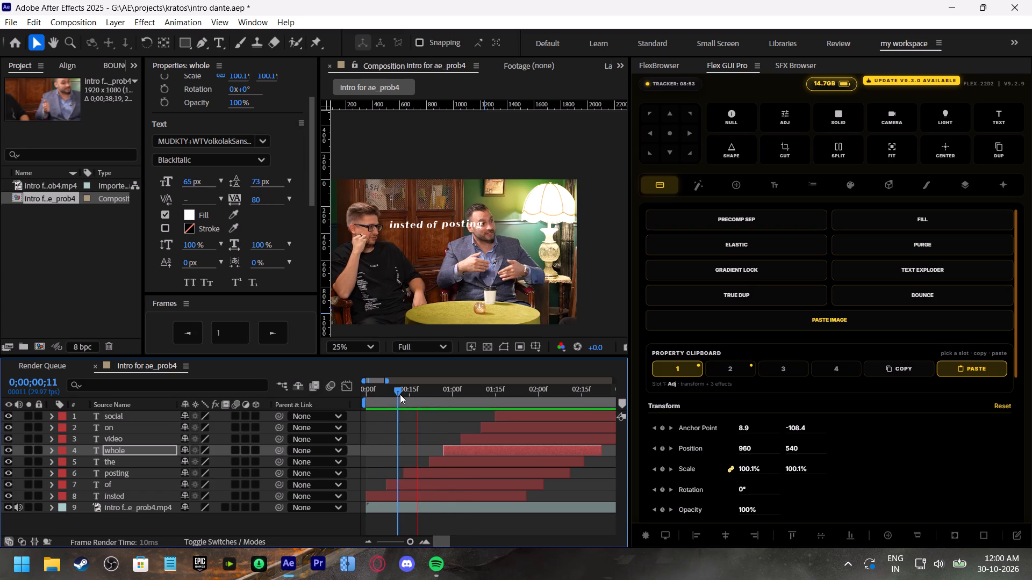
drag(400, 394, 411, 395)
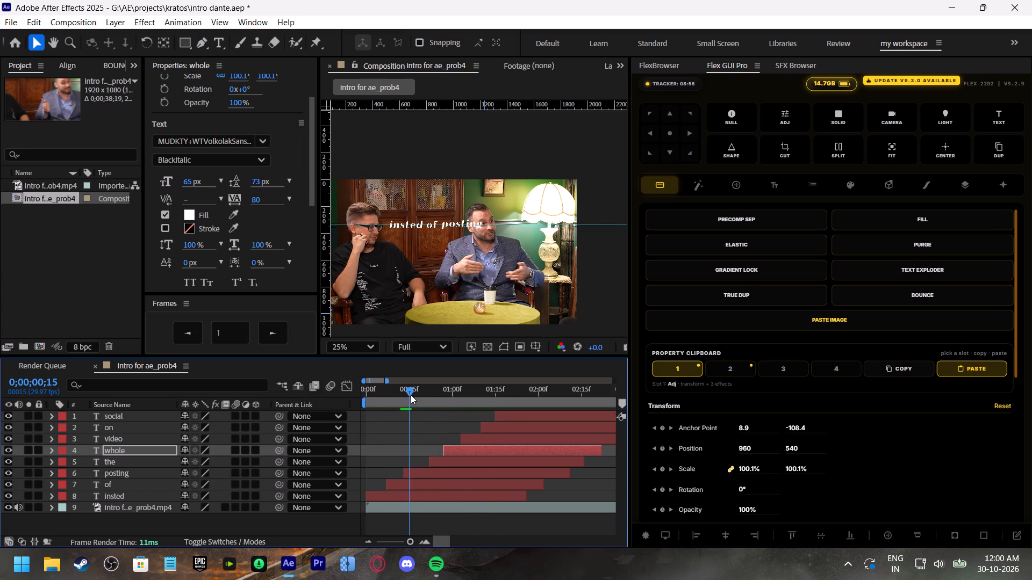
drag(411, 395, 412, 395)
drag(412, 395, 434, 398)
key(space)
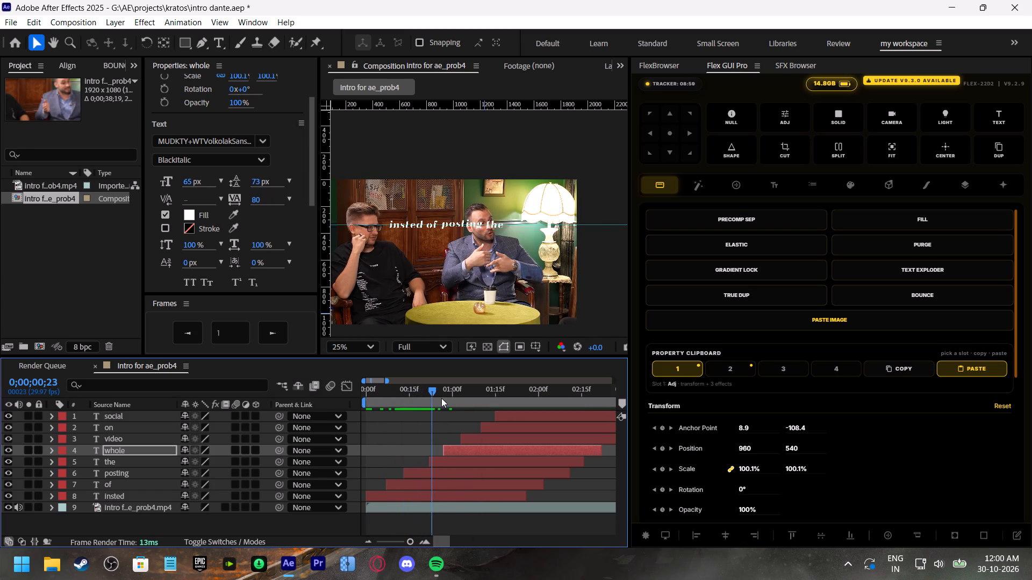
Save the project and, at 0;00;01;03, scale the word "video" up to about 560% around its centre.
drag(453, 391, 457, 393)
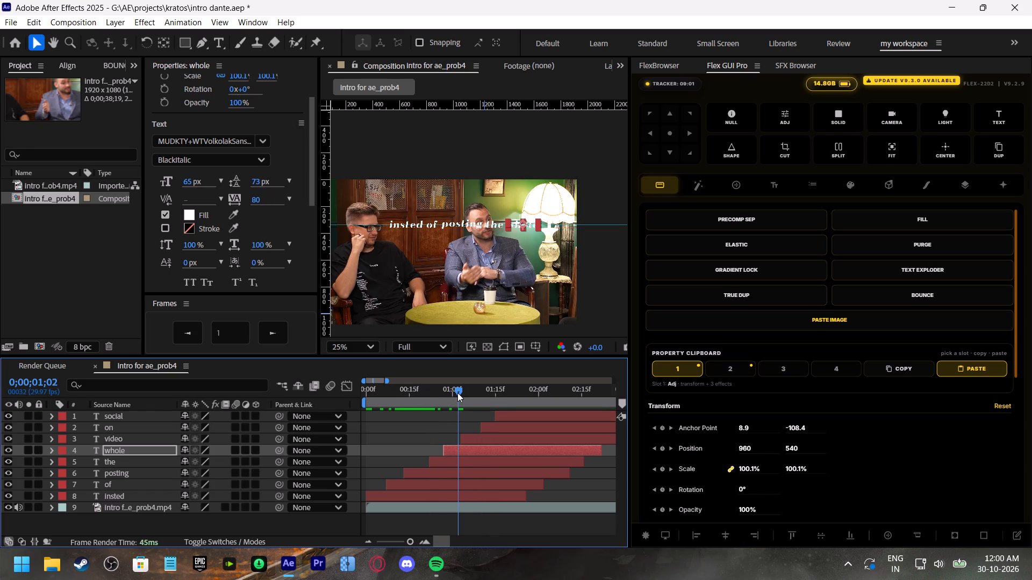
drag(457, 393, 460, 393)
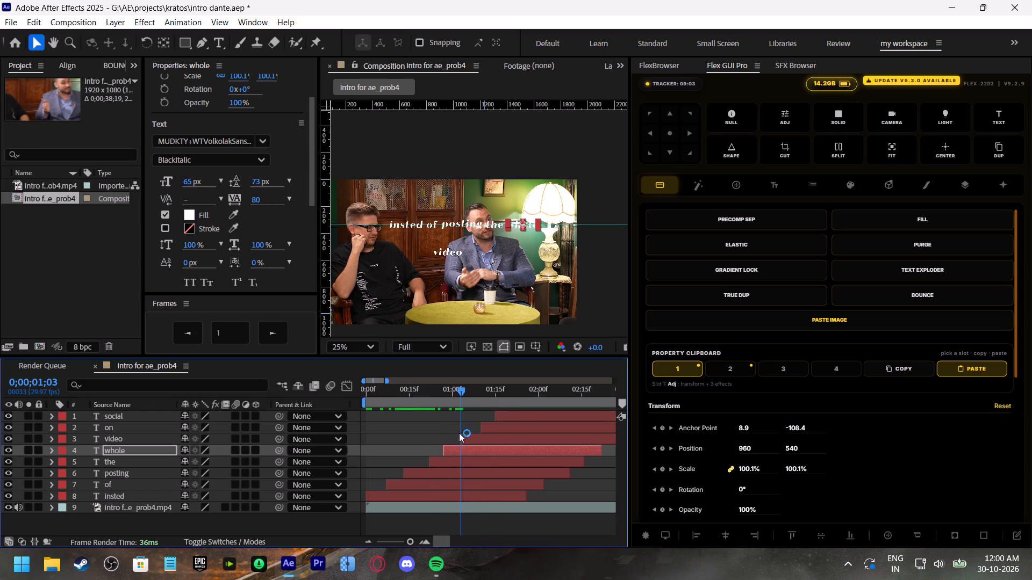
click(477, 436)
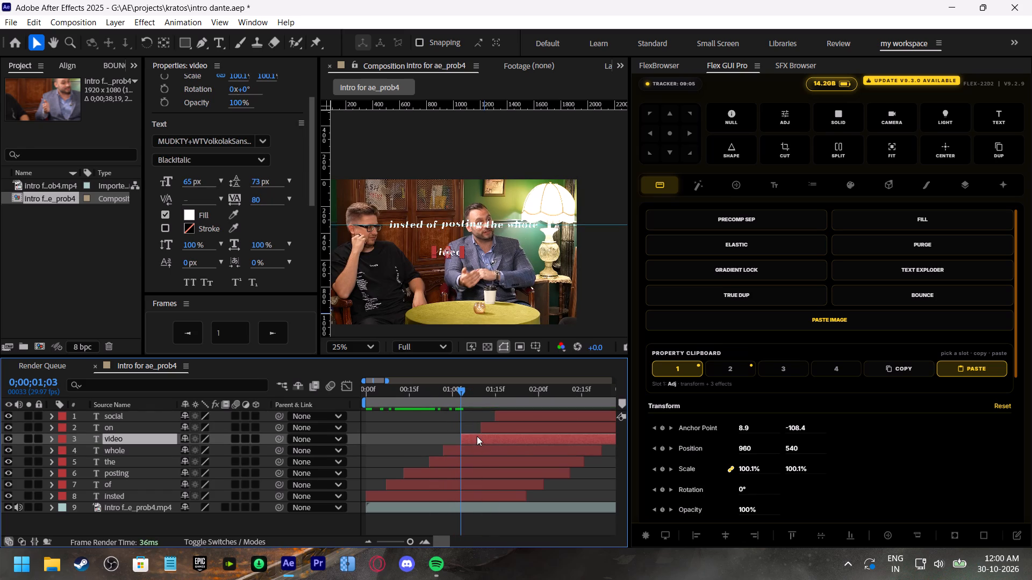
key(ctrl+s)
click(477, 436)
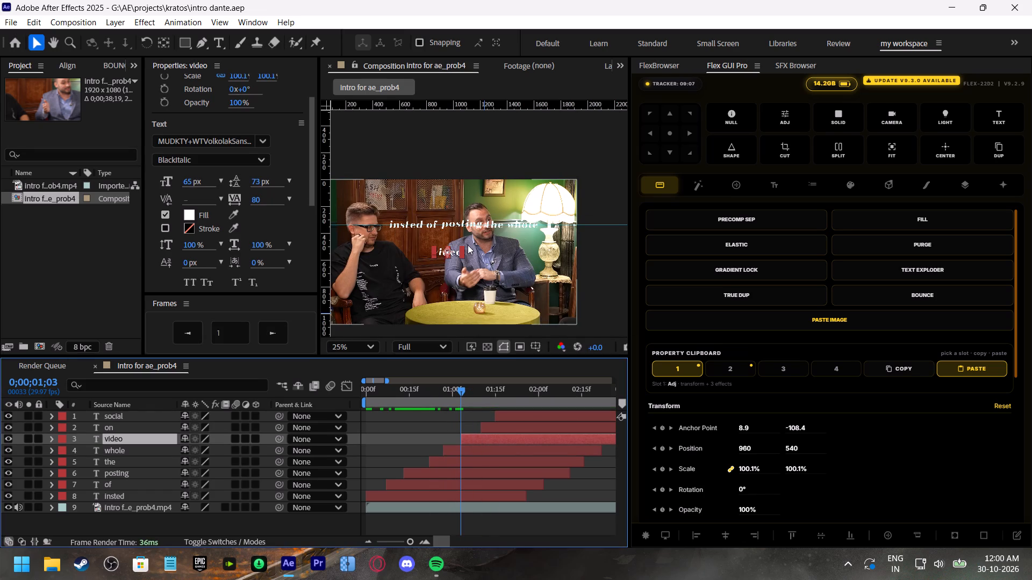
drag(462, 256, 488, 273)
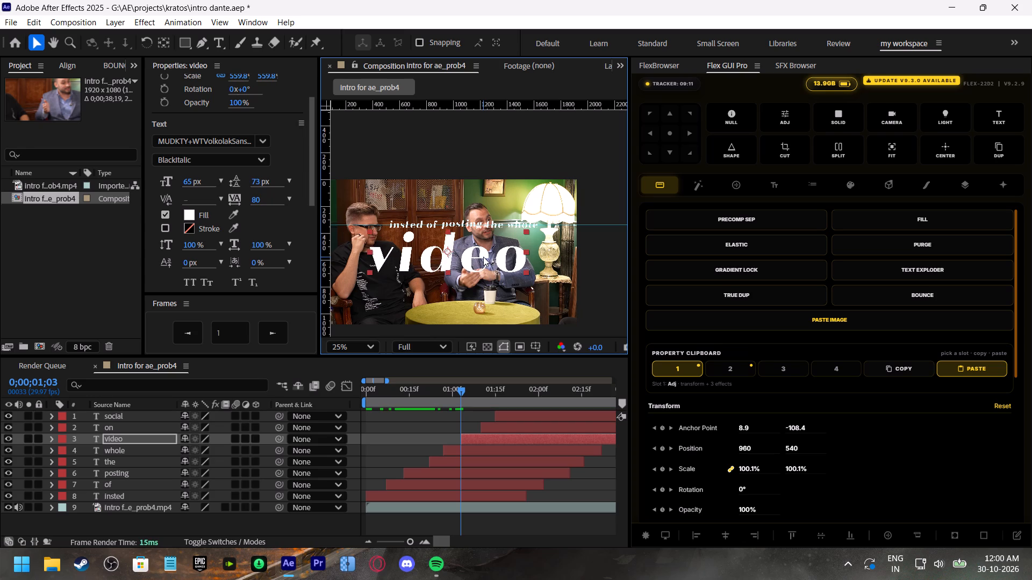
Move the enlarged word "video" up onto the guide so it spans from beside the seated men to the lamp.
drag(483, 256, 516, 231)
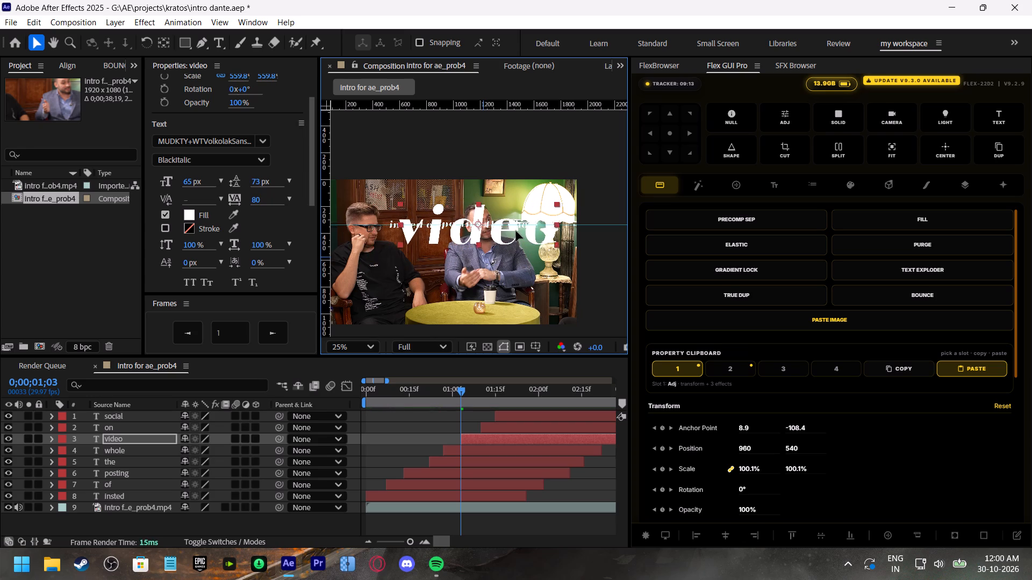
drag(516, 231, 521, 231)
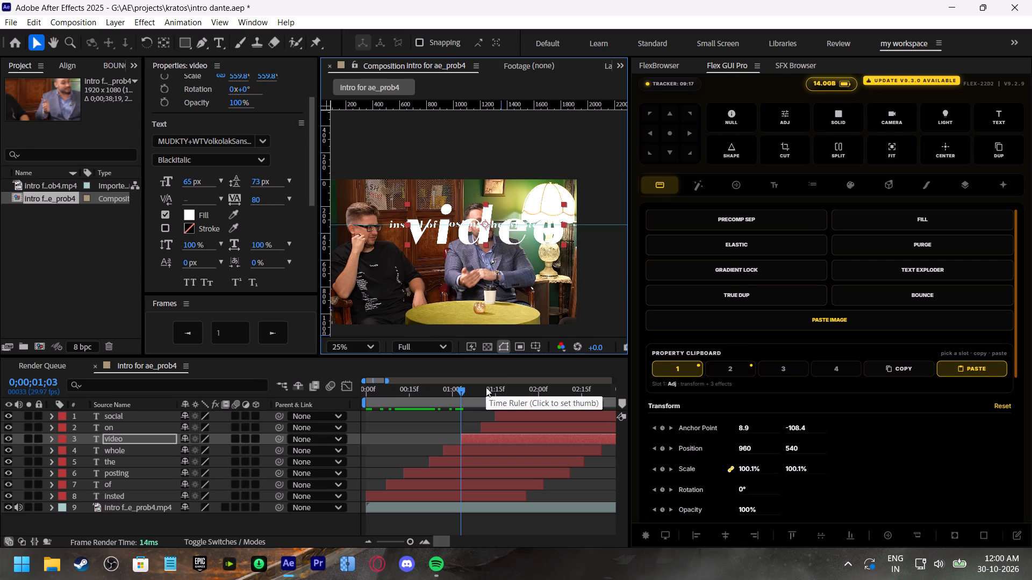
Trim the five word layers from "insted" to "whole" so they end at 0;00;01;03, where "video" starts.
click(486, 450)
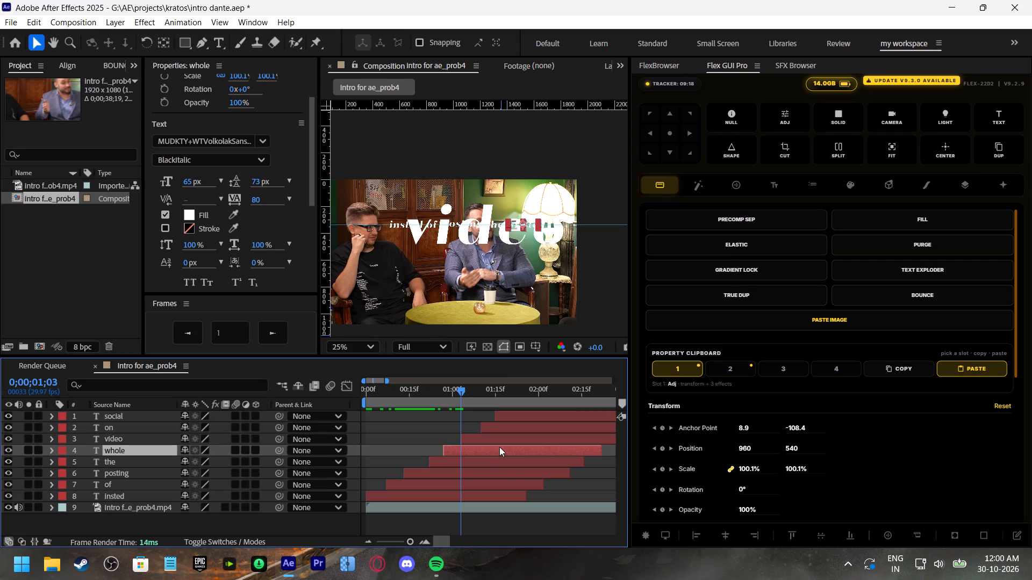
shift+click(511, 492)
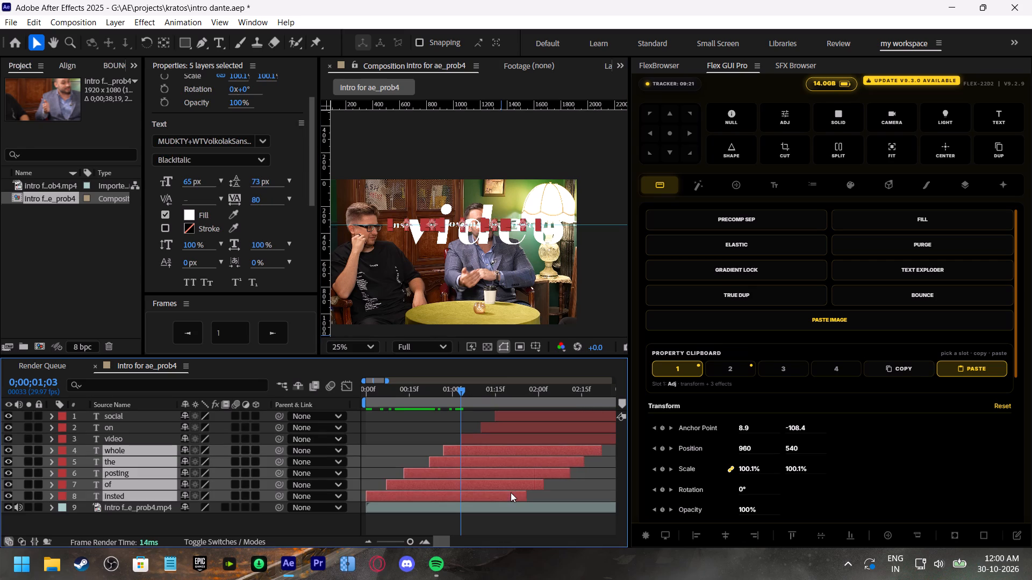
key(ctrl+shift+d)
key(BackSpace)
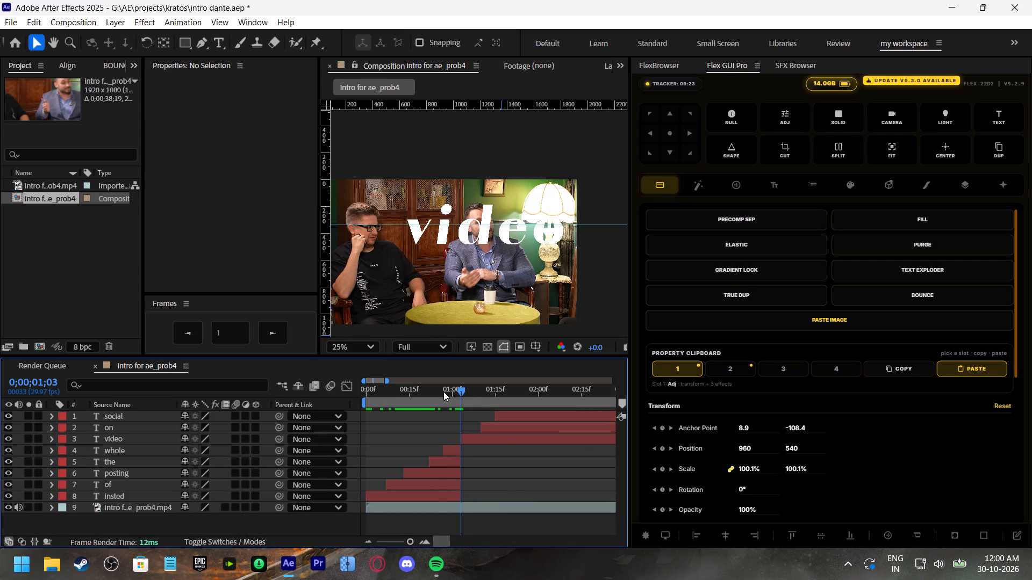
Play back and scrub around 0;00;01;03 to check the cut from the line of words to the large "video".
click(439, 385)
key(space)
drag(448, 382, 455, 382)
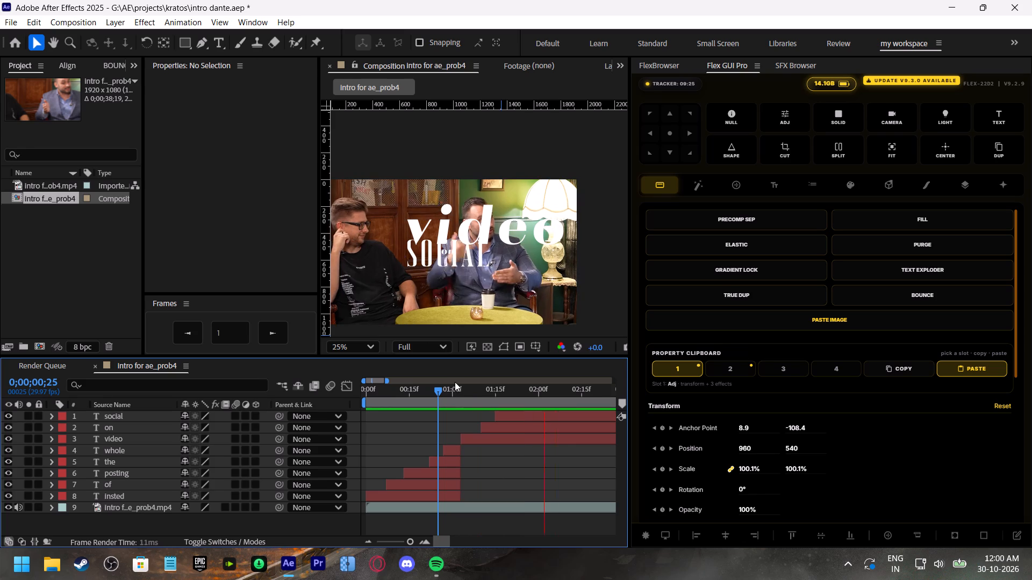
drag(455, 382, 455, 382)
drag(439, 388, 461, 396)
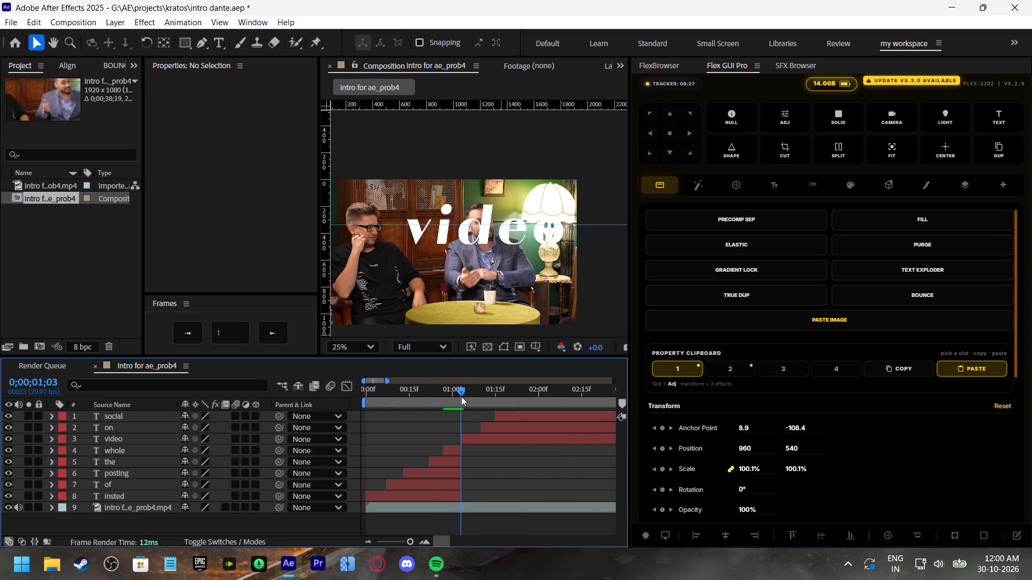
drag(461, 396, 463, 397)
key(space)
drag(463, 394, 457, 392)
key(space)
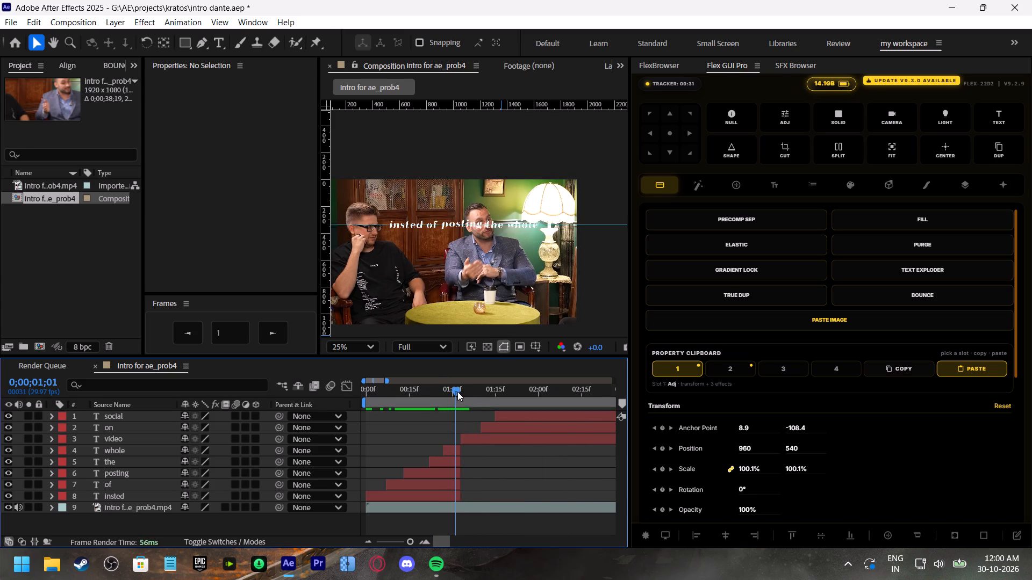
Scrub between 0;00;01;06 and 0;00;01;17 and inspect the text styling of "on" and "social" against the large "video".
drag(465, 388, 483, 397)
click(494, 426)
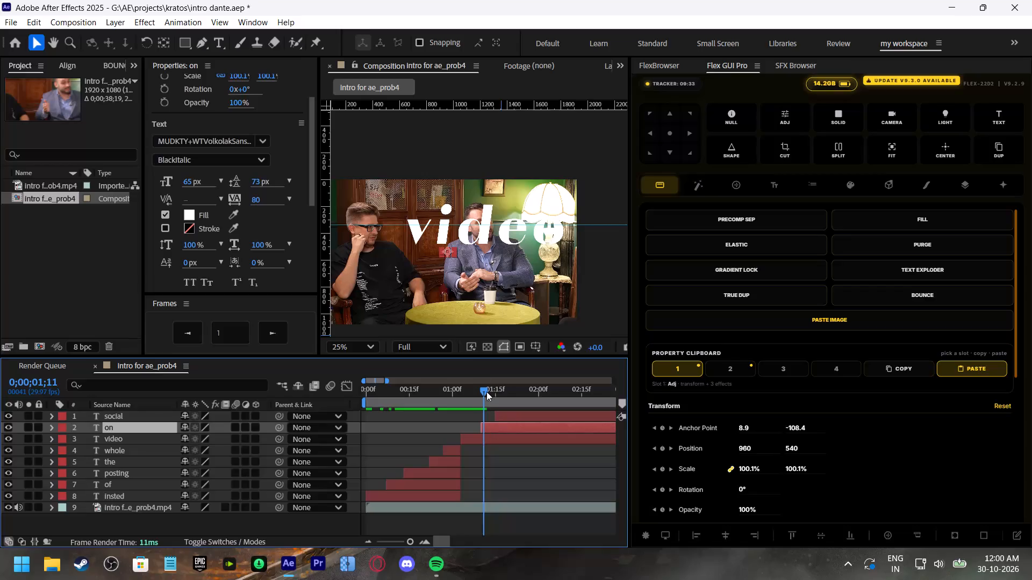
click(500, 392)
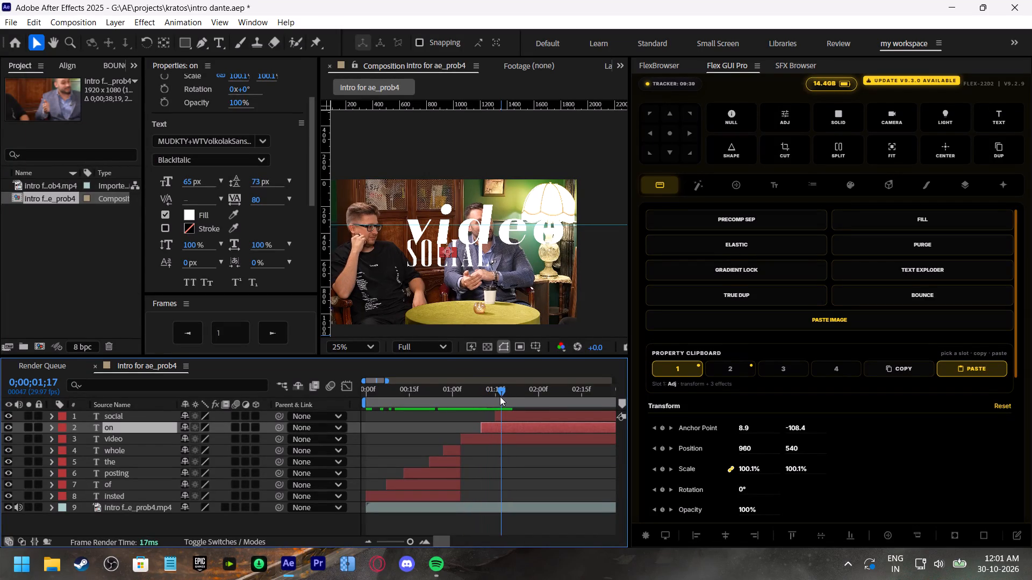
click(507, 417)
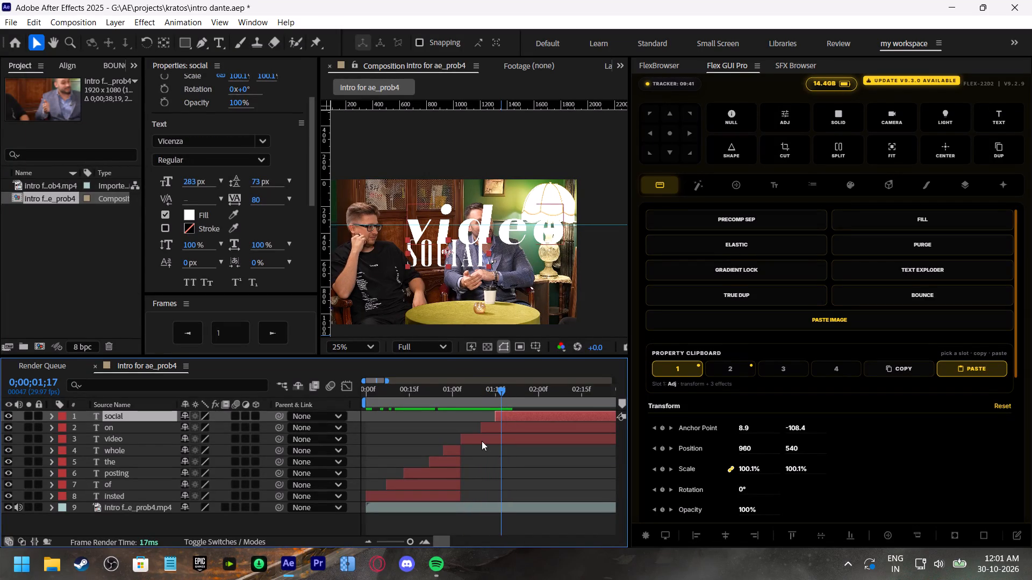
click(482, 441)
click(503, 415)
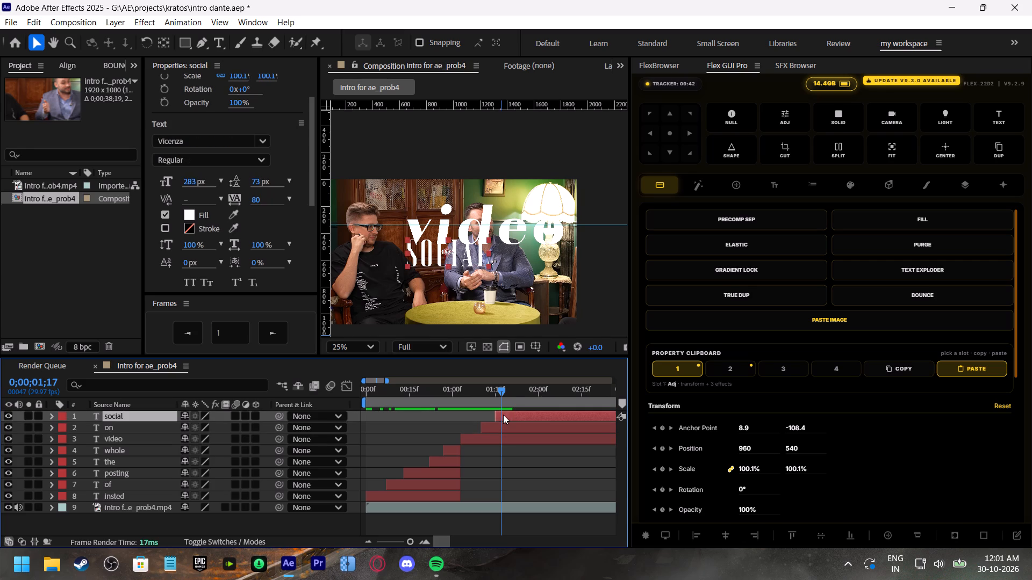
drag(509, 393, 471, 407)
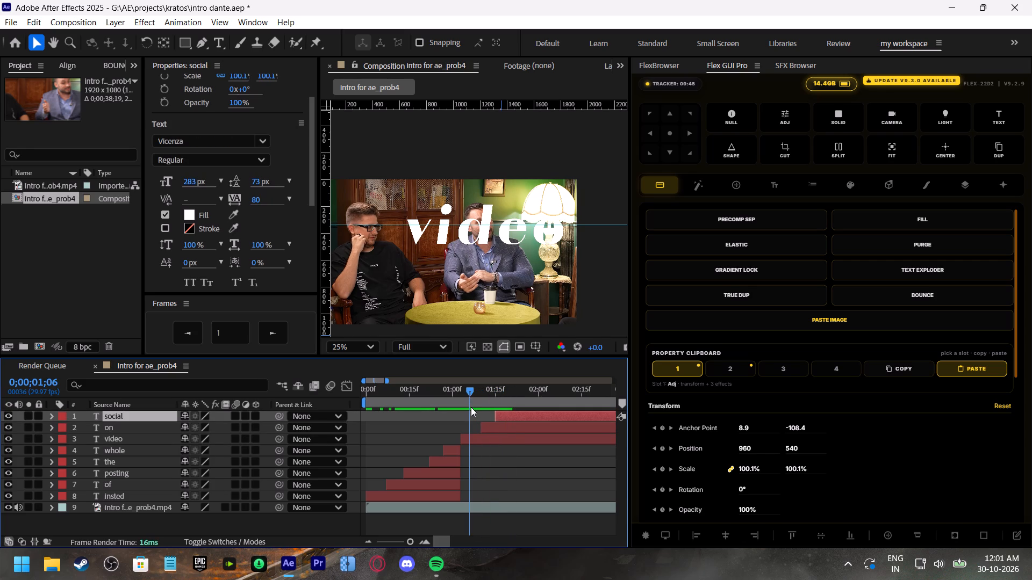
Set the word "video" in the Vicenza font and scale it up to about 883% around its centre.
click(482, 441)
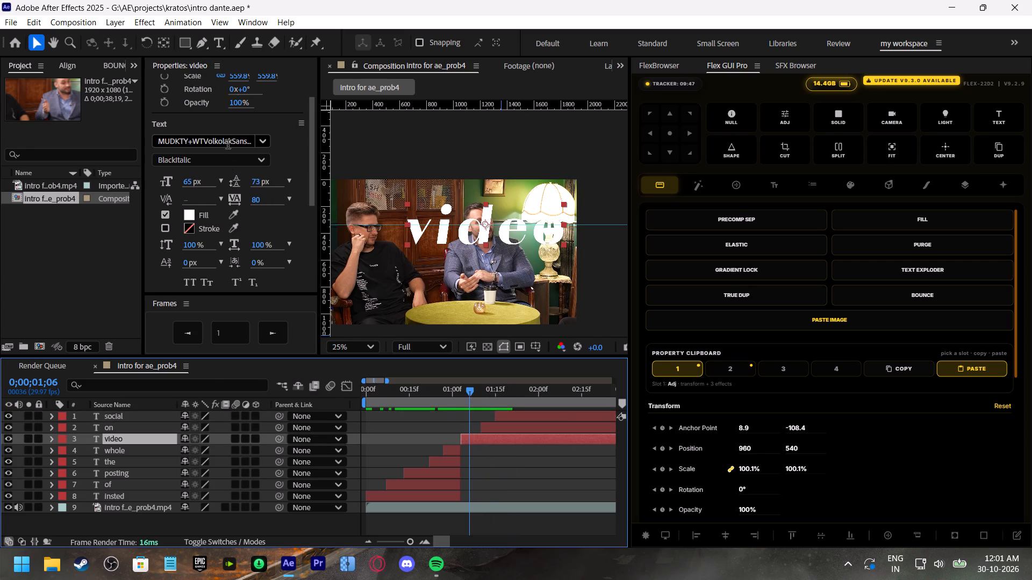
click(228, 140)
text(vicen)
click(242, 176)
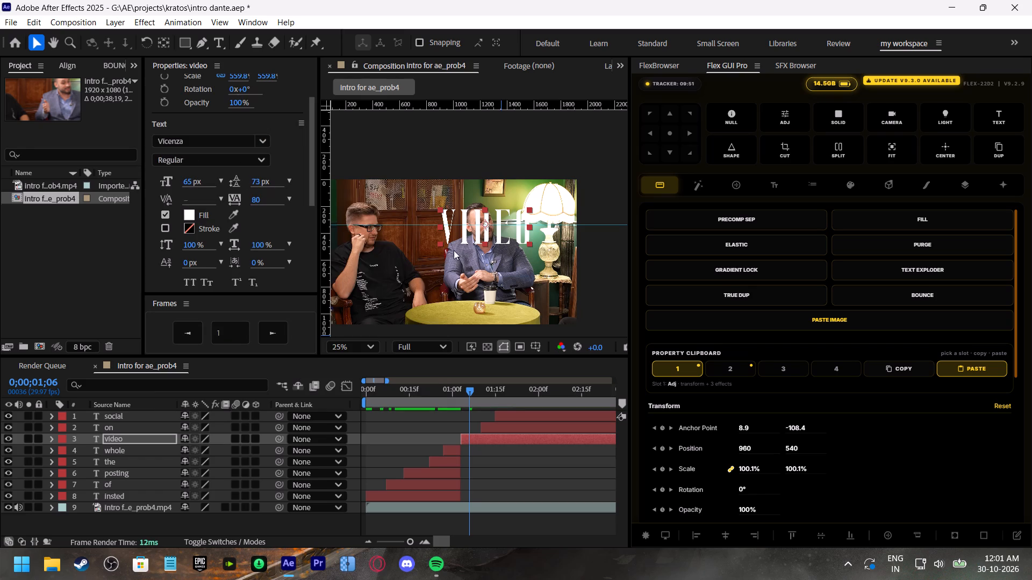
drag(529, 245, 541, 252)
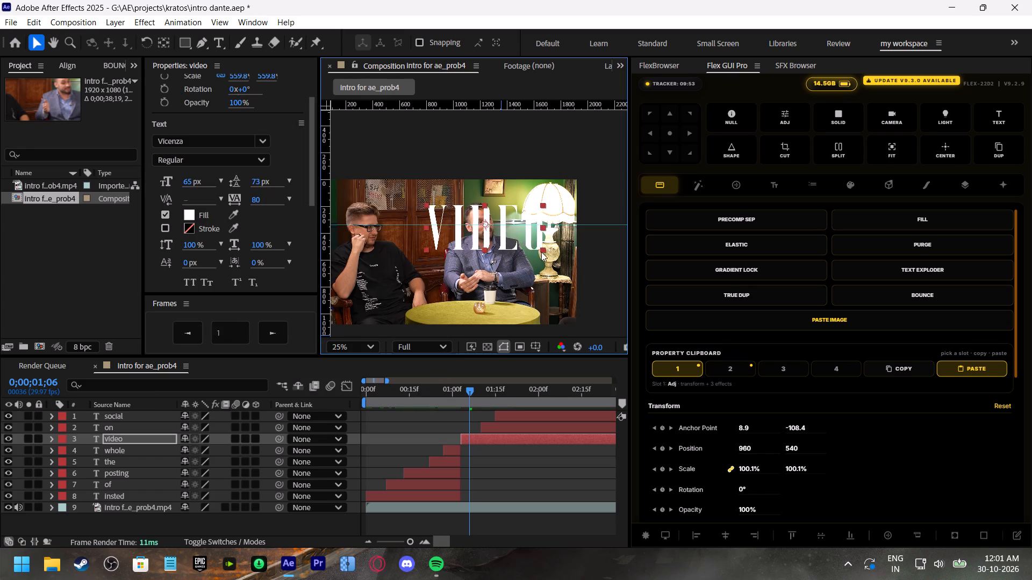
drag(541, 252, 549, 256)
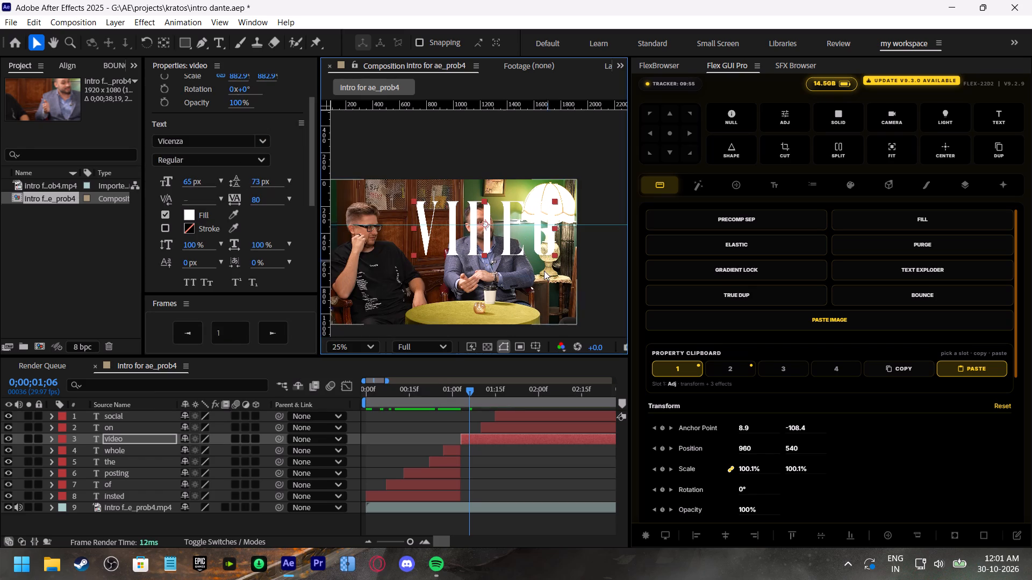
Change the font of the word "on" to Montserrat in the Medium weight.
drag(455, 392, 481, 412)
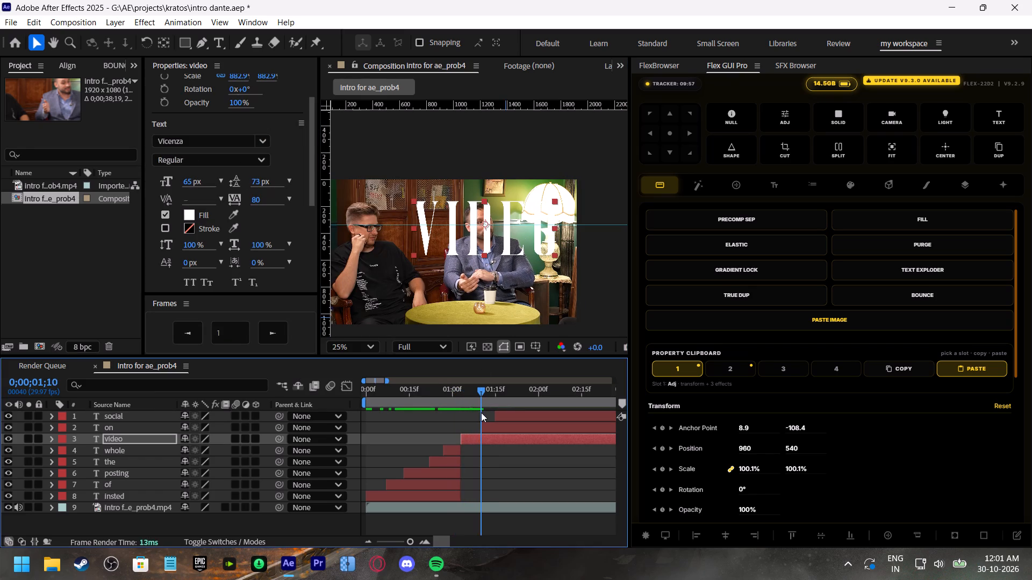
drag(481, 412, 483, 414)
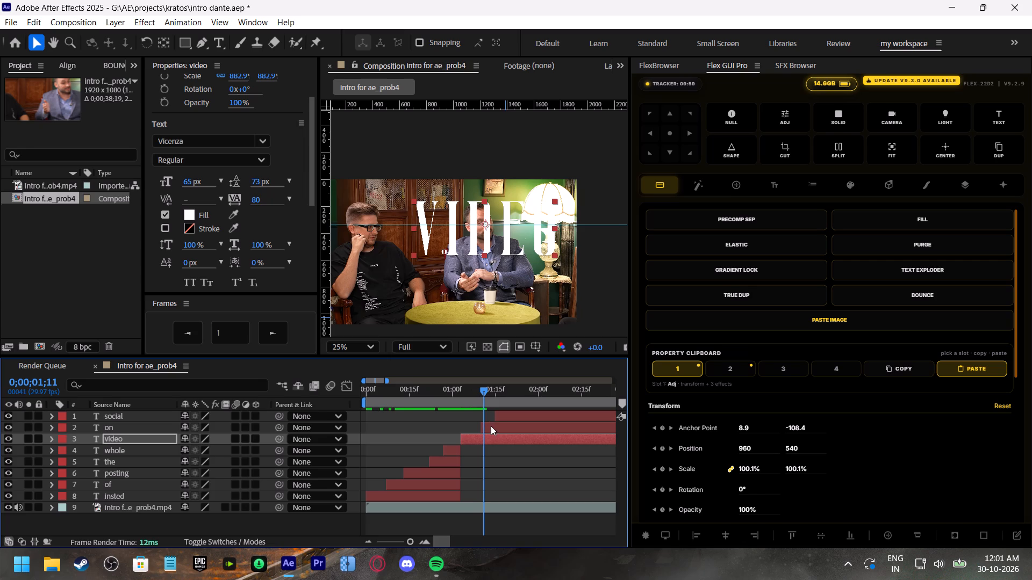
click(491, 426)
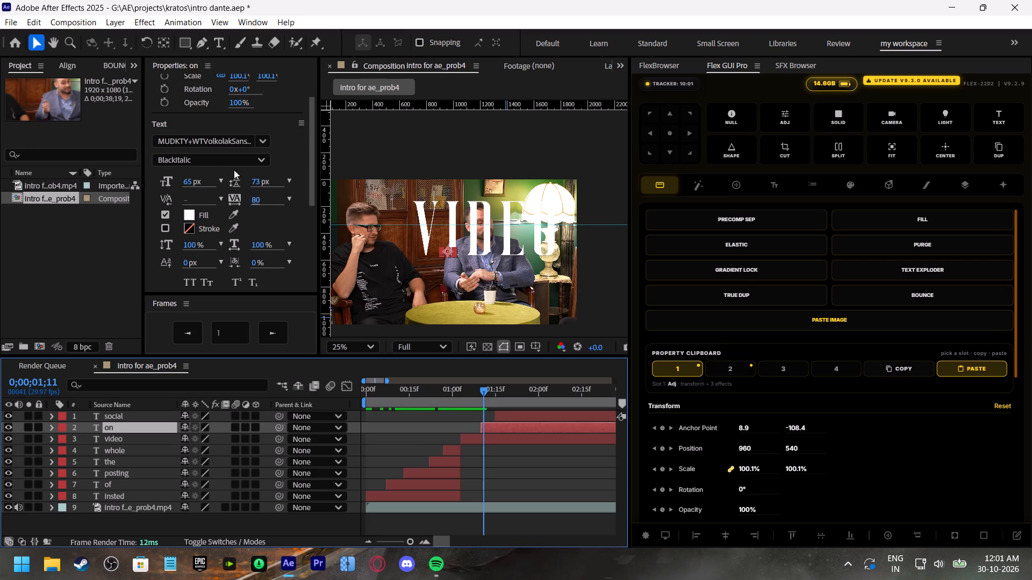
click(214, 144)
text(monts)
click(259, 365)
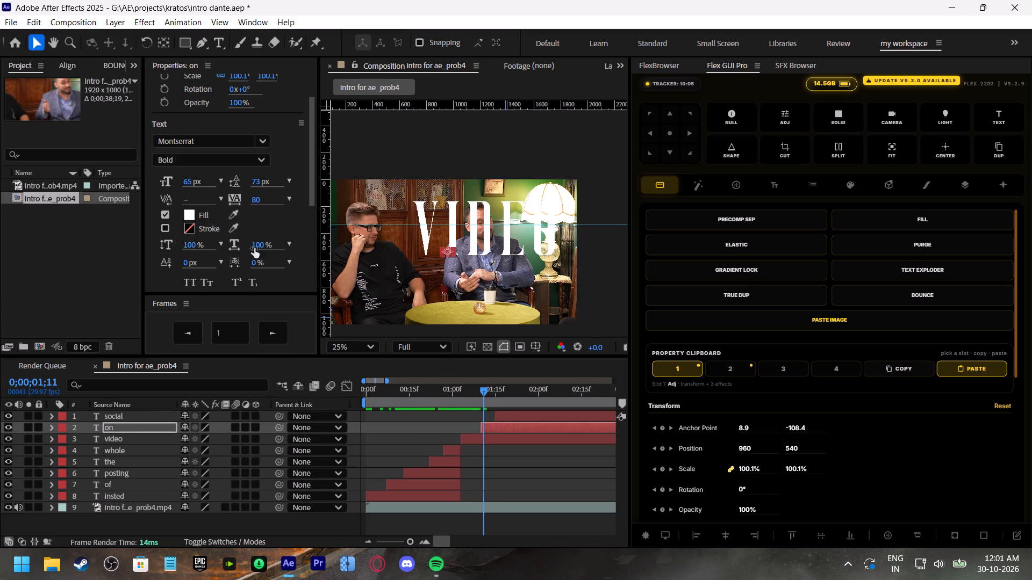
click(505, 417)
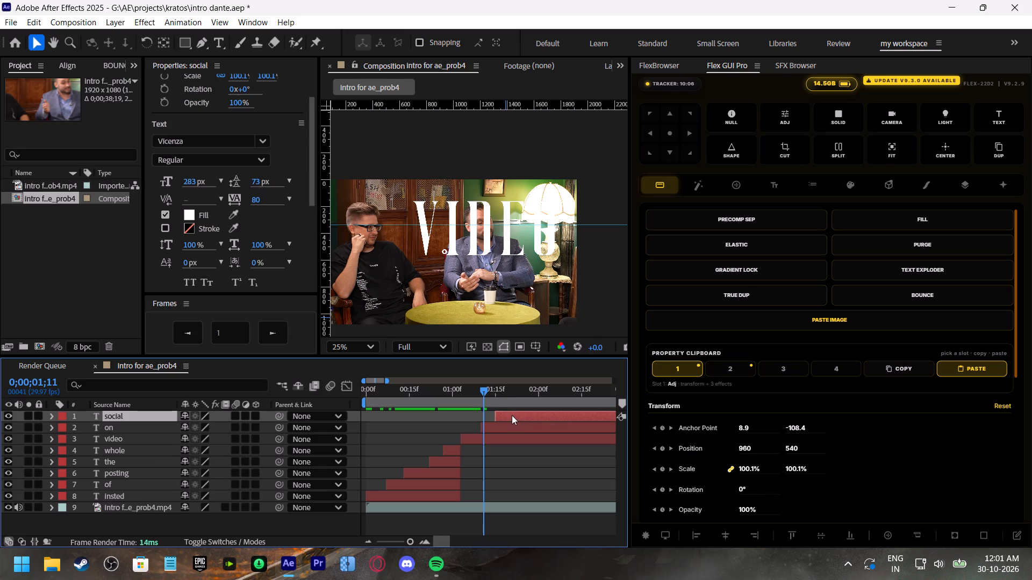
click(502, 425)
click(181, 158)
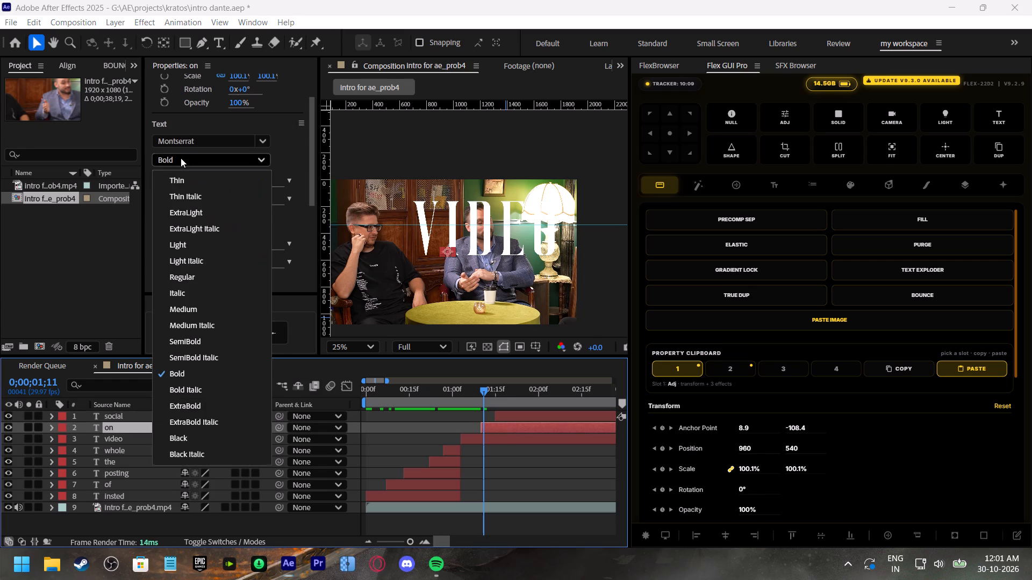
click(195, 314)
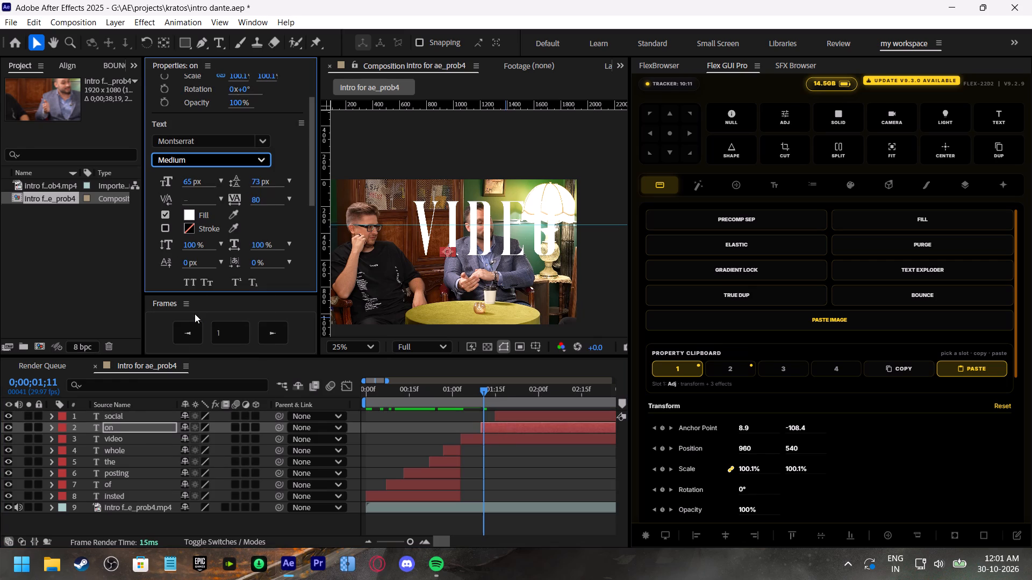
Change the font of the word "social" to Montserrat Medium.
click(529, 441)
click(521, 412)
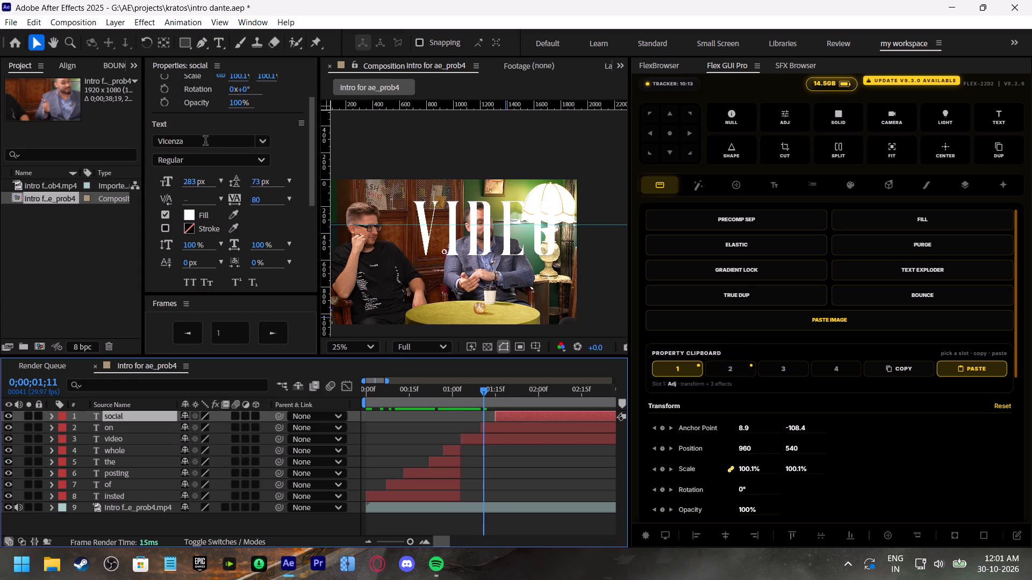
click(198, 146)
text(mo)
text(nts)
click(266, 301)
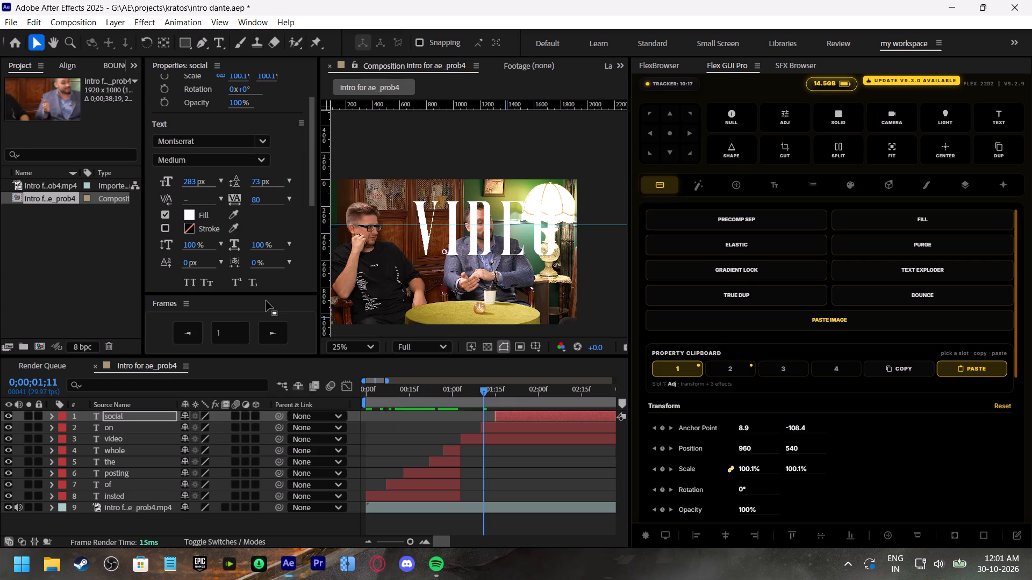
At 0;00;01;12, move the word "on" to just below the V of the large "video".
drag(467, 389, 486, 416)
click(492, 426)
drag(448, 250, 518, 261)
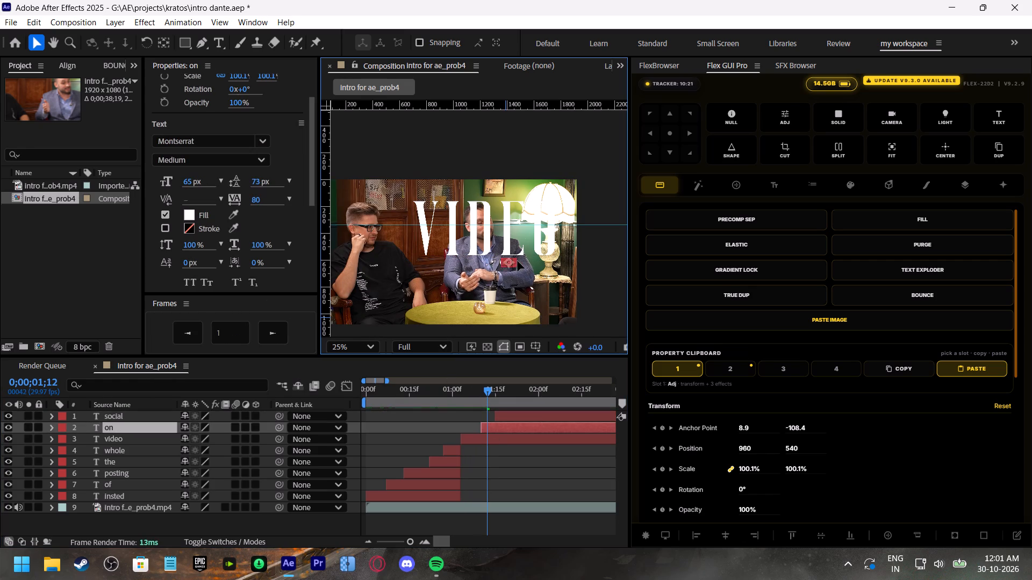
drag(518, 261, 532, 258)
scroll(542, 240, up, 1)
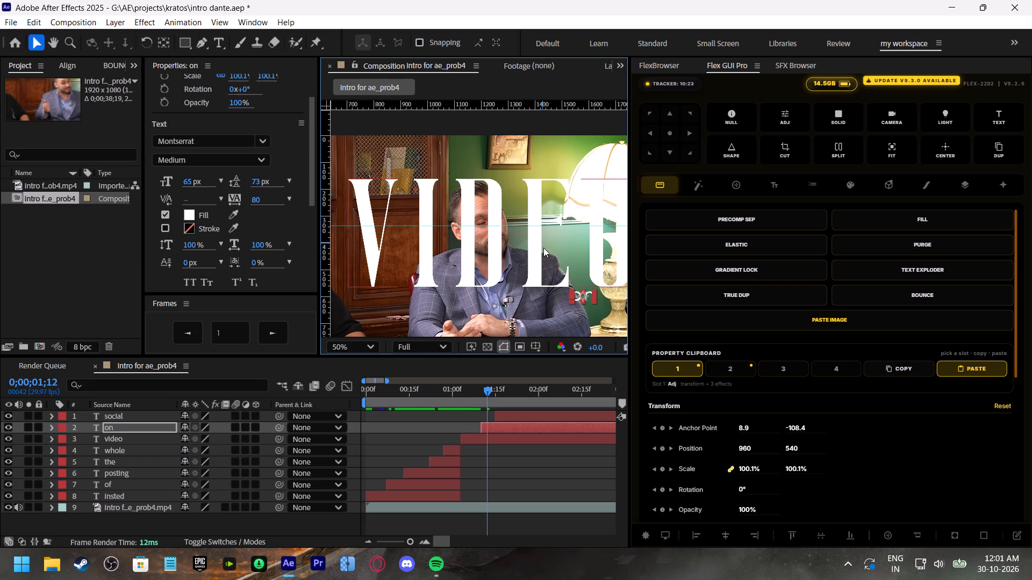
click(344, 349)
click(360, 81)
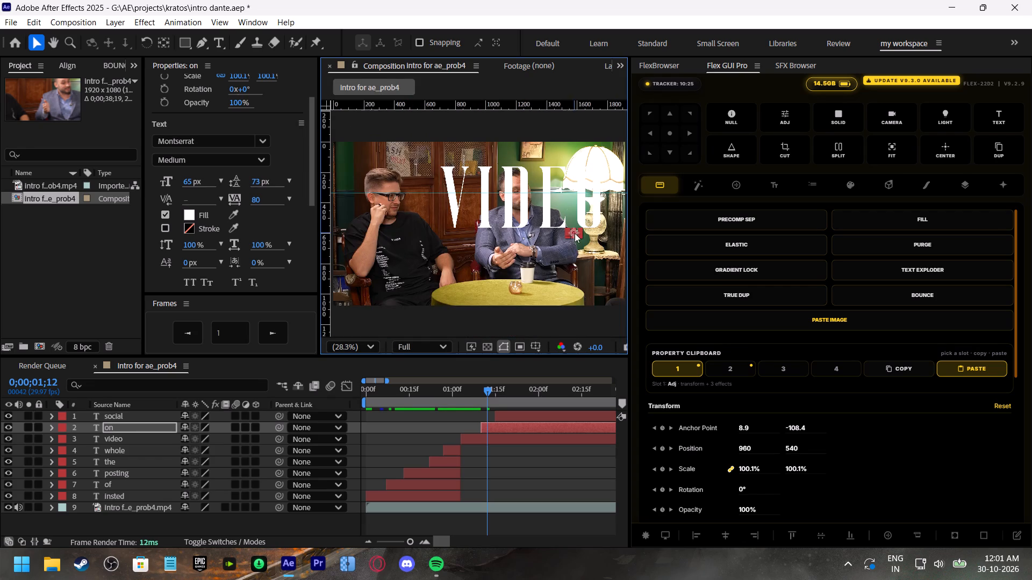
scroll(584, 222, up, 1)
key(space)
key(space)
key(space)
key(space)
key(space)
key(space)
key(space)
key(space)
key(space)
key(space)
key(space)
key(space)
key(space)
key(space)
key(space)
key(space)
key(space)
key(space)
key(space)
key(space)
drag(597, 246, 439, 250)
drag(489, 244, 476, 244)
scroll(498, 242, down, 1)
drag(478, 233, 384, 234)
scroll(385, 233, up, 1)
key(space)
key(space)
key(space)
key(space)
key(space)
key(space)
key(space)
key(space)
key(space)
key(space)
key(space)
key(space)
key(space)
key(space)
key(space)
key(space)
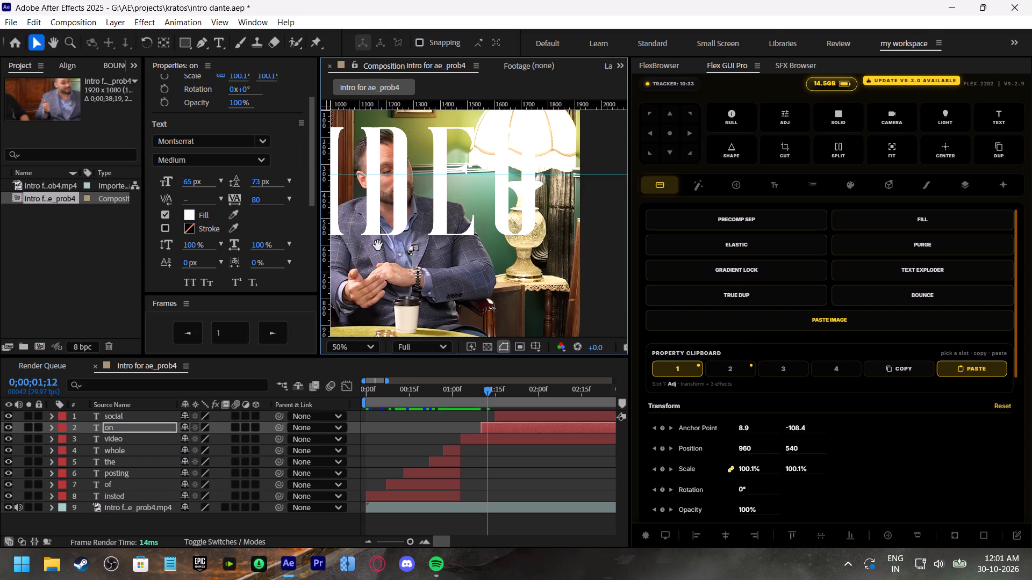
drag(367, 244, 477, 244)
click(395, 245)
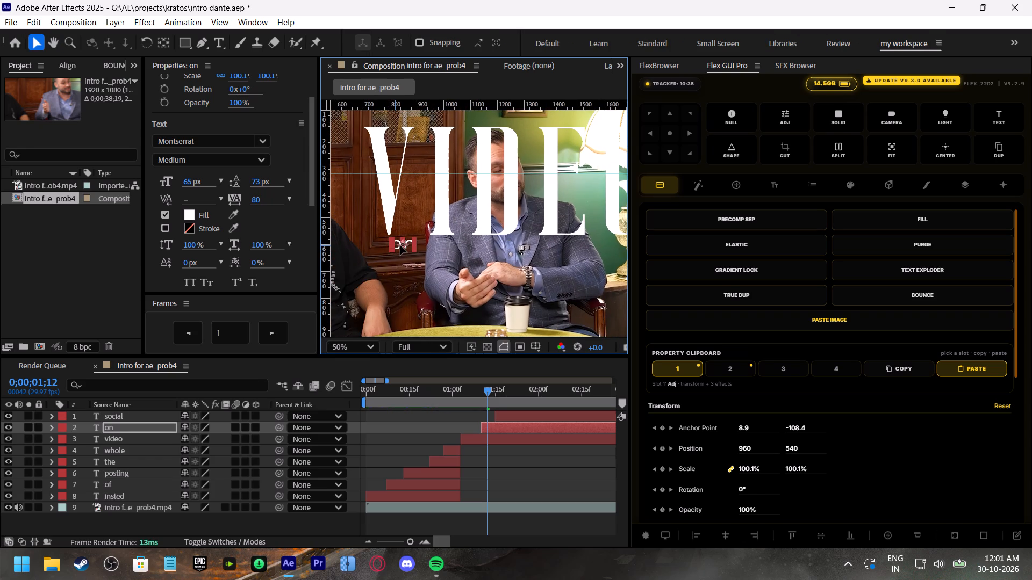
Add a second horizontal guide just below the large "video" and line up the word "on" with it.
drag(435, 106, 476, 244)
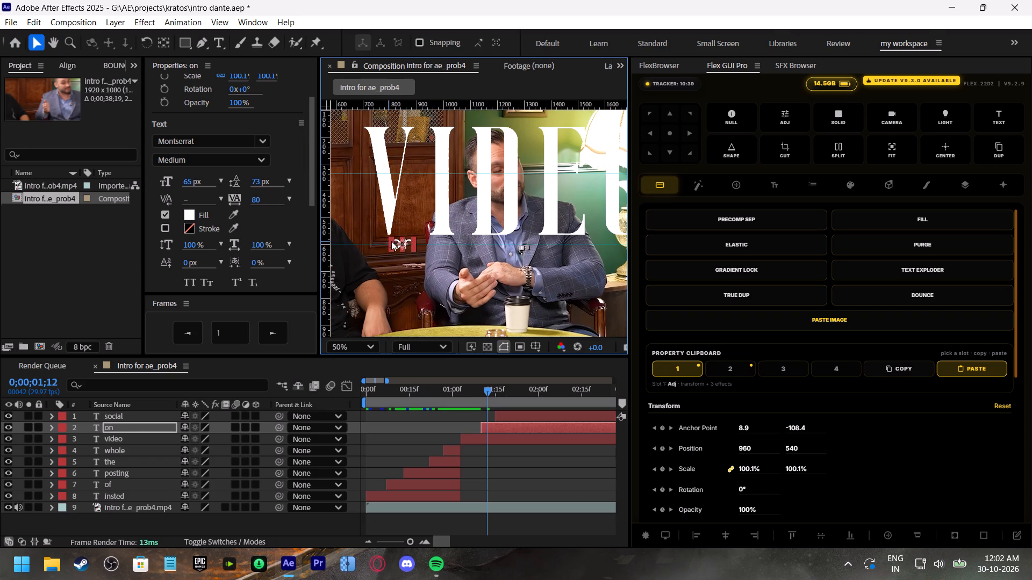
drag(403, 245, 407, 244)
drag(410, 247, 412, 257)
key(ctrl+z)
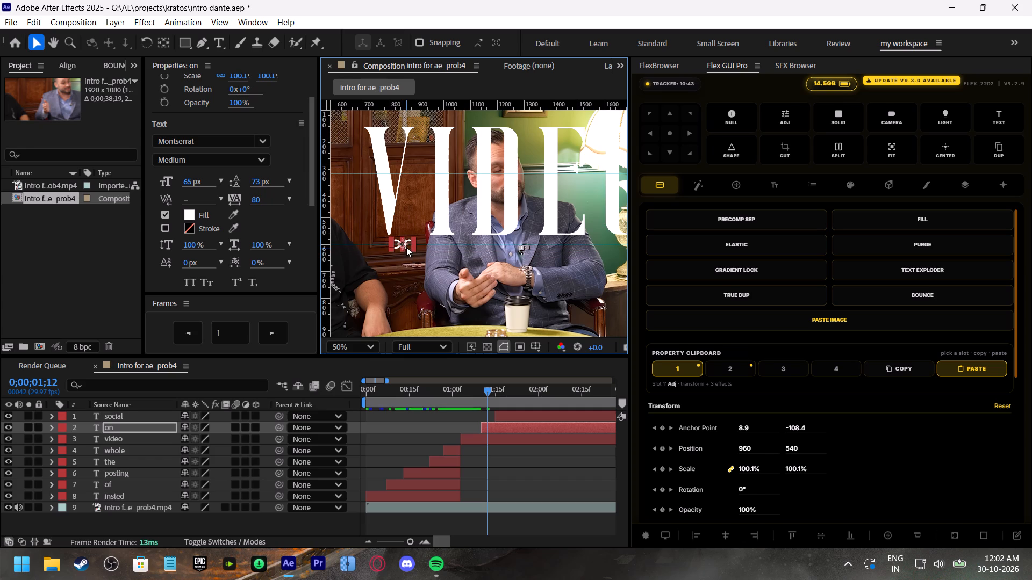
click(406, 247)
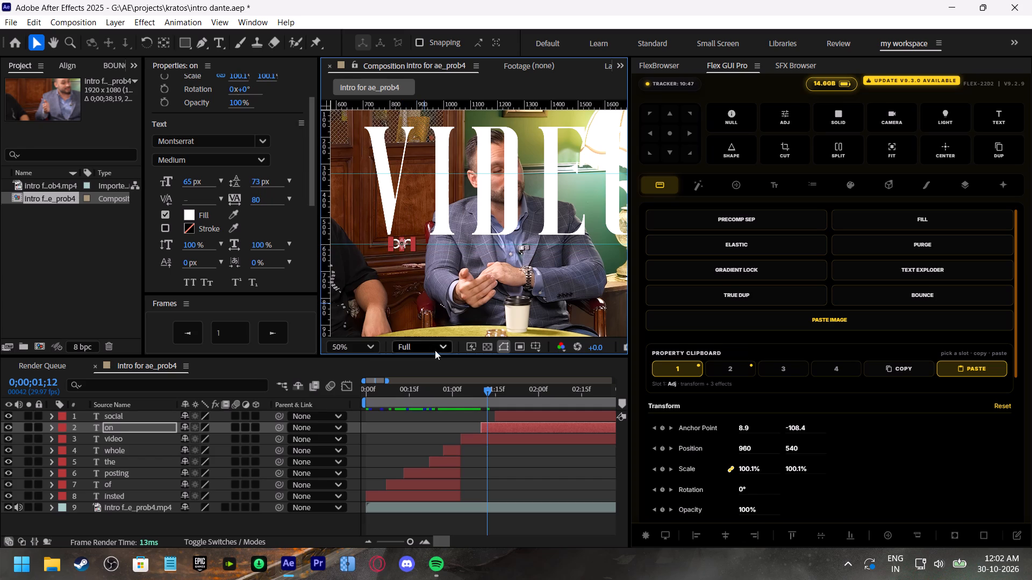
At 0;00;01;24, compare the text size and scale settings of the "on" and "social" layers.
shift+scroll(507, 417, down, 4)
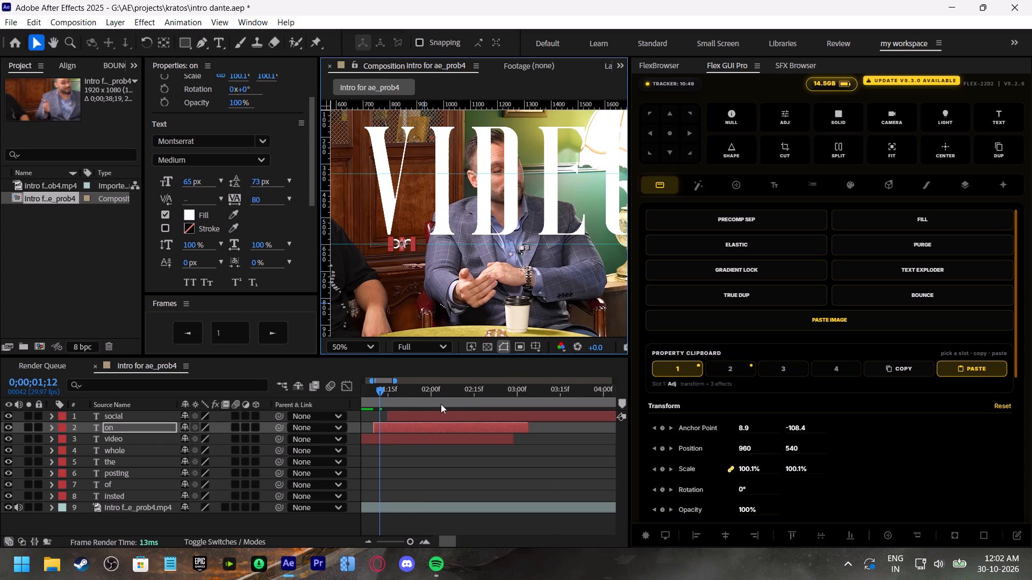
drag(400, 396, 414, 402)
click(465, 253)
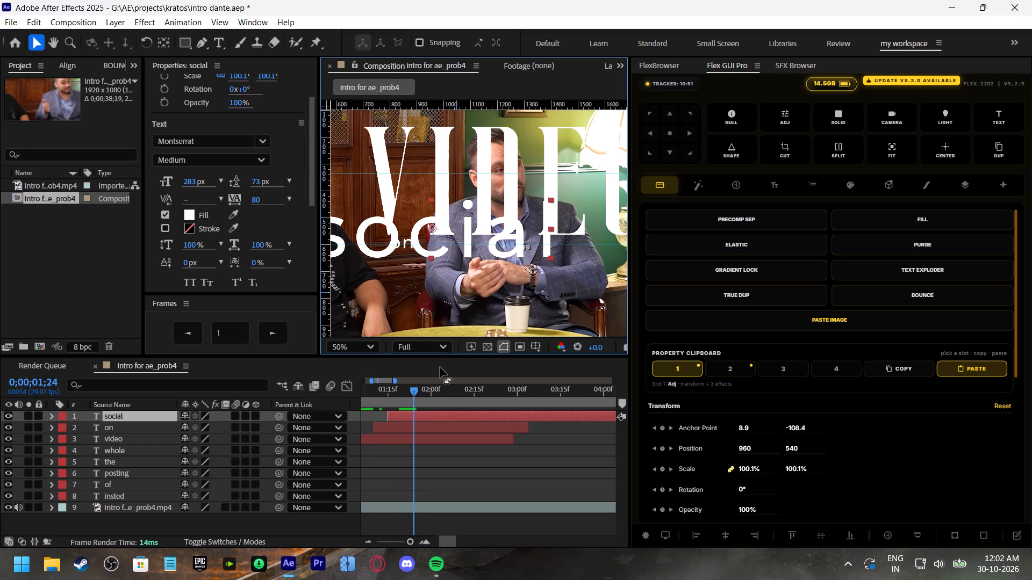
click(413, 425)
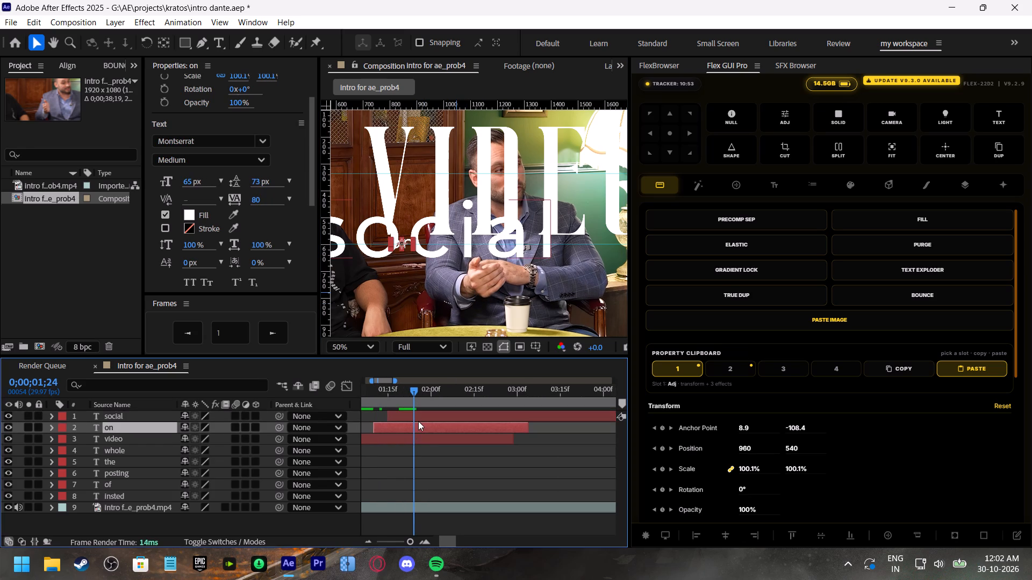
key(s)
key(s)
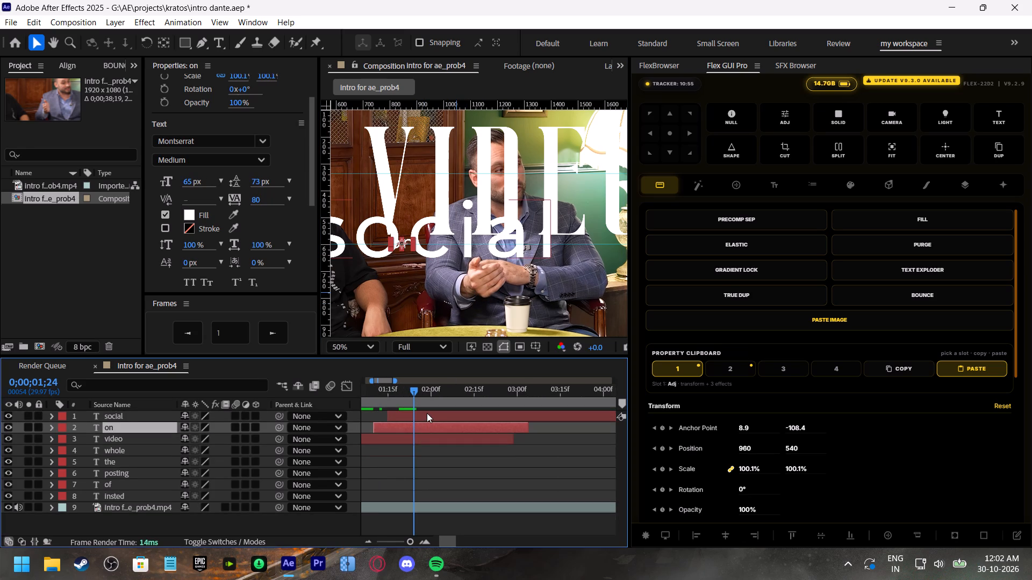
click(427, 413)
key(s)
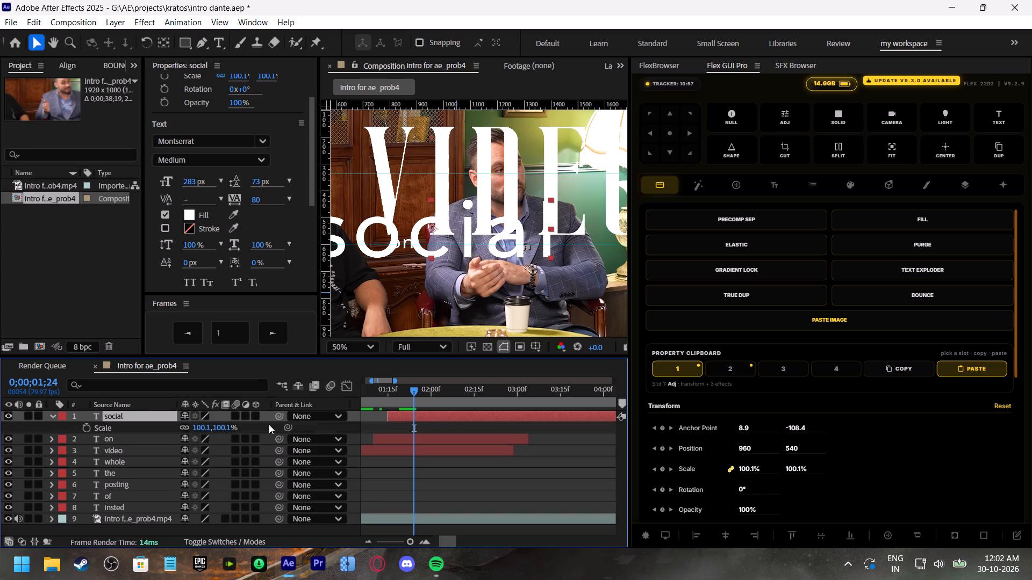
key(s)
click(429, 425)
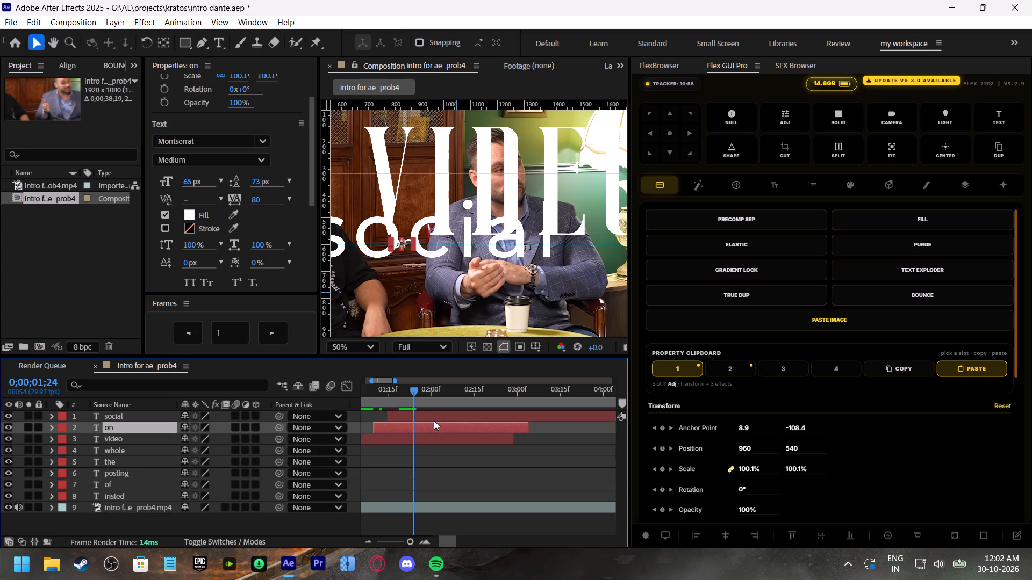
click(435, 414)
click(430, 420)
click(429, 429)
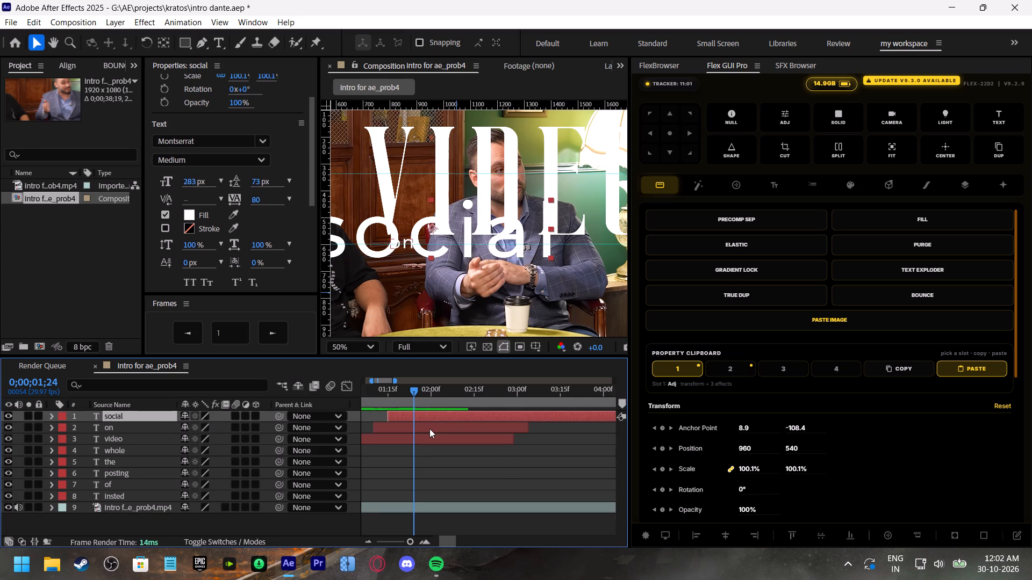
Set the font size of the word "social" to 65 px.
click(434, 418)
click(192, 177)
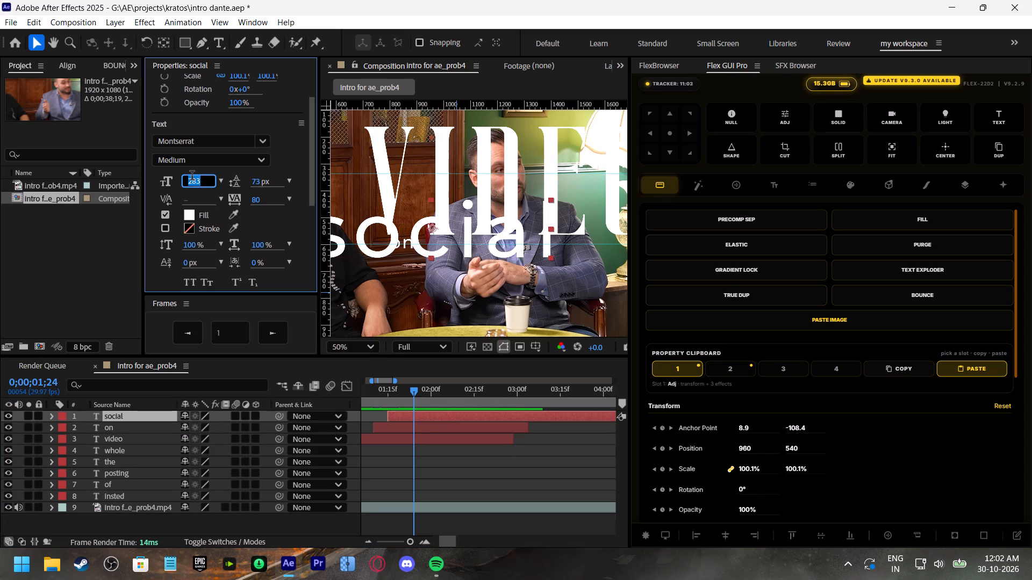
text(65)
click(418, 430)
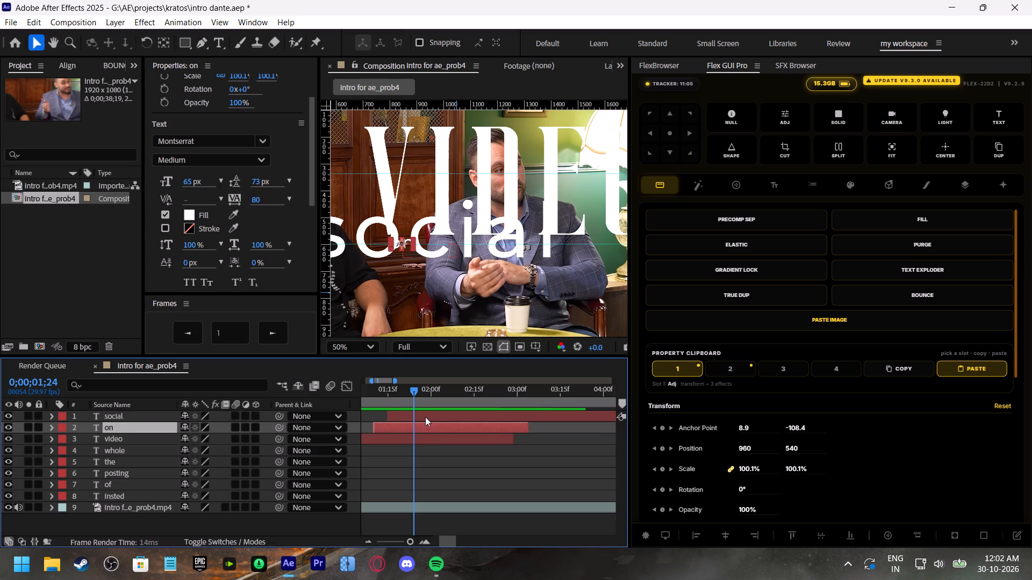
Move the word "social" to just below the O of the large "video", level with "on" on the lower guide, and save the project.
click(425, 417)
drag(443, 252, 468, 244)
click(673, 134)
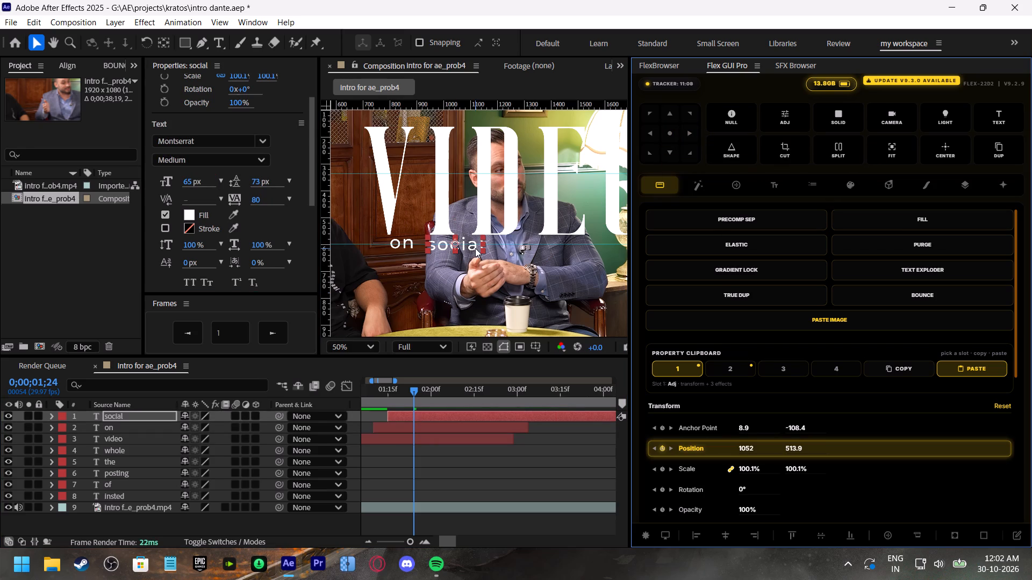
drag(468, 249, 659, 250)
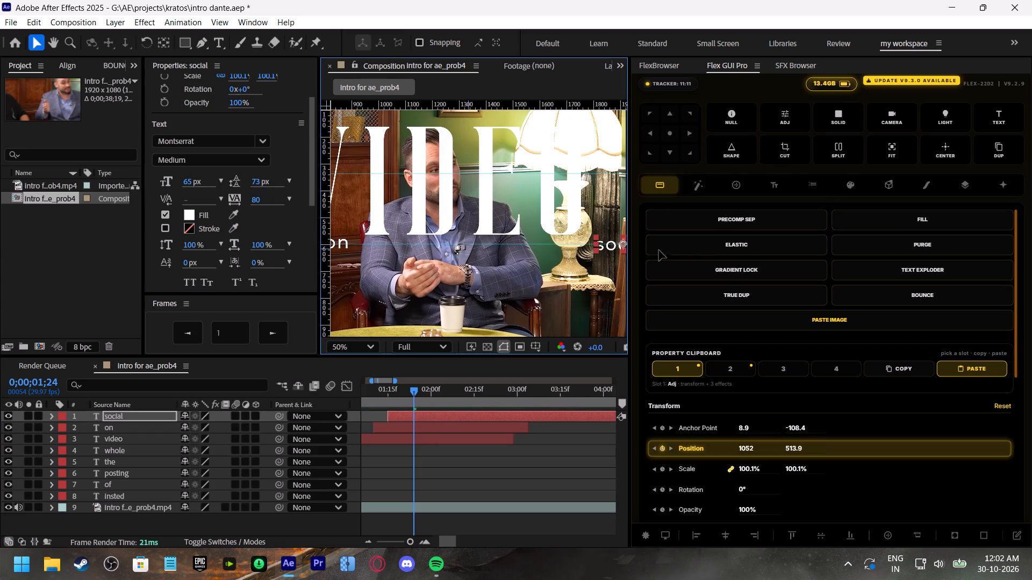
drag(659, 250, 574, 250)
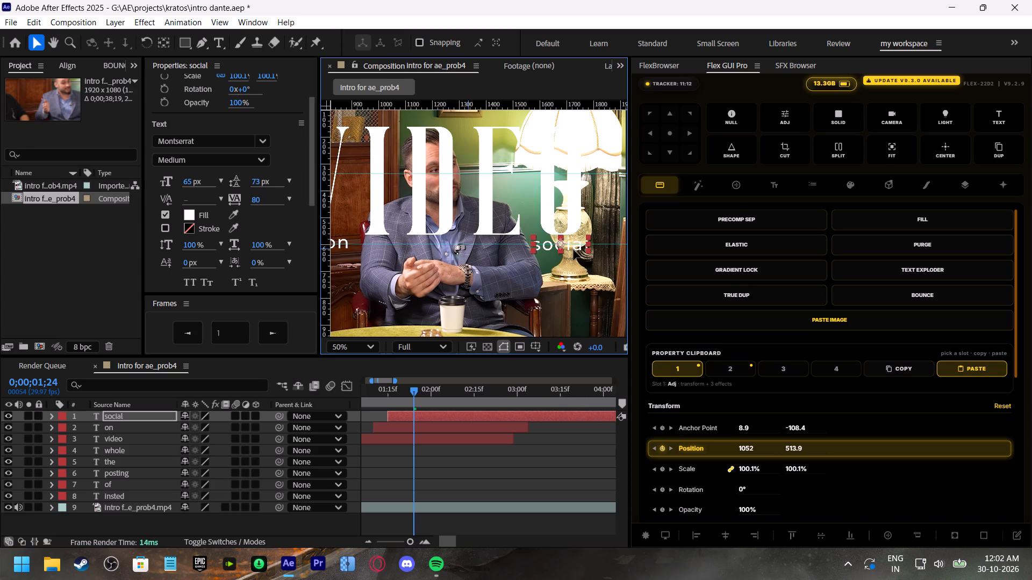
drag(574, 250, 574, 251)
click(512, 452)
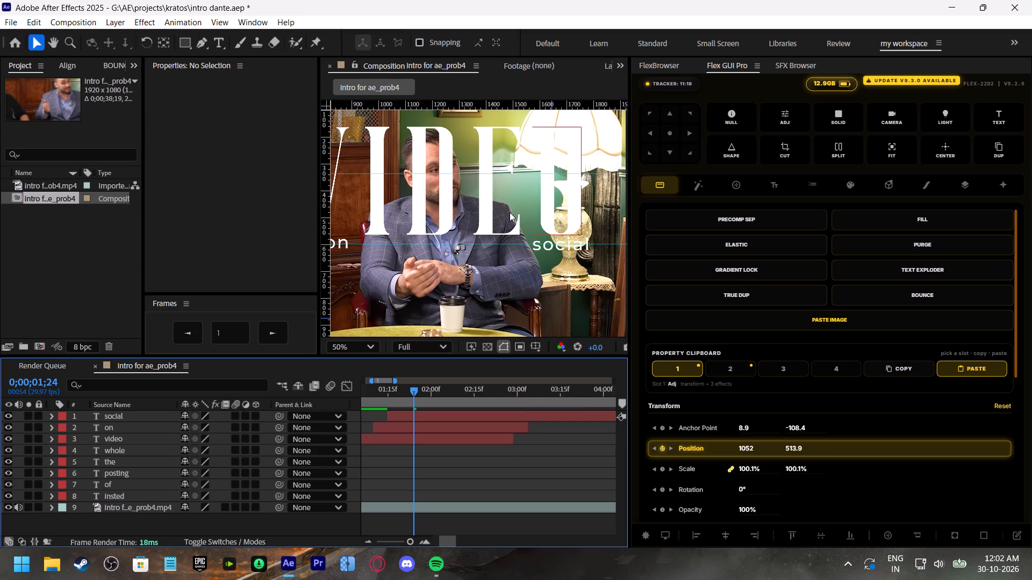
scroll(509, 212, down, 1)
scroll(511, 203, up, 1)
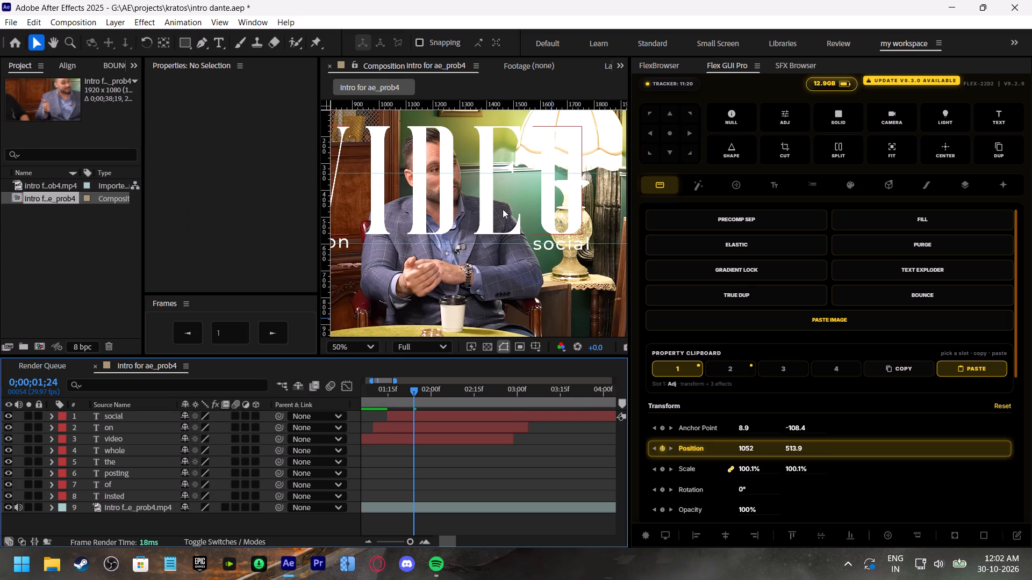
scroll(466, 212, down, 1)
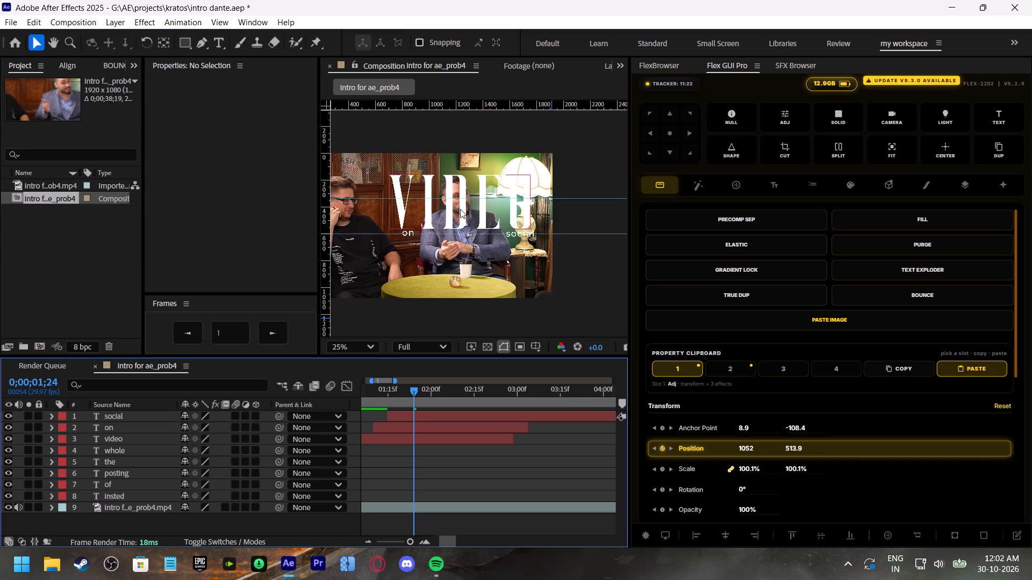
key(ctrl+s)
Split the video footage layer at 0;00;00;07.
click(378, 395)
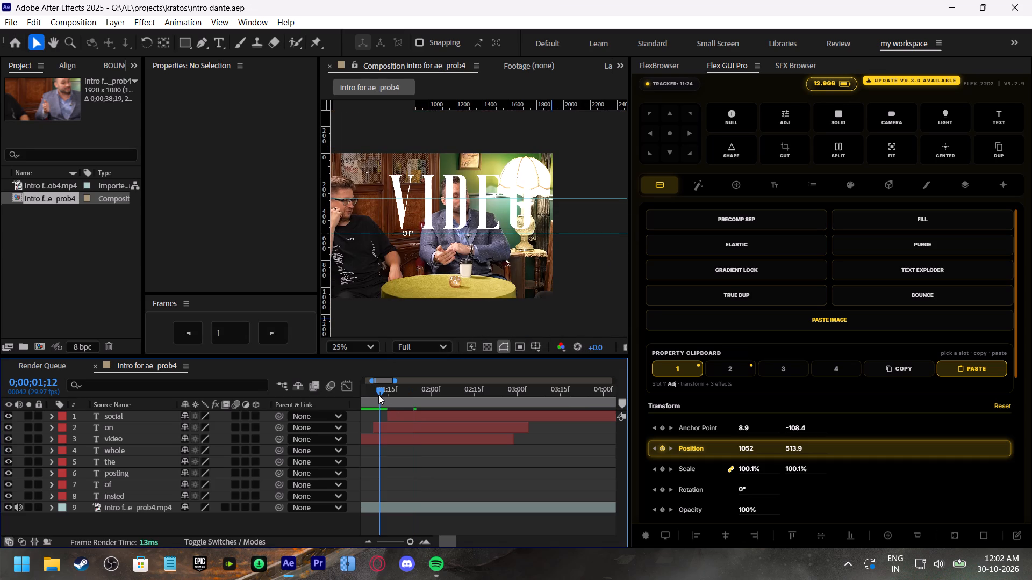
scroll(419, 430, down, 1)
drag(400, 542, 395, 542)
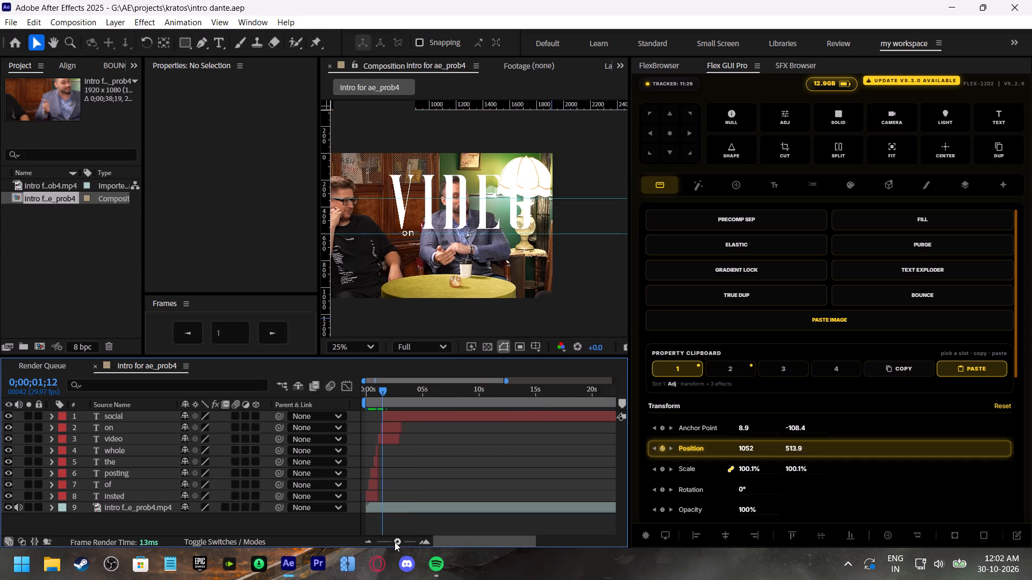
drag(395, 542, 412, 549)
drag(420, 393, 425, 393)
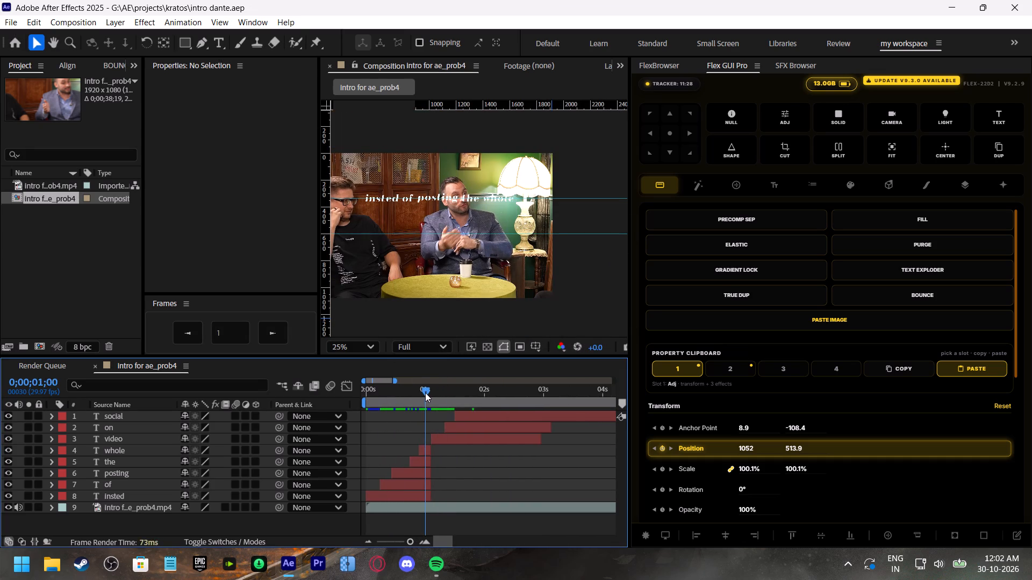
drag(425, 393, 388, 394)
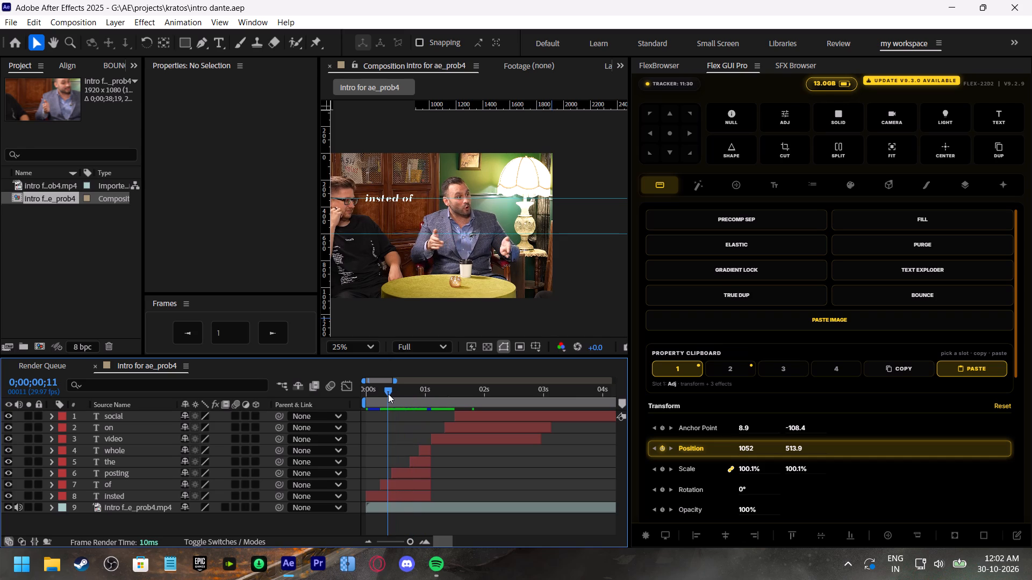
drag(388, 394, 384, 395)
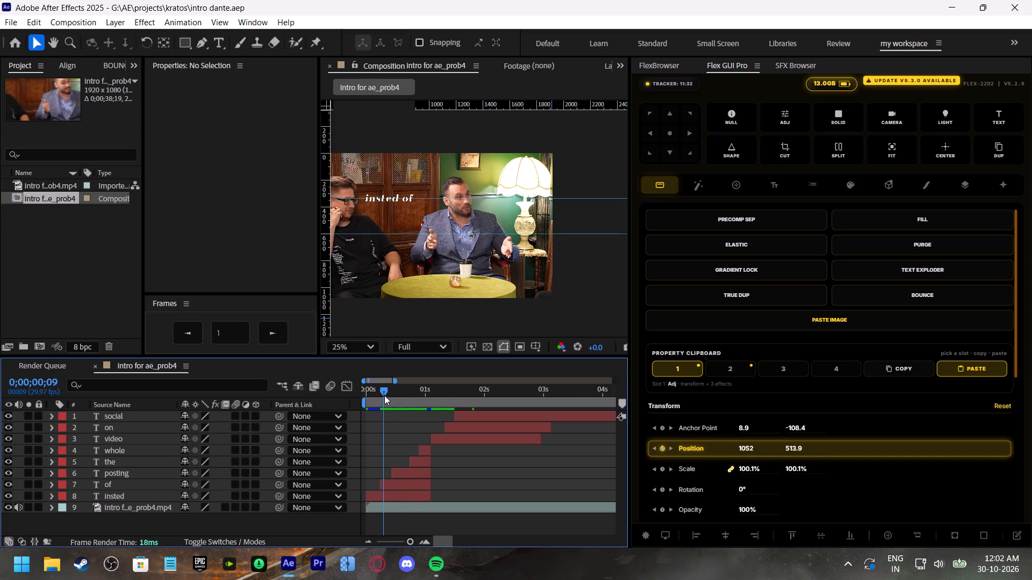
drag(384, 395, 381, 395)
click(392, 509)
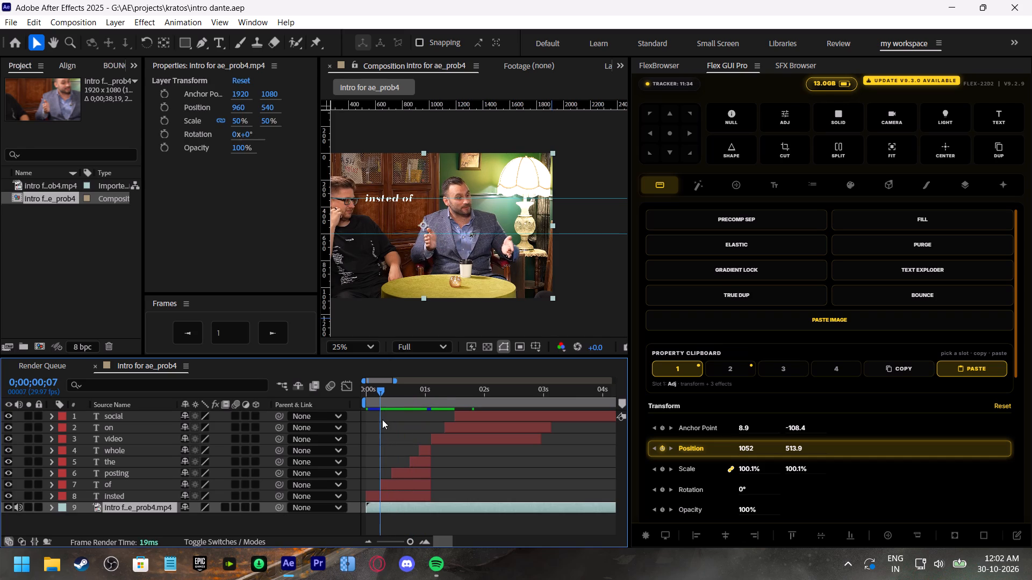
key(ctrl+shift+d)
Split the later part of the footage again at 0;00;02;00, where the shot changes.
key(space)
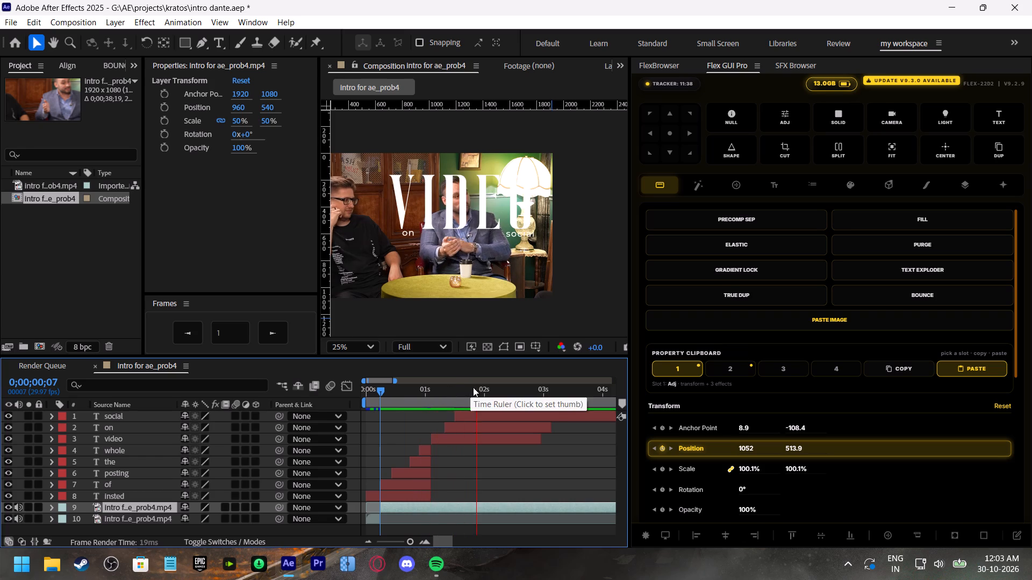
drag(478, 387, 484, 388)
click(411, 541)
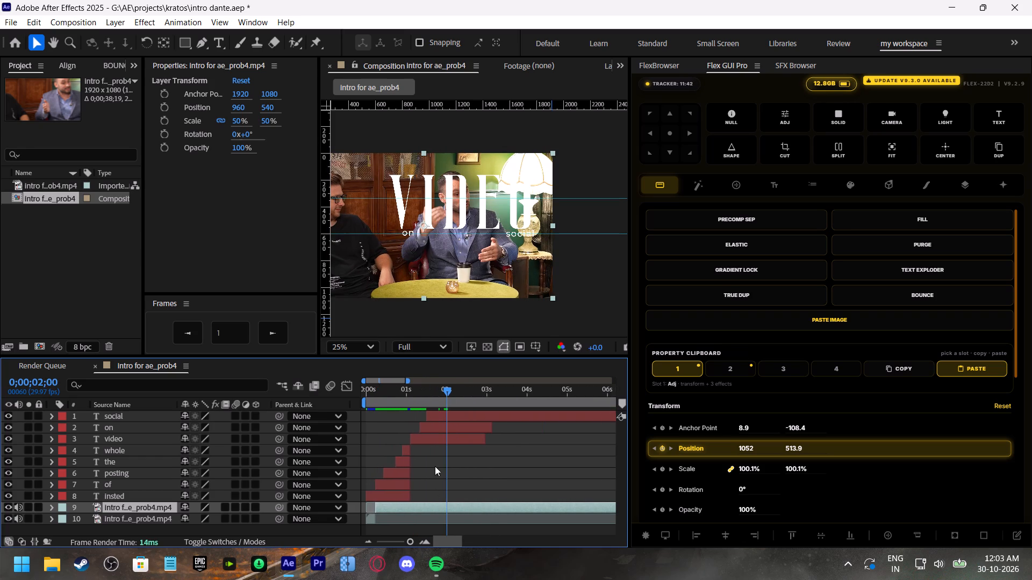
click(460, 506)
key(ctrl+shift+d)
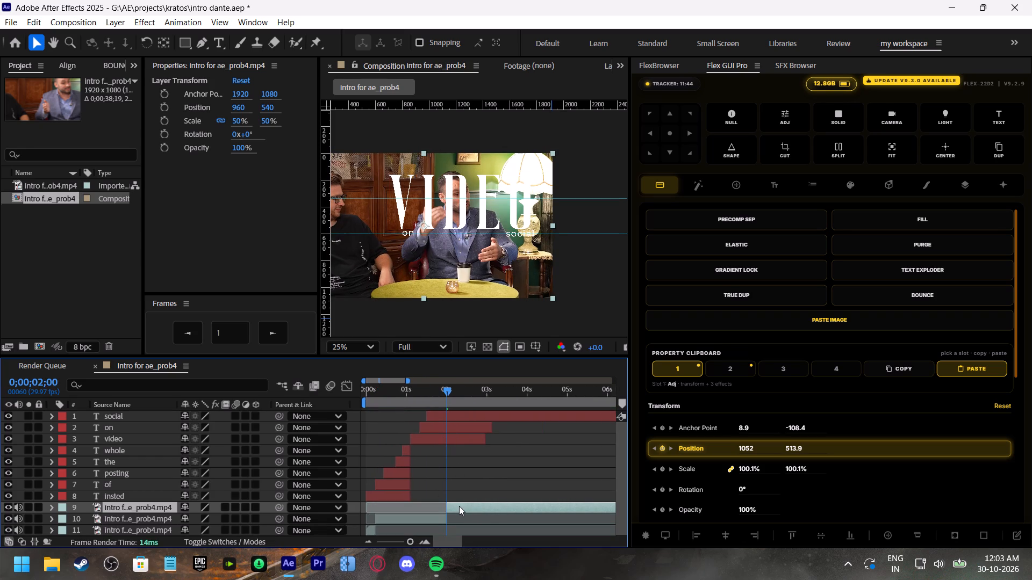
Play and scrub the frames around 0;00;02;00 to check that the footage cut matches the shot change.
key(space)
drag(448, 391, 435, 392)
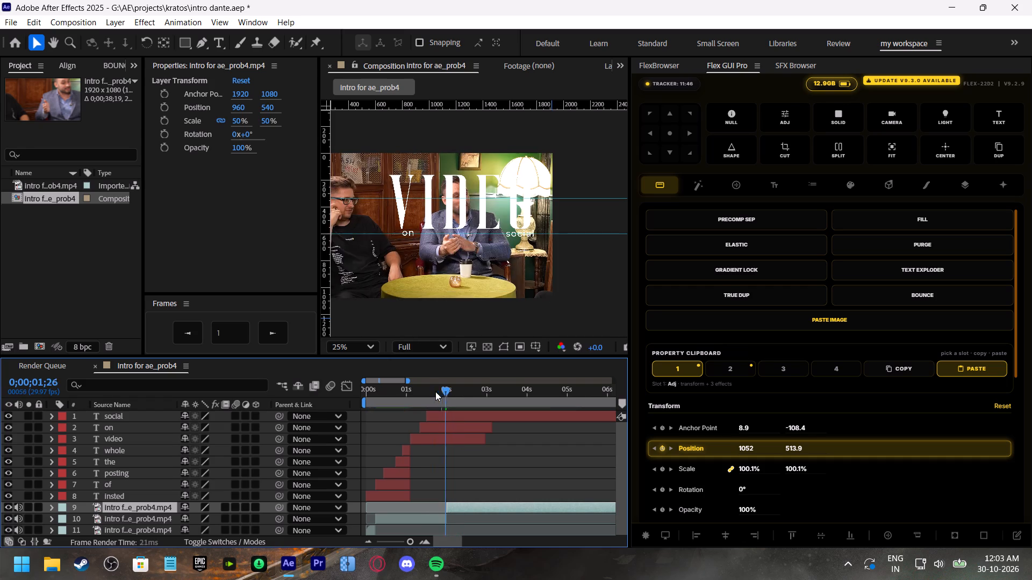
drag(435, 392, 431, 392)
key(space)
click(431, 393)
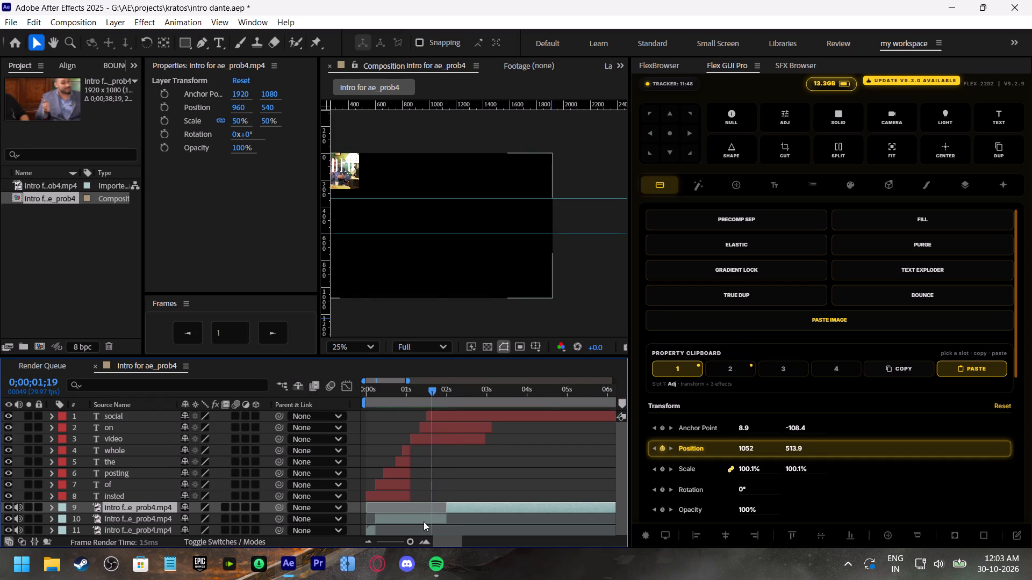
drag(440, 389, 445, 397)
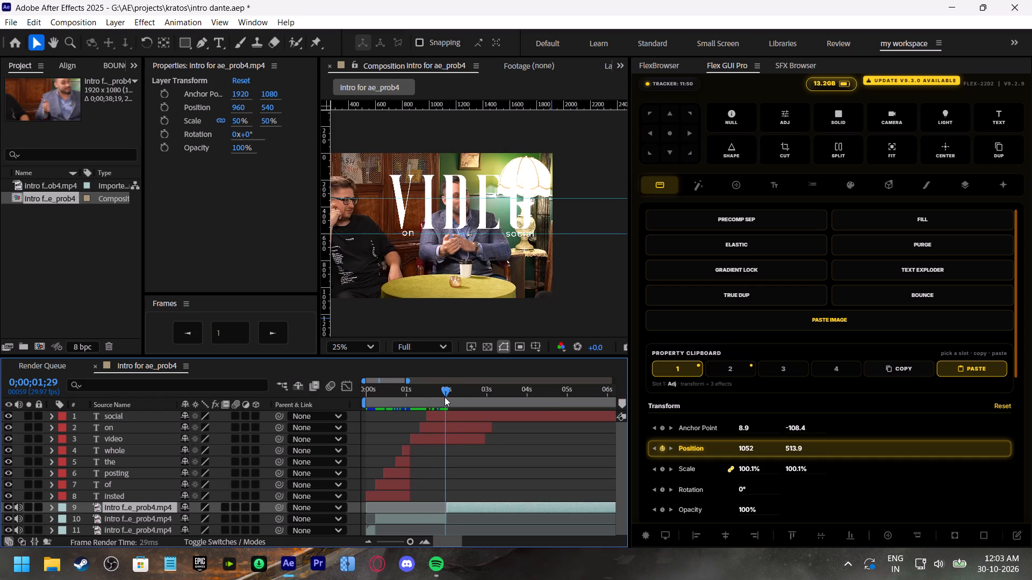
click(279, 339)
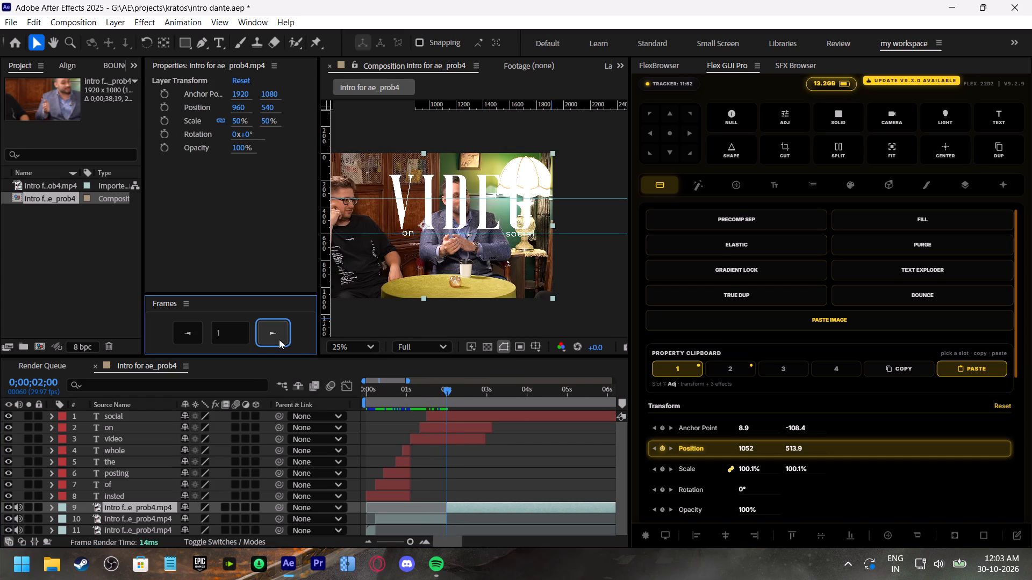
click(408, 540)
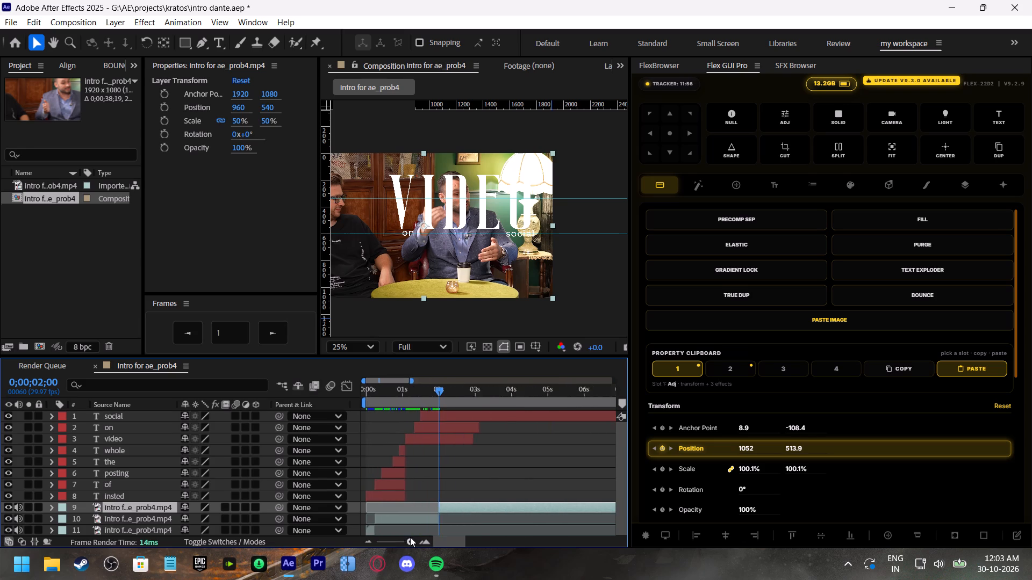
Save the project.
click(406, 387)
key(ctrl+s)
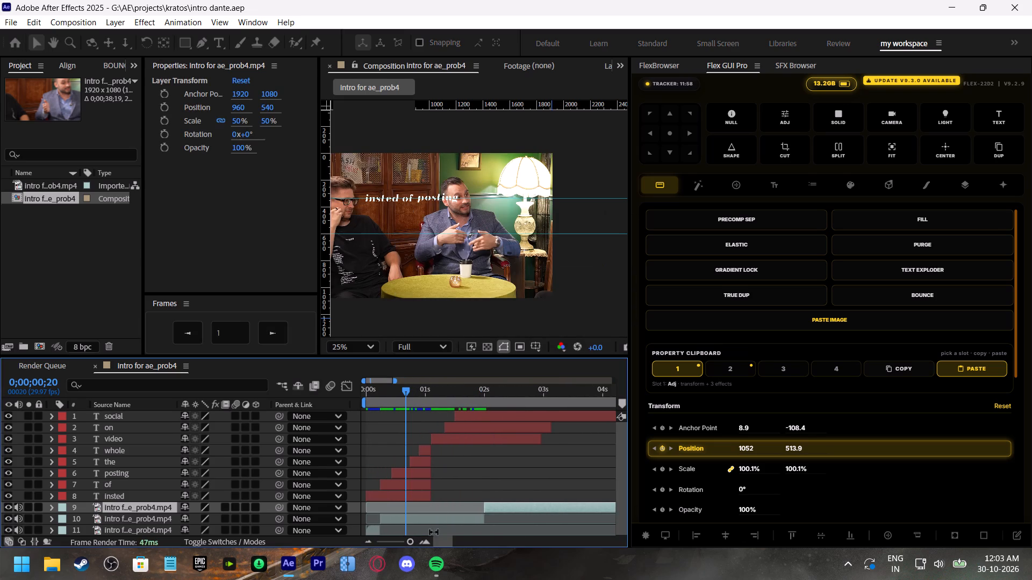
Open the middle footage clip for Roto Brush at 0;00;00;07 and paint a foreground stroke over the man in the suit.
click(426, 514)
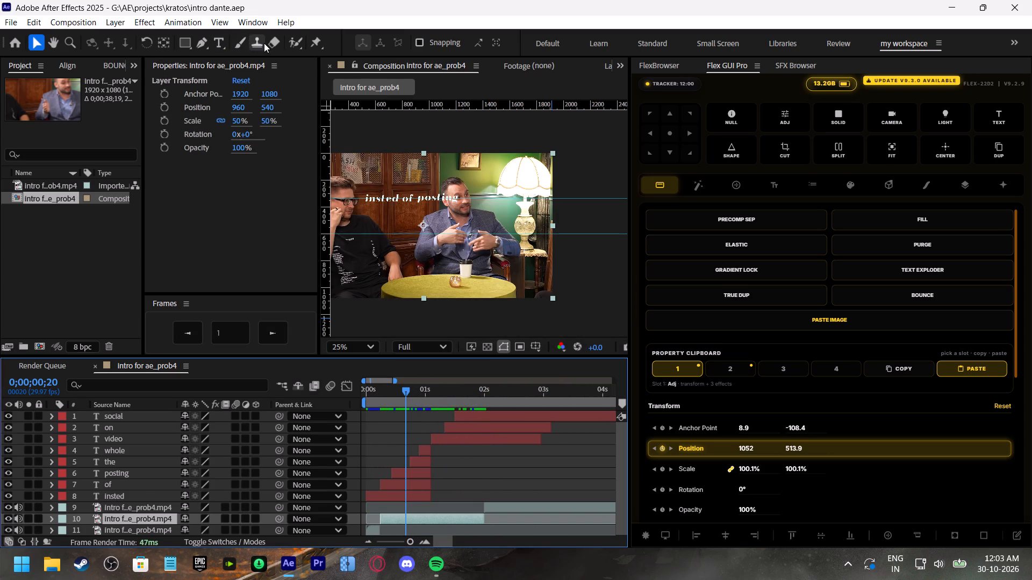
click(295, 42)
double_click(419, 521)
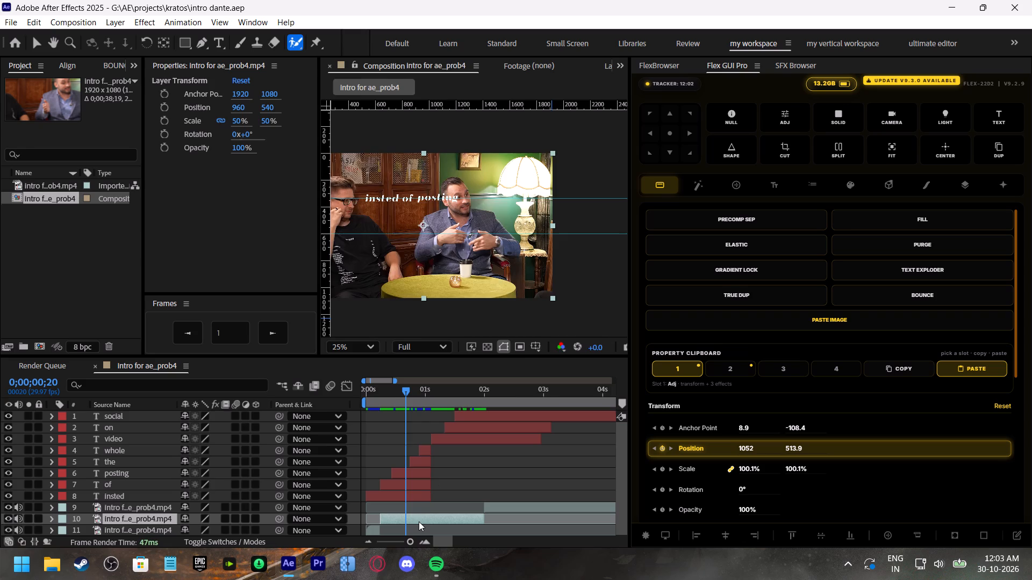
drag(396, 390, 381, 388)
key(space)
key(space)
key(space)
key(space)
key(space)
key(space)
key(space)
key(space)
key(space)
key(space)
key(space)
key(space)
key(space)
key(space)
key(space)
key(space)
key(space)
key(space)
key(space)
key(space)
drag(585, 175, 527, 192)
drag(505, 166, 468, 153)
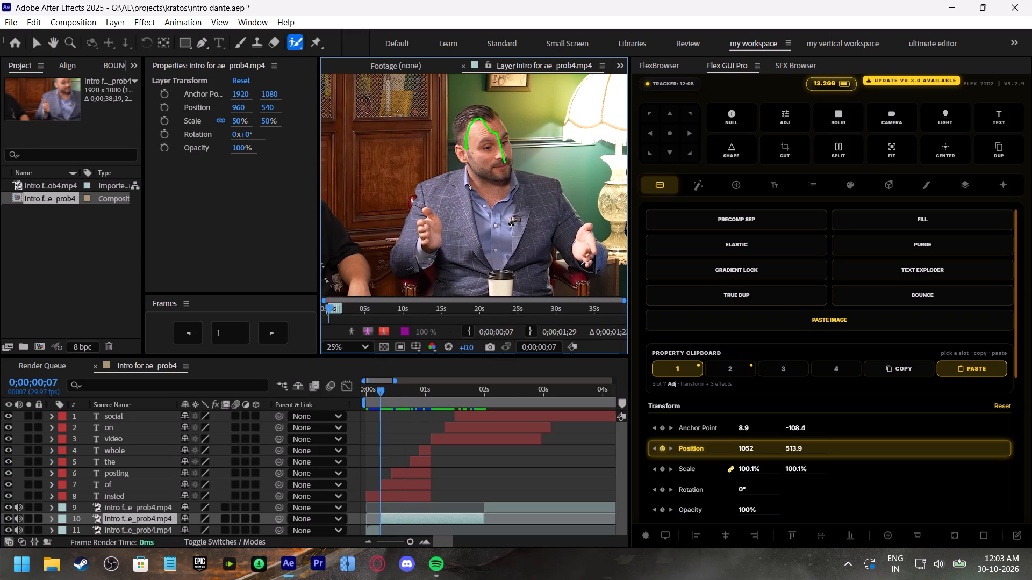
drag(468, 153, 579, 243)
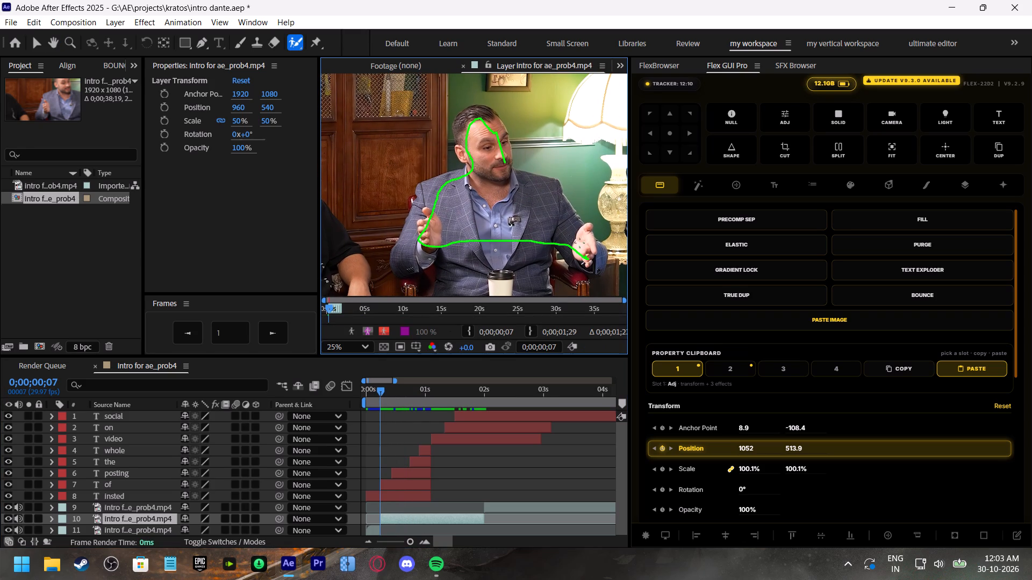
drag(579, 243, 514, 177)
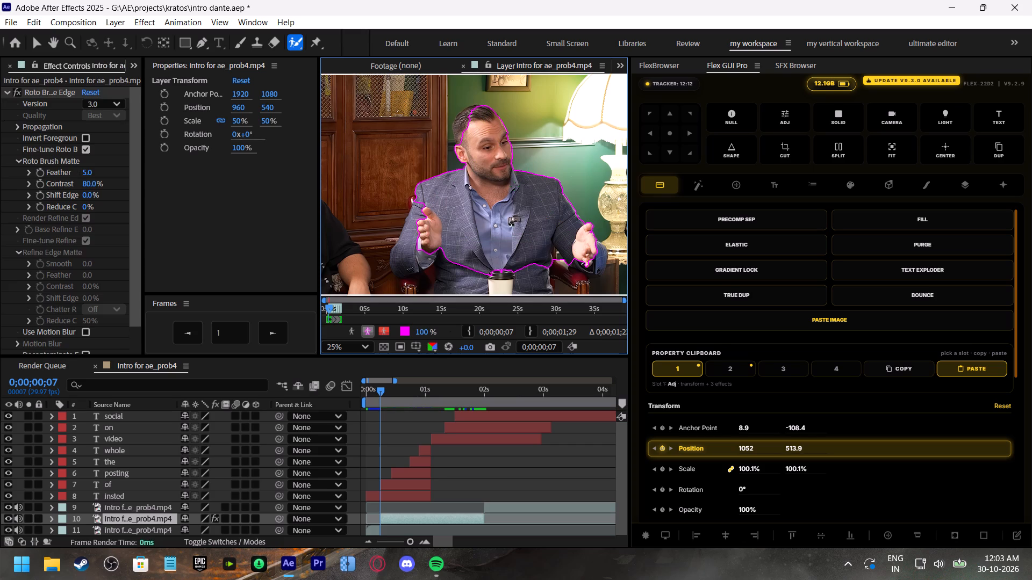
Extend the Roto Brush selection with foreground strokes over the edge of his hair and the sleeve beside his raised hand.
drag(474, 112, 462, 143)
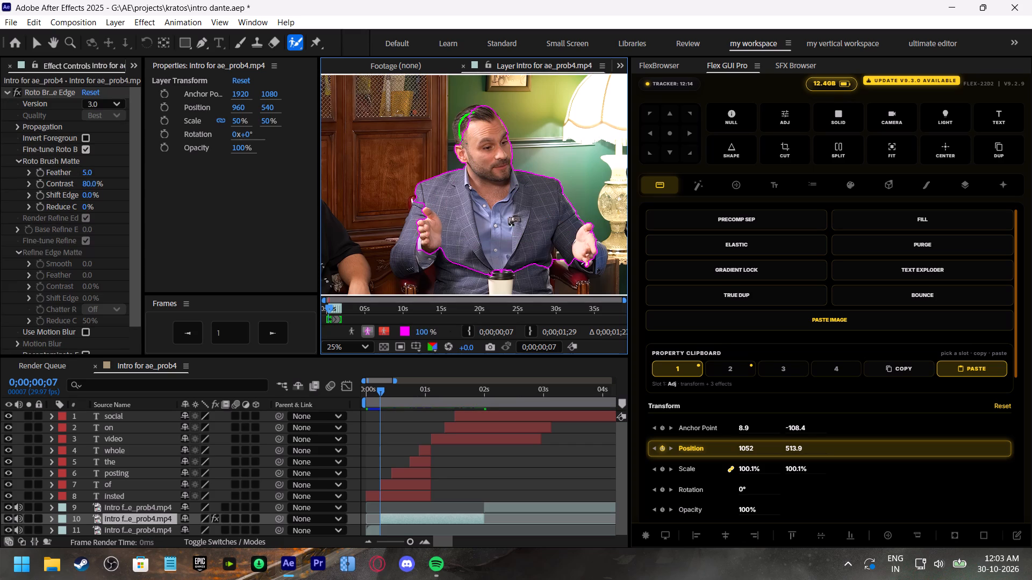
drag(462, 143, 462, 143)
drag(477, 106, 456, 121)
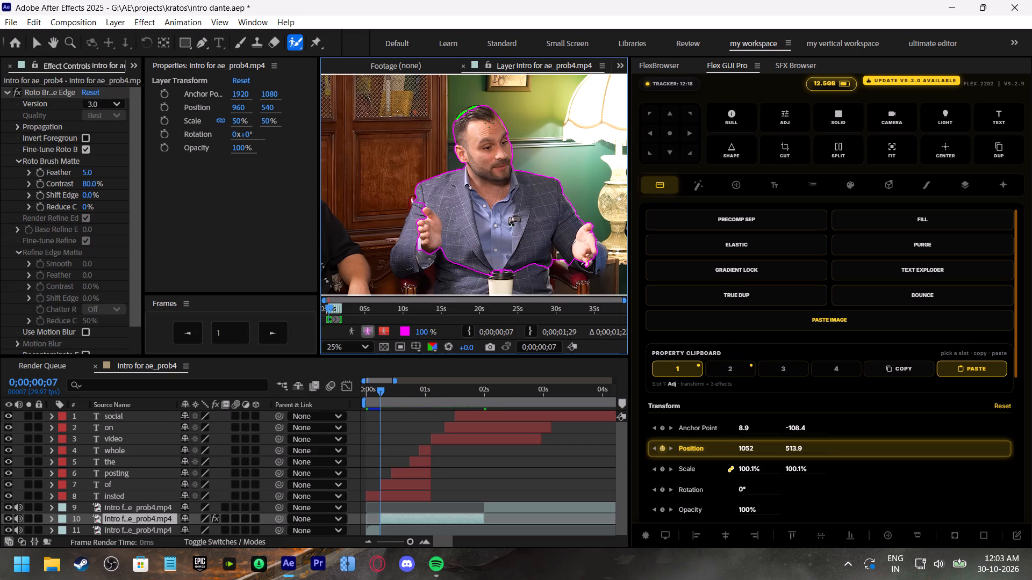
drag(421, 199, 408, 230)
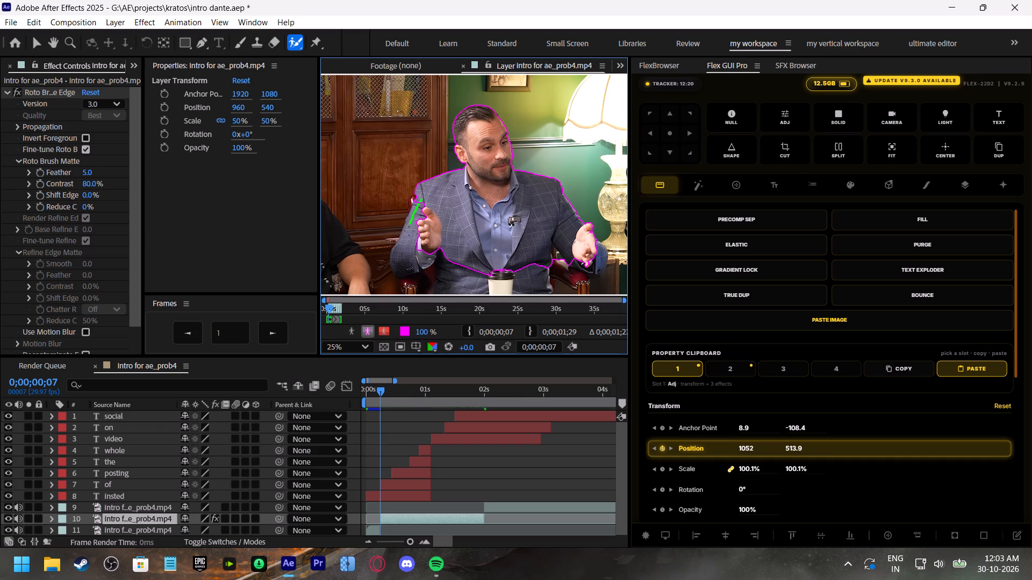
drag(408, 230, 412, 241)
Play the clip to propagate the Roto Brush selection, and return to 0;00;00;07 with the Selection tool.
scroll(104, 69, down, 2)
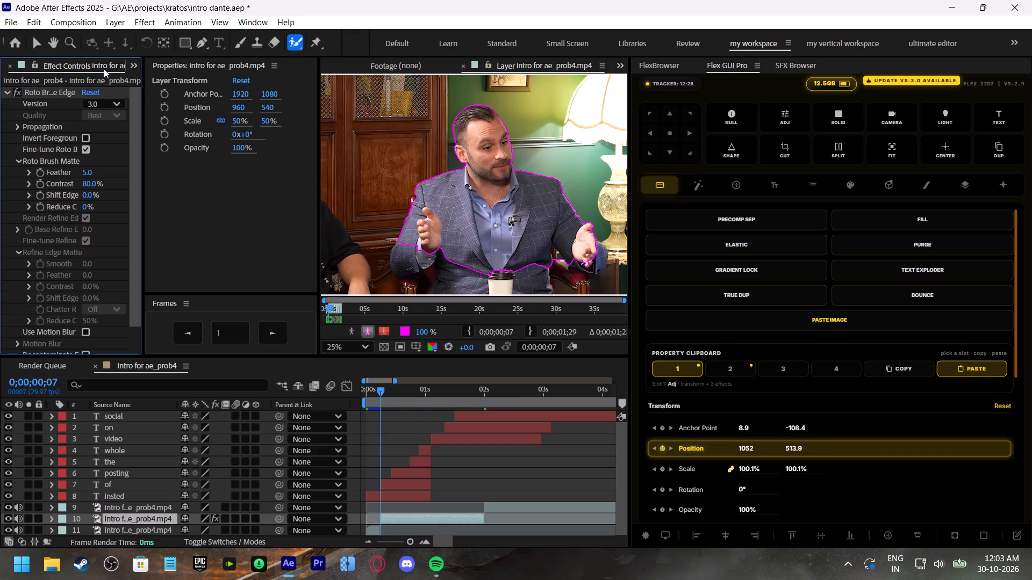
scroll(103, 69, up, 2)
scroll(103, 69, down, 1)
click(67, 84)
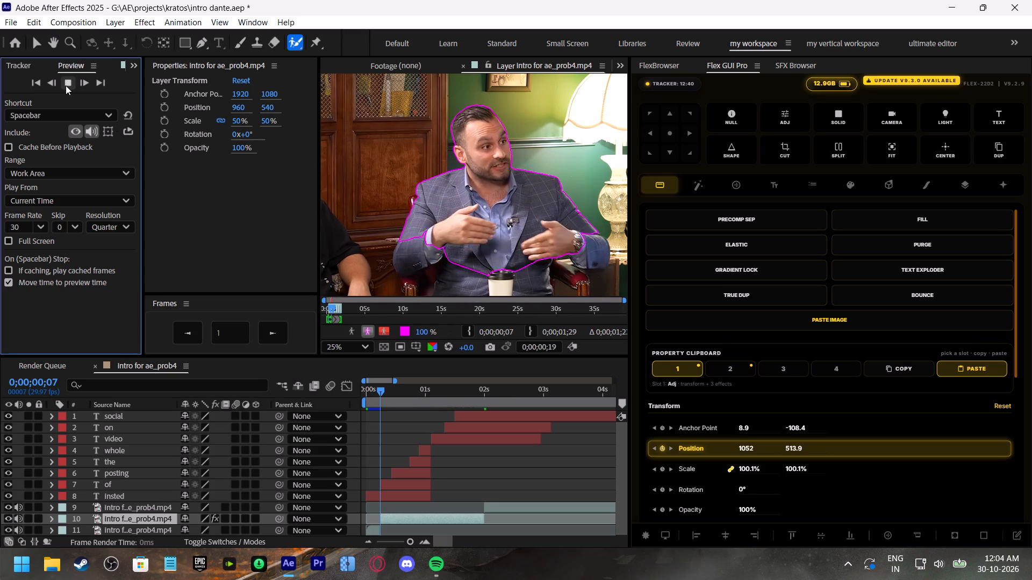
click(383, 393)
key(v)
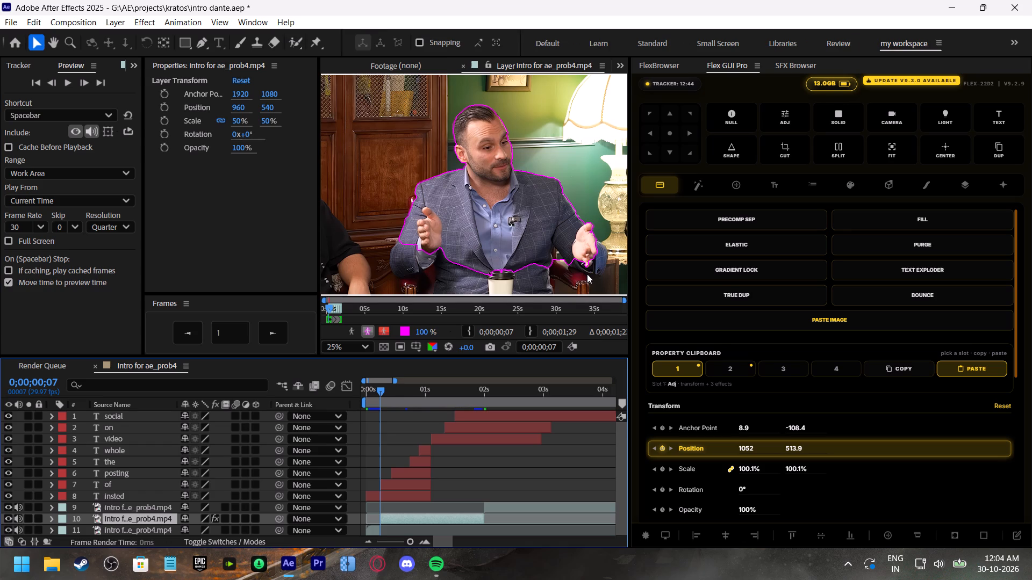
Maximize the layer view and freeze the Roto Brush propagation for the middle clip.
click(587, 274)
key(grave)
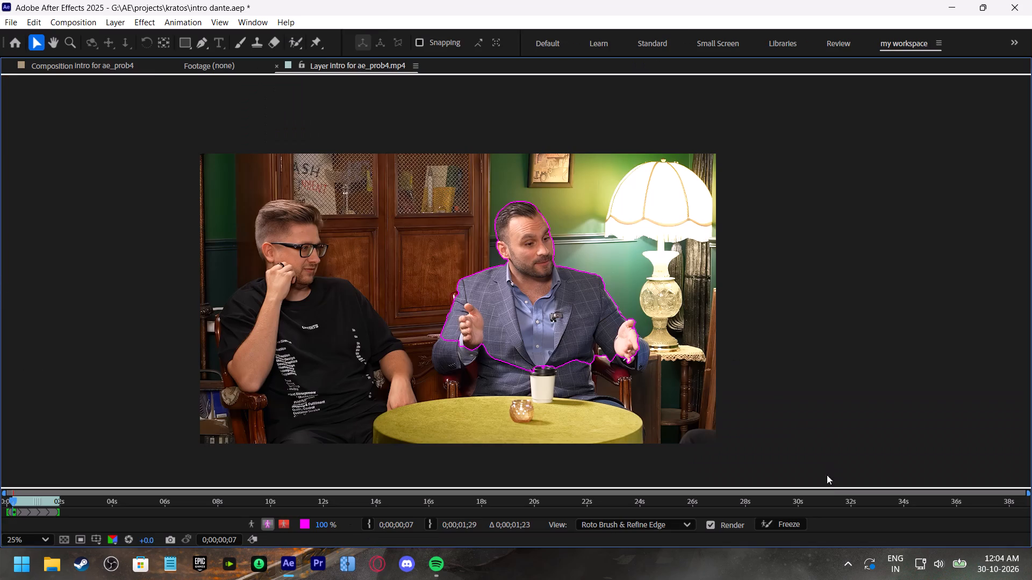
click(781, 526)
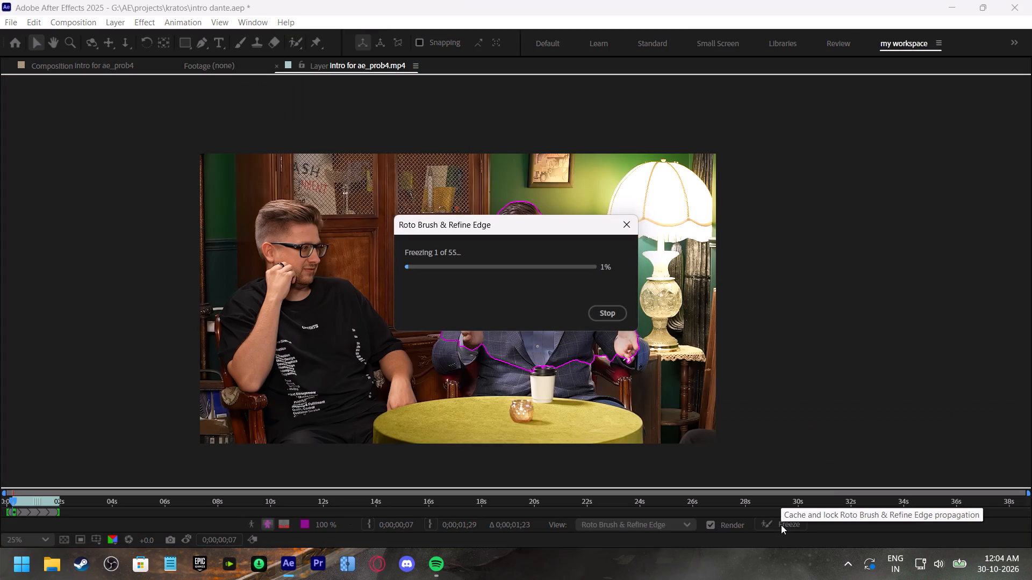
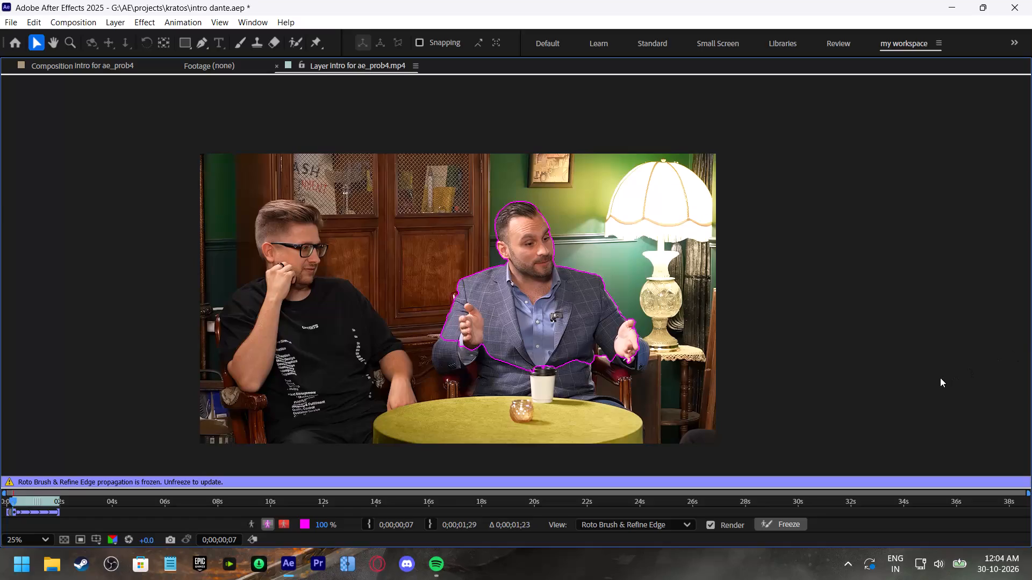
Duplicate the middle footage clip and remove the Roto Brush effect from the lower copy.
key(grave)
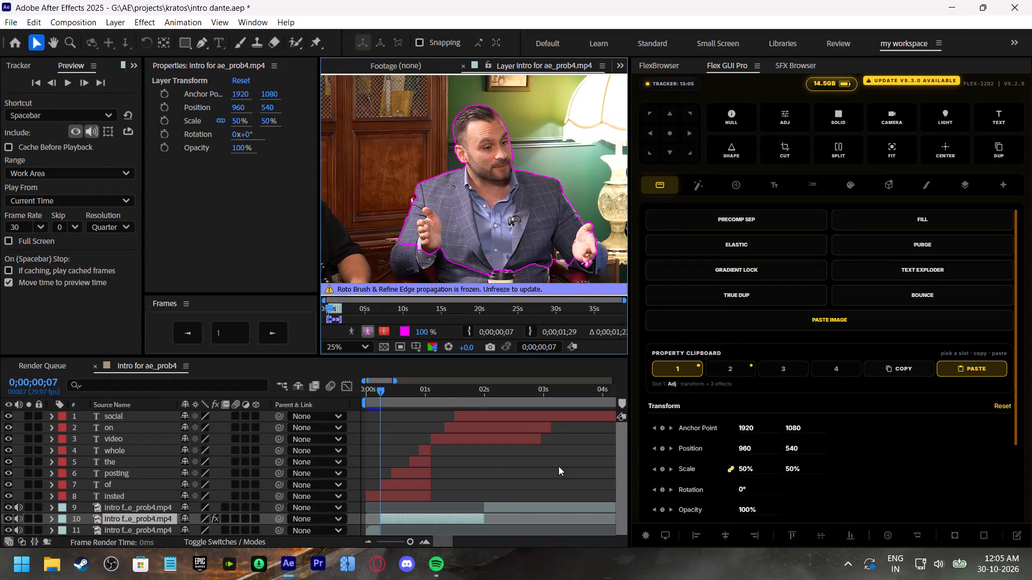
click(420, 518)
key(ctrl+d)
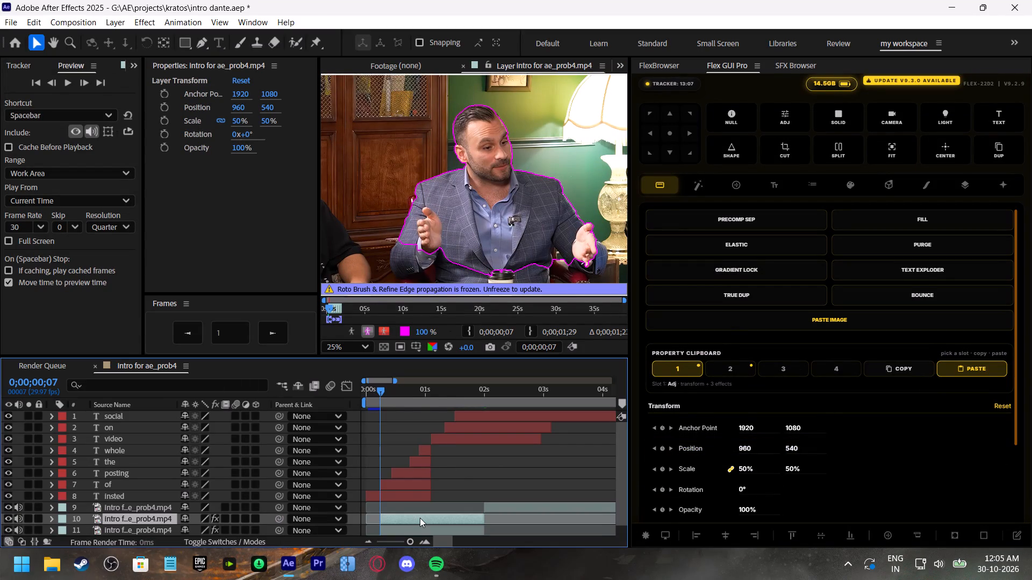
click(421, 527)
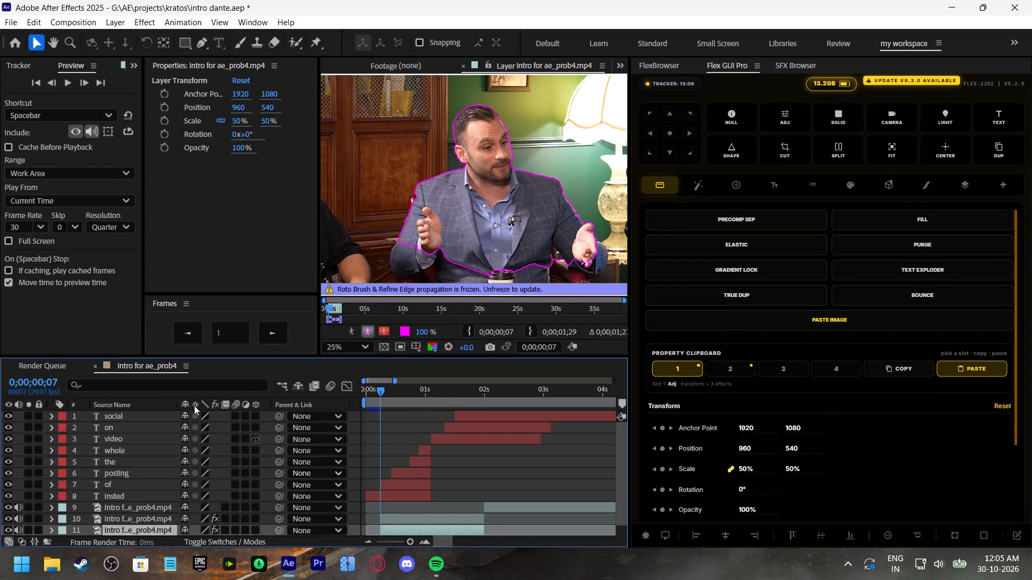
scroll(78, 62, up, 4)
scroll(78, 62, down, 5)
scroll(78, 62, up, 10)
scroll(78, 61, down, 13)
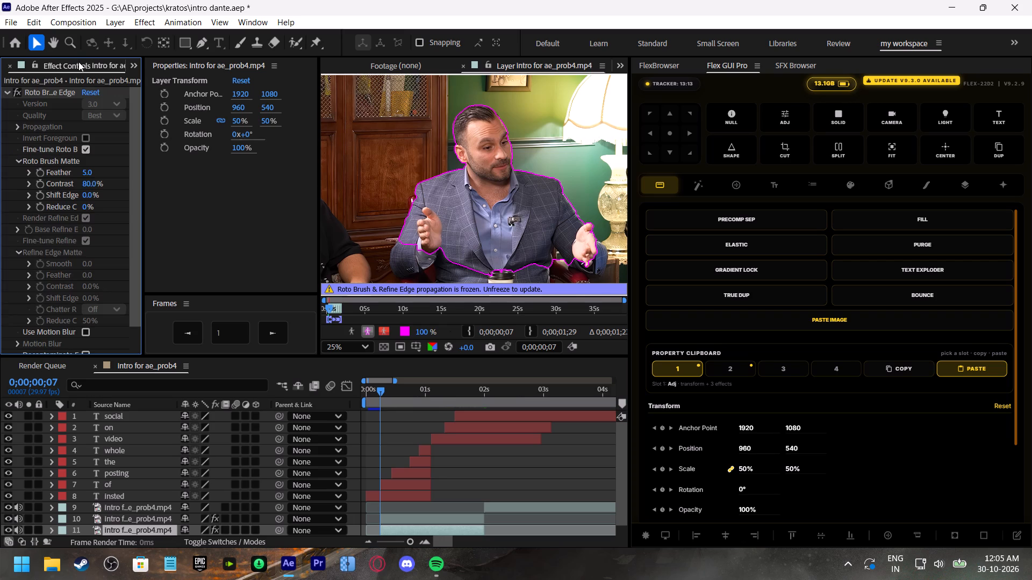
click(49, 87)
click(47, 90)
key(BackSpace)
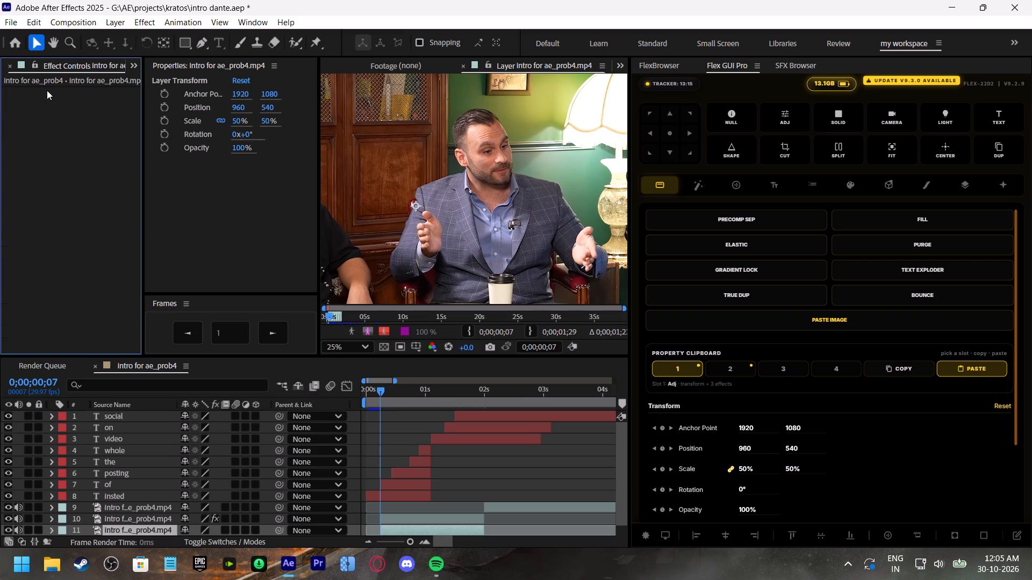
Move the rotoscoped clip to the top of the layer stack, above all the text layers.
drag(392, 388, 402, 390)
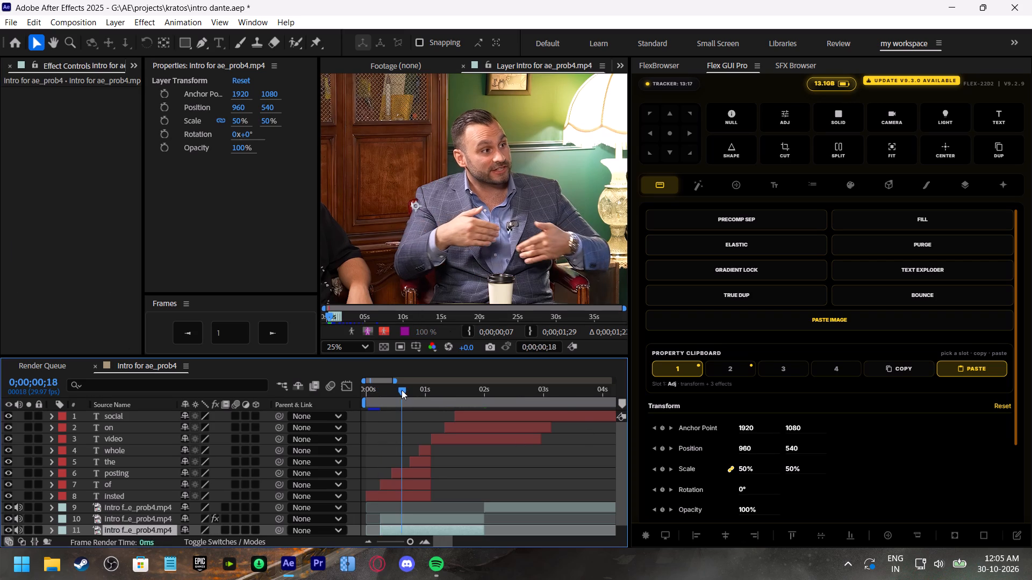
drag(402, 390, 384, 403)
click(399, 495)
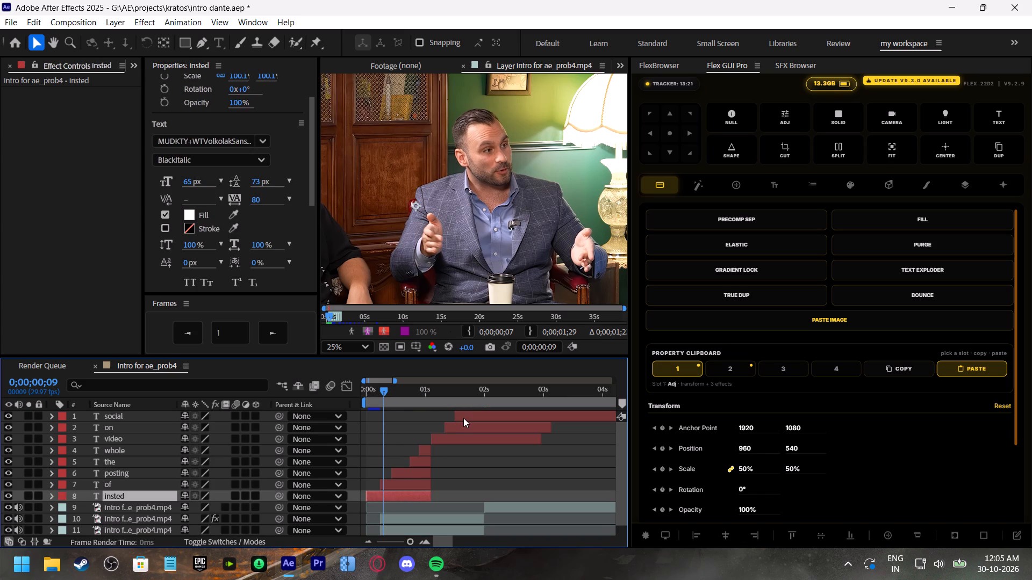
shift+click(464, 417)
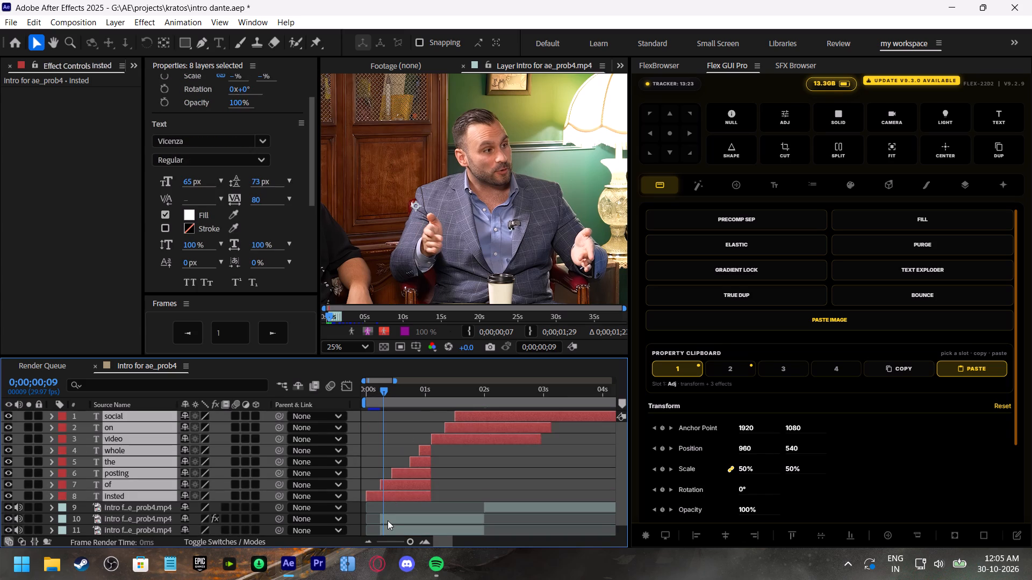
click(388, 520)
drag(139, 518, 160, 412)
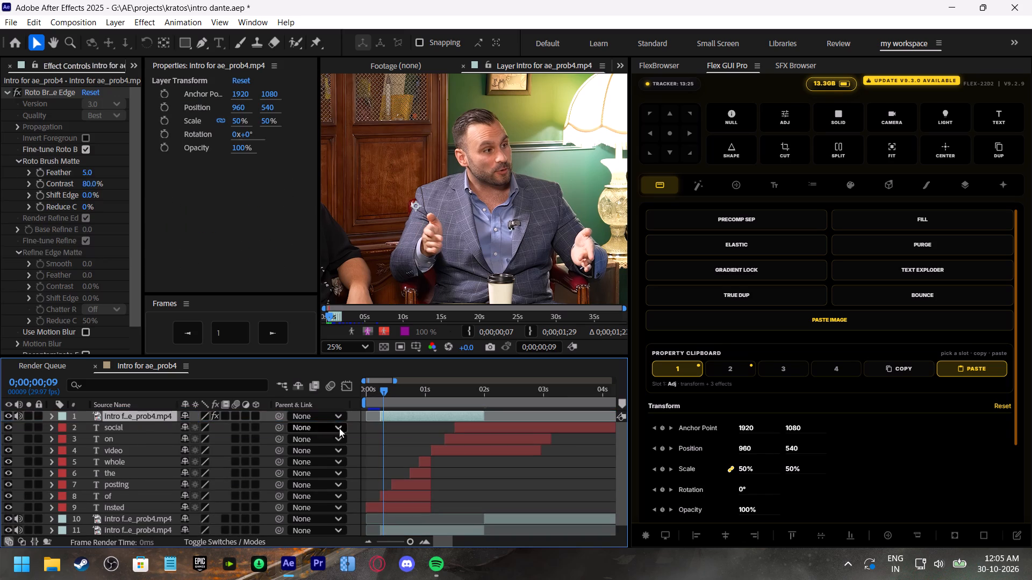
Play the clip from the start, return to the Intro for ae_prob4 composition view and fit it to the viewer.
click(371, 392)
key(space)
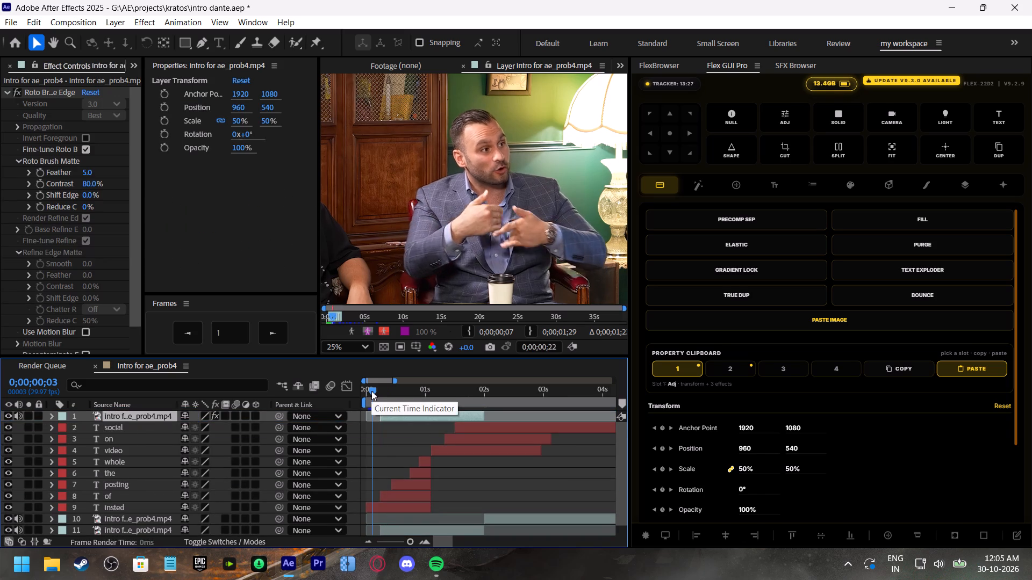
drag(371, 391, 358, 398)
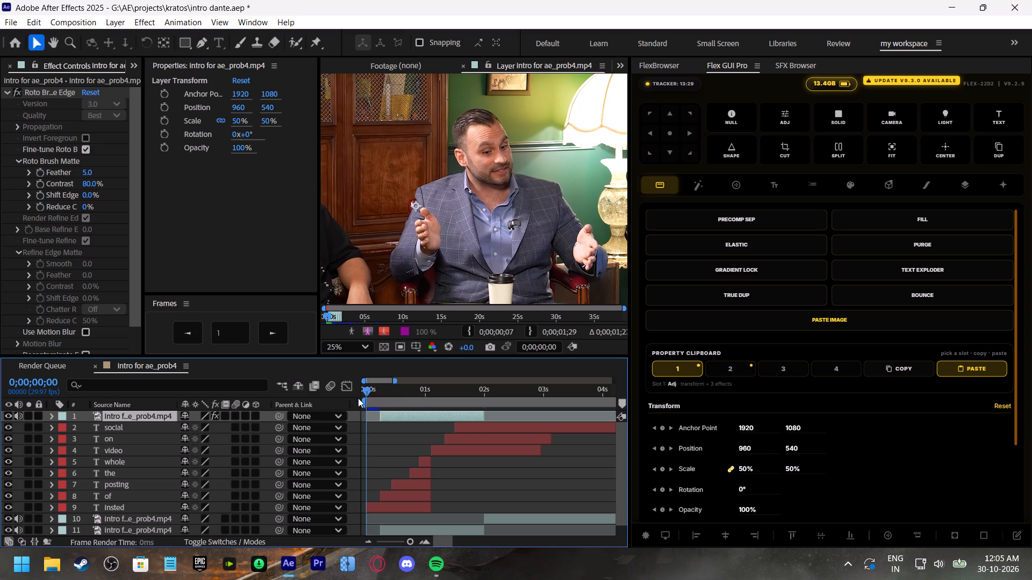
drag(358, 398, 352, 400)
key(space)
click(375, 393)
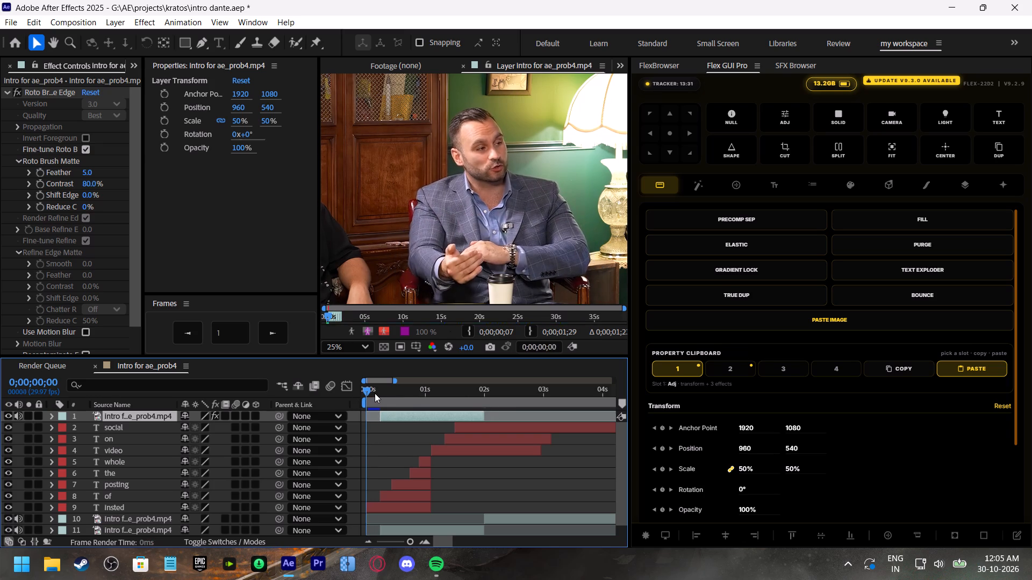
scroll(393, 55, up, 4)
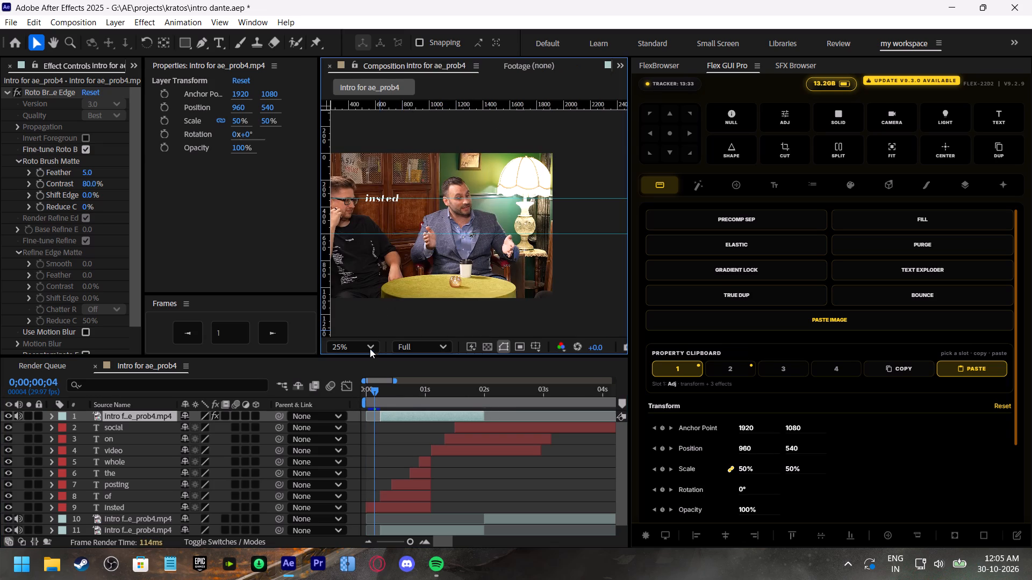
click(359, 343)
click(359, 77)
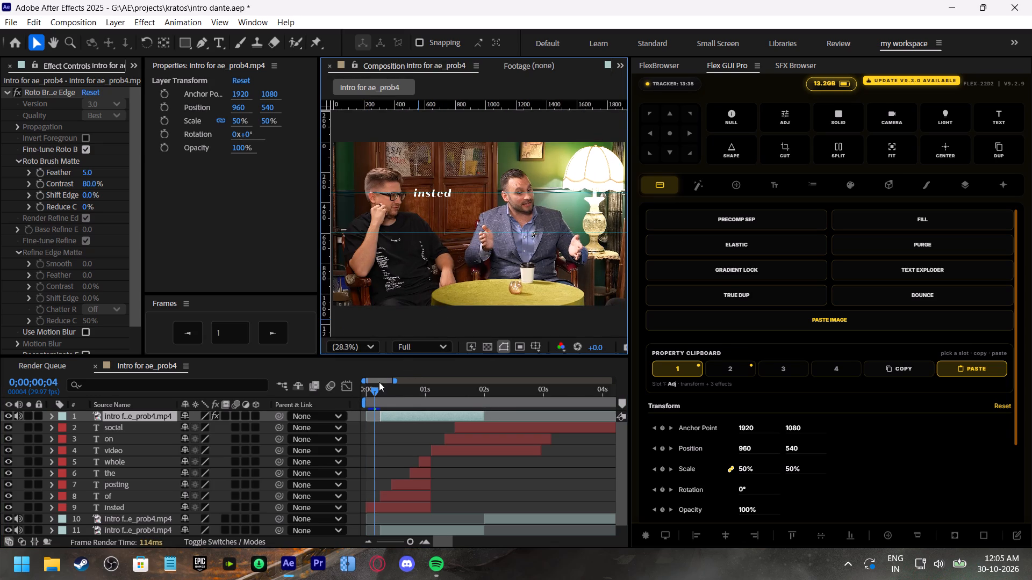
Preview the composition from the start to examine how the rotoscoped man sits in front of the words.
drag(376, 394, 352, 407)
key(space)
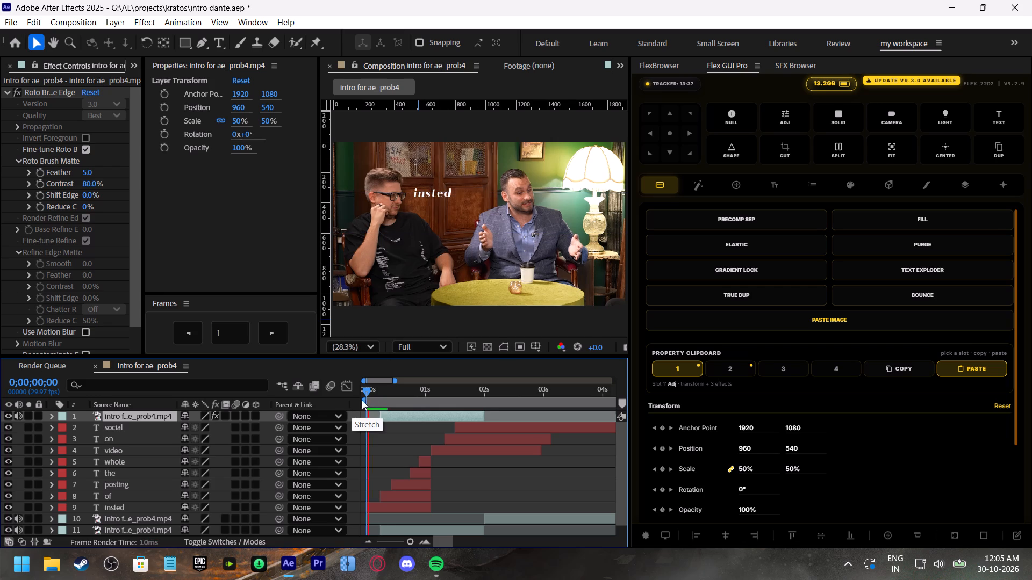
drag(372, 394, 359, 398)
key(space)
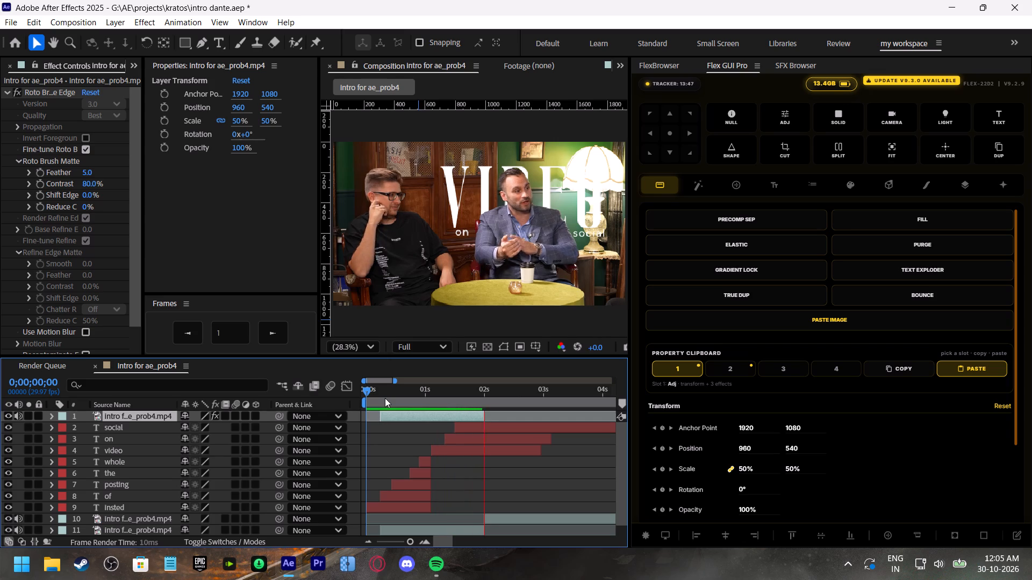
drag(385, 398, 349, 412)
key(space)
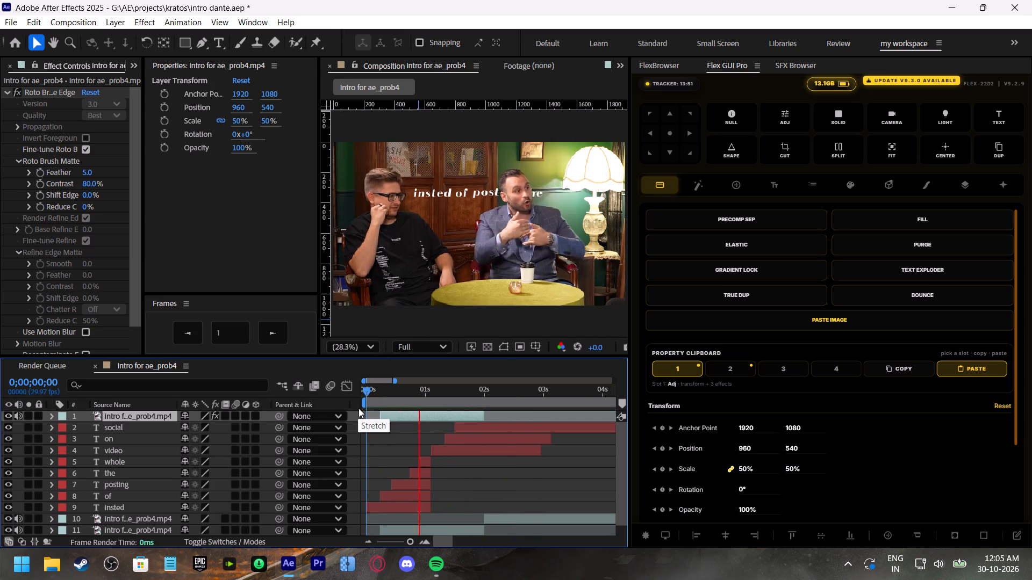
drag(376, 395, 368, 398)
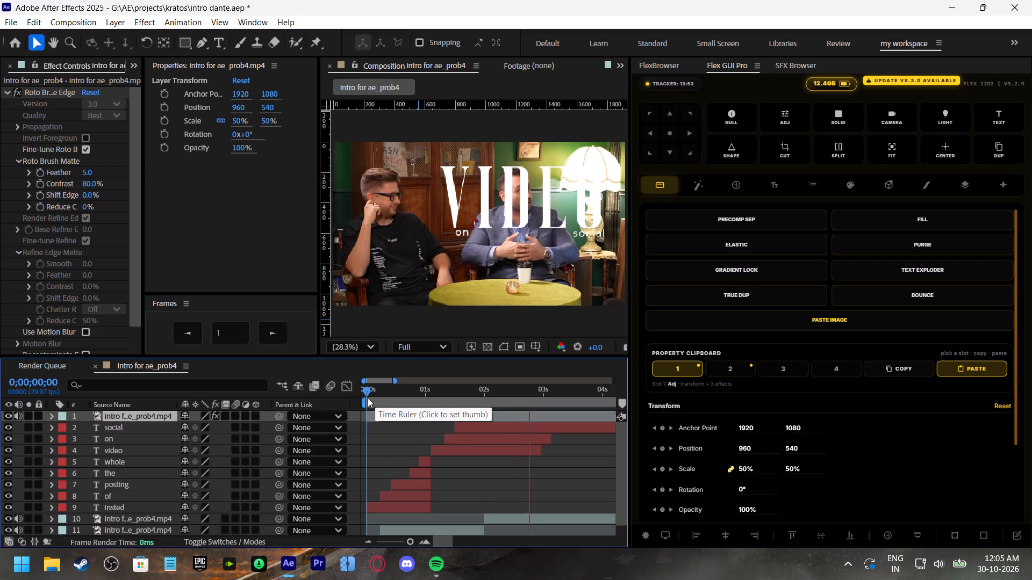
drag(368, 398, 361, 401)
key(space)
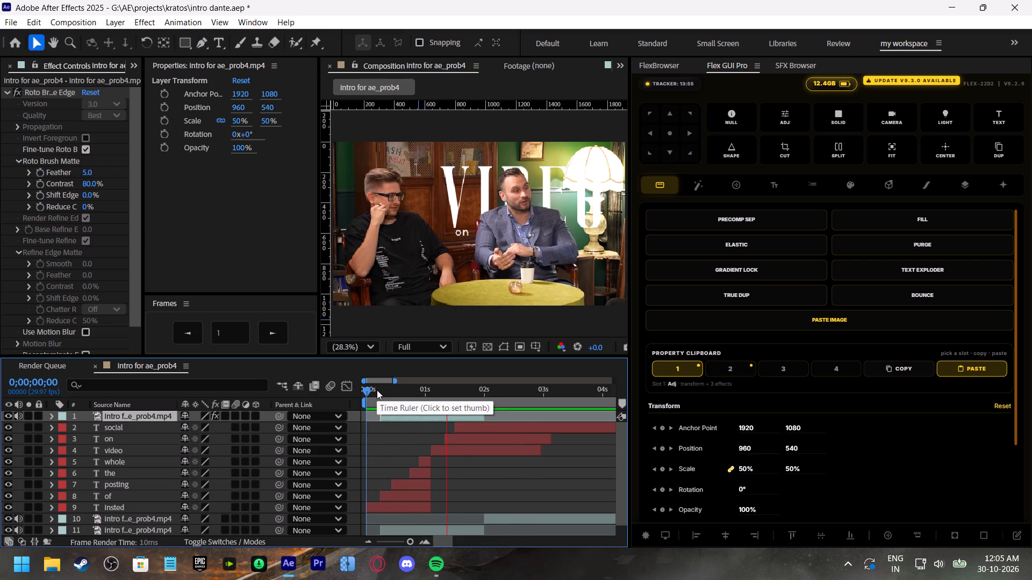
Split the "social", "on" and "video" text layers at 0;00;02;00, delete the remainders, and preview from the start.
drag(377, 390, 461, 412)
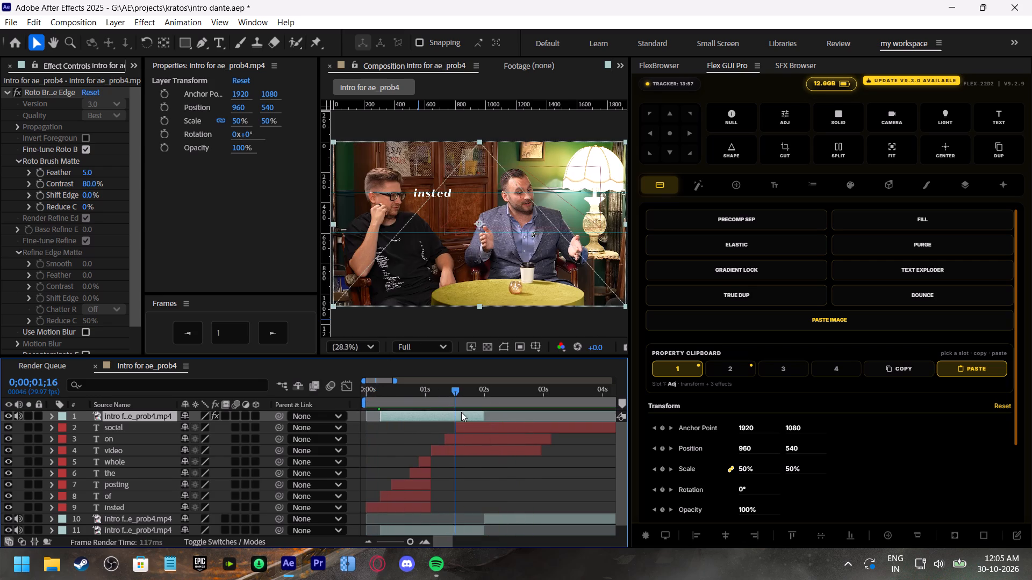
drag(461, 412, 482, 426)
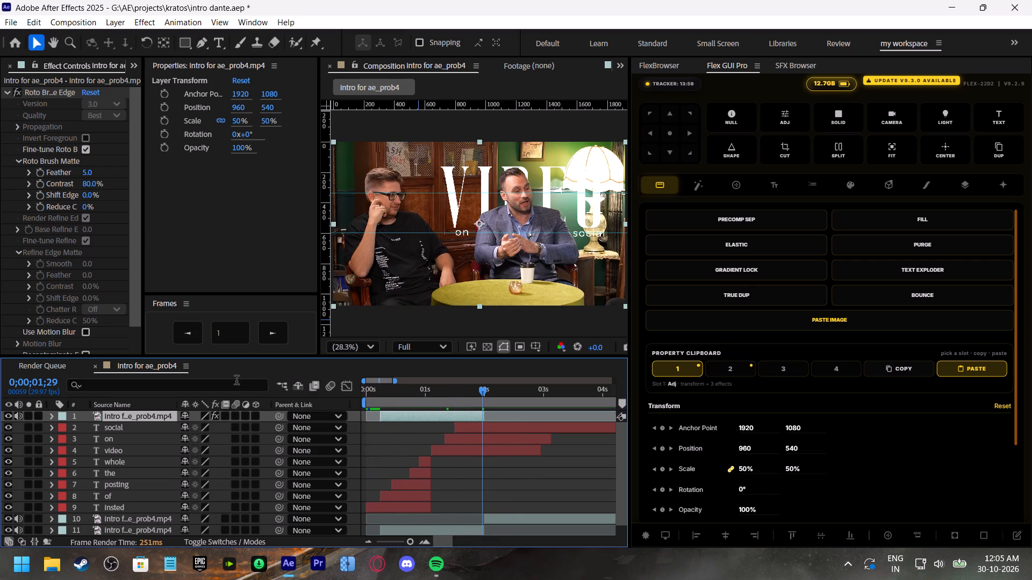
click(270, 329)
drag(522, 466, 508, 442)
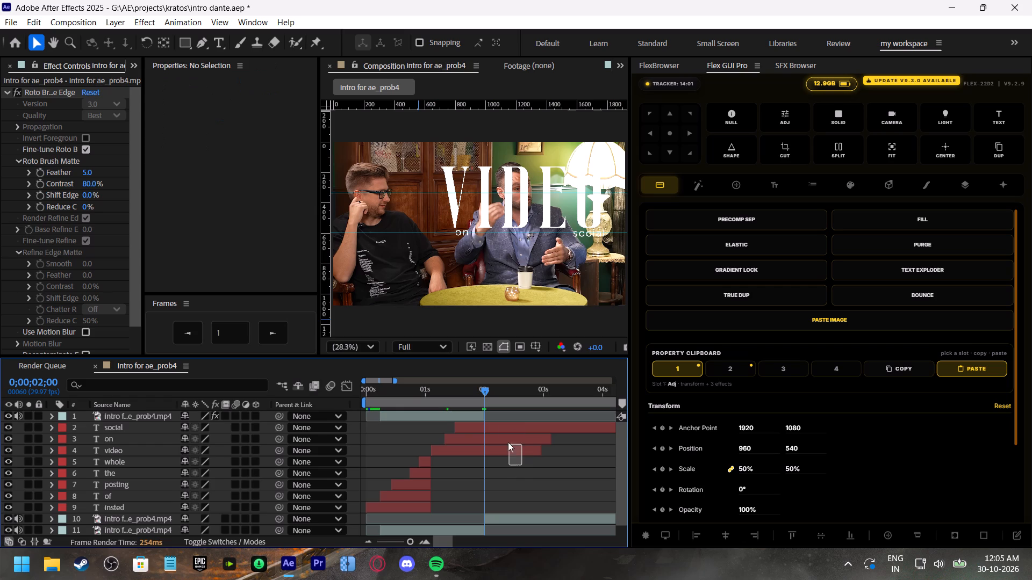
drag(508, 442, 501, 422)
click(500, 427)
shift+click(500, 447)
key(ctrl+shift+d)
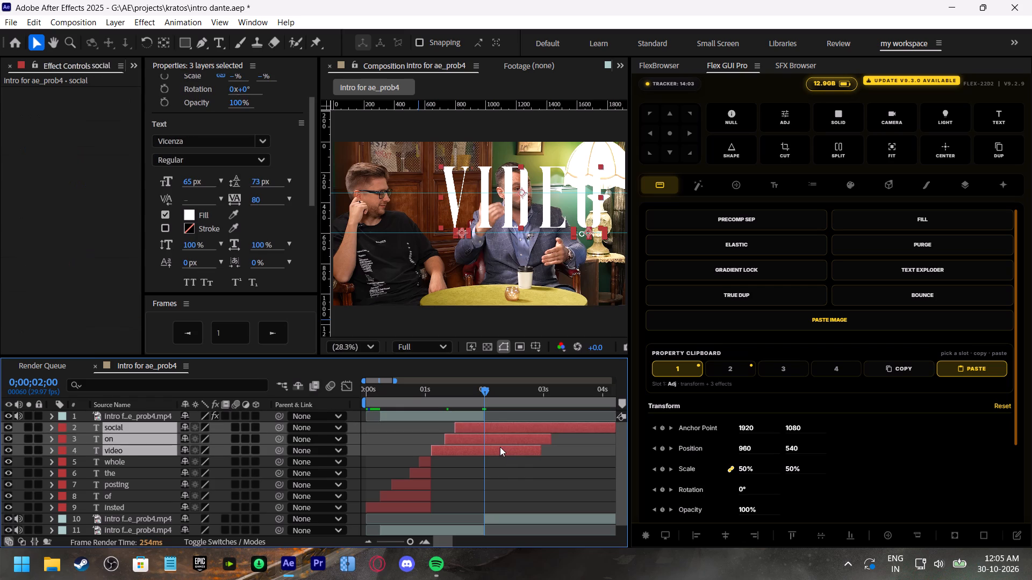
key(BackSpace)
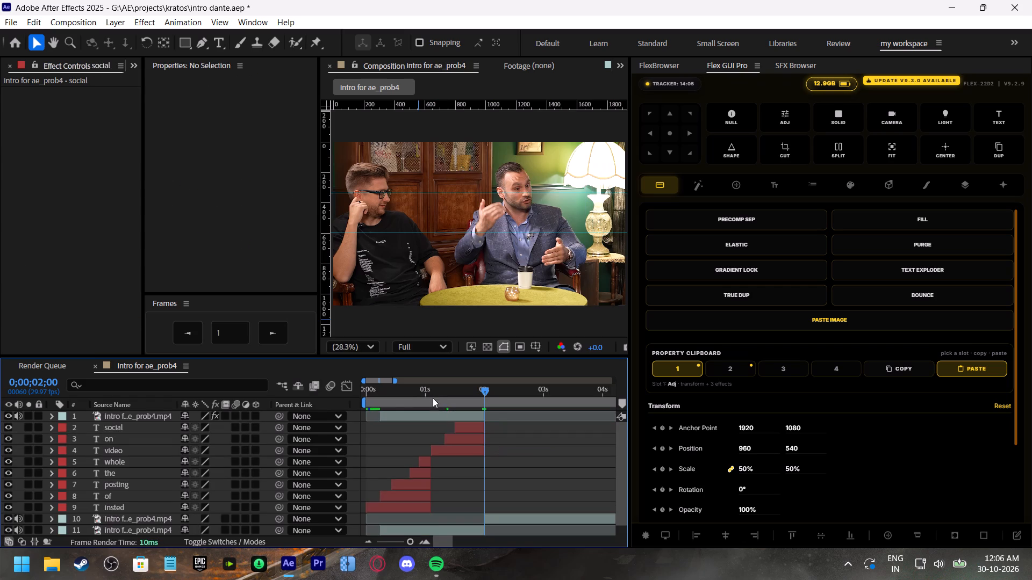
drag(429, 391, 337, 403)
key(space)
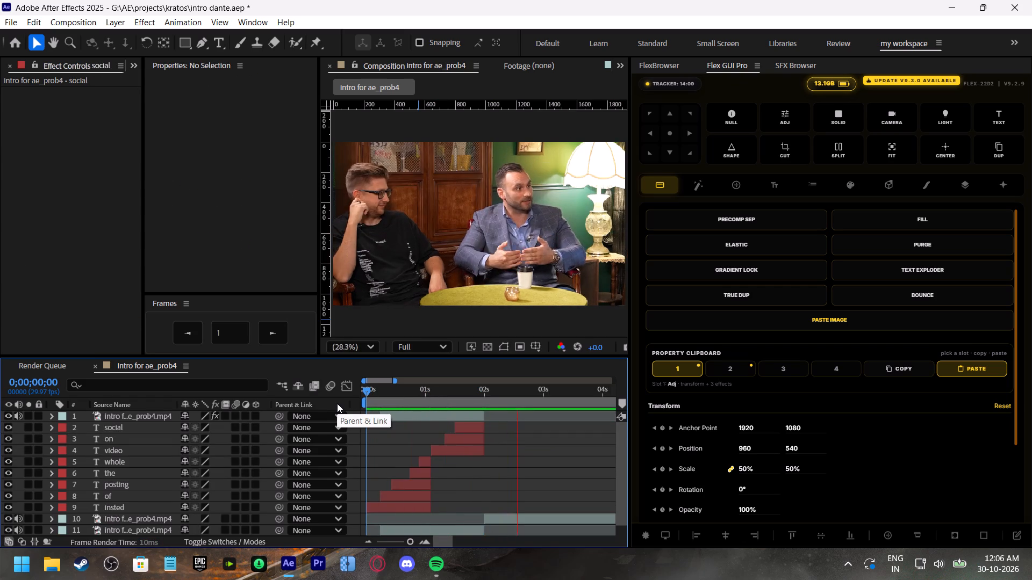
Go to 0;00;01;05 and apply the Shadow Studio 3 effect to the "video" text layer.
drag(405, 391, 406, 390)
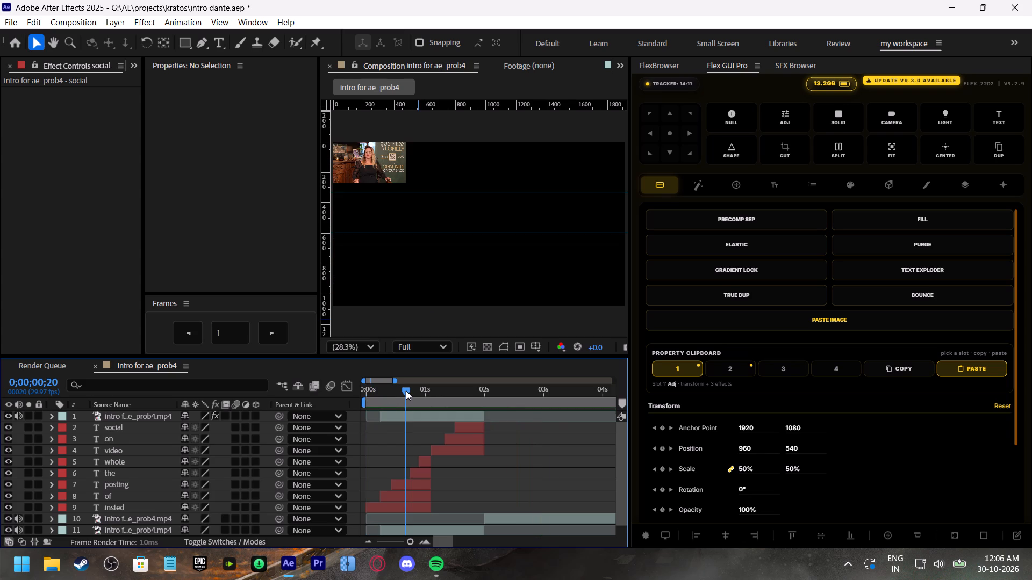
drag(406, 390, 435, 404)
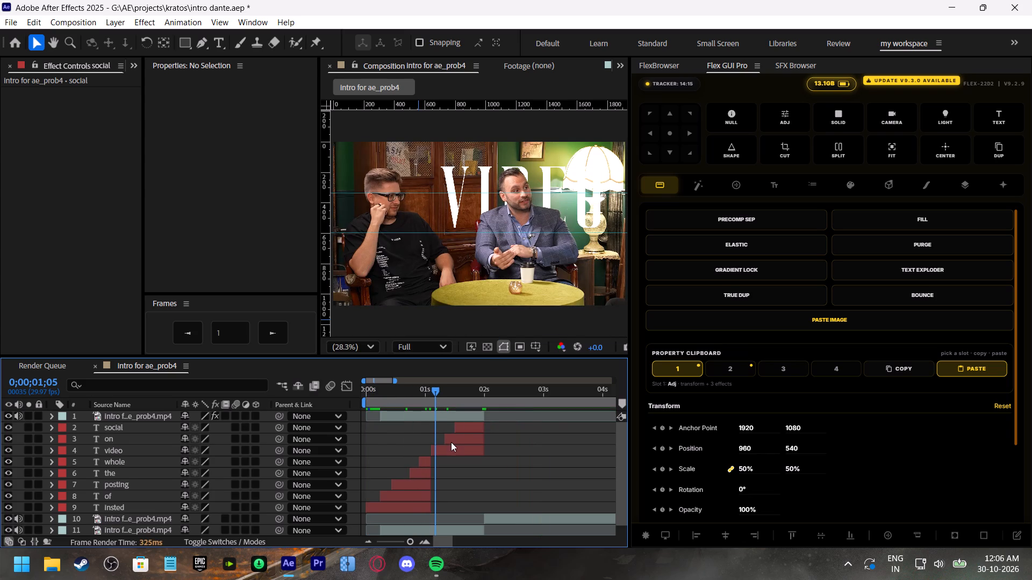
click(449, 447)
key(ctrl+space)
key(ctrl+space)
key(ctrl+space)
key(ctrl+space)
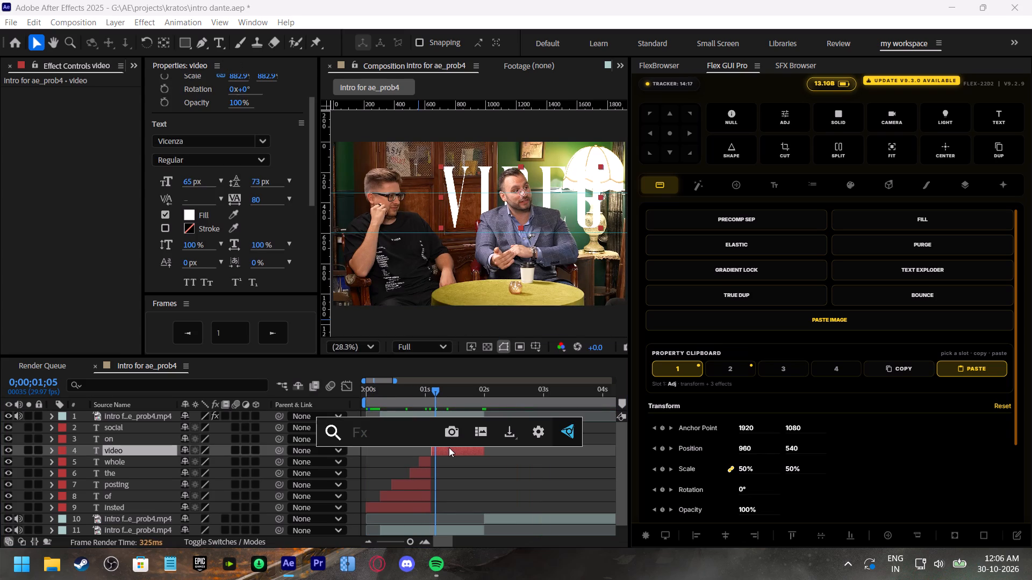
text(sha)
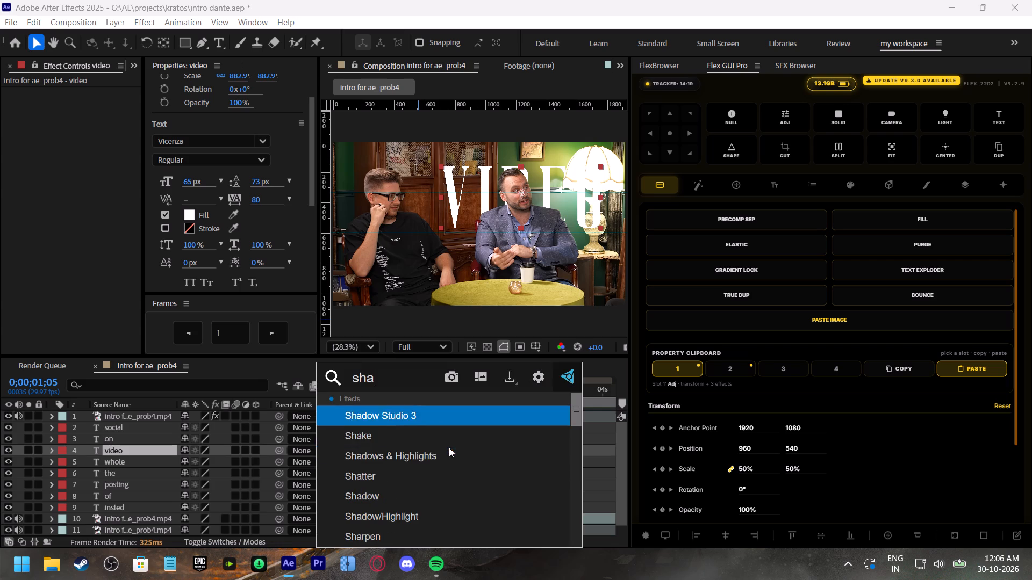
click(400, 423)
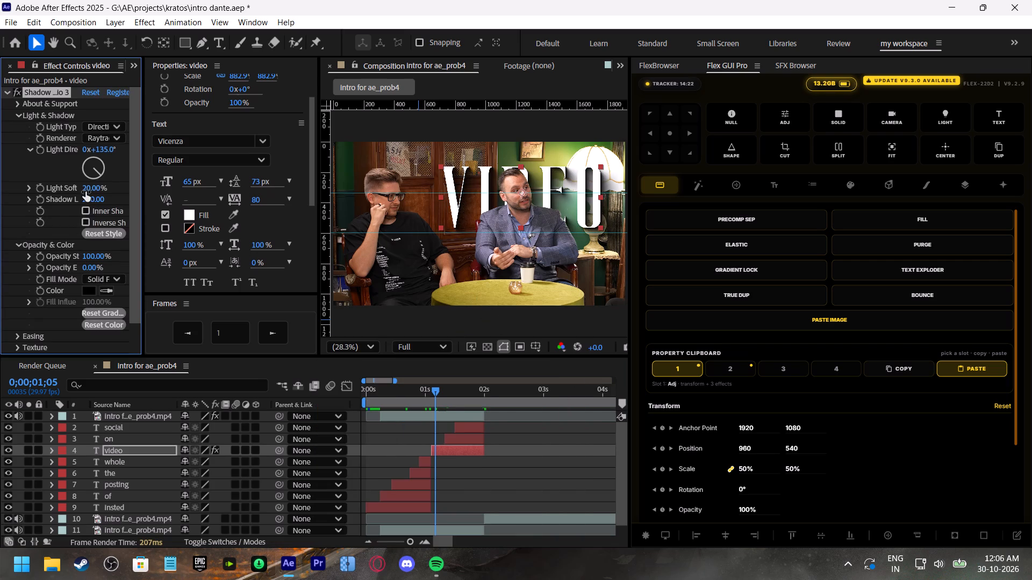
Set the "video" shadow's Light Softness to 12%, Shadow Length to 95 and Opacity Start to 48%.
drag(88, 190, 78, 187)
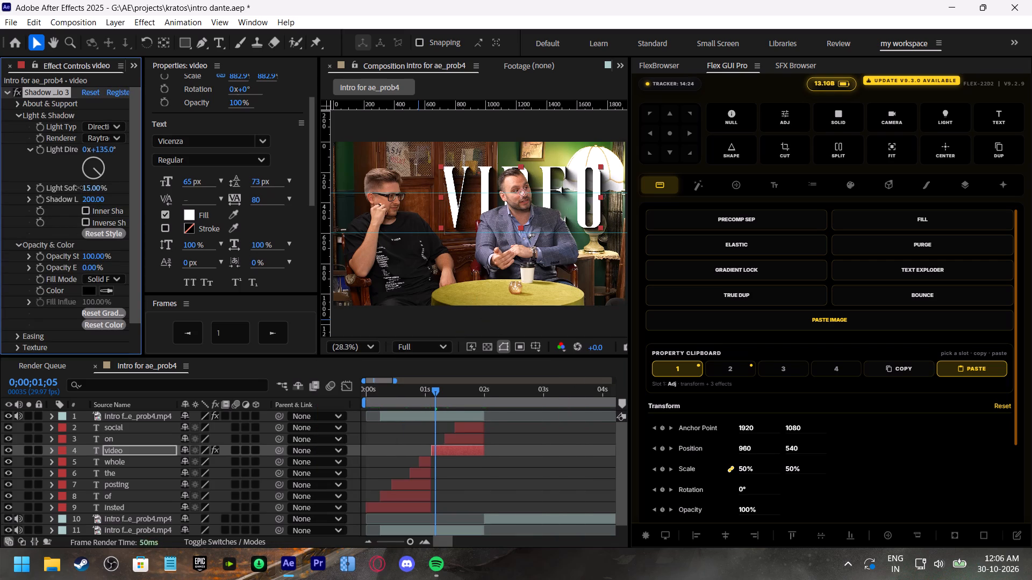
drag(78, 187, 74, 185)
drag(87, 197, 31, 198)
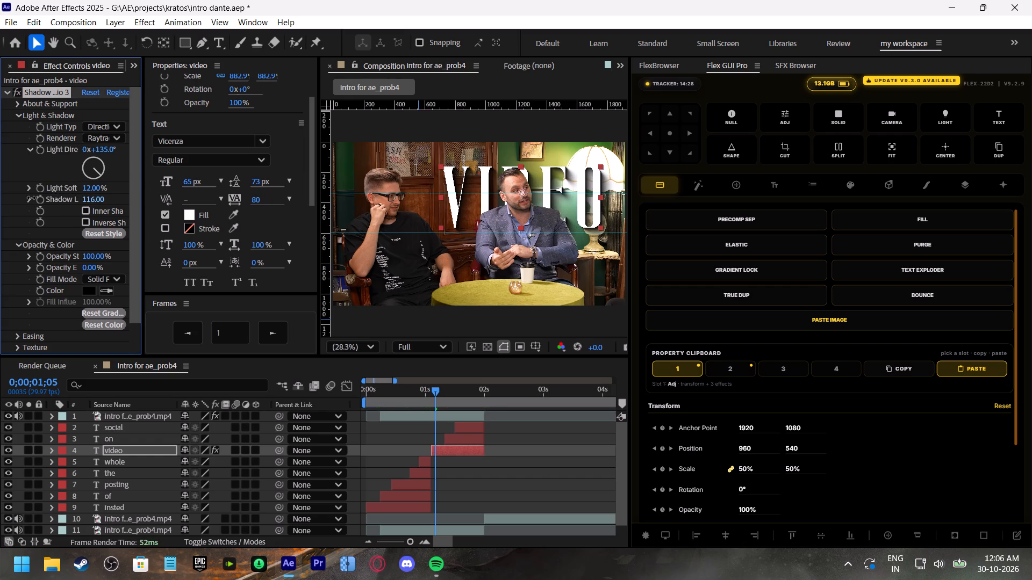
drag(31, 198, 0, 205)
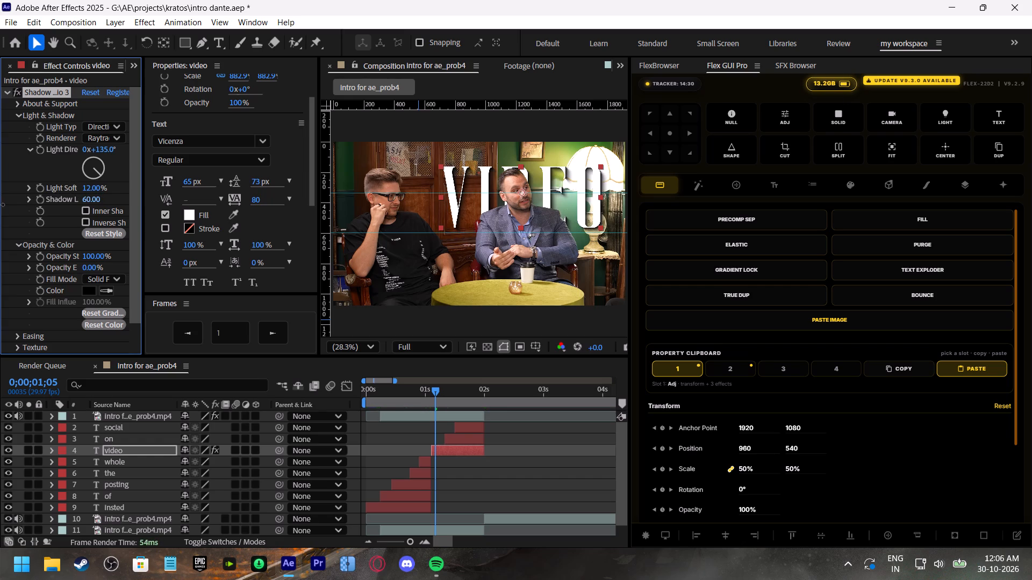
drag(0, 205, 30, 210)
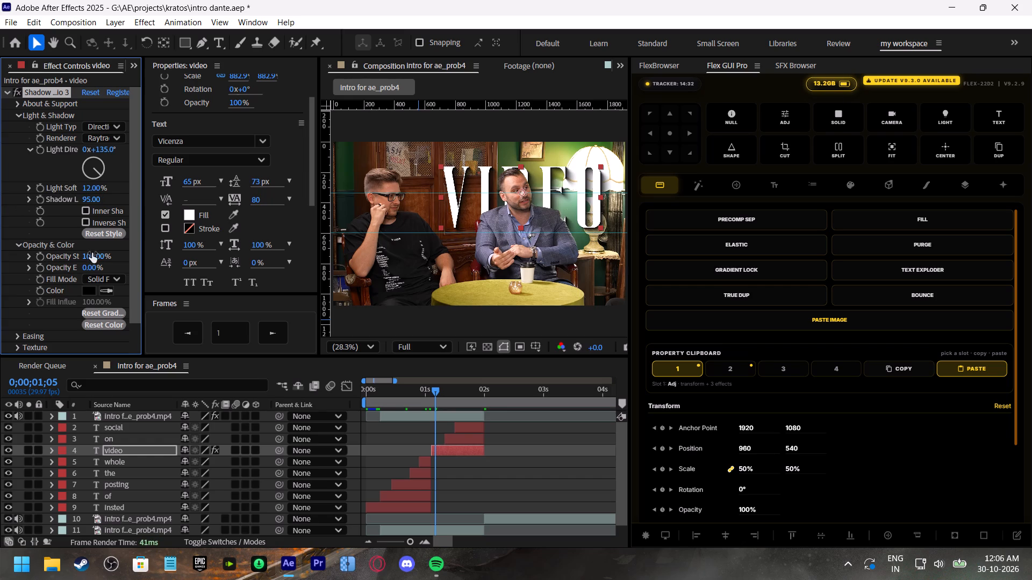
drag(92, 252, 59, 253)
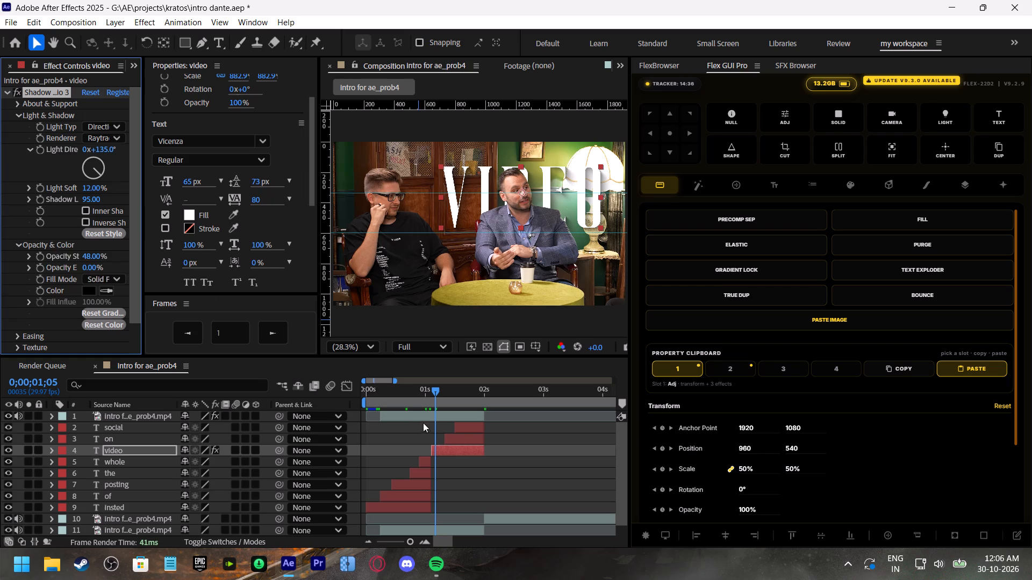
Preview the composition from the start to examine the word timing and the shadowed "video" text.
drag(386, 386, 337, 402)
key(space)
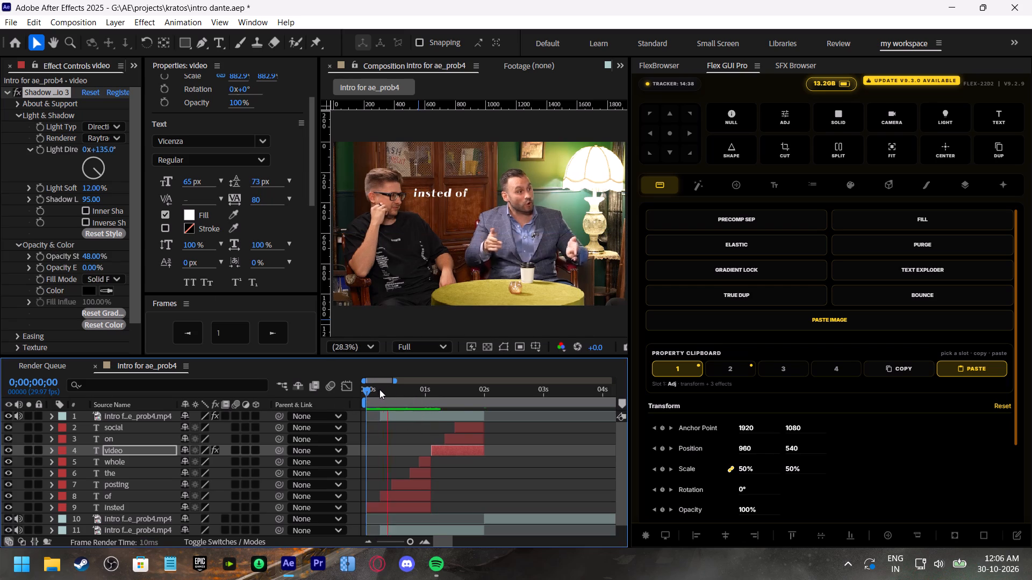
drag(389, 389, 393, 390)
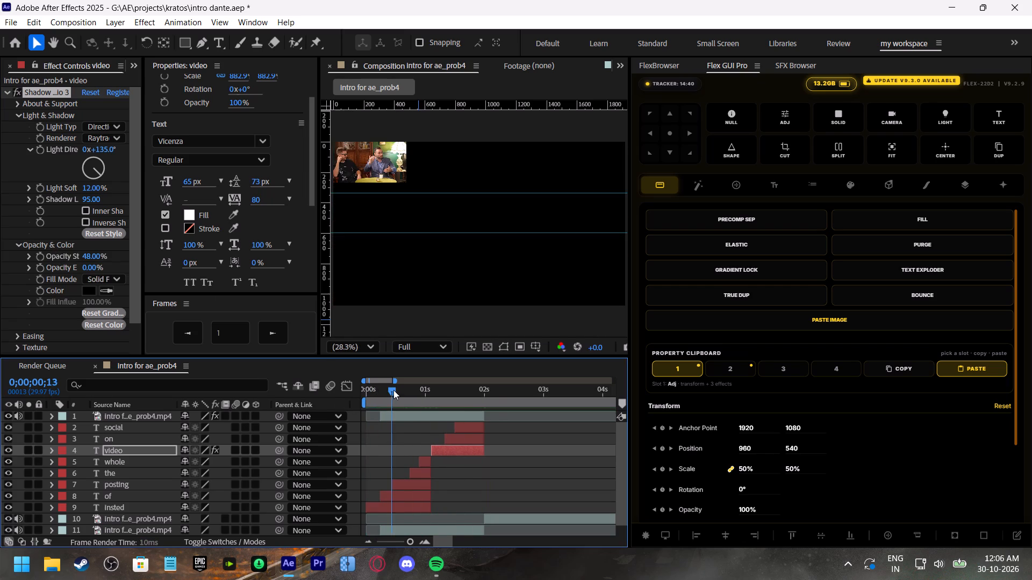
drag(393, 390, 372, 401)
key(space)
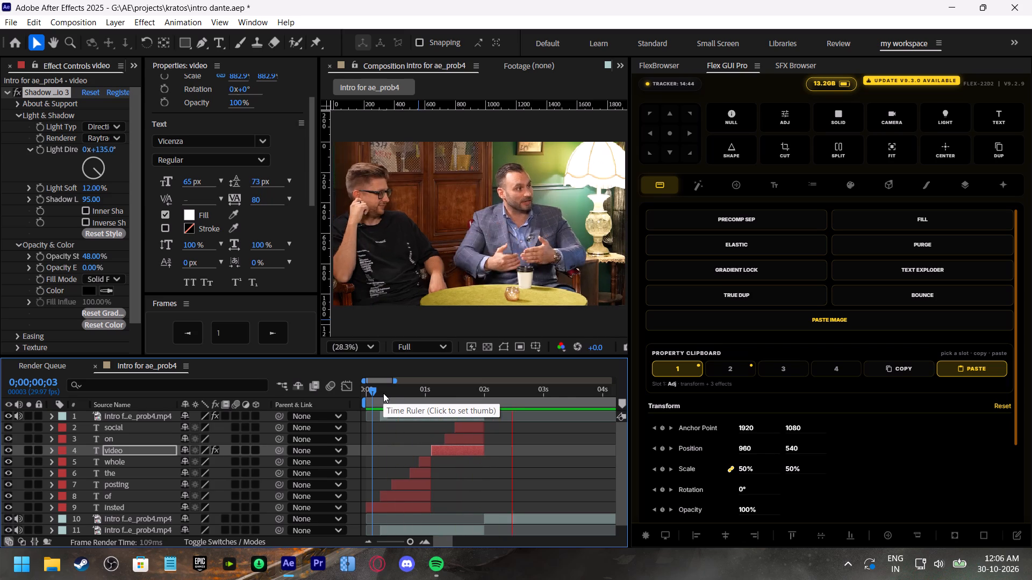
drag(383, 393, 472, 400)
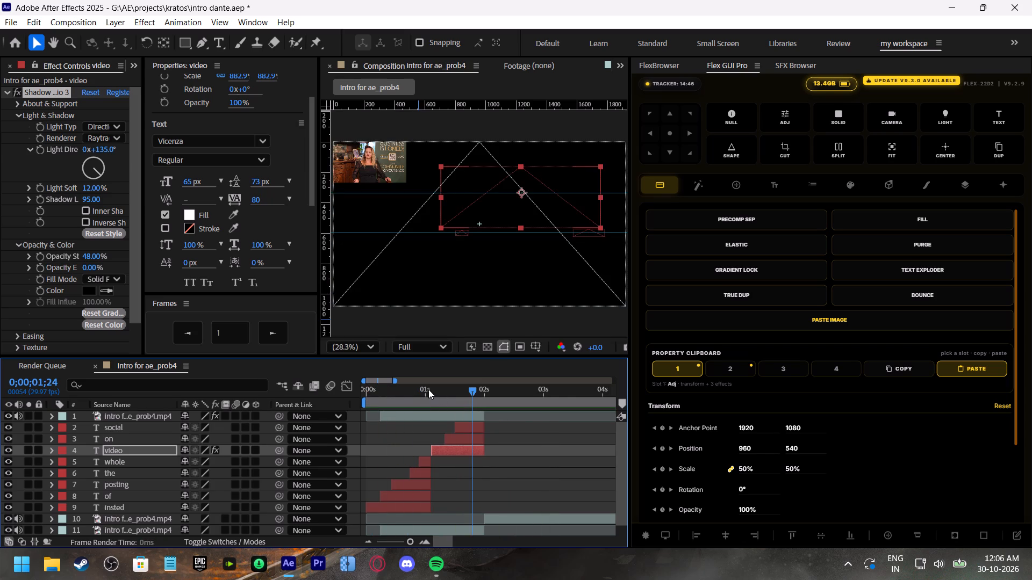
Replay and scrub around 0;00;02;00 to examine how the "video on social" words end at the cut to the next clip.
click(428, 389)
click(474, 389)
key(space)
drag(475, 389, 475, 389)
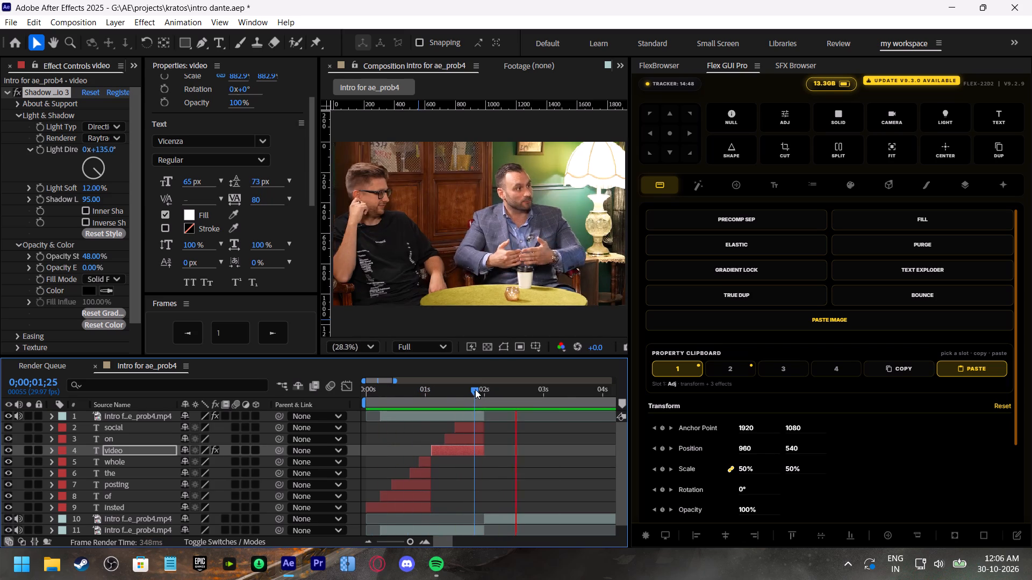
drag(475, 389, 482, 391)
key(space)
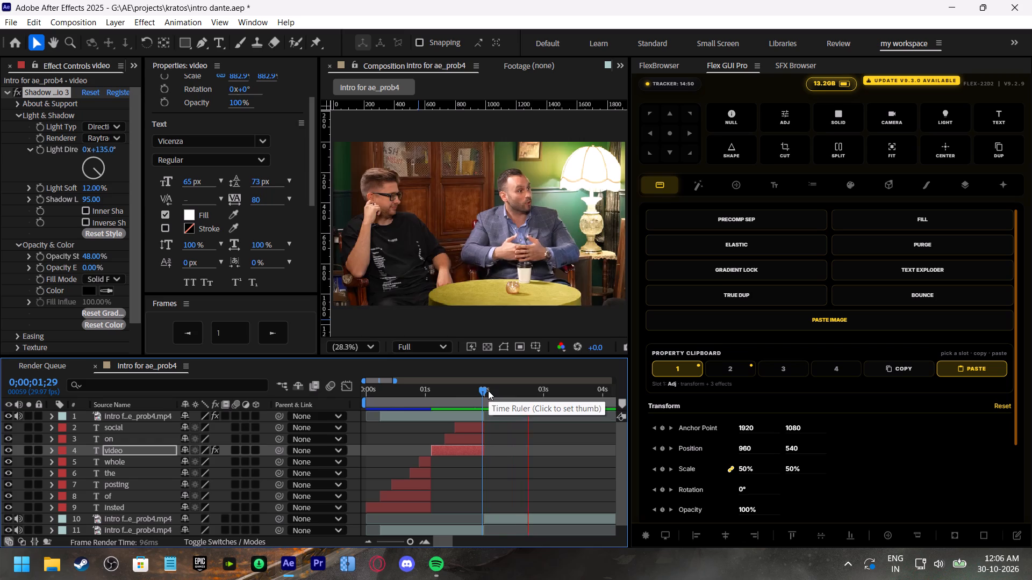
click(488, 390)
key(space)
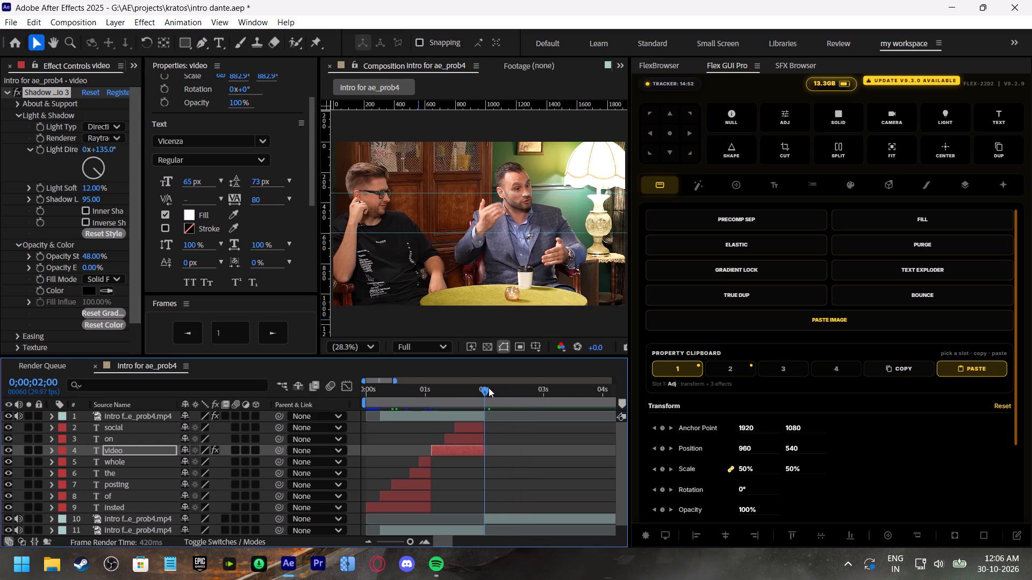
click(468, 387)
key(space)
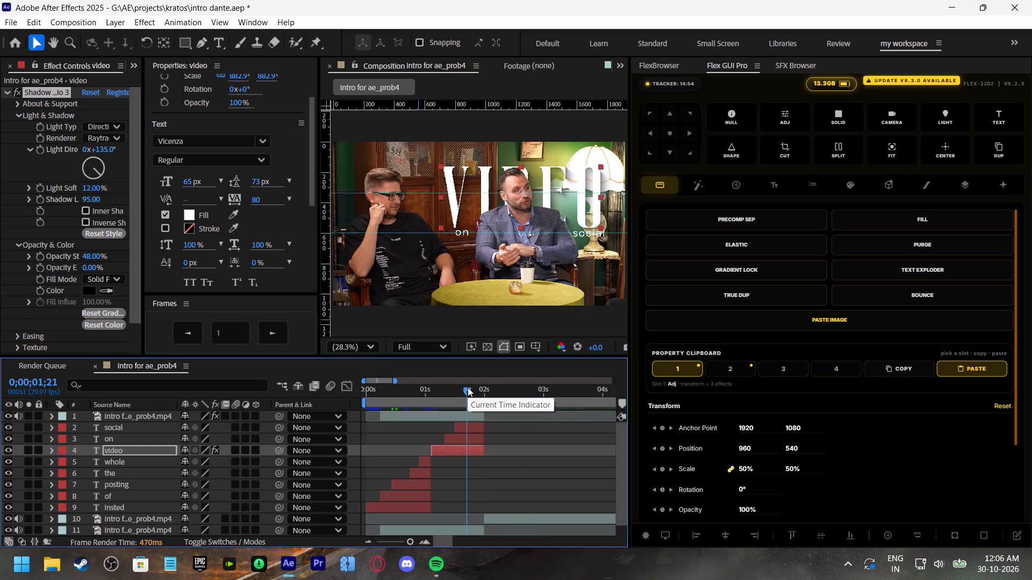
drag(468, 387, 477, 394)
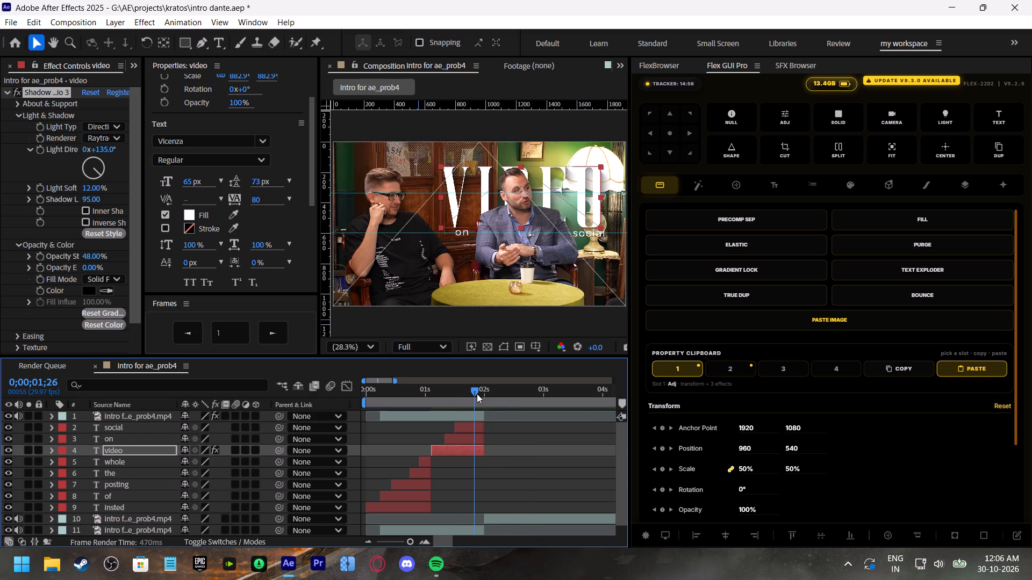
drag(477, 394, 485, 400)
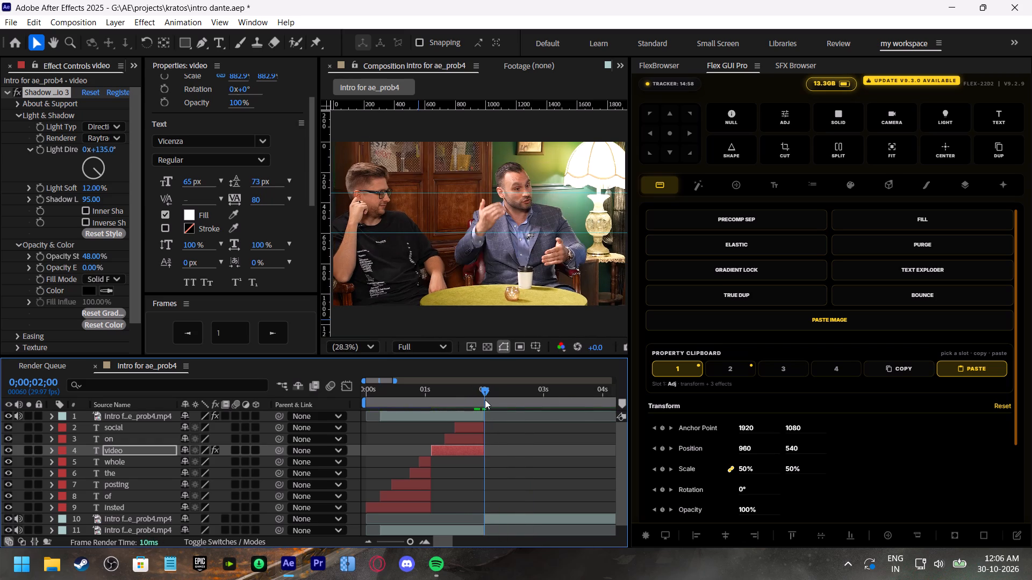
Copy the Shadow Studio 3 effect from the "video" layer onto the "on" and "social" text layers.
click(470, 387)
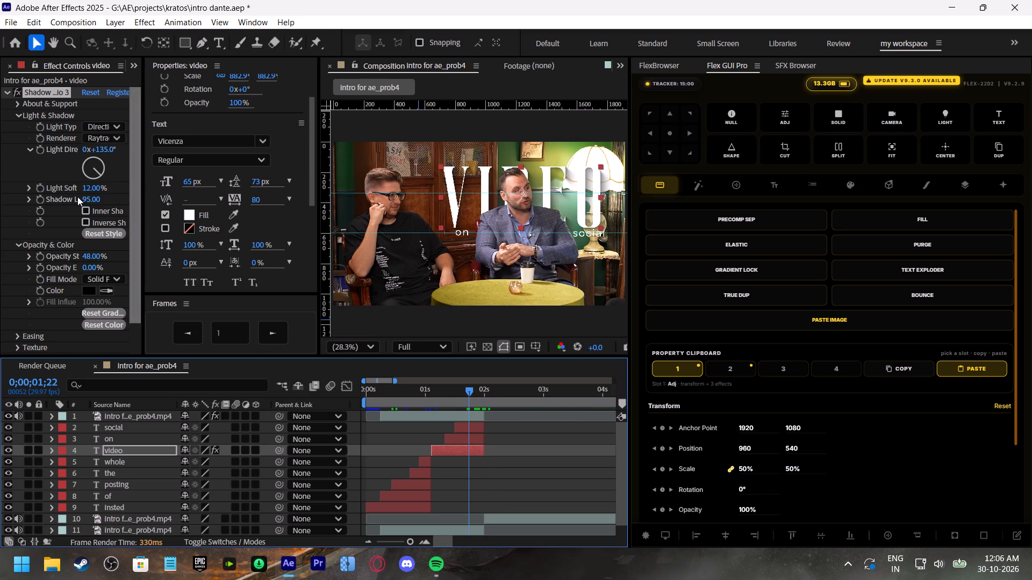
click(41, 91)
key(ctrl+c)
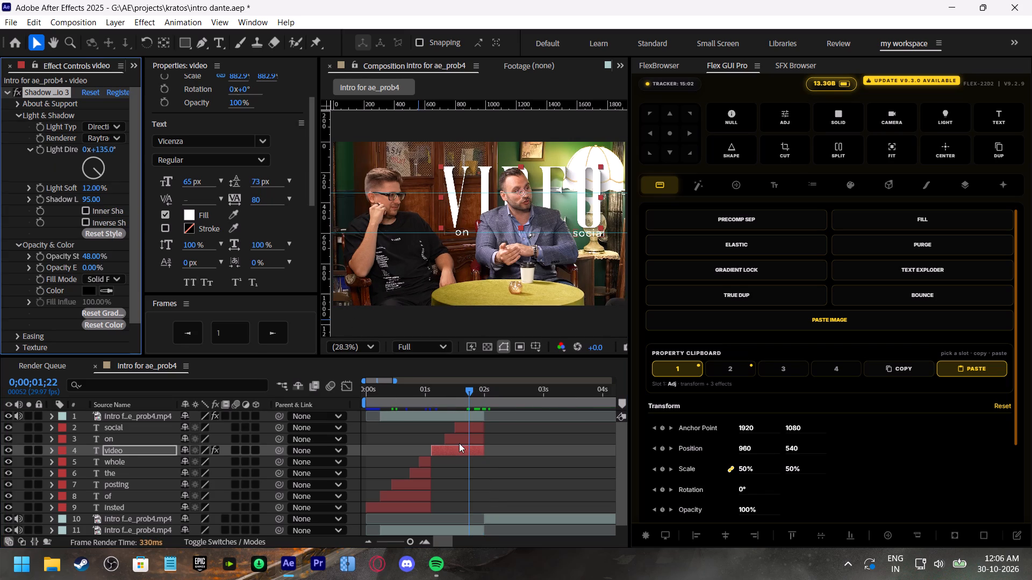
click(459, 443)
ctrl+click(467, 427)
key(ctrl+v)
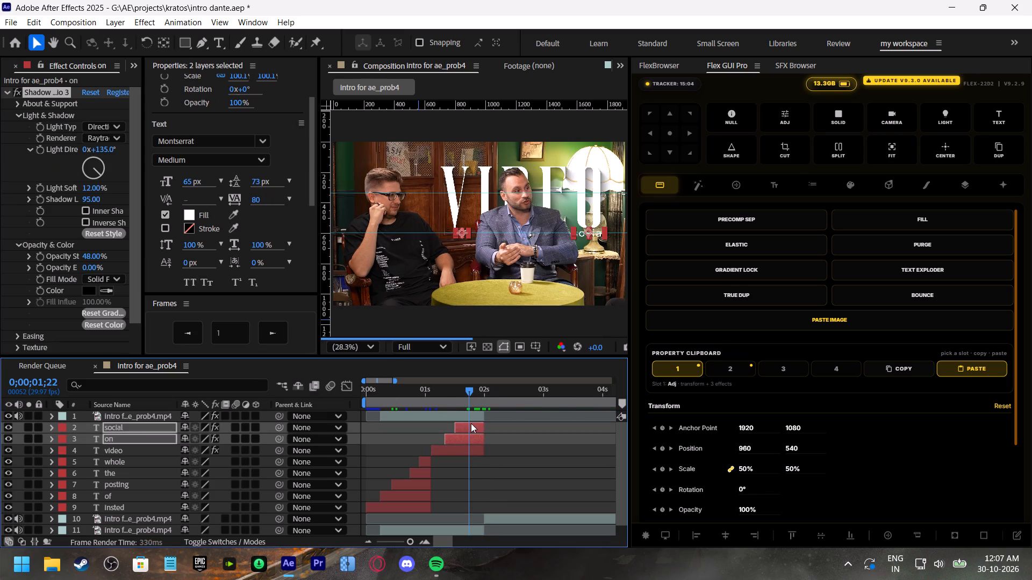
Preview from 0;00;01;04 and replay the cut near 0;00;02;00 to examine the shadowed words and the speech that follows.
click(433, 390)
click(434, 441)
key(space)
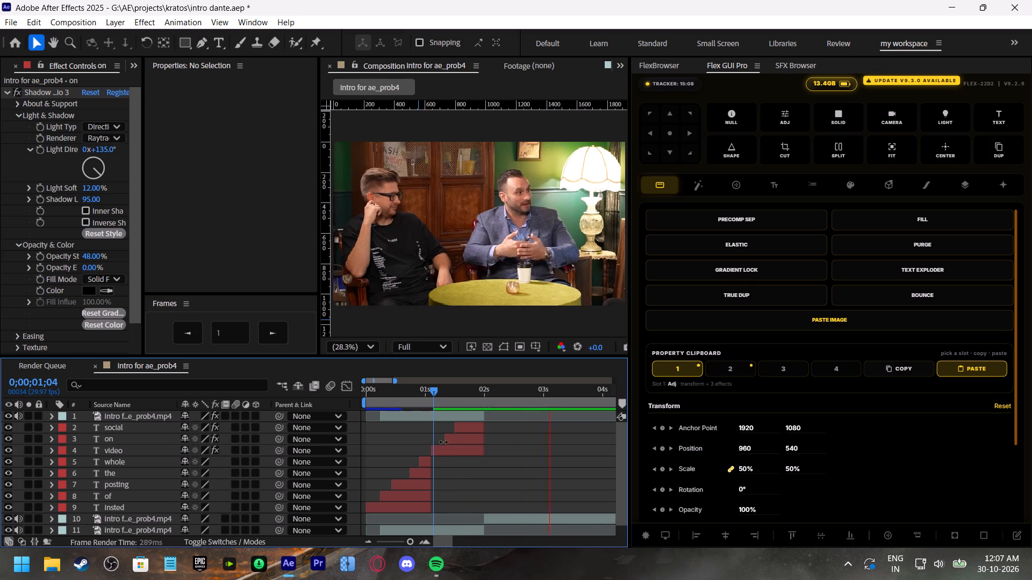
scroll(492, 466, down, 3)
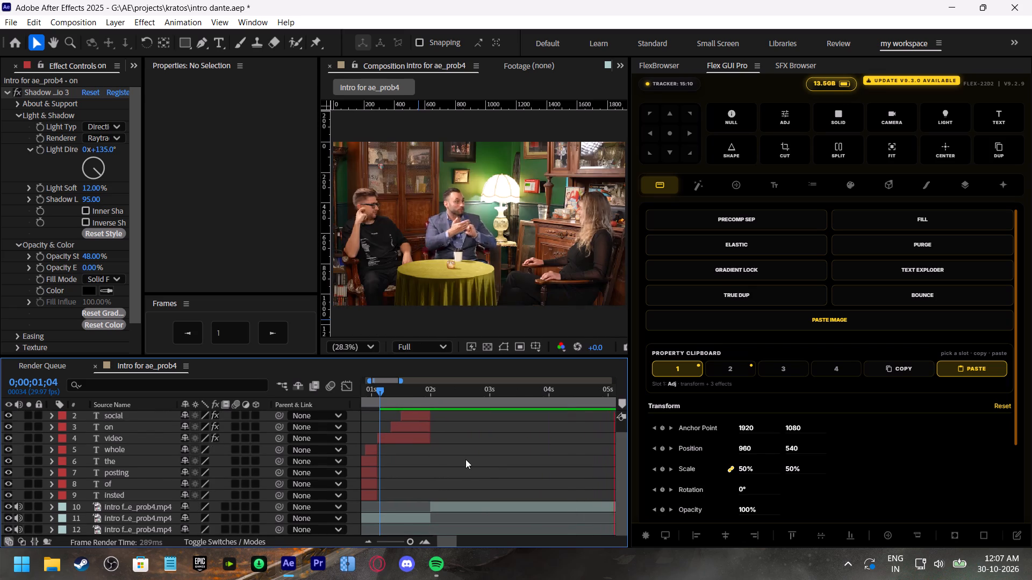
scroll(440, 467, up, 3)
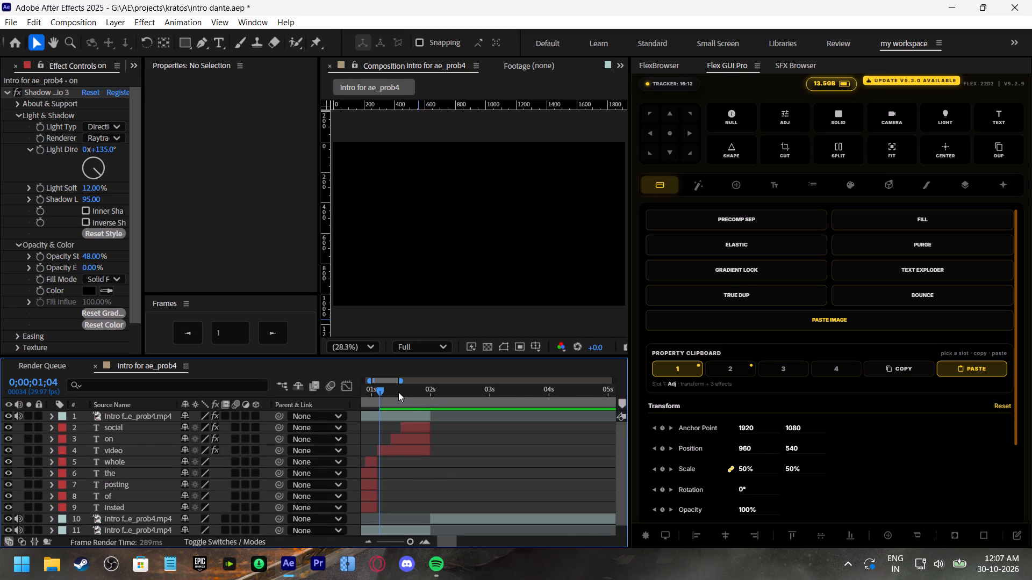
click(398, 392)
key(space)
drag(422, 388, 427, 392)
key(space)
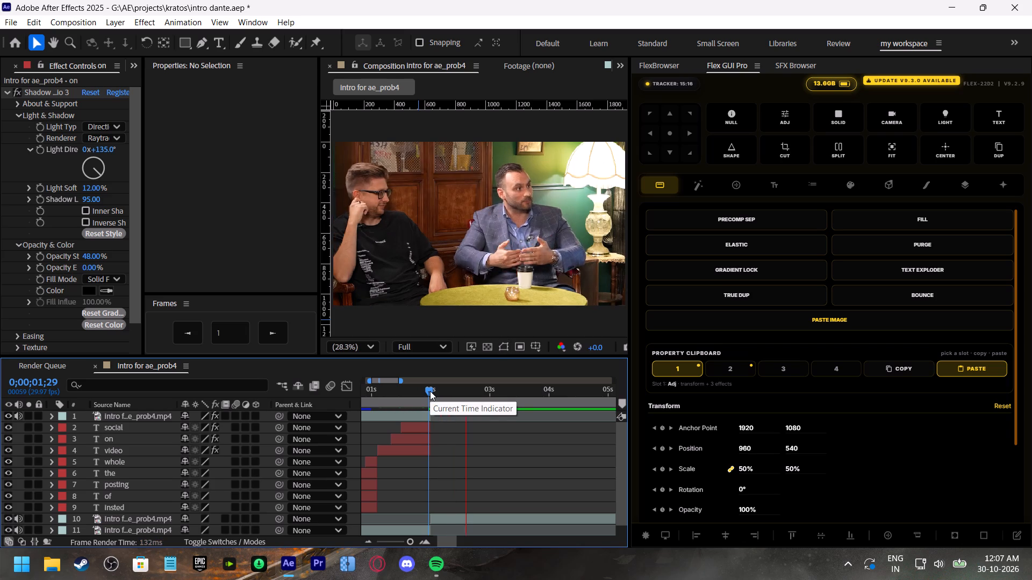
click(430, 391)
key(space)
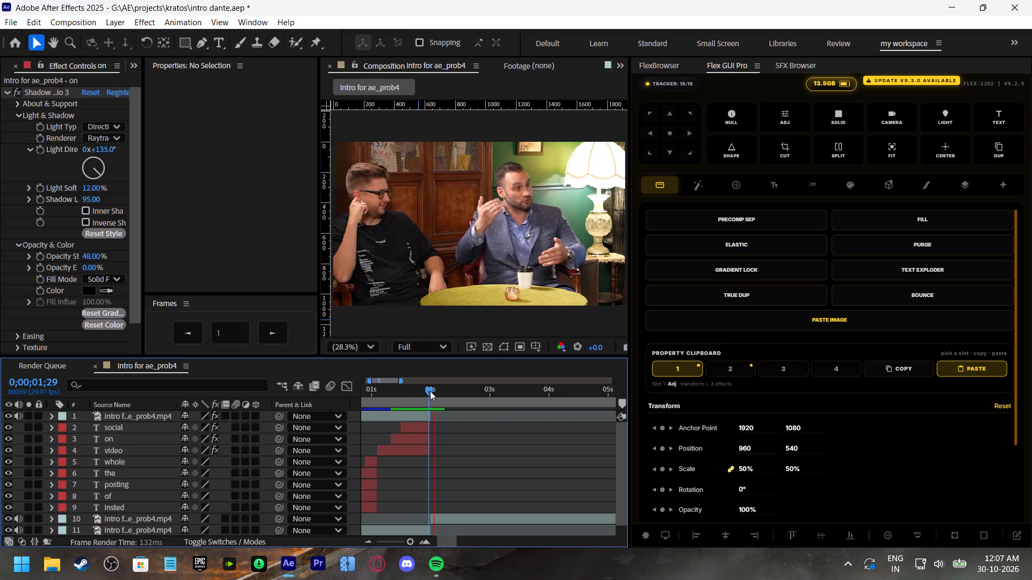
click(430, 391)
key(space)
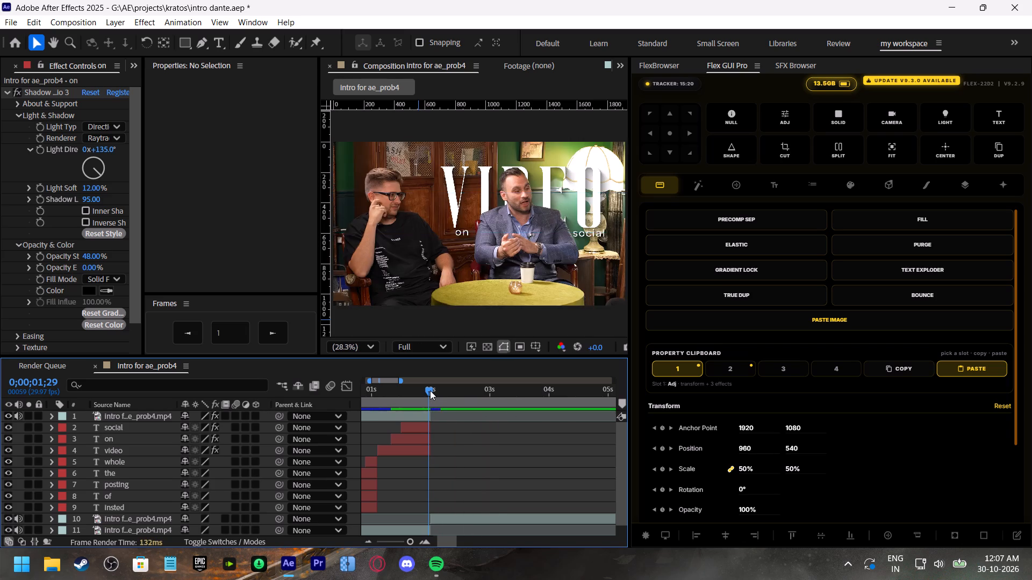
Duplicate the "social" text layer and move the copy in time so it starts at 0;00;01;29.
click(430, 390)
click(414, 428)
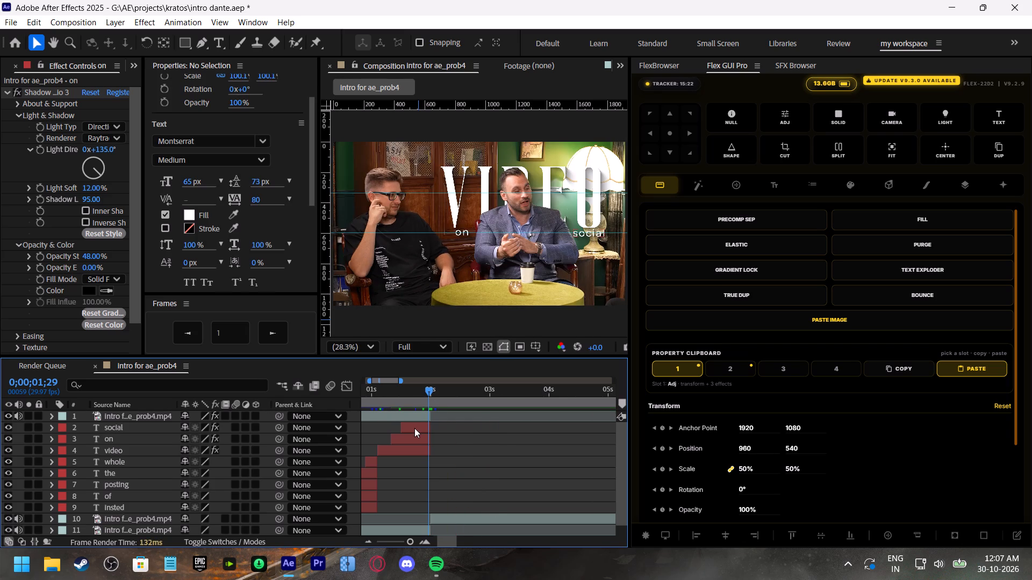
key(ctrl+d)
drag(414, 428, 433, 430)
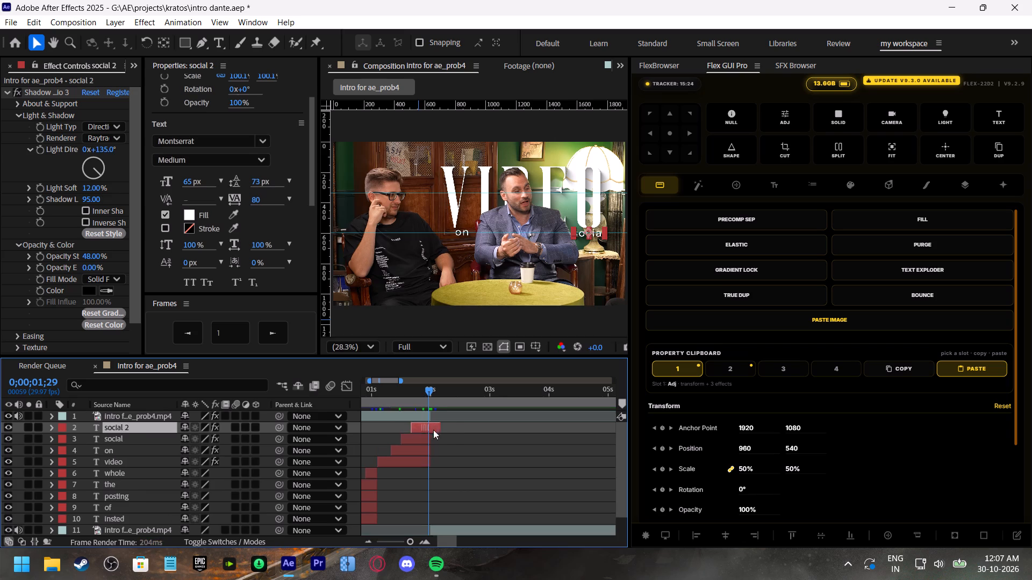
drag(433, 430, 442, 430)
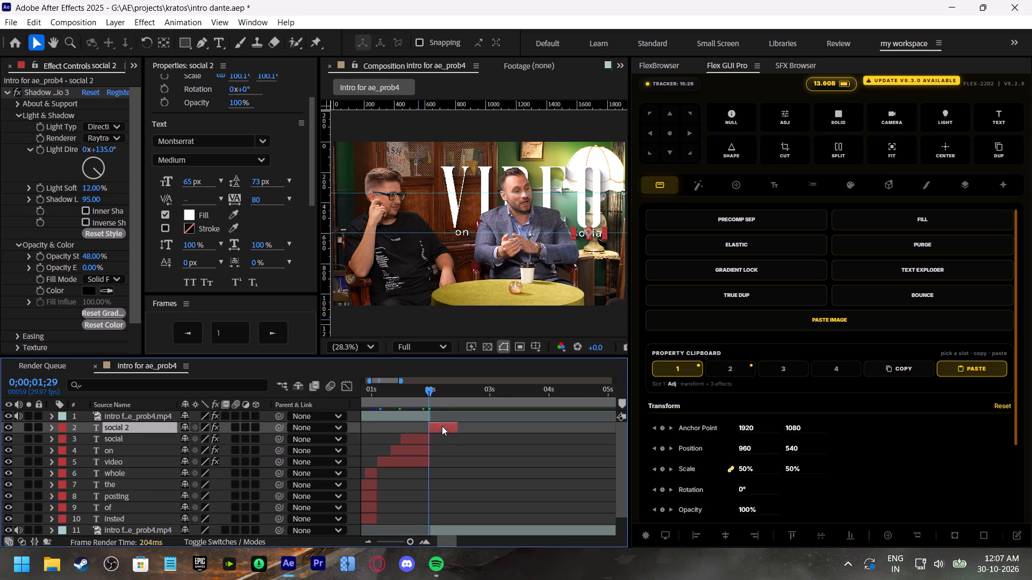
Replace the text of the duplicated "social" layer with "just clip it".
double_click(442, 426)
text(just)
key(space)
text(clip it)
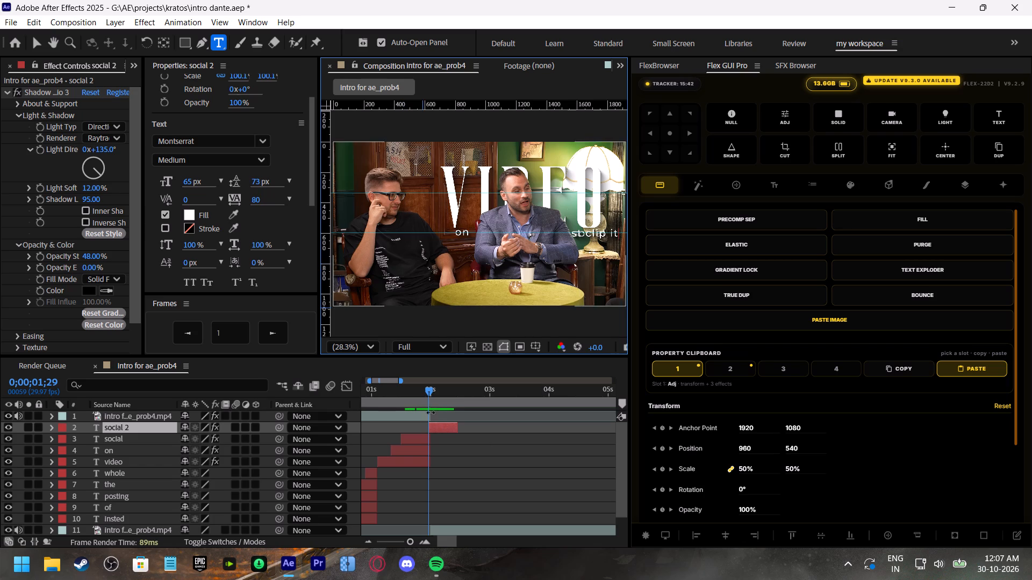
Preview the cut, go to 0;00;02;04 and move the "just clip it" text onto the suited man's chest.
click(419, 387)
key(space)
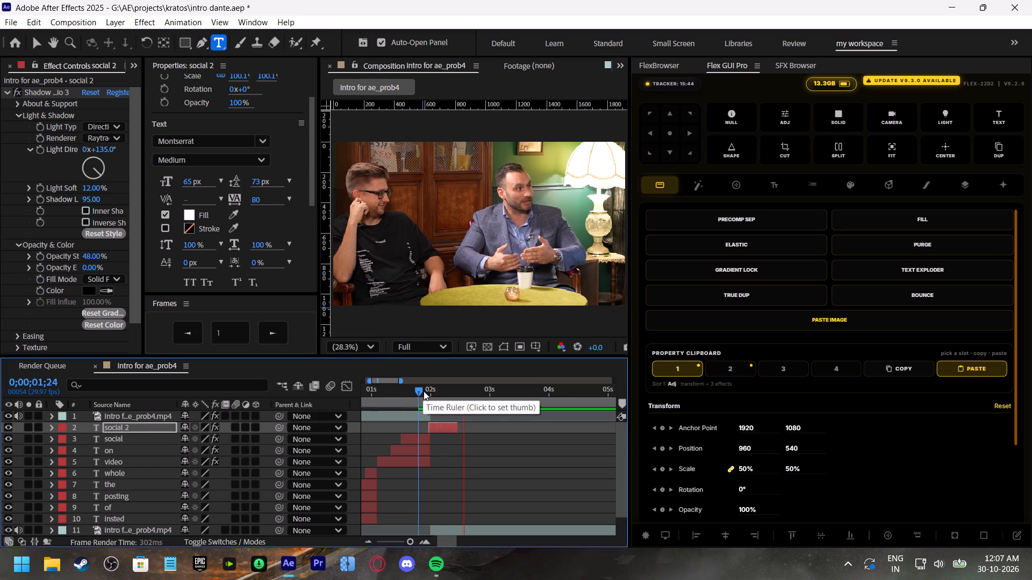
click(424, 391)
key(space)
drag(424, 391, 439, 404)
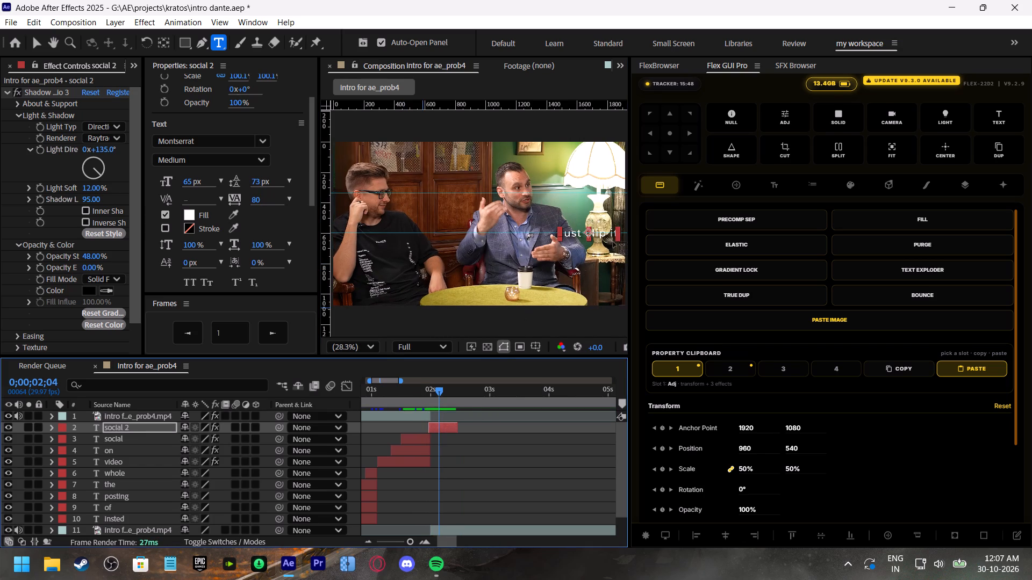
key(v)
drag(608, 236, 597, 236)
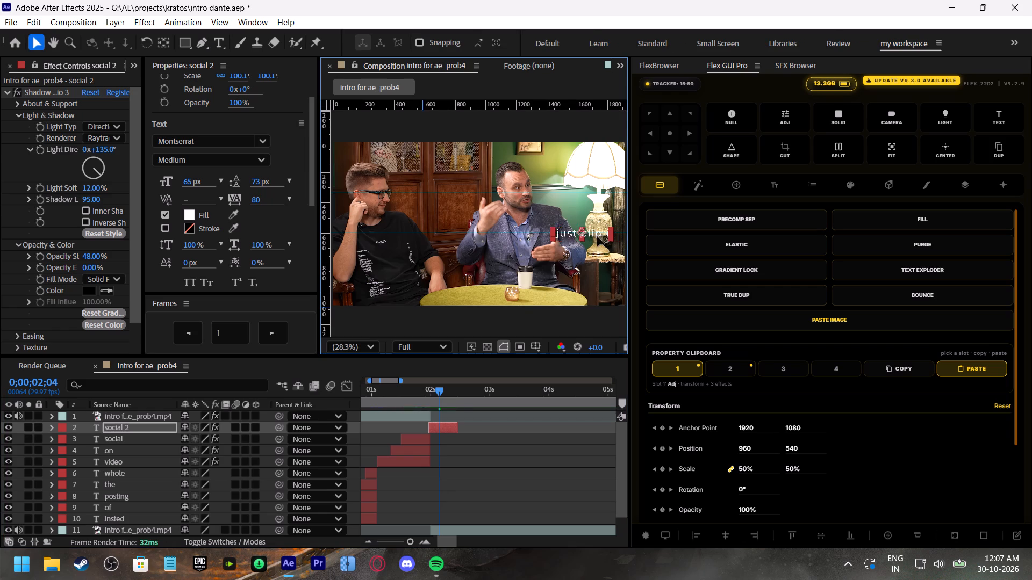
drag(597, 236, 541, 236)
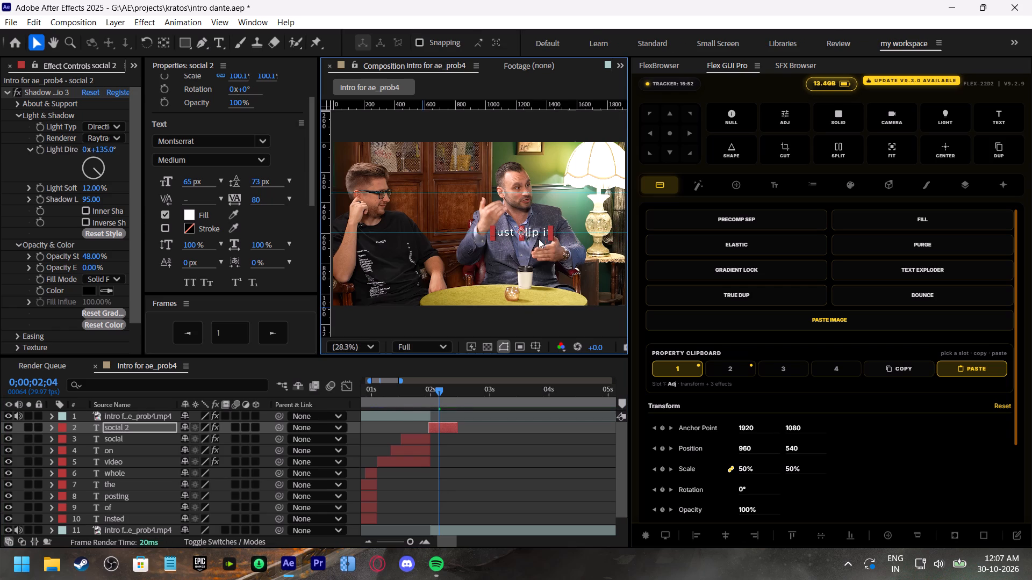
Preview and scrub from 0;00;01;13 through 0;00;02;06 to examine the "just clip it" text's placement and timing.
click(397, 389)
key(space)
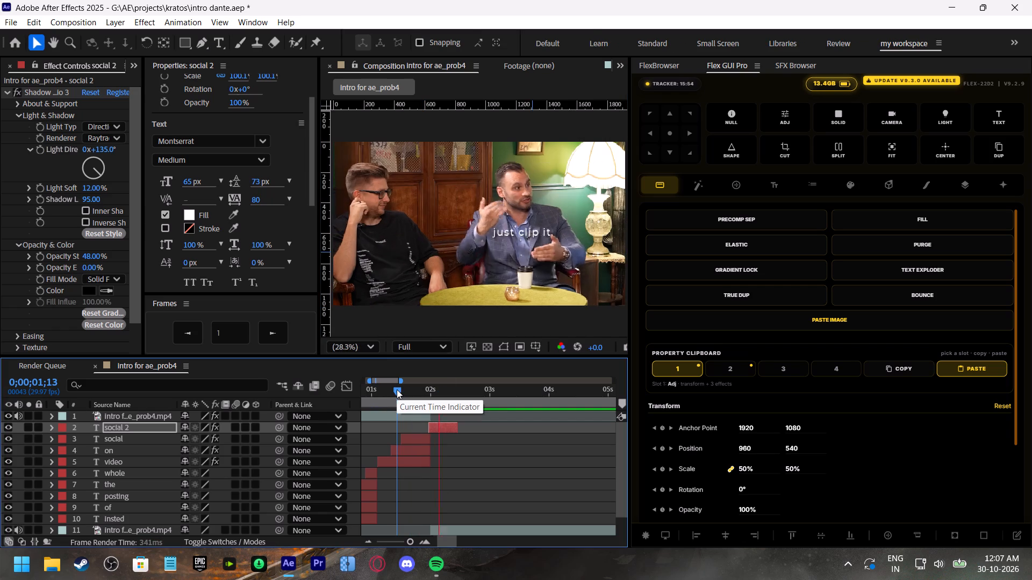
drag(397, 389, 440, 400)
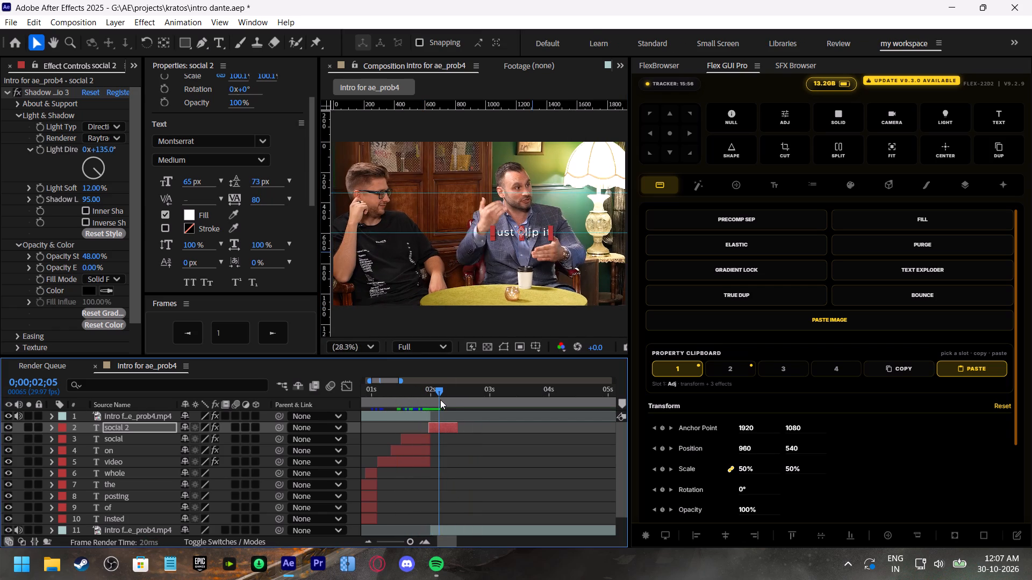
drag(440, 400, 441, 401)
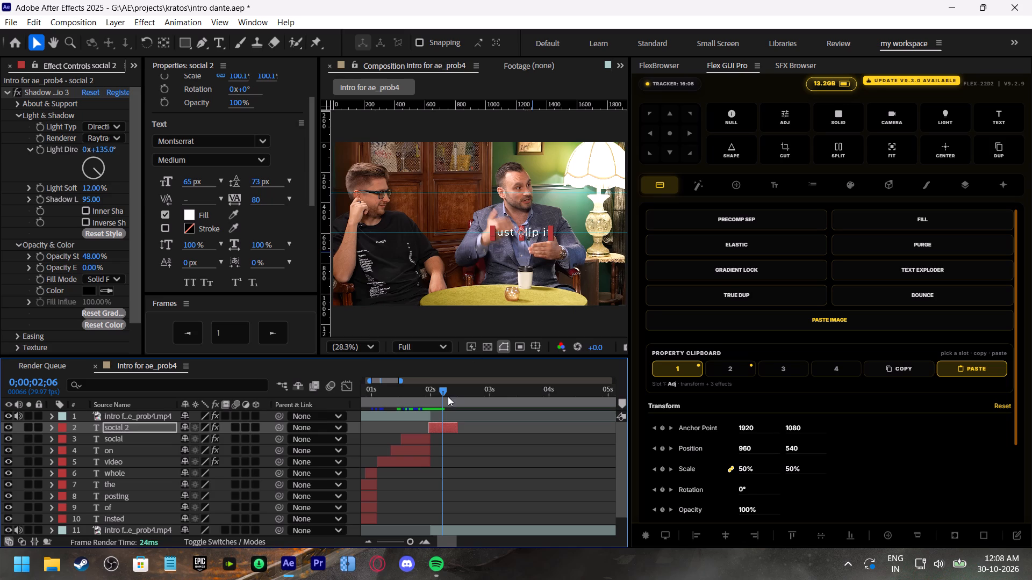
click(418, 386)
key(space)
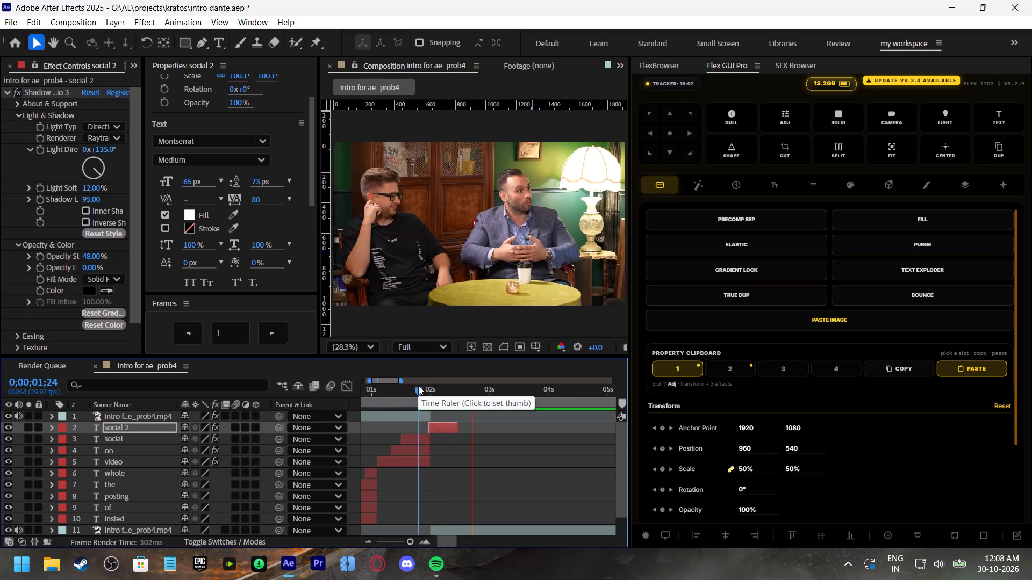
click(418, 386)
key(space)
Extend the end of the "just clip it" layer to about 0;00;03;00 and preview it from 0;00;01;21.
drag(460, 425, 493, 433)
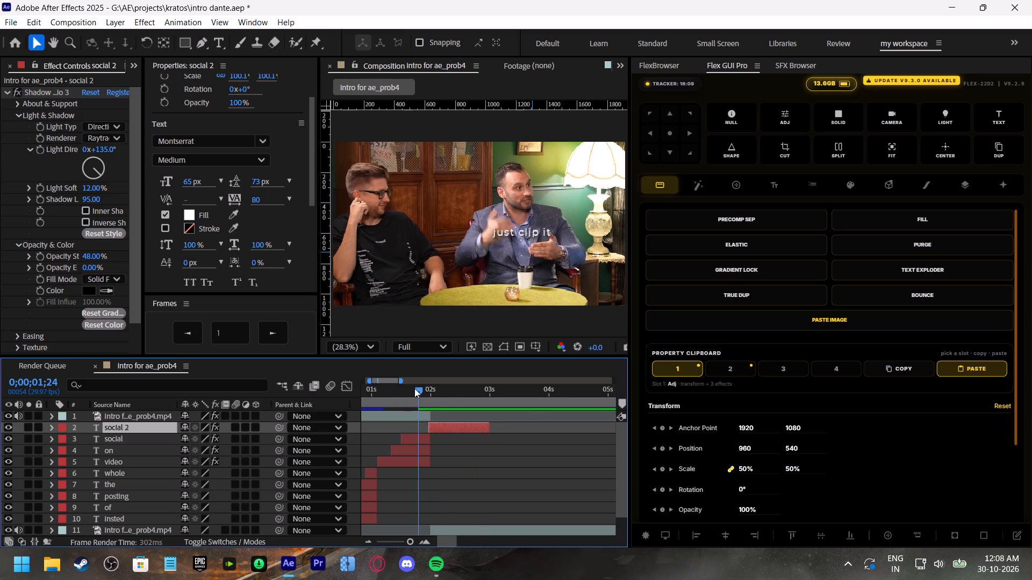
click(414, 388)
key(space)
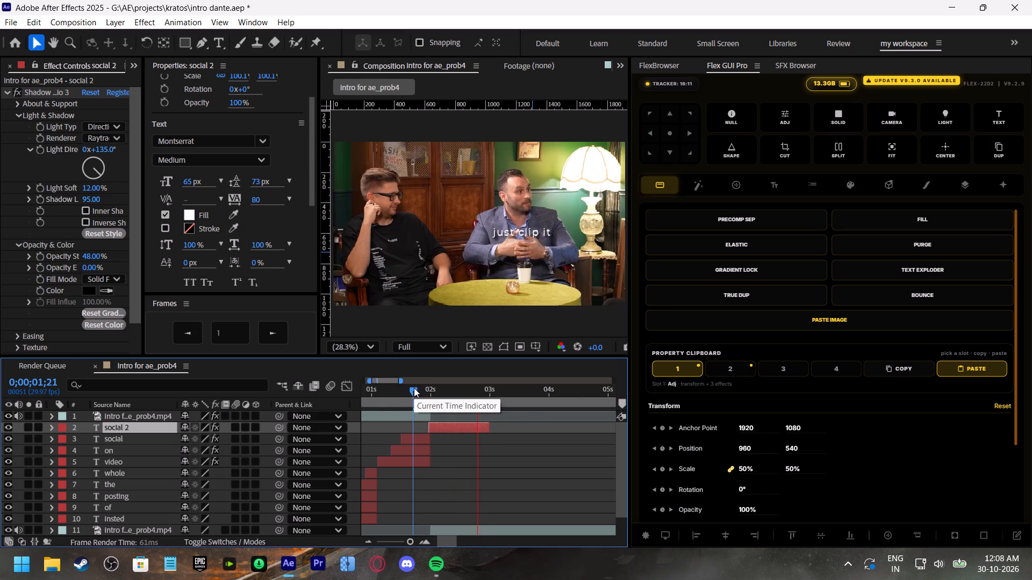
drag(414, 388, 433, 400)
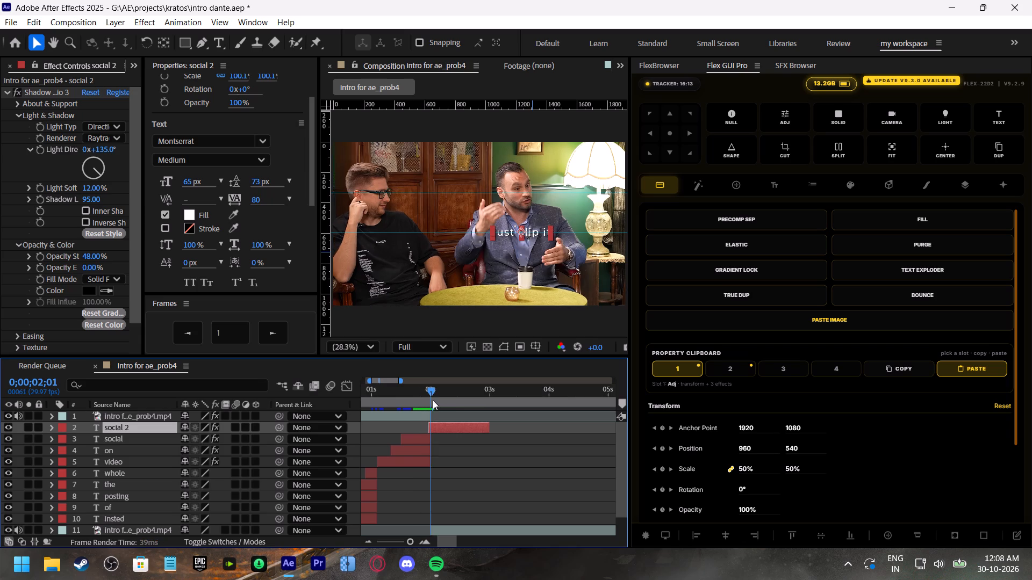
drag(433, 400, 424, 398)
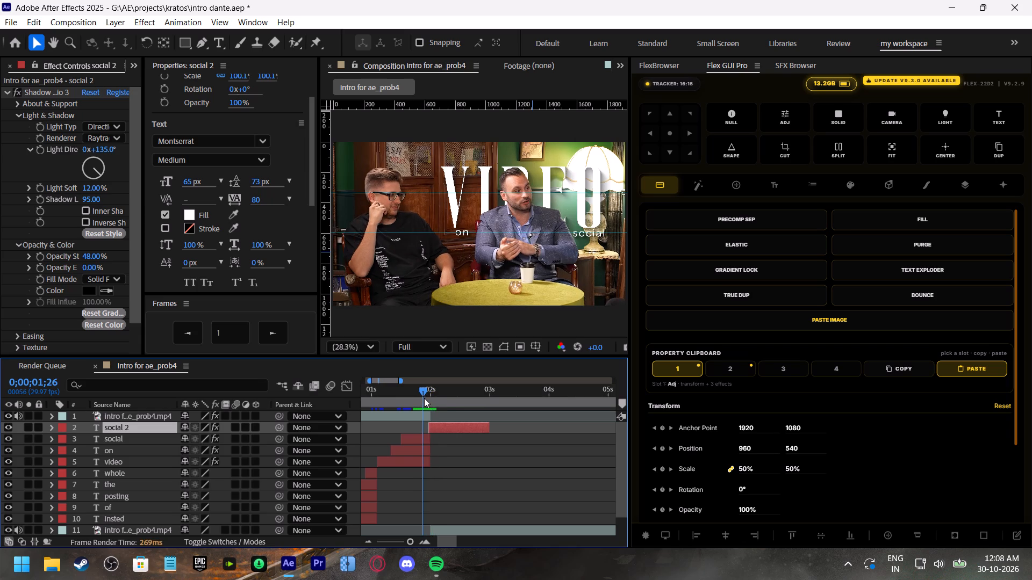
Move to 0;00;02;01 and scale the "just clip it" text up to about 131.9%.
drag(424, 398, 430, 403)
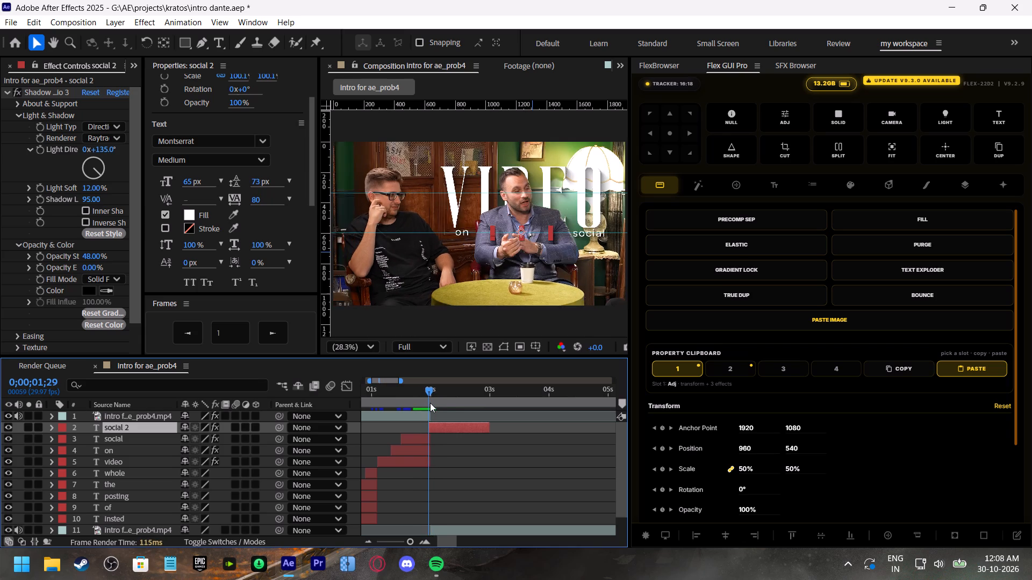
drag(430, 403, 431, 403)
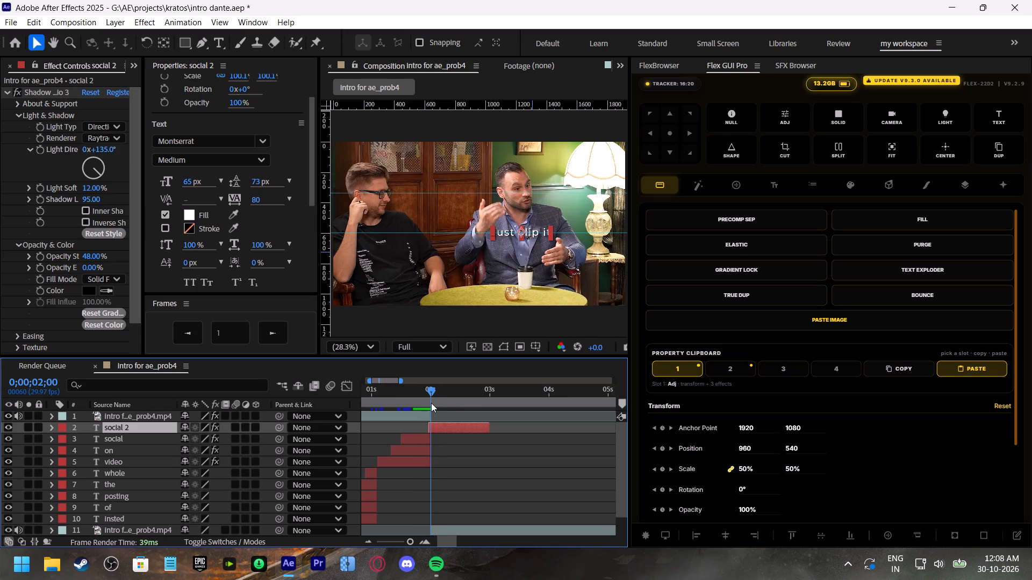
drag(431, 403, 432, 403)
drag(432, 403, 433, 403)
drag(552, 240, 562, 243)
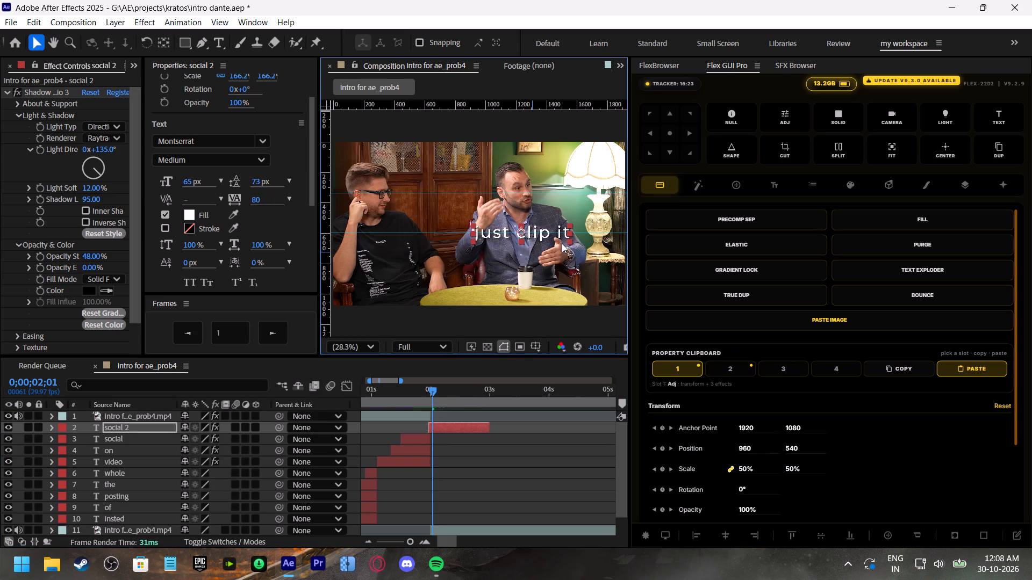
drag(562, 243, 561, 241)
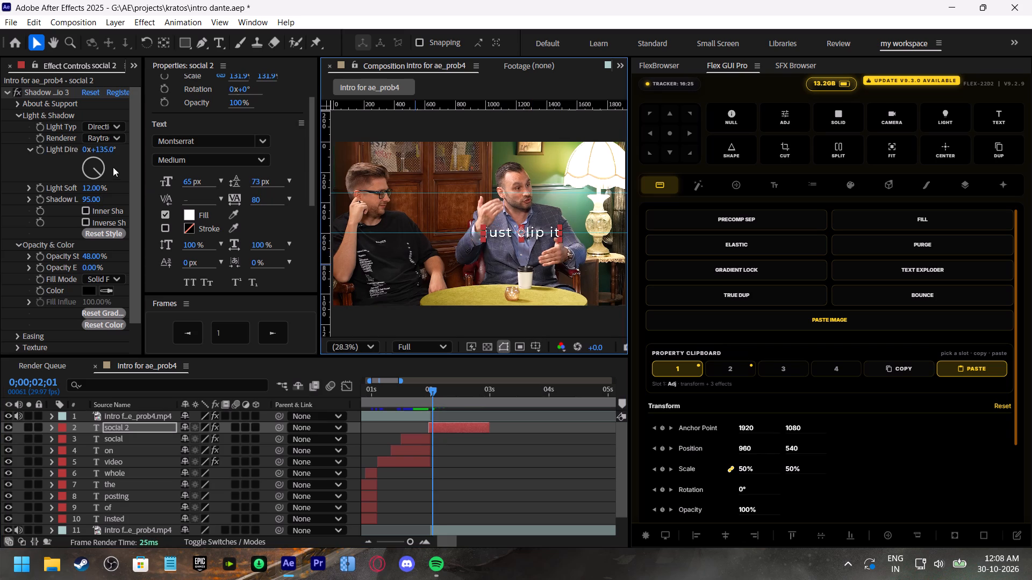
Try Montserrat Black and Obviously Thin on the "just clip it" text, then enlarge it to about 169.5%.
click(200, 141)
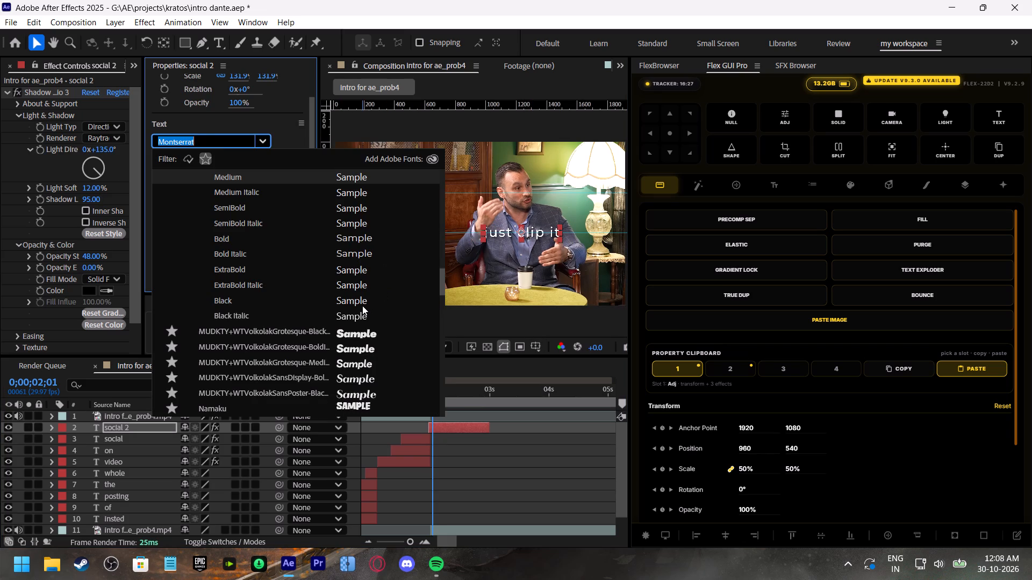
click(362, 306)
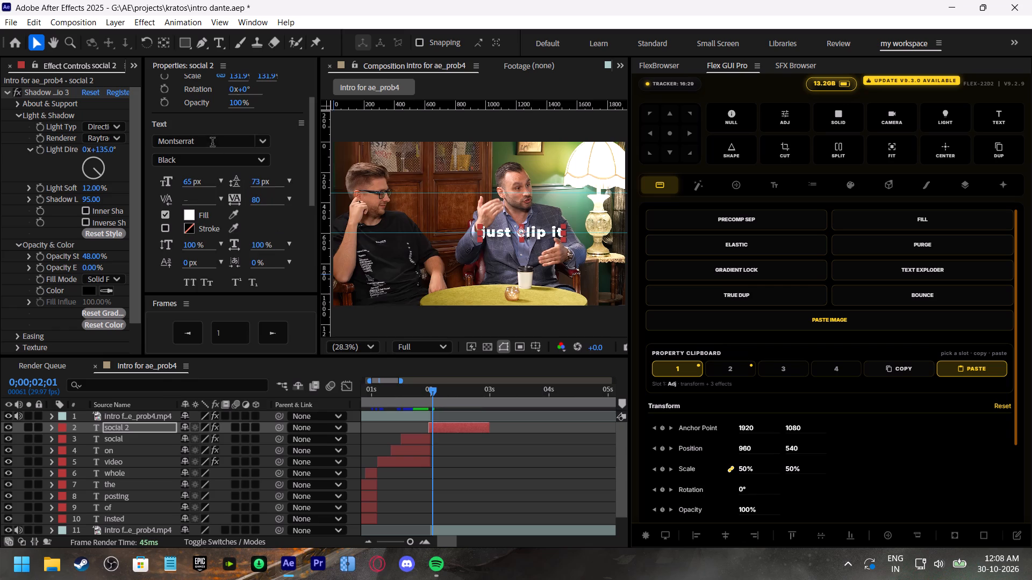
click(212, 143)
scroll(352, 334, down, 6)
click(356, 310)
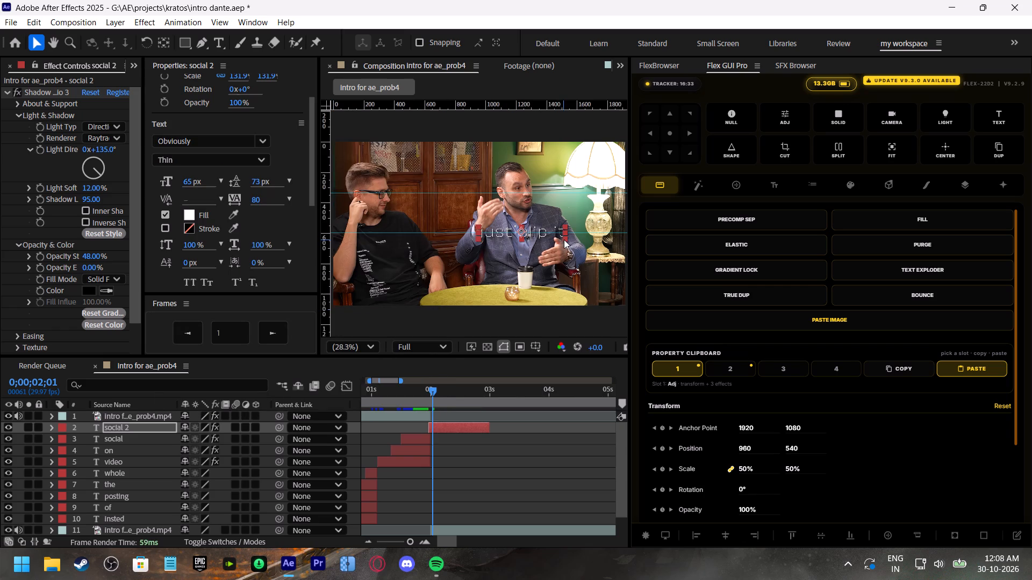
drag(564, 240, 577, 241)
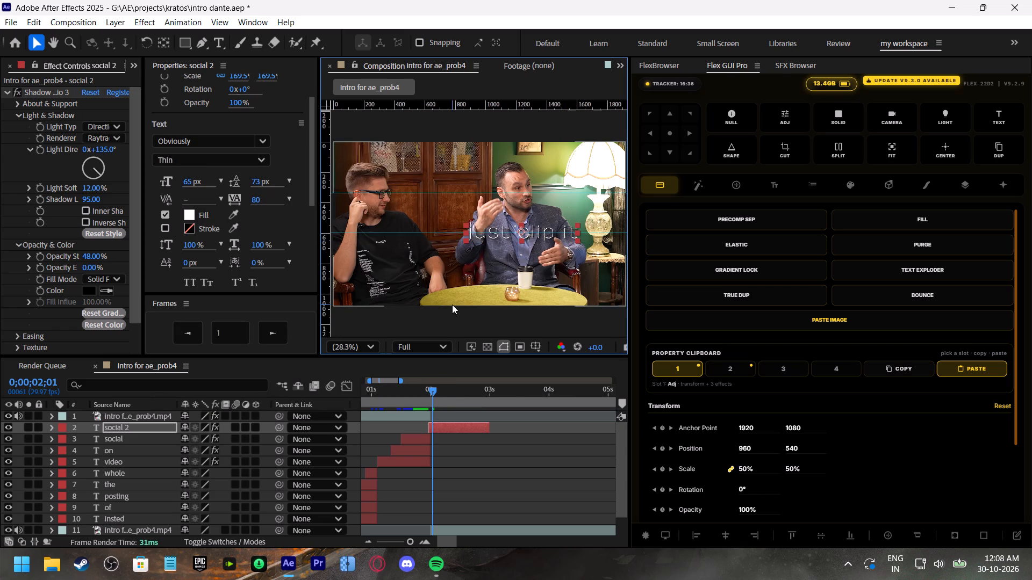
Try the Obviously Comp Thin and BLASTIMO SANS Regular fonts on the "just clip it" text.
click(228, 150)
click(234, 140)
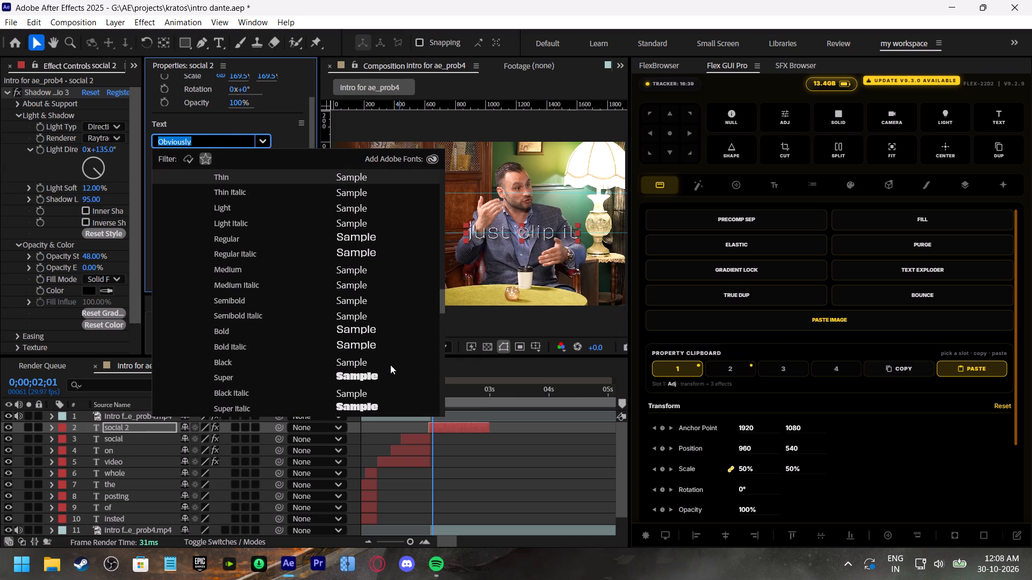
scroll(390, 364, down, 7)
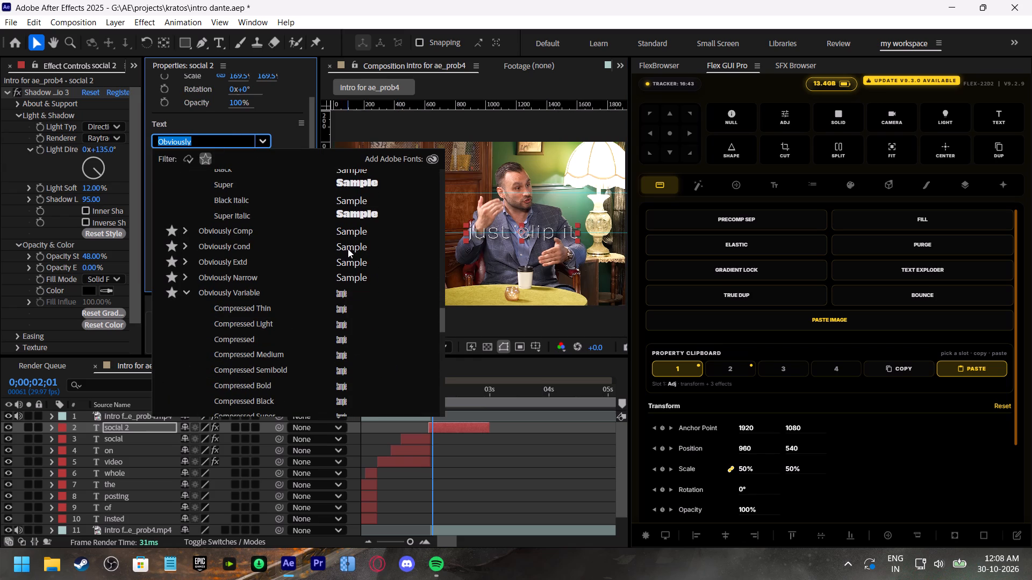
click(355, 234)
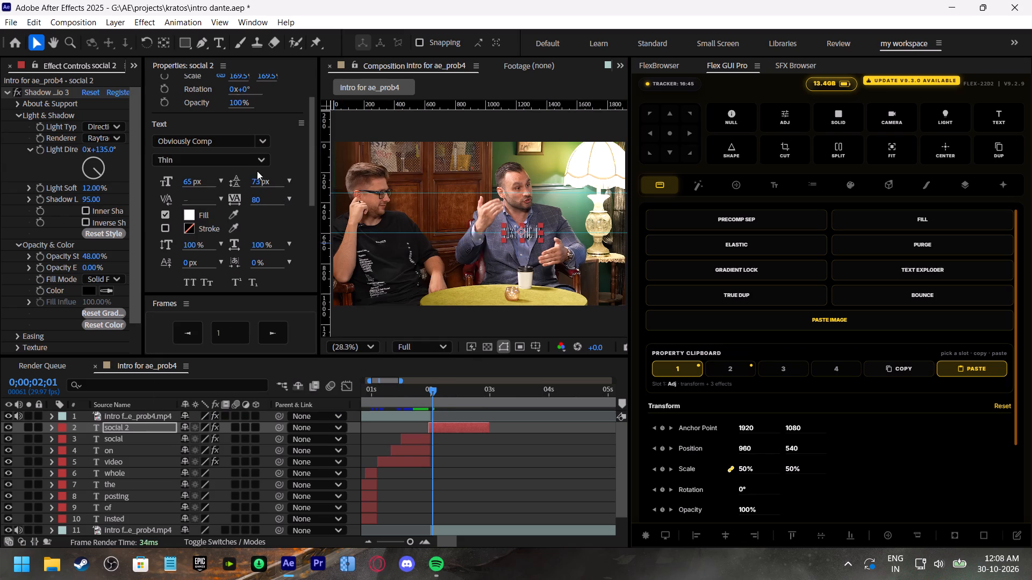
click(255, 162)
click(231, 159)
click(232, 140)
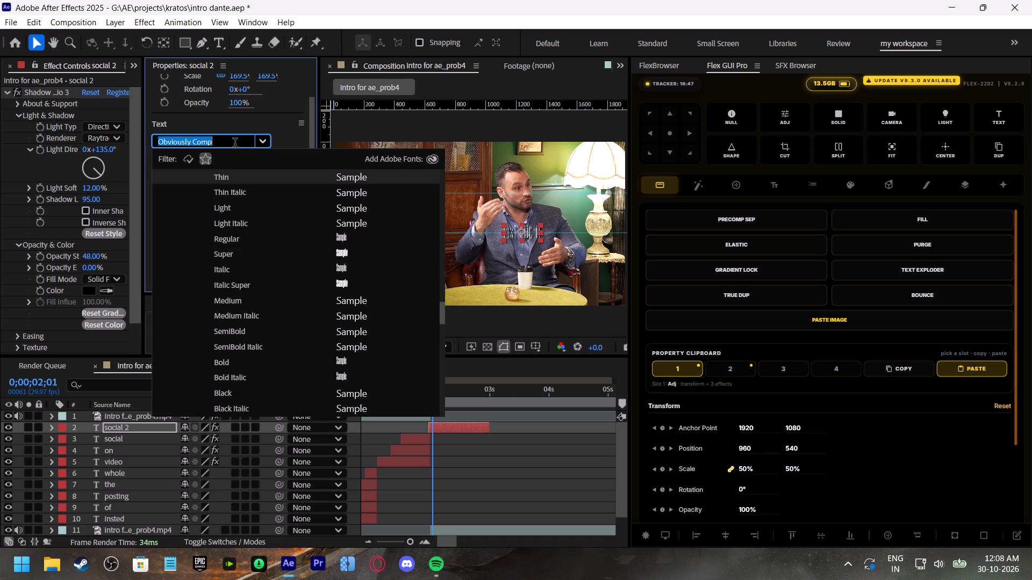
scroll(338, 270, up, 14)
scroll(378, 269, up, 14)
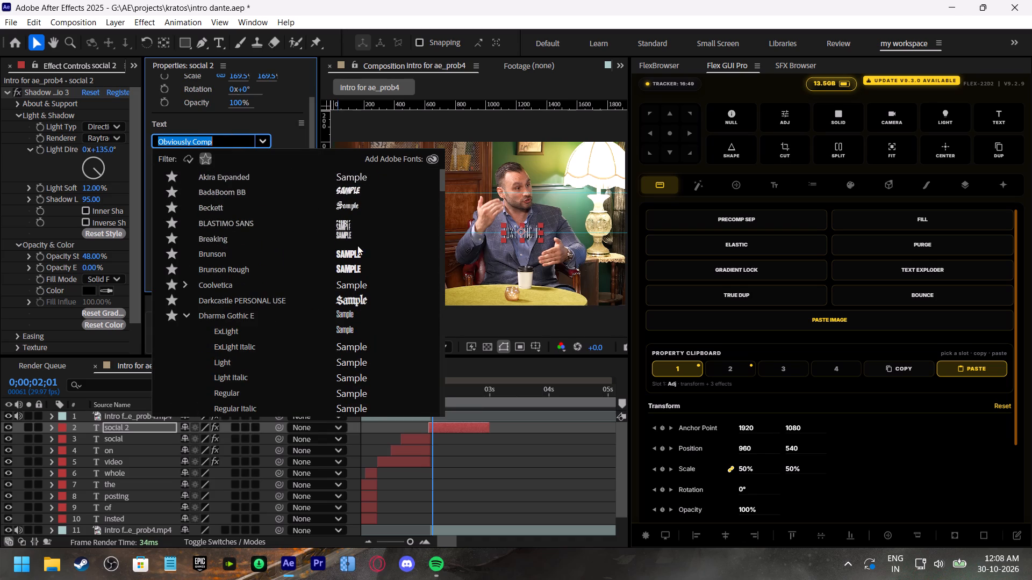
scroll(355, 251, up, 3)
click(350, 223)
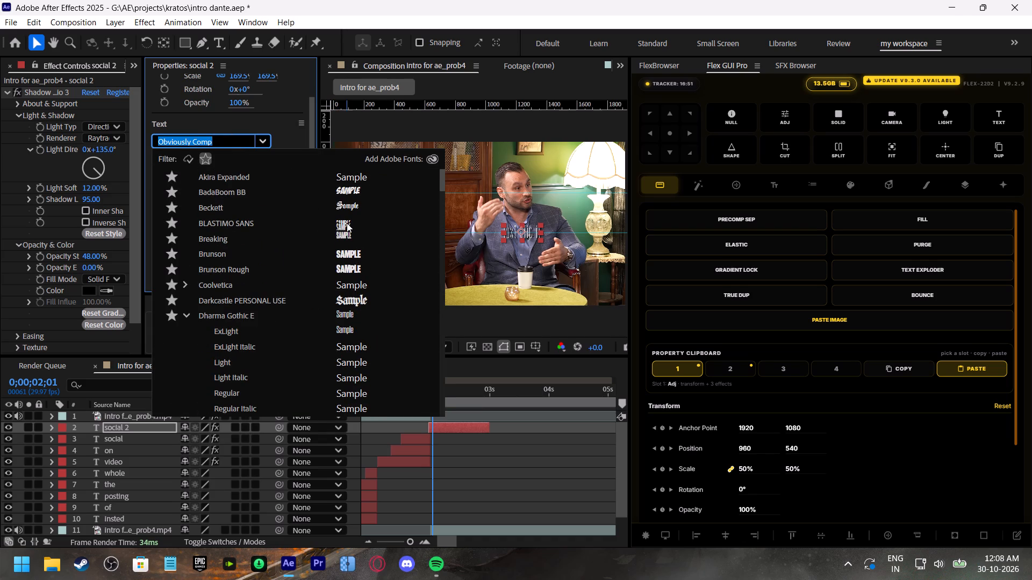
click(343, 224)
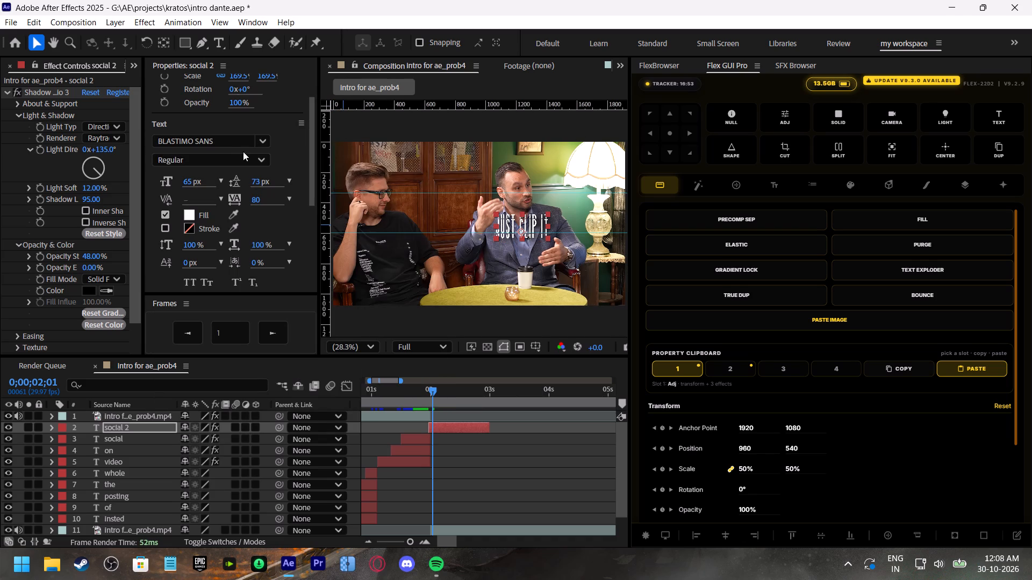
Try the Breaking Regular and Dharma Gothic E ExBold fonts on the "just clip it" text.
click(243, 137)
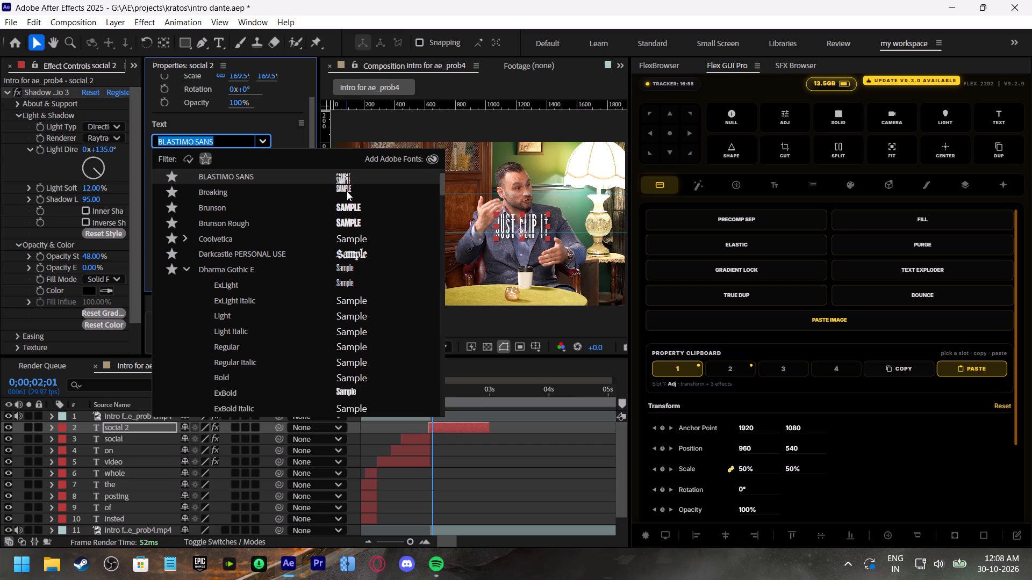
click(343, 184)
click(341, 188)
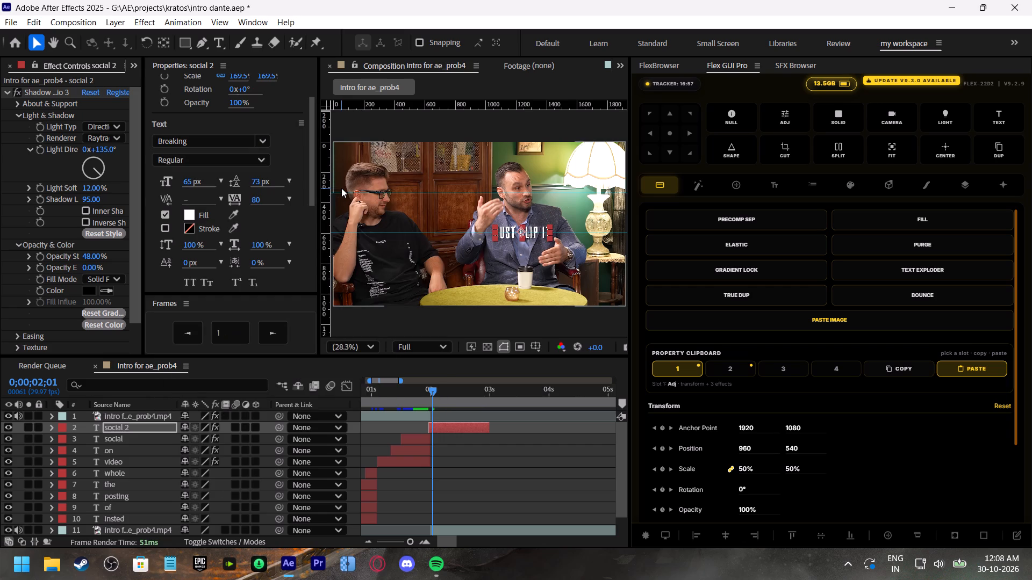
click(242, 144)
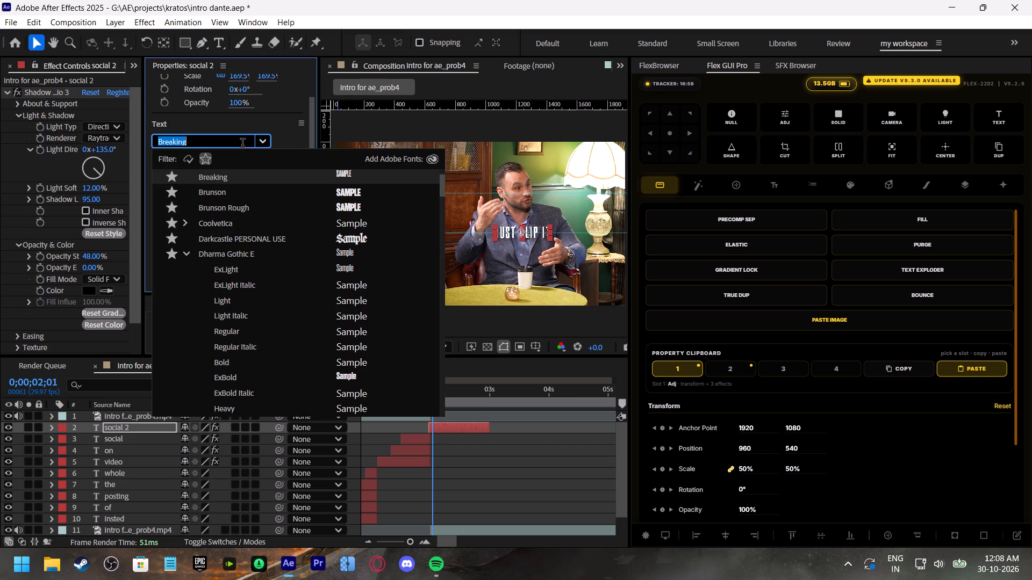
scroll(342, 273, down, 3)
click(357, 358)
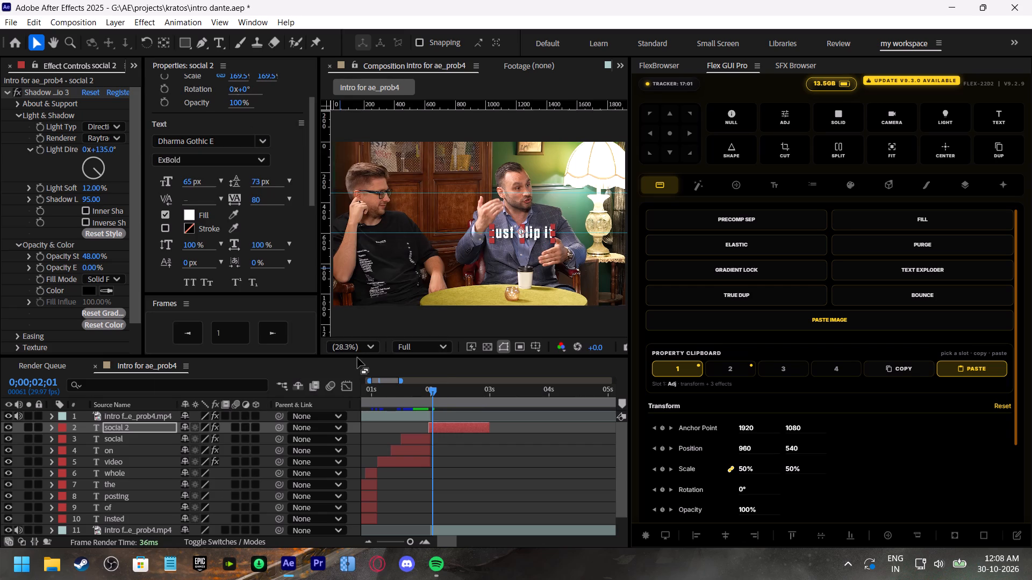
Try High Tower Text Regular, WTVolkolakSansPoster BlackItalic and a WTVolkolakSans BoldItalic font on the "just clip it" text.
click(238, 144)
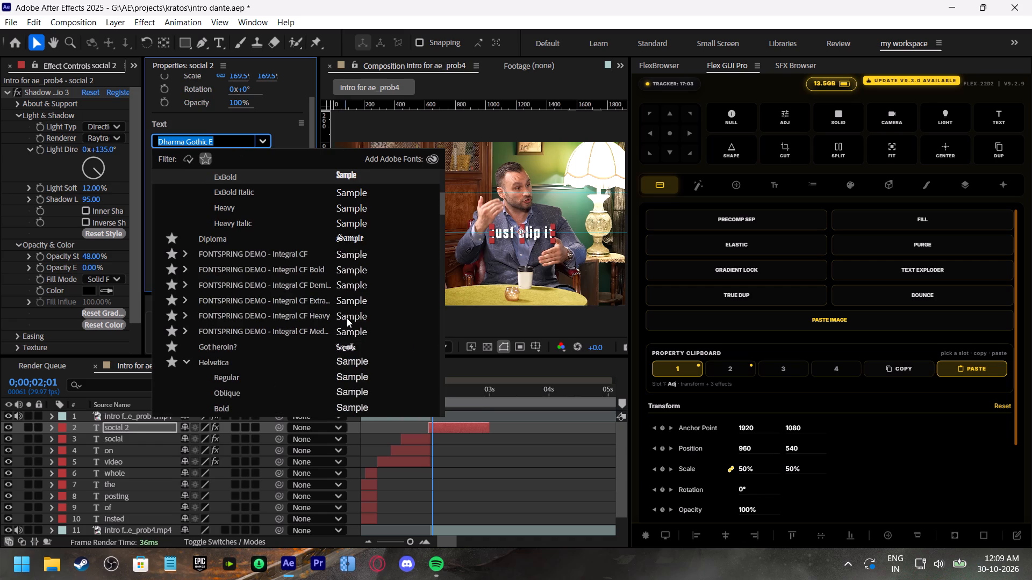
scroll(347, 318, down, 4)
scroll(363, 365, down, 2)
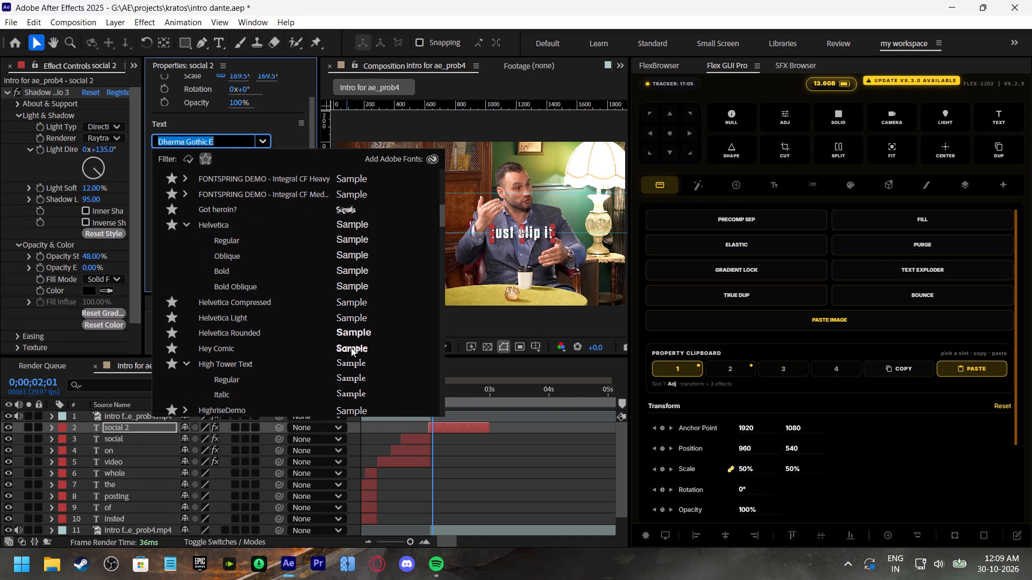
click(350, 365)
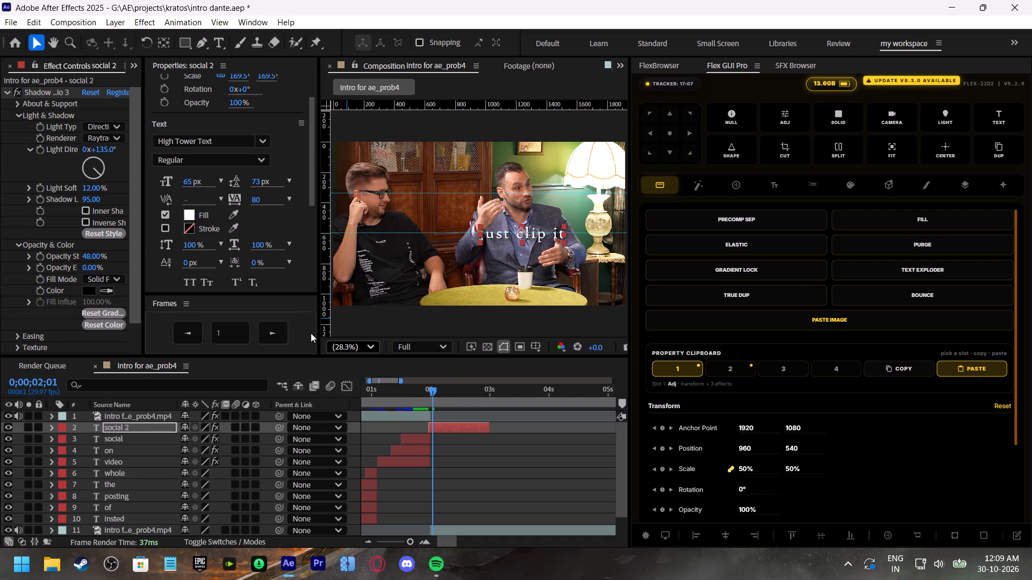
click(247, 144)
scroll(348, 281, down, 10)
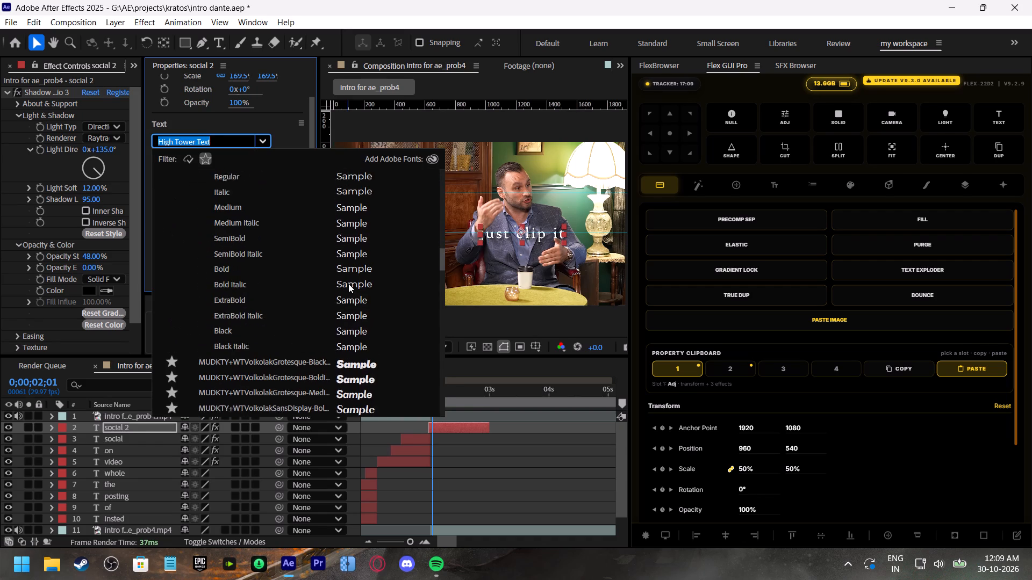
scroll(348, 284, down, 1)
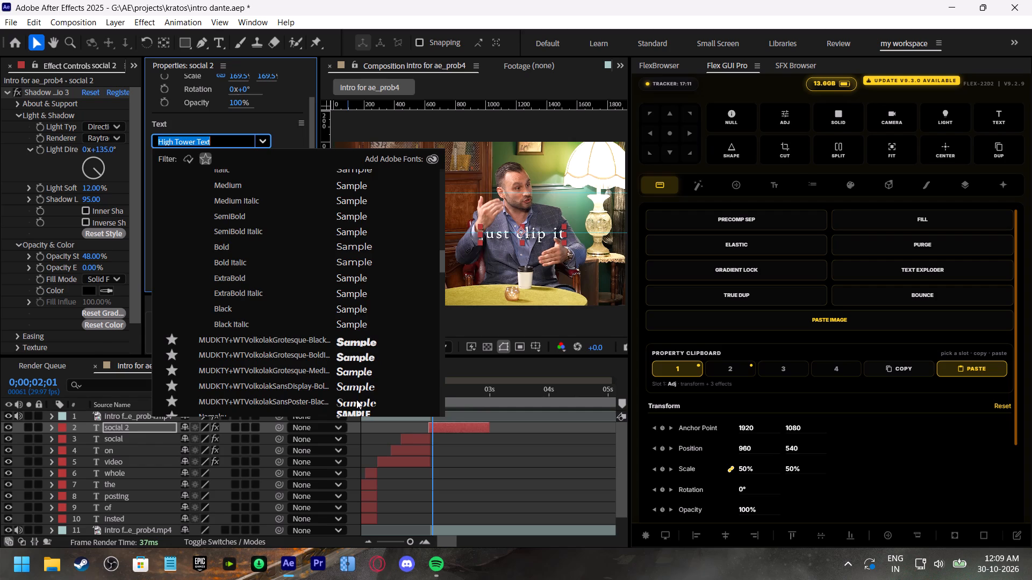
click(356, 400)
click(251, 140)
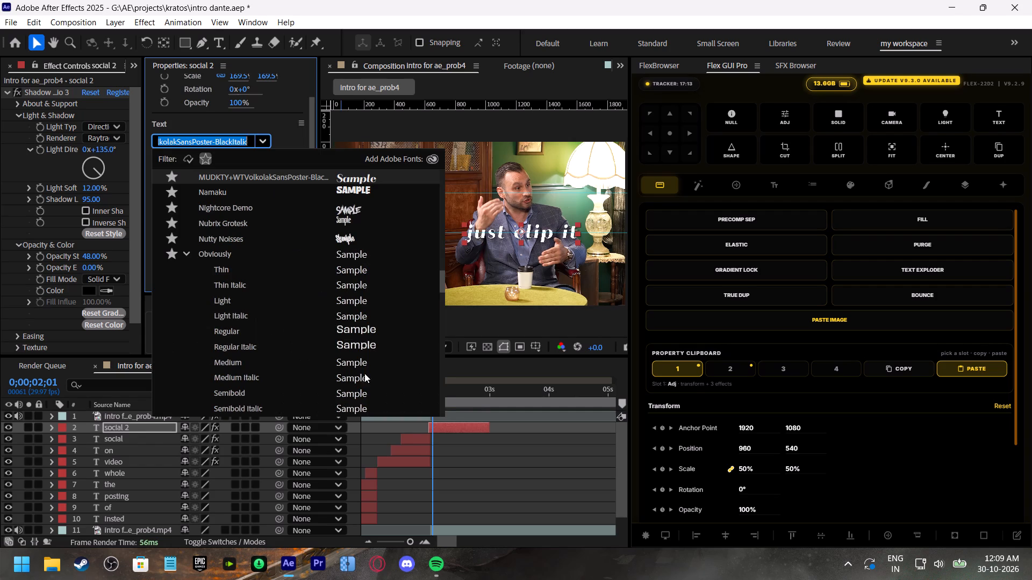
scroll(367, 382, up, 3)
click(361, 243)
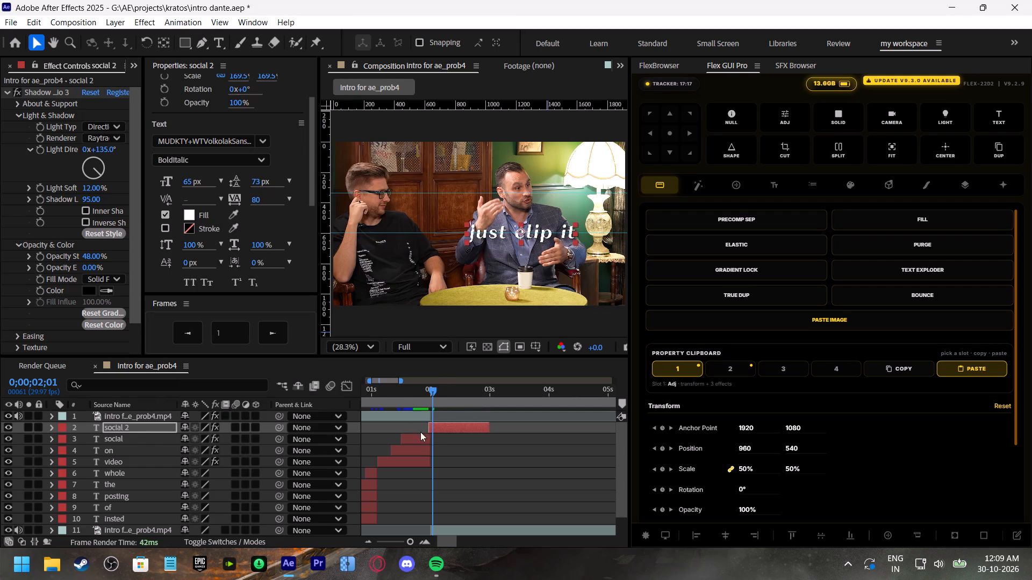
Preview the cut from 0;00;01;18 and delete the "just clip it" text layer, social 2.
click(406, 392)
key(space)
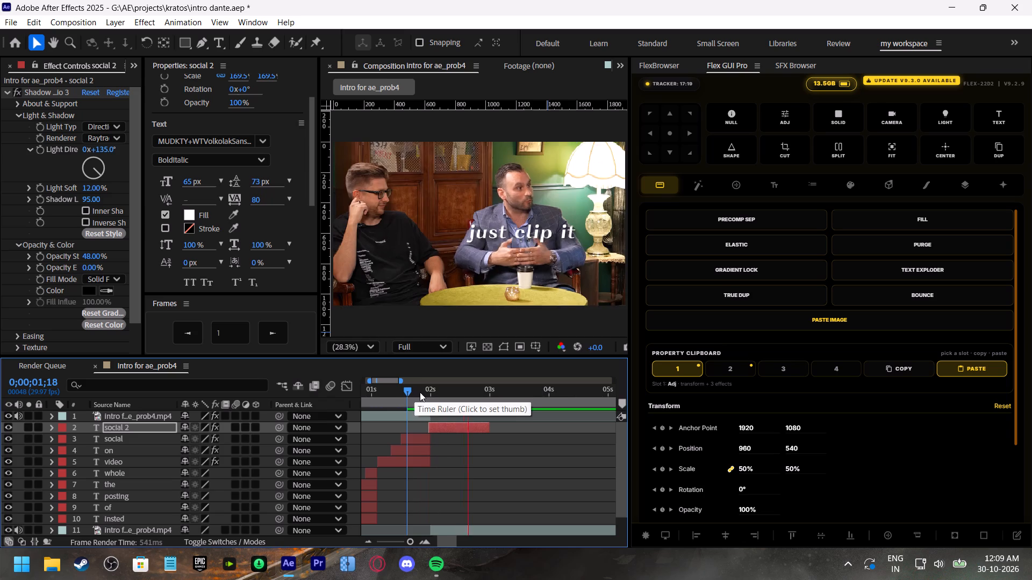
drag(420, 392, 429, 397)
click(453, 430)
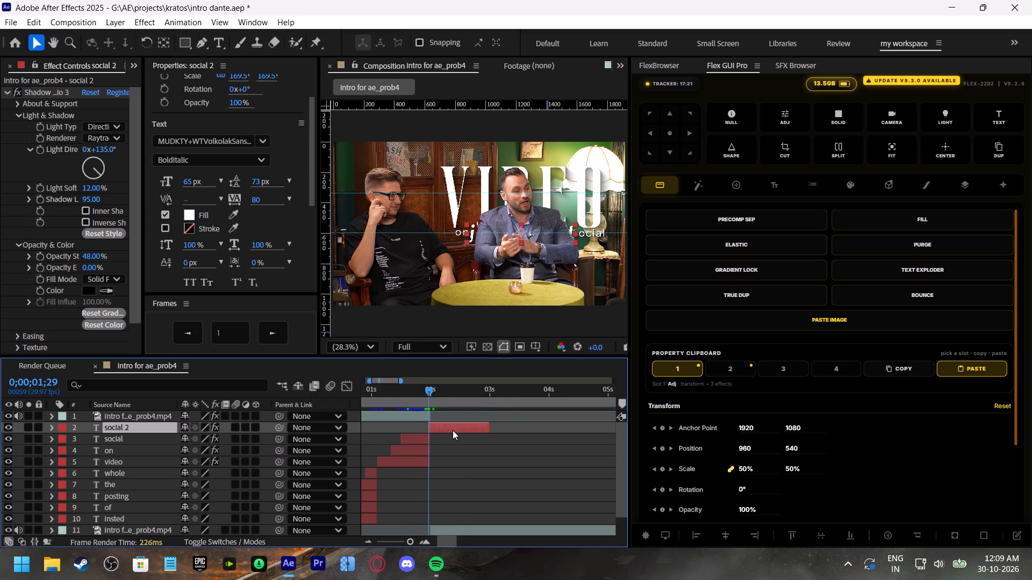
key(BackSpace)
Preview the intro from the start and from 0;00;02;01, and examine the shot of the woman around 0;00;03;08.
drag(422, 390, 295, 395)
key(space)
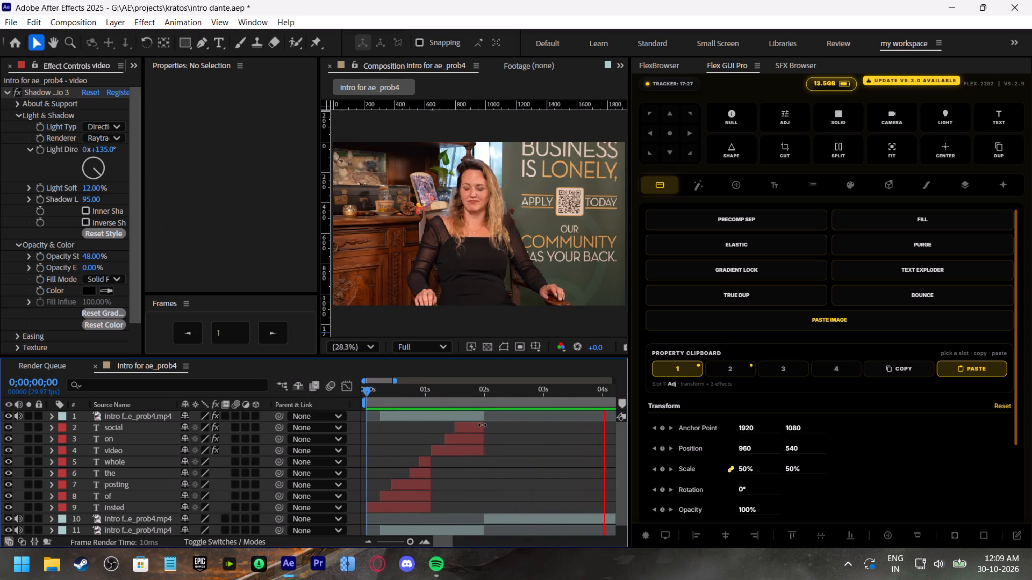
click(486, 388)
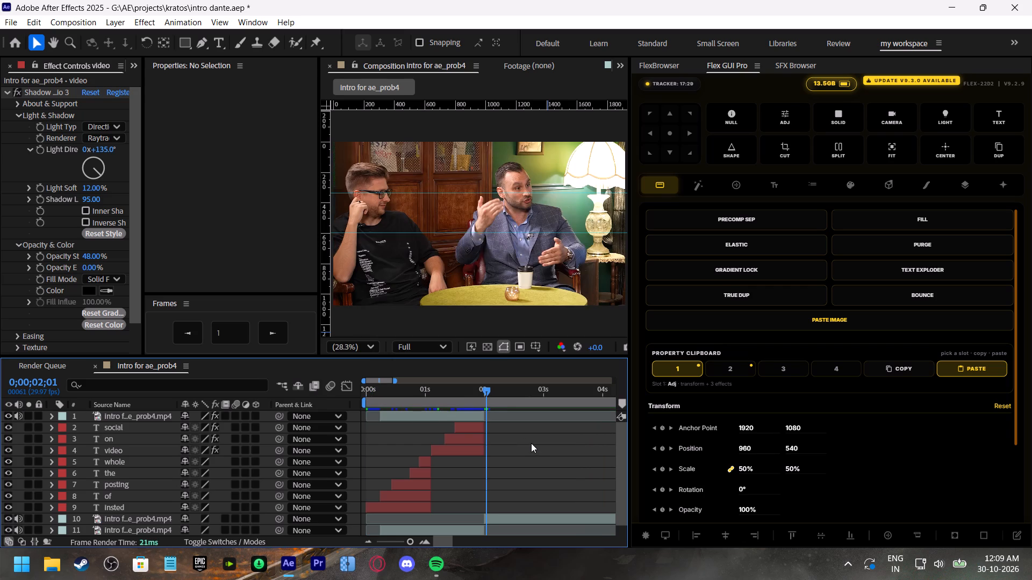
shift+scroll(529, 440, down, 5)
key(space)
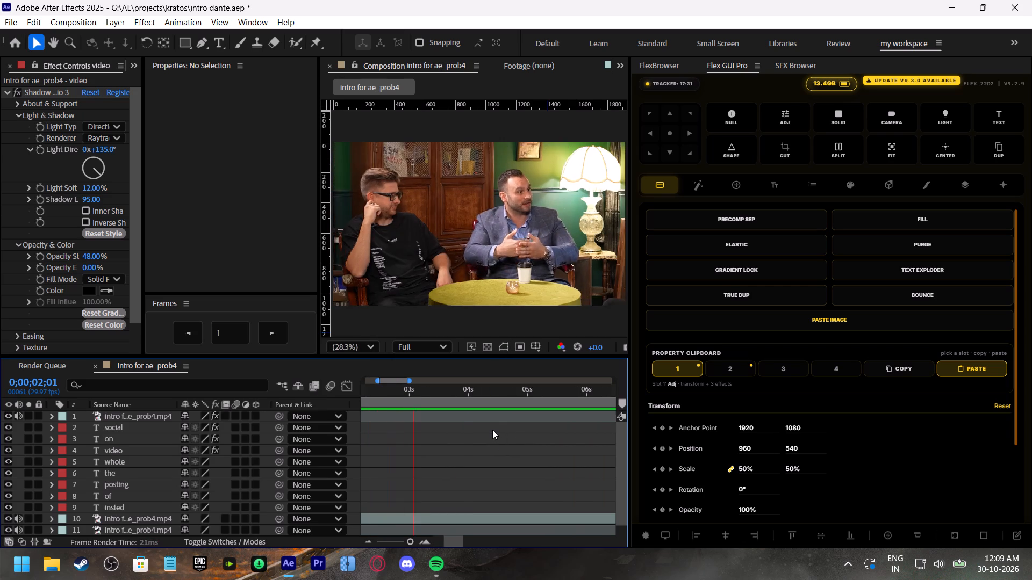
drag(417, 390, 428, 406)
key(space)
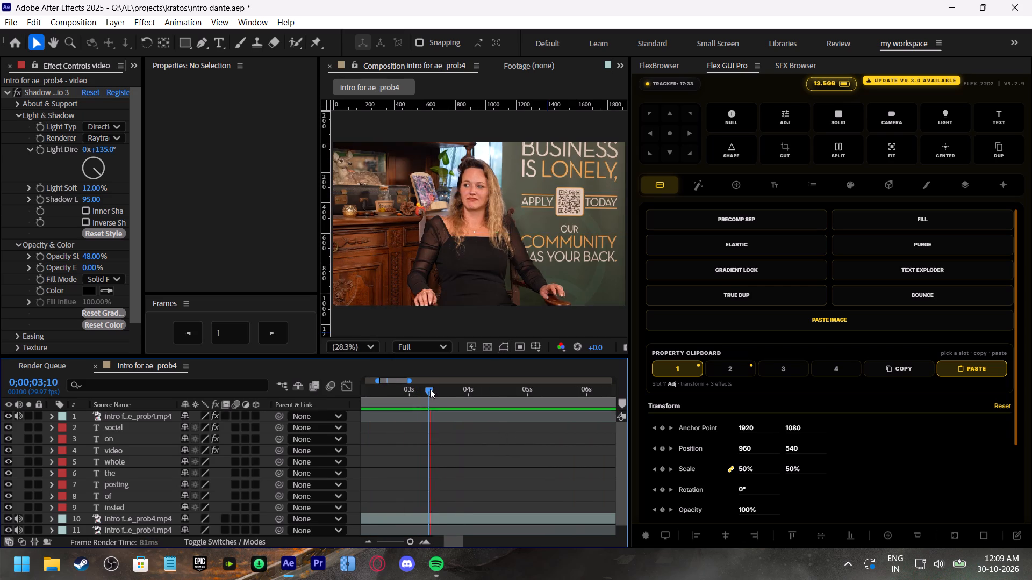
click(429, 388)
key(space)
click(425, 389)
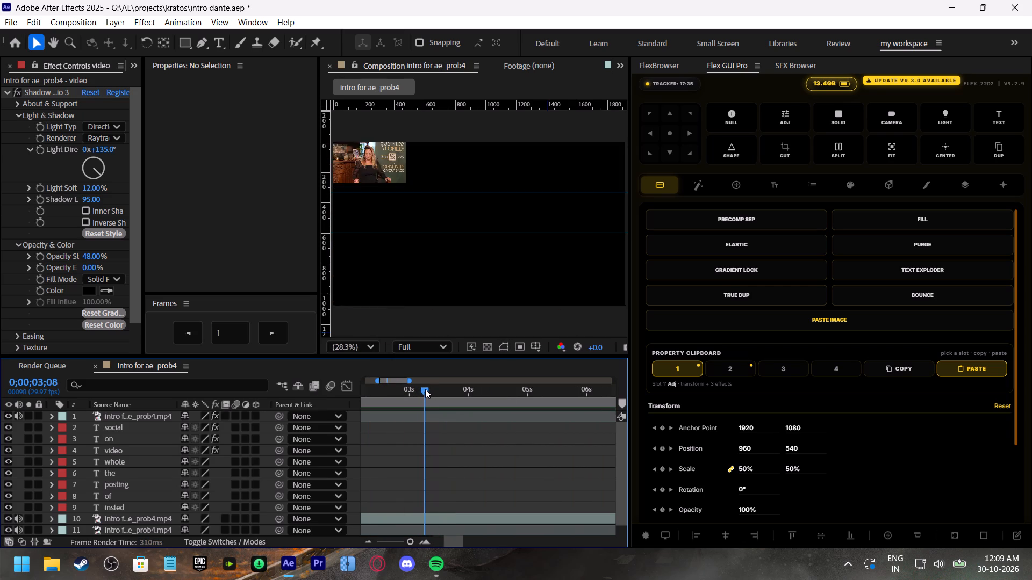
key(space)
click(425, 389)
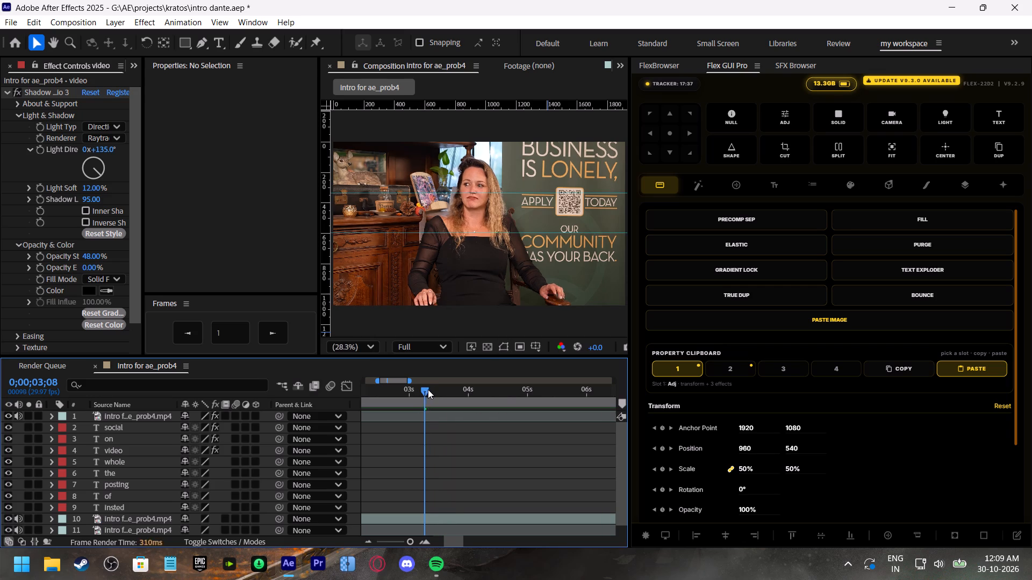
Duplicate the "social" text layer and start the copy at 0;00;03;10 over the shot of the woman.
key(space)
click(429, 390)
scroll(431, 436, up, 1)
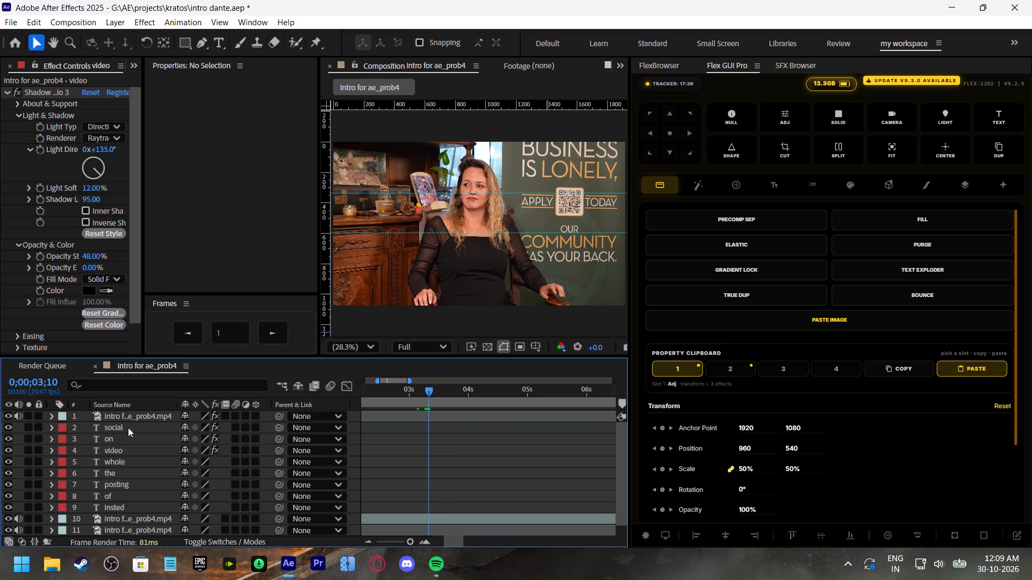
click(121, 425)
key(ctrl+d)
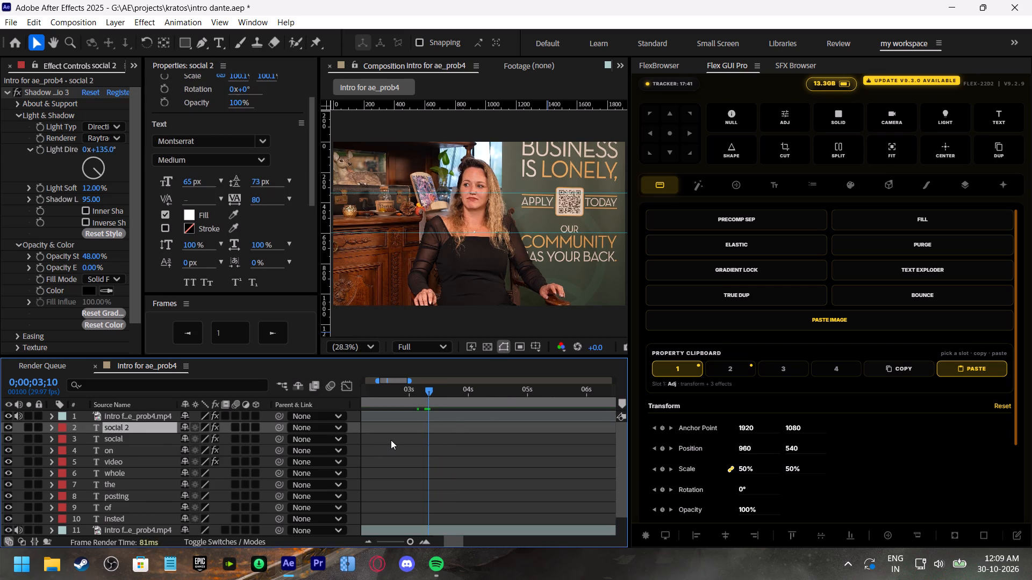
key(bracketleft)
Move the horizontal guide to the frame's vertical centre and show the title/action safe overlay.
drag(501, 234, 503, 223)
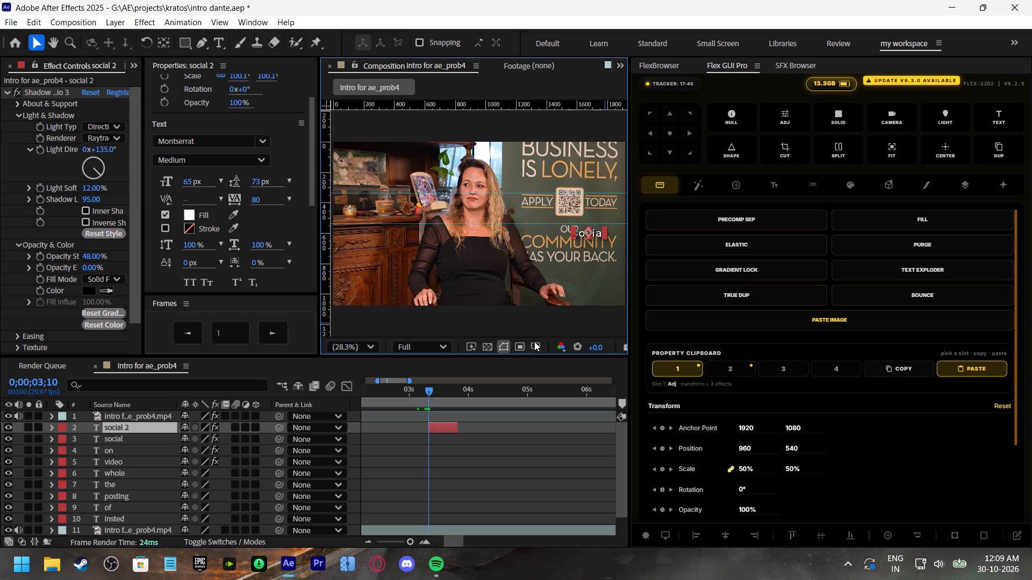
click(534, 342)
click(570, 362)
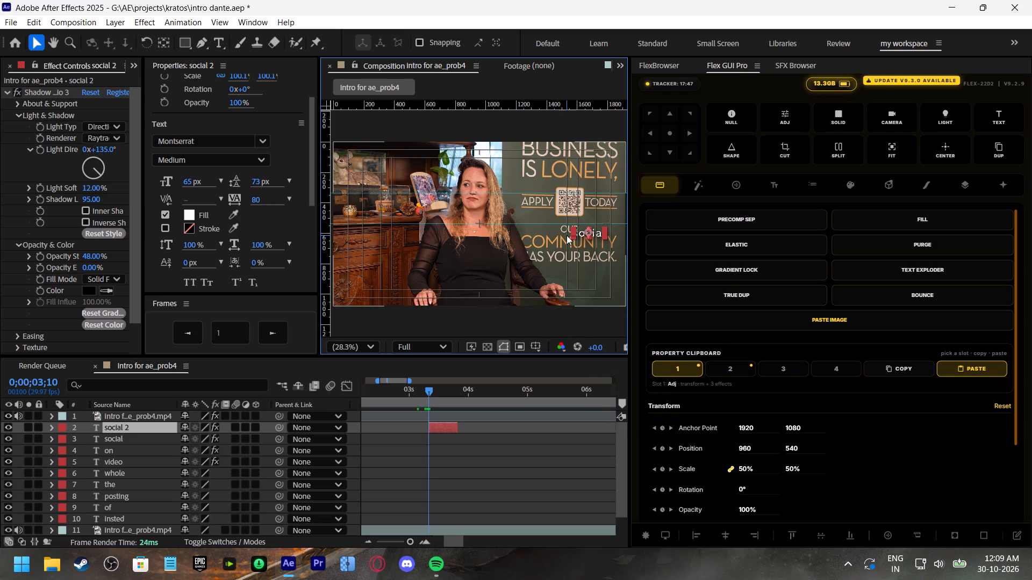
Place the copied text on the centre guide over the cabinet, left of the woman, and change it to "30".
drag(581, 236, 392, 227)
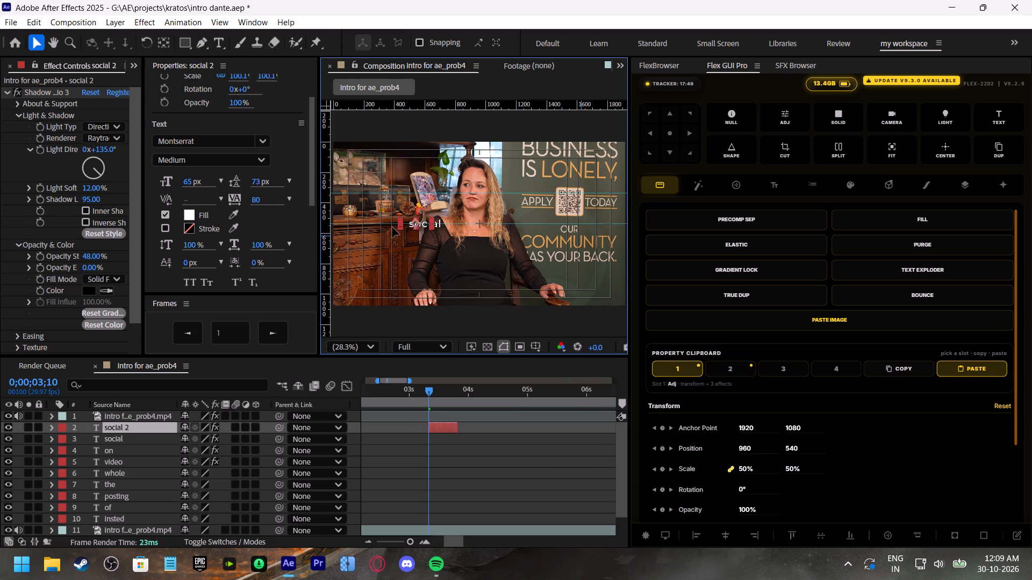
drag(392, 227, 377, 224)
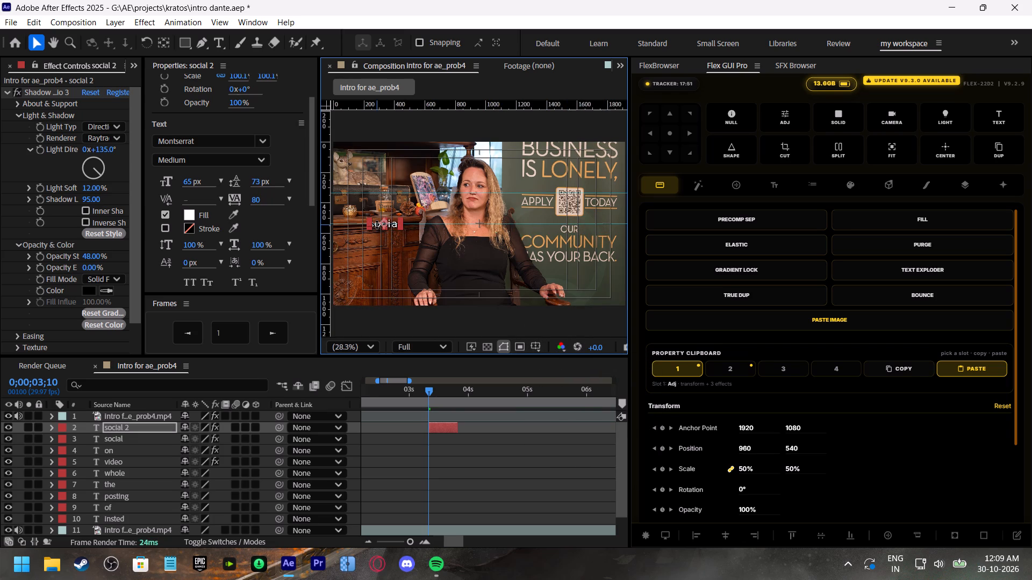
double_click(447, 422)
text(30)
click(451, 462)
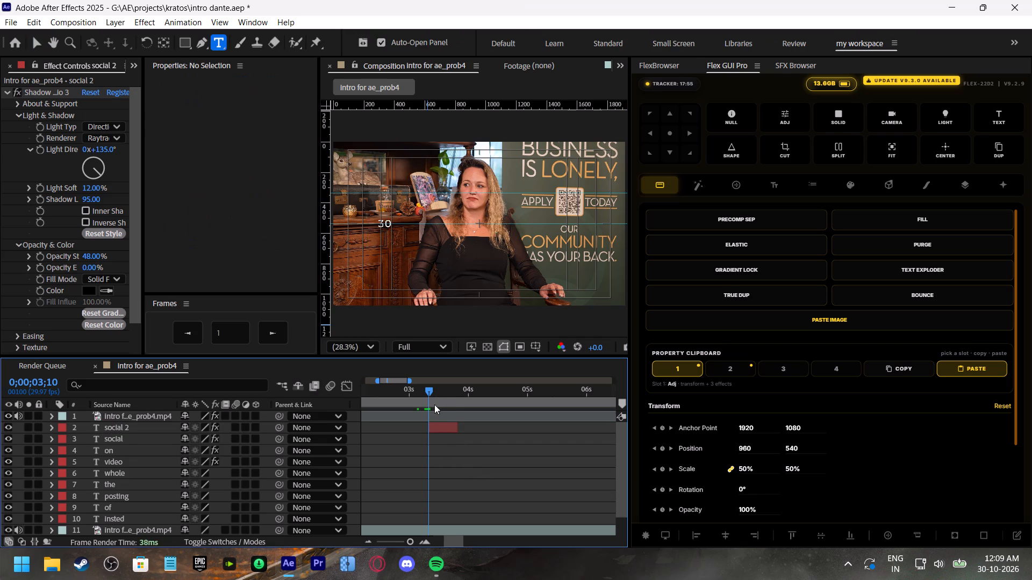
Find the next spoken word, duplicate the "30" text layer and start the copy at 0;00;03;18.
click(432, 391)
key(space)
drag(449, 391, 446, 388)
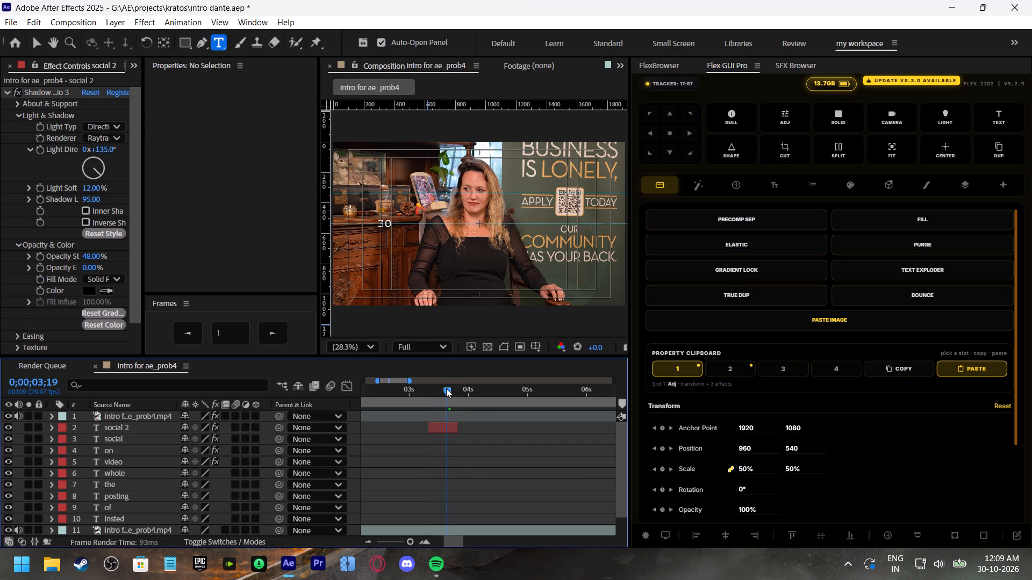
drag(446, 388, 443, 386)
key(space)
click(443, 386)
click(442, 424)
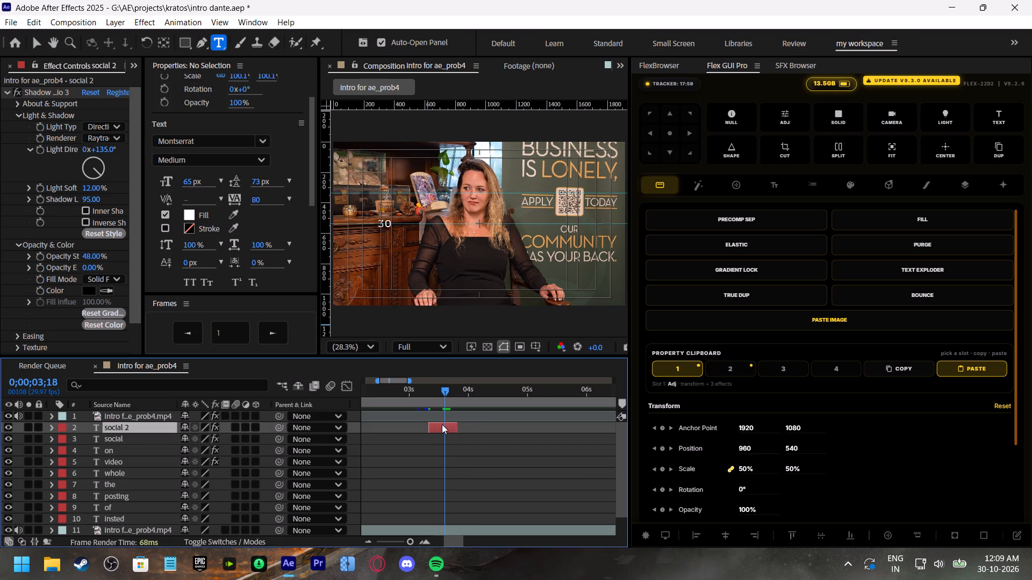
key(ctrl+d)
drag(442, 424, 458, 426)
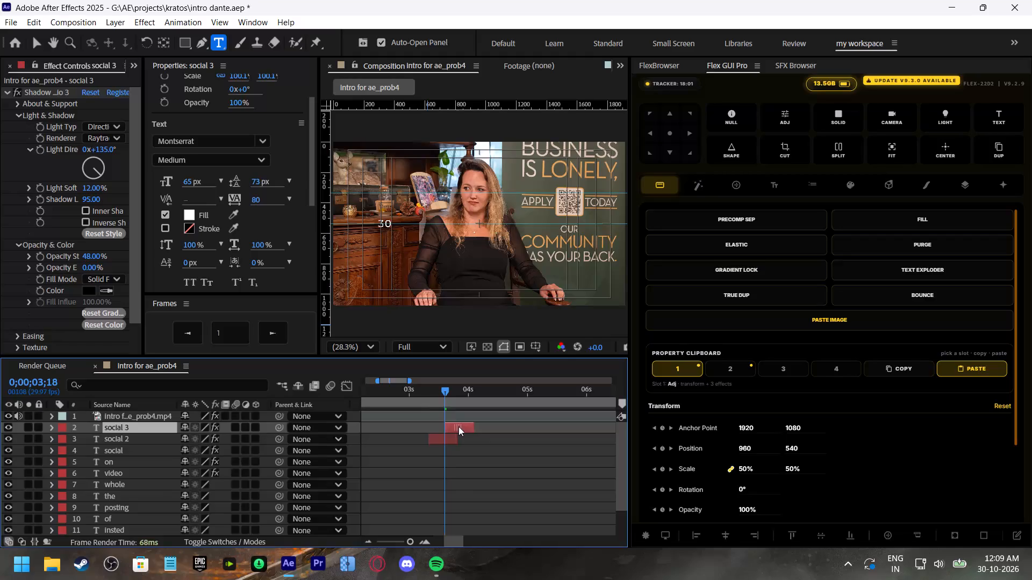
drag(458, 426, 458, 426)
Extend the ends of both the copied text layer and the original "30" layer past the 4-second mark.
drag(472, 427, 503, 430)
drag(457, 441, 477, 444)
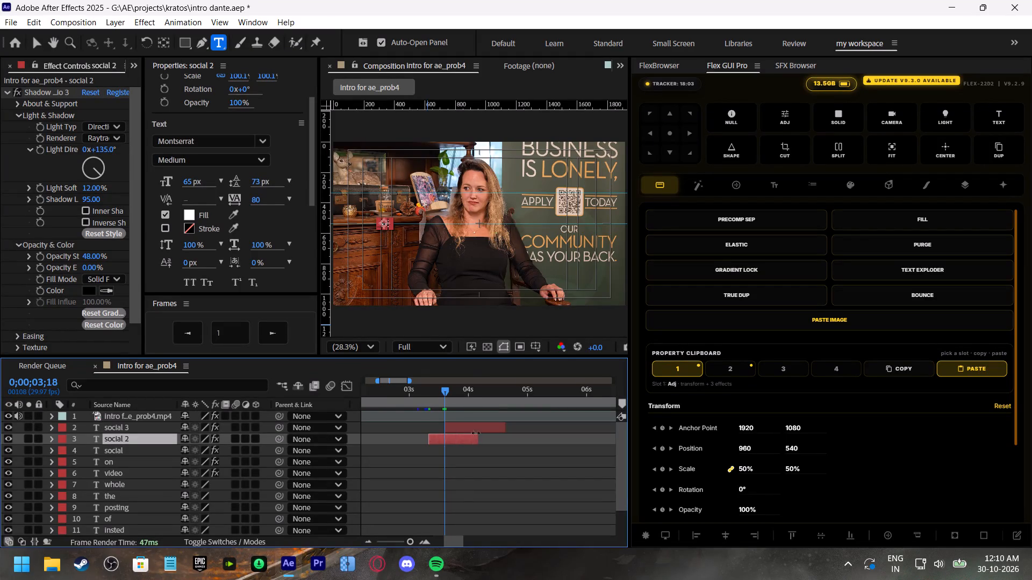
Move the copied text along the centre guide to the wall sign right of the woman and change it to "seconds".
click(473, 427)
click(457, 392)
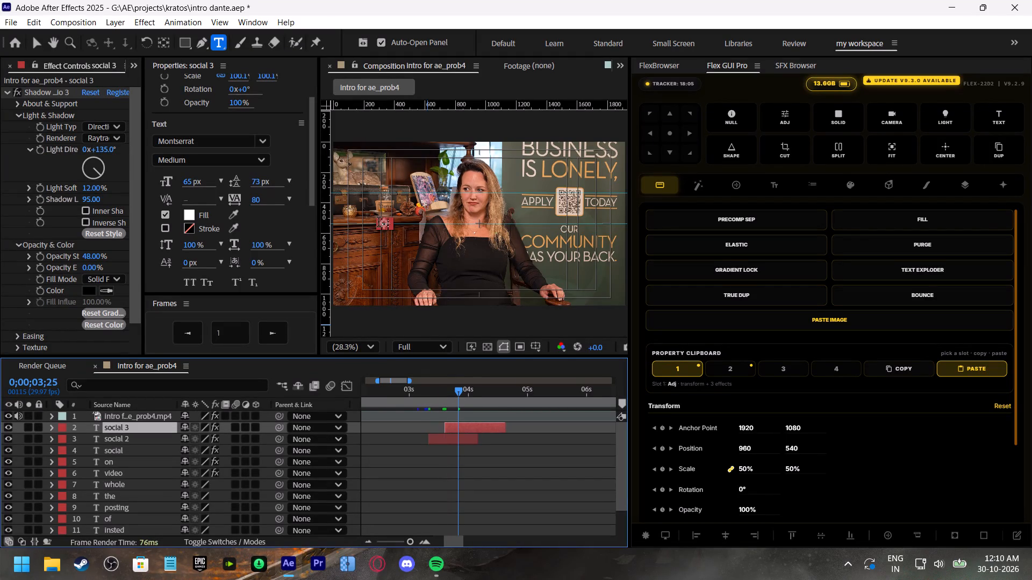
key(v)
drag(386, 226, 395, 227)
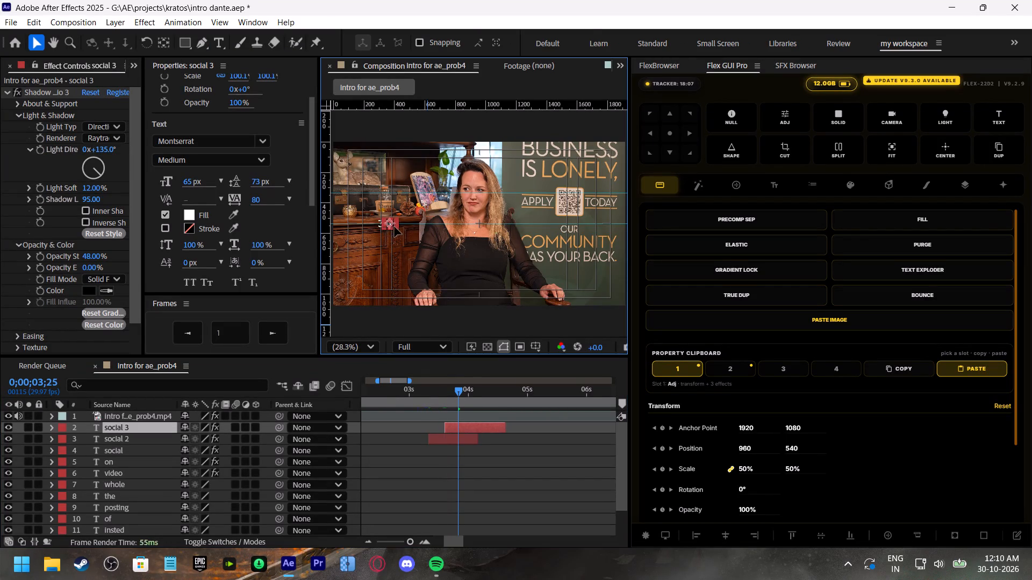
drag(395, 227, 561, 227)
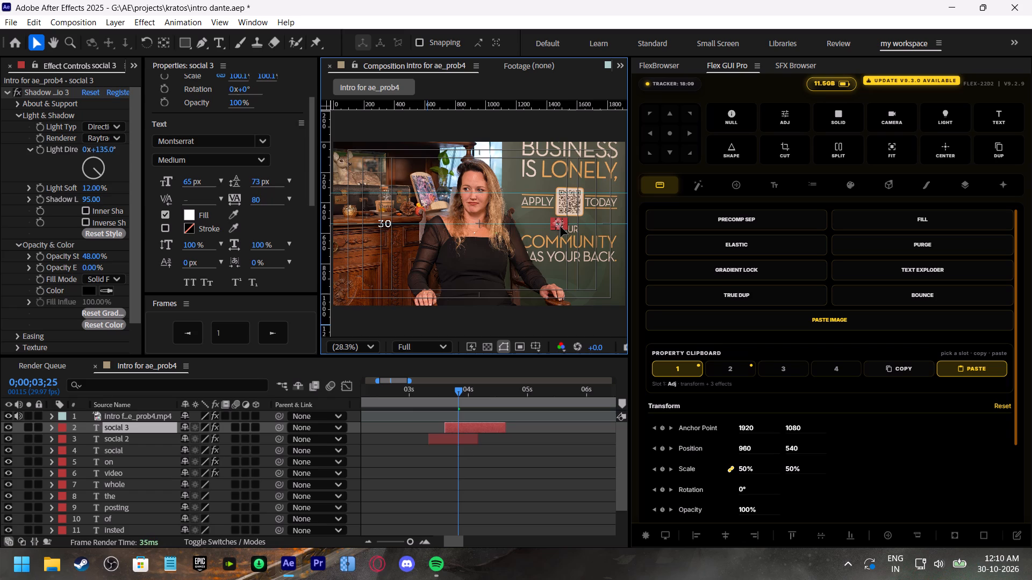
drag(561, 227, 572, 227)
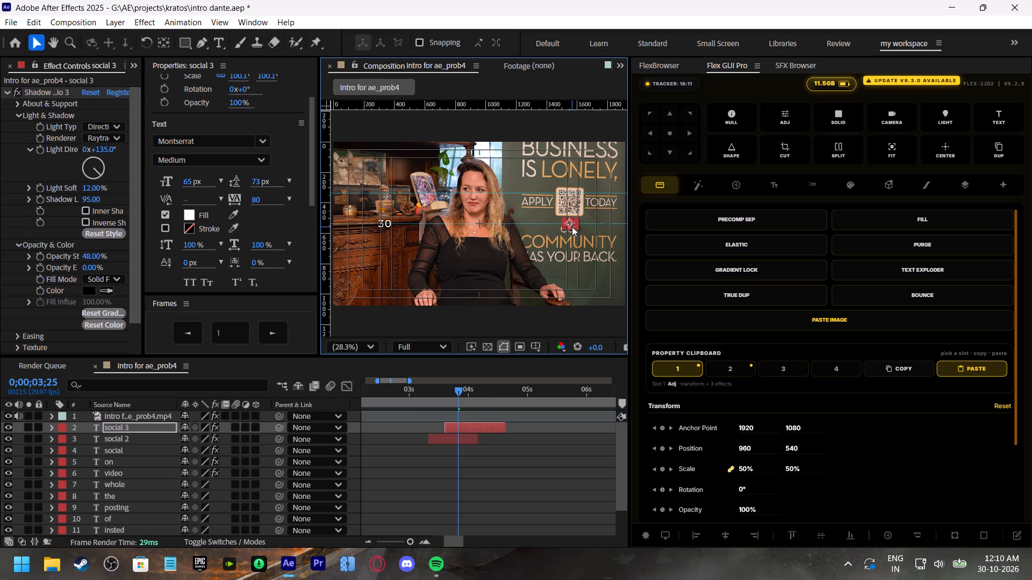
double_click(463, 430)
text(seconds)
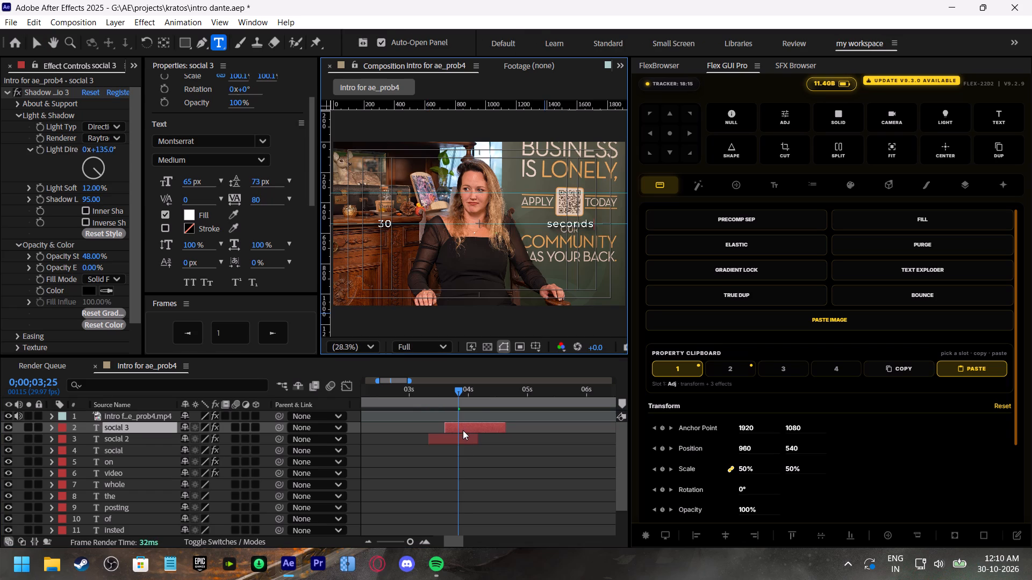
click(488, 465)
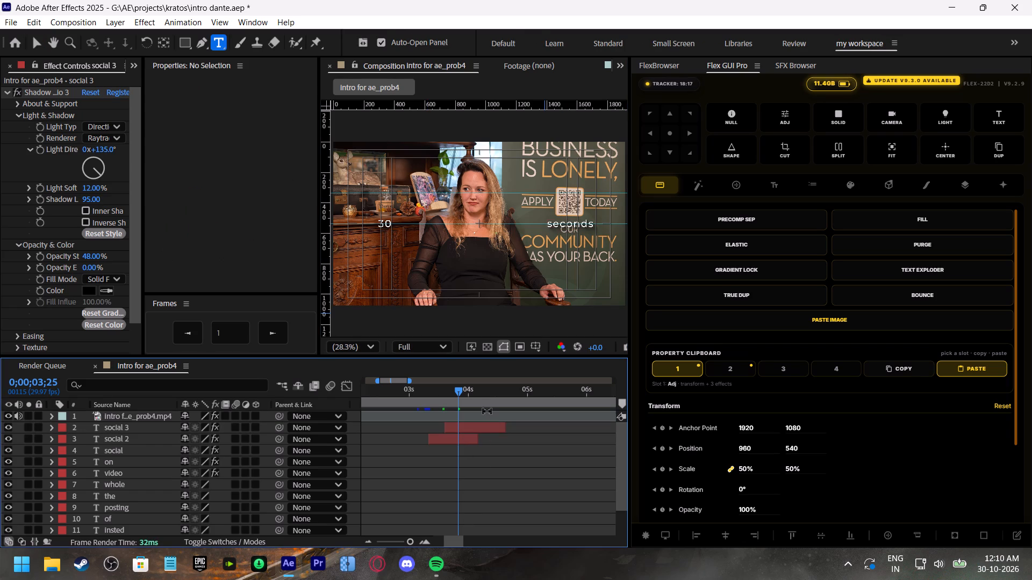
Remove the Shadow Studio 3 effect from the "seconds" text layer, social 3.
click(434, 392)
click(449, 390)
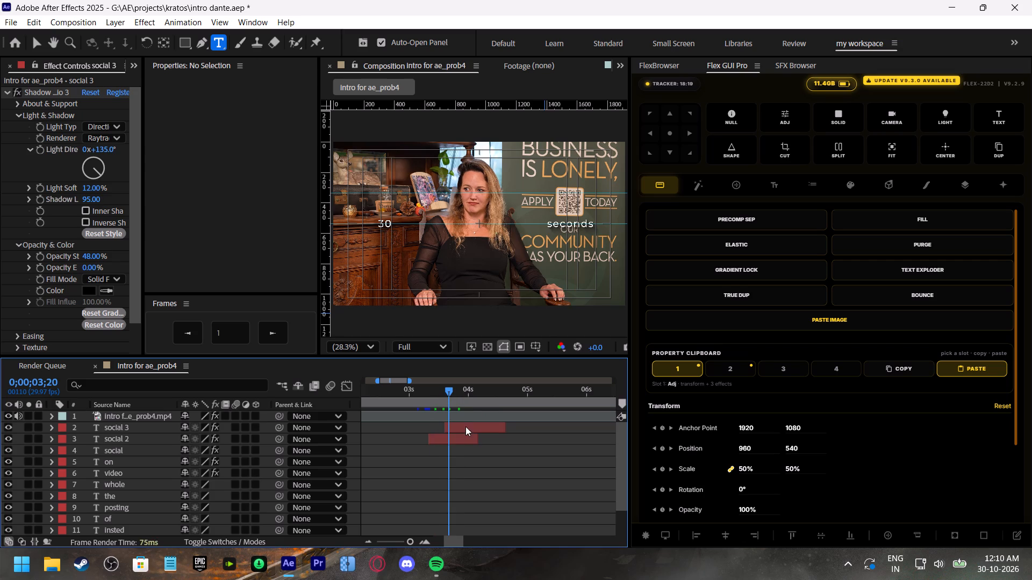
click(465, 427)
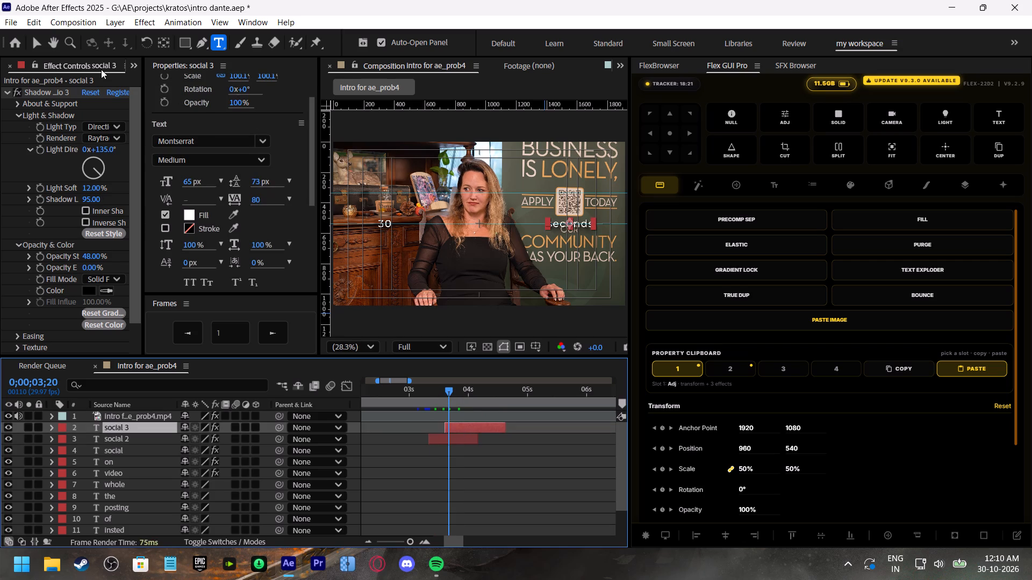
scroll(101, 69, up, 4)
scroll(101, 69, down, 7)
click(67, 81)
click(47, 94)
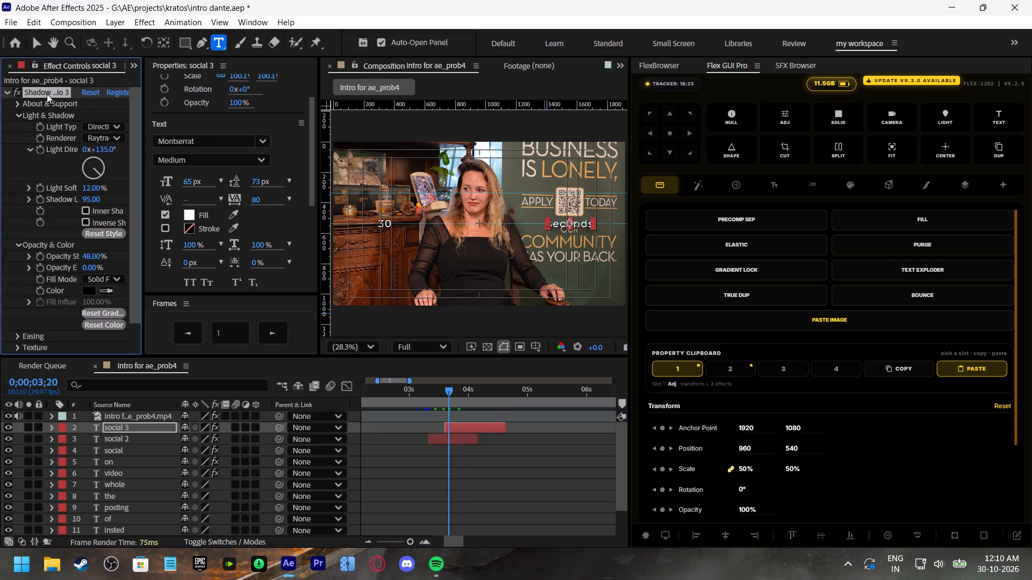
key(BackSpace)
Remove the Shadow Studio 3 effect from the "30" text layer, social 2.
click(445, 434)
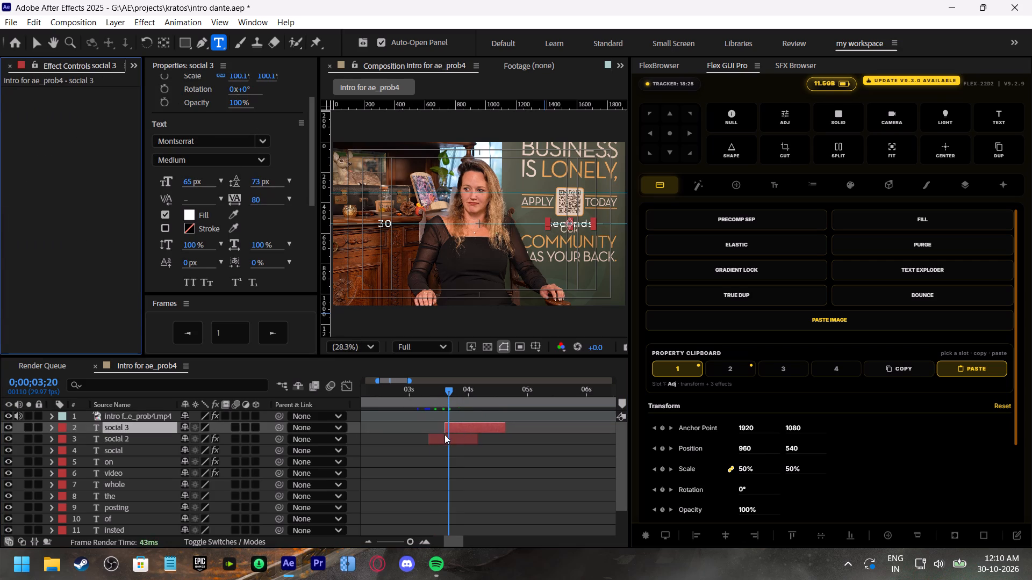
click(55, 110)
click(54, 106)
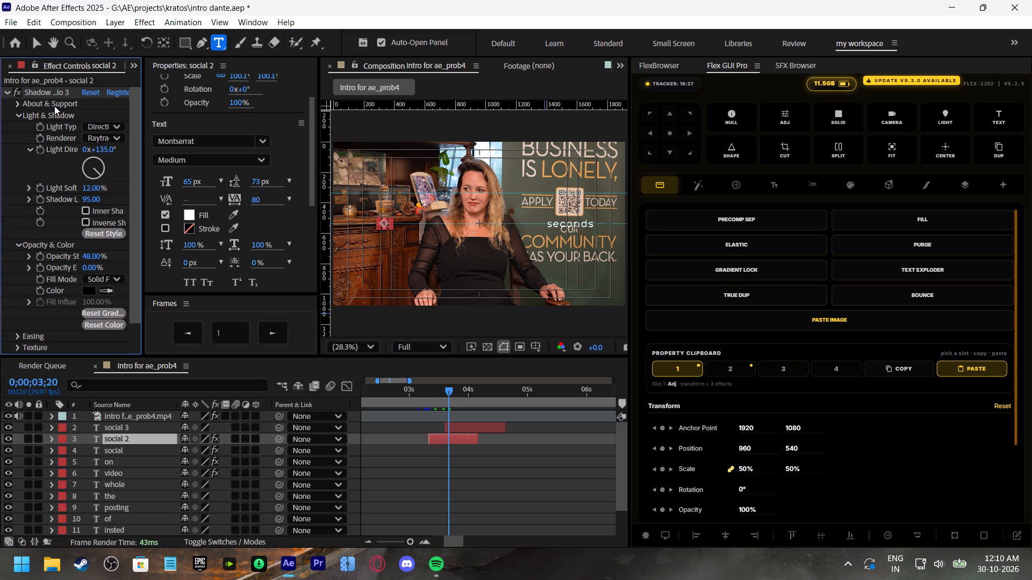
key(BackSpace)
click(56, 103)
click(56, 93)
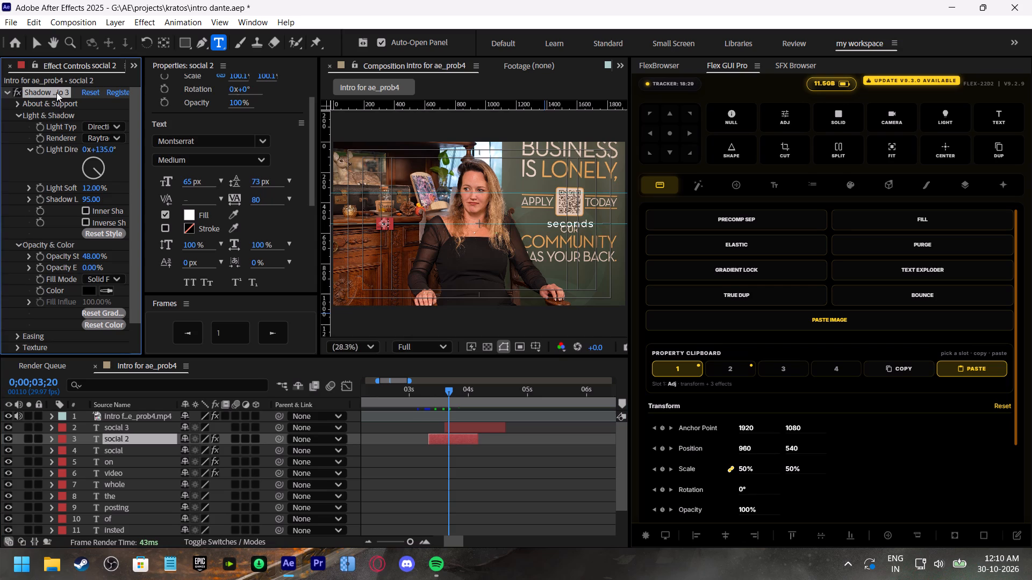
key(BackSpace)
click(478, 493)
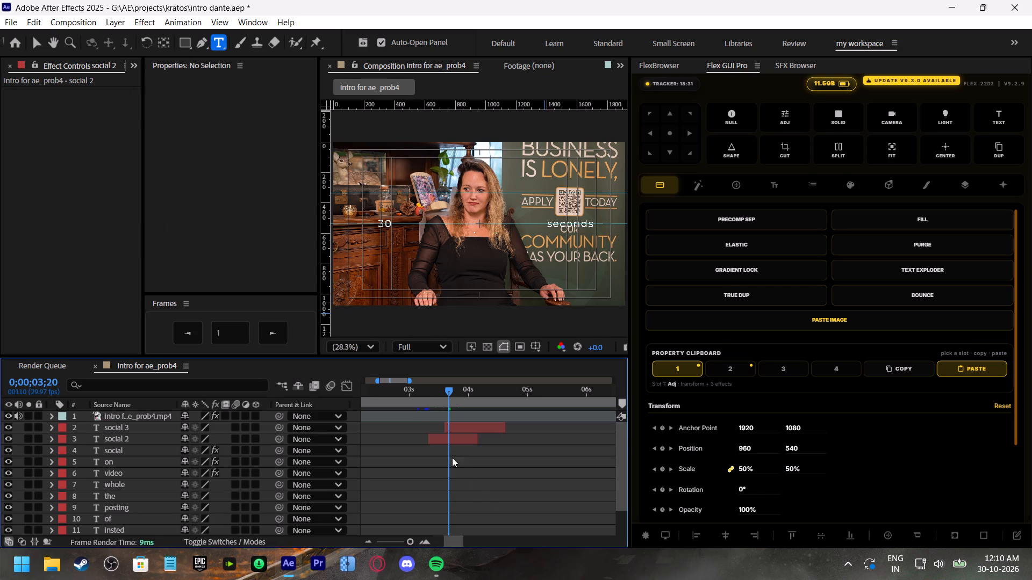
click(428, 483)
Preview the cut into the woman's shot from 0;00;02;27 and check both words at 0;00;03;25.
click(403, 392)
key(space)
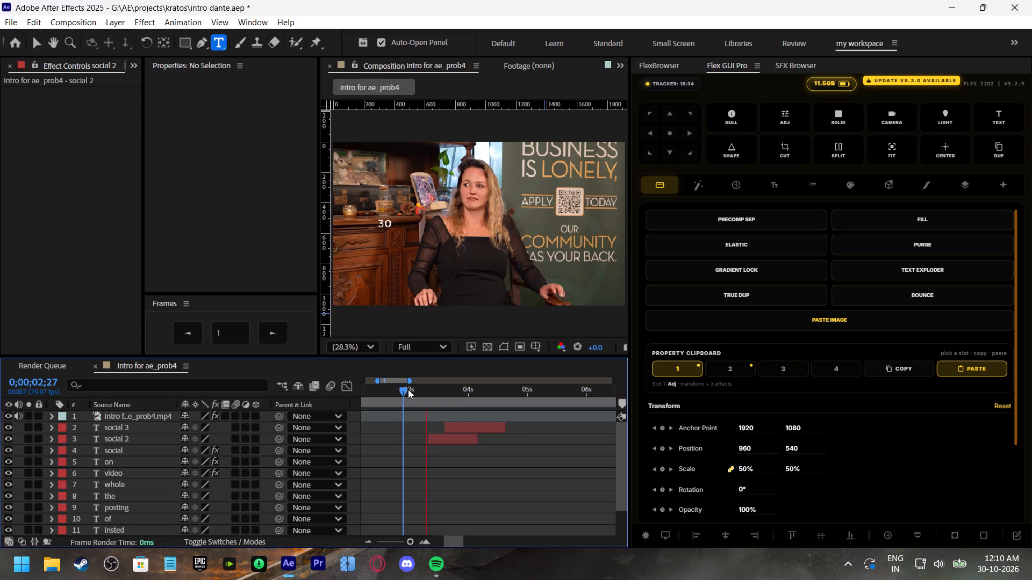
click(408, 389)
key(space)
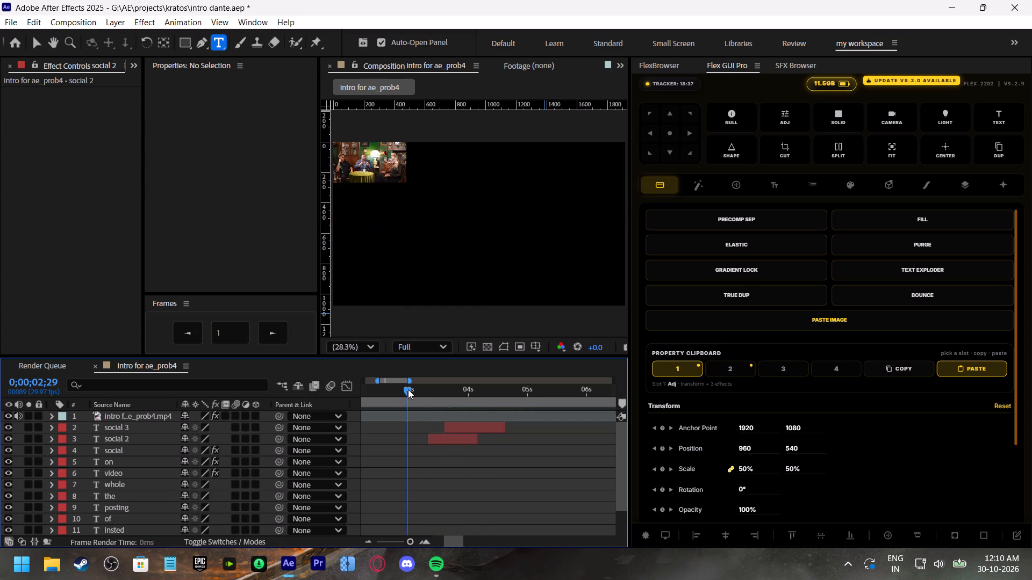
drag(408, 389, 435, 403)
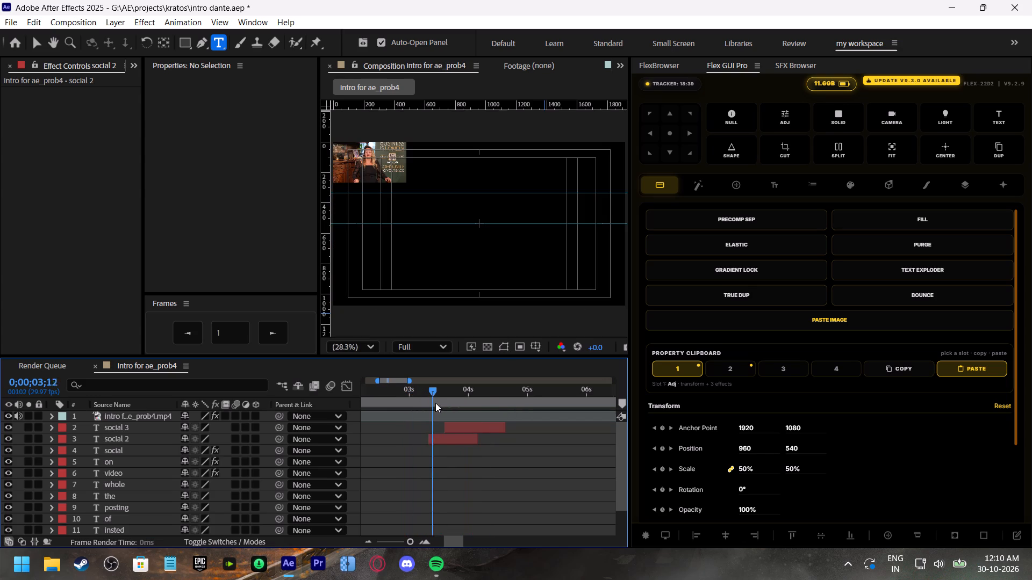
drag(435, 403, 458, 422)
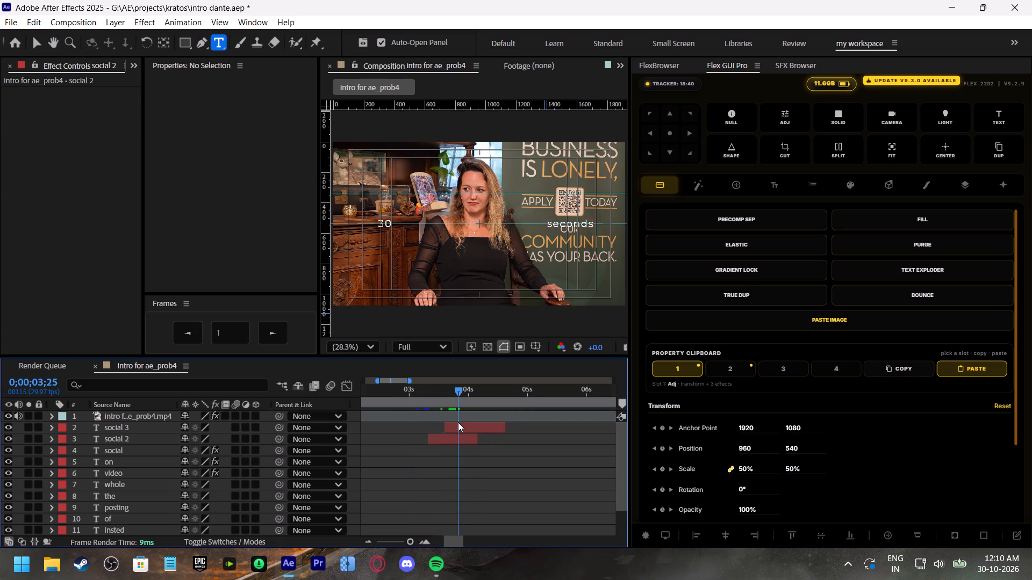
Shift the "seconds" text closer to the woman on the centre guide, leaving the footage layer in its original position.
click(460, 426)
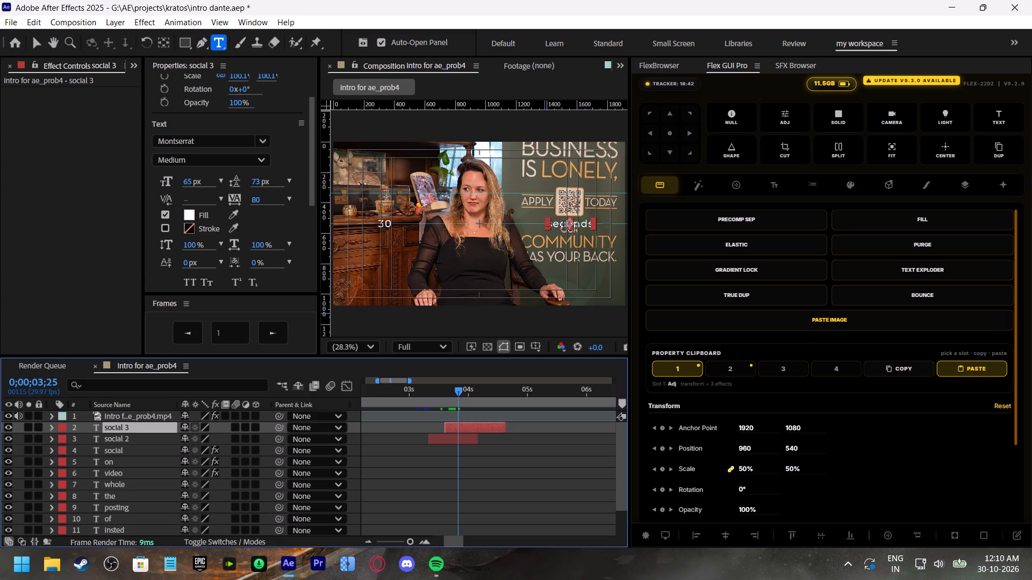
key(v)
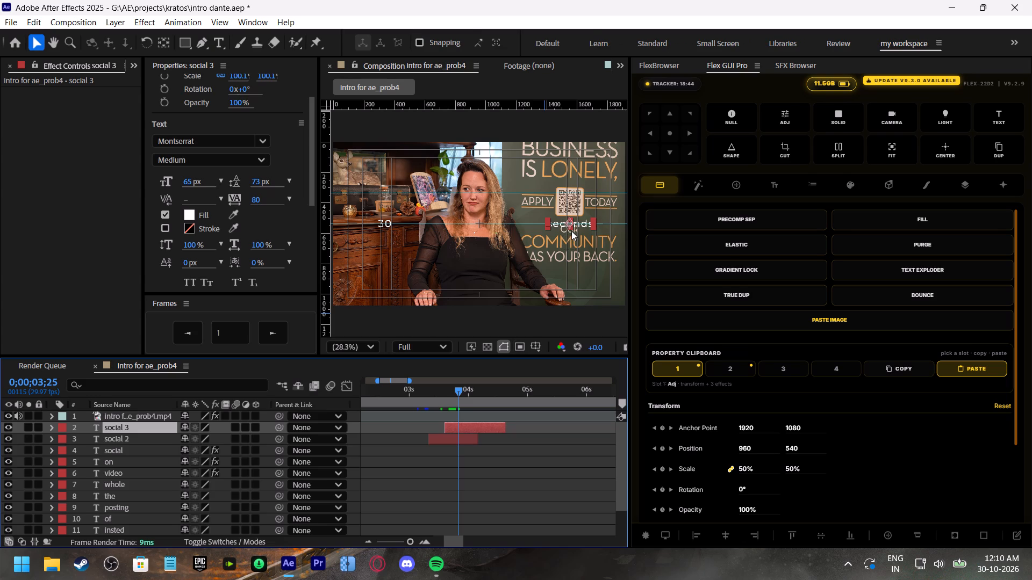
drag(580, 228, 576, 227)
key(ctrl+z)
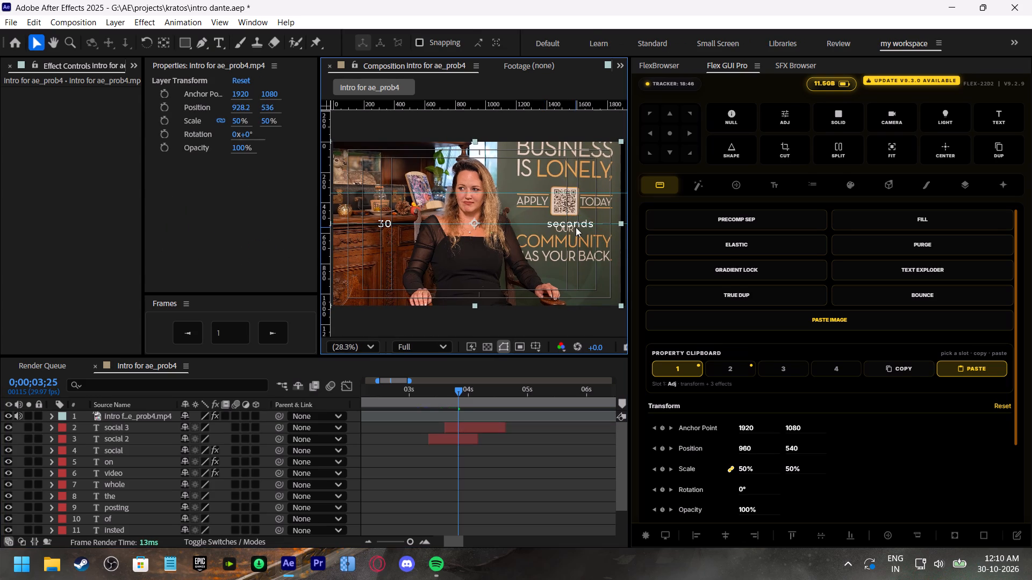
click(490, 431)
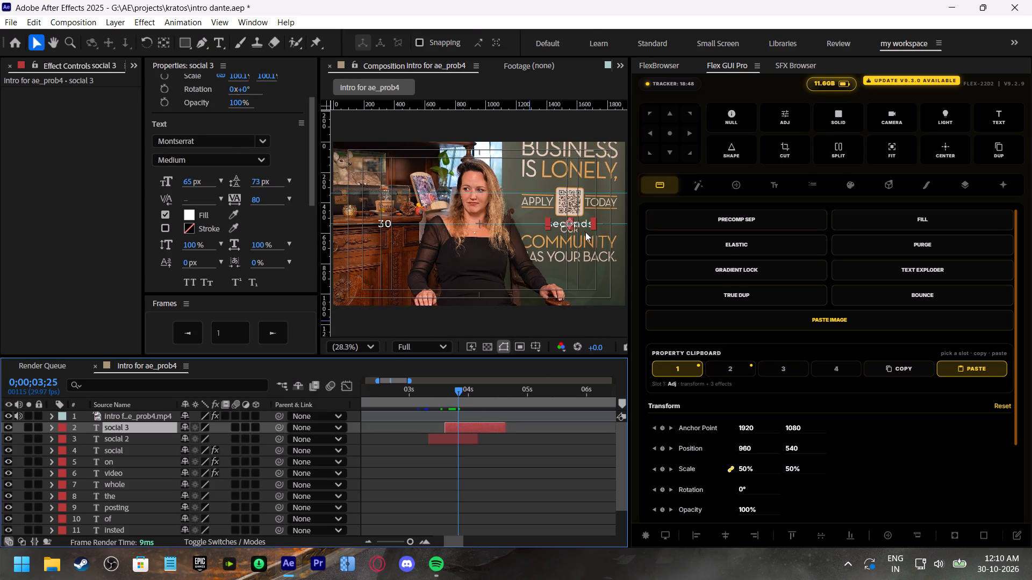
drag(582, 226, 567, 228)
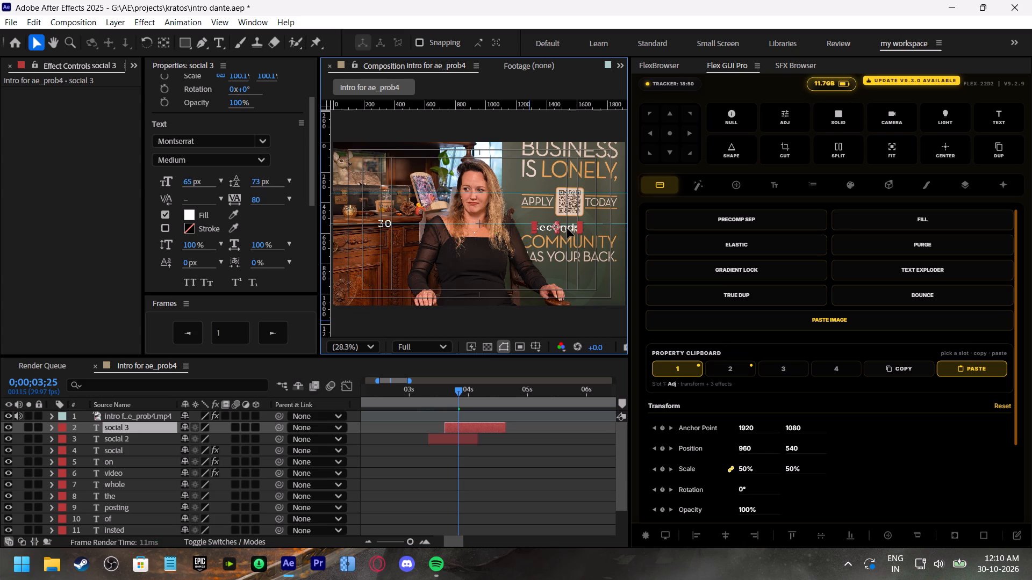
drag(567, 228, 565, 226)
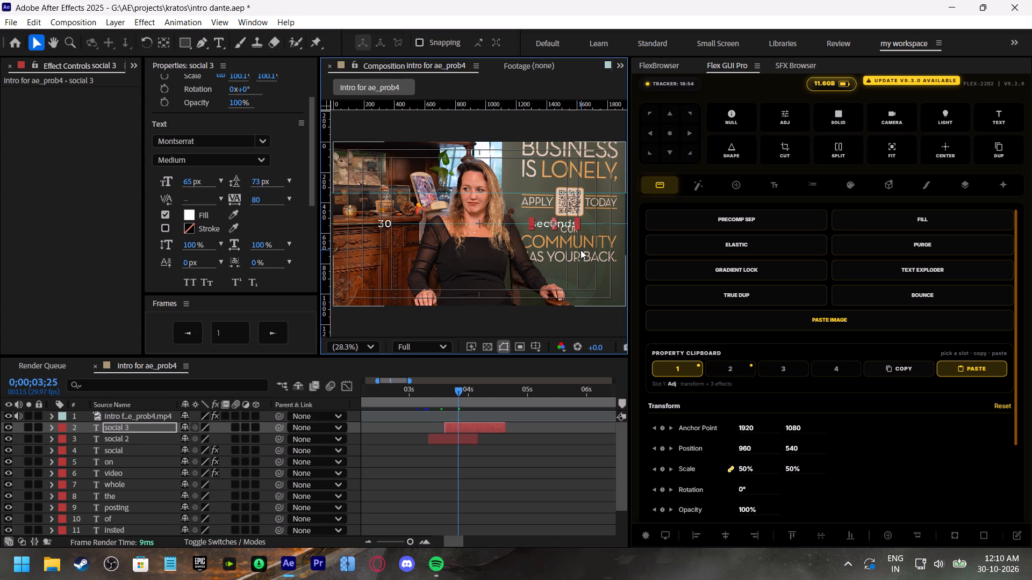
Shift the "30" text, social 2, closer to the woman along the horizontal centre guide.
click(382, 225)
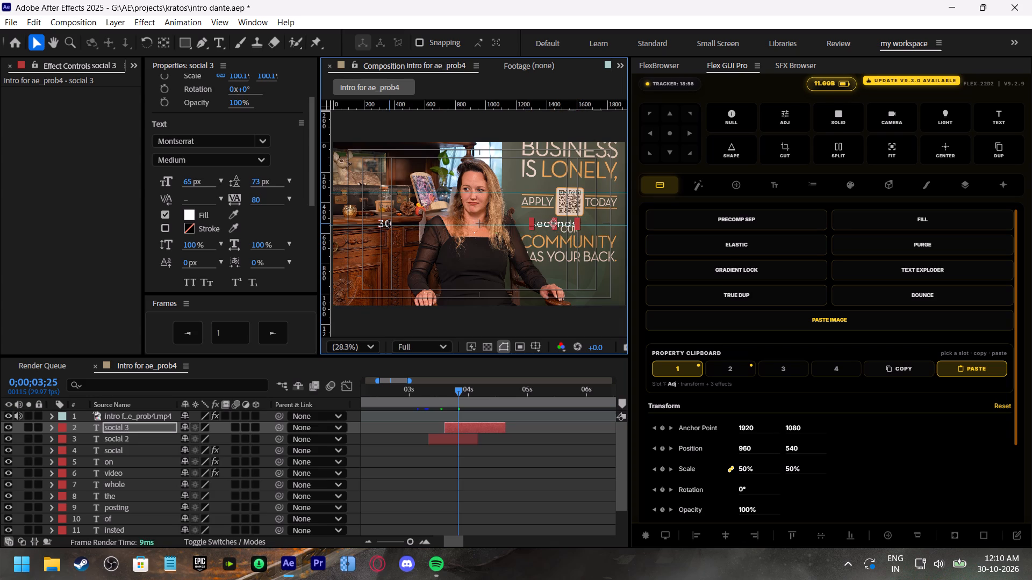
key(ctrl+z)
click(385, 227)
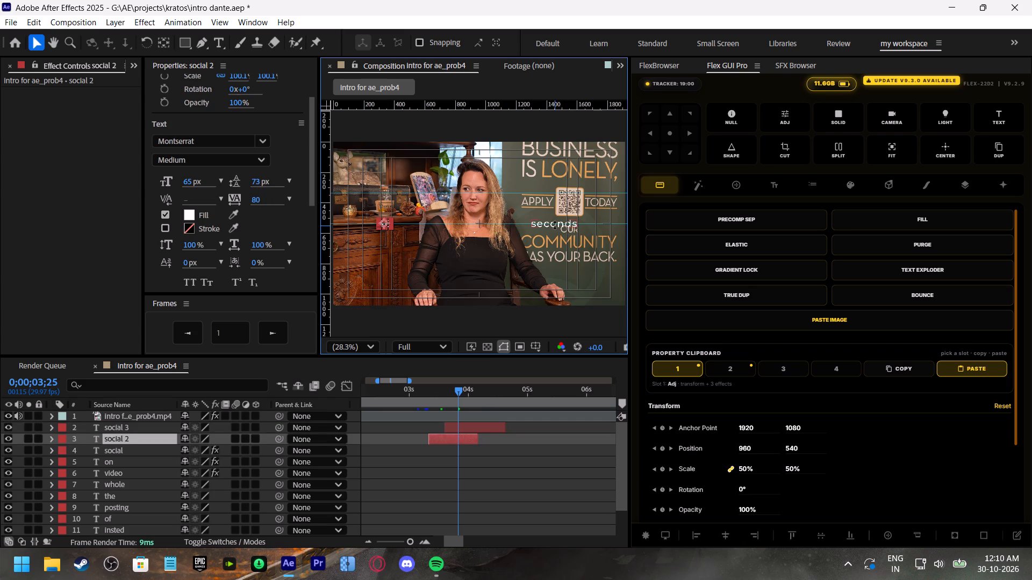
click(389, 226)
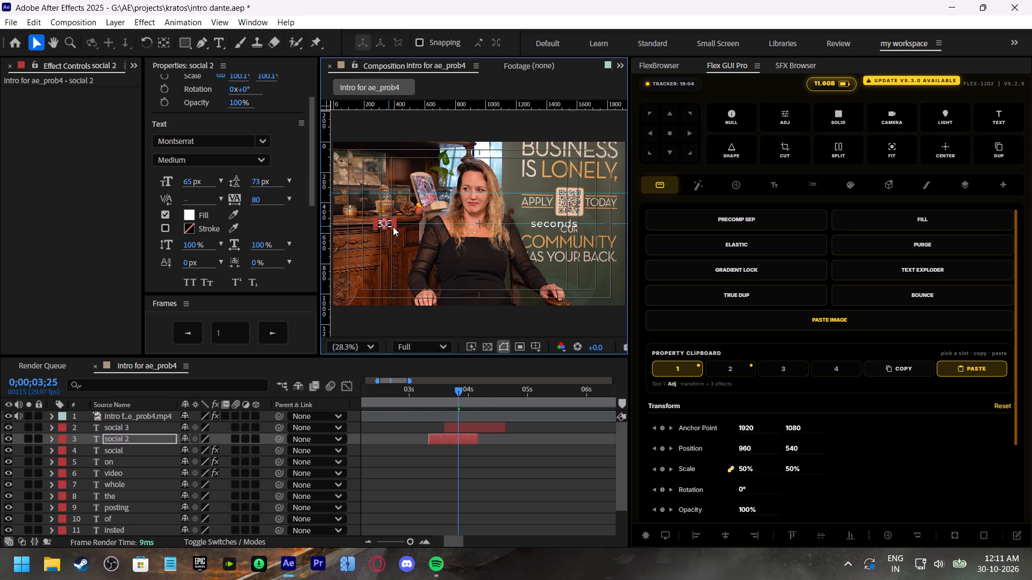
key(ctrl+z)
drag(388, 226, 390, 226)
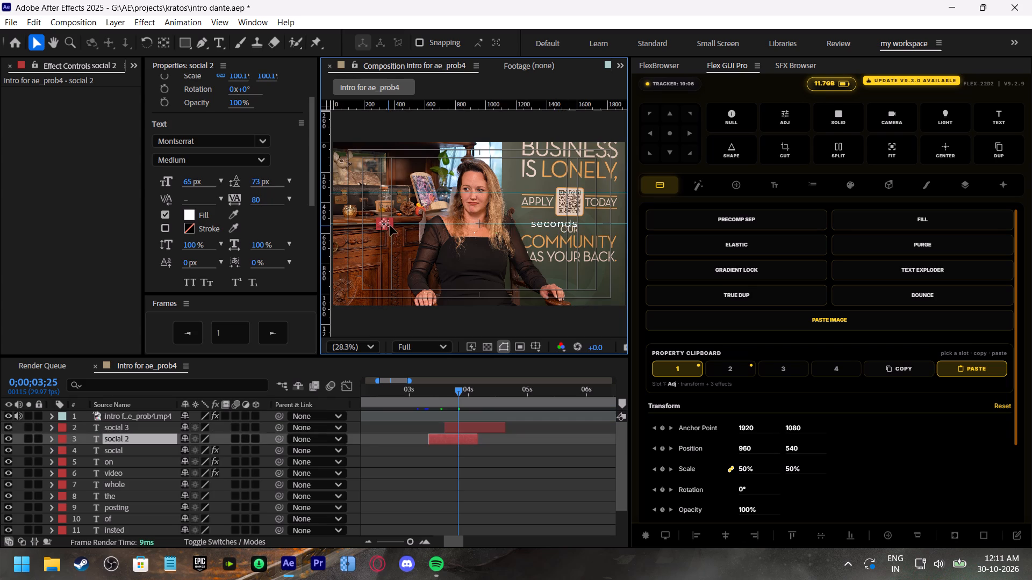
drag(390, 226, 406, 226)
click(497, 465)
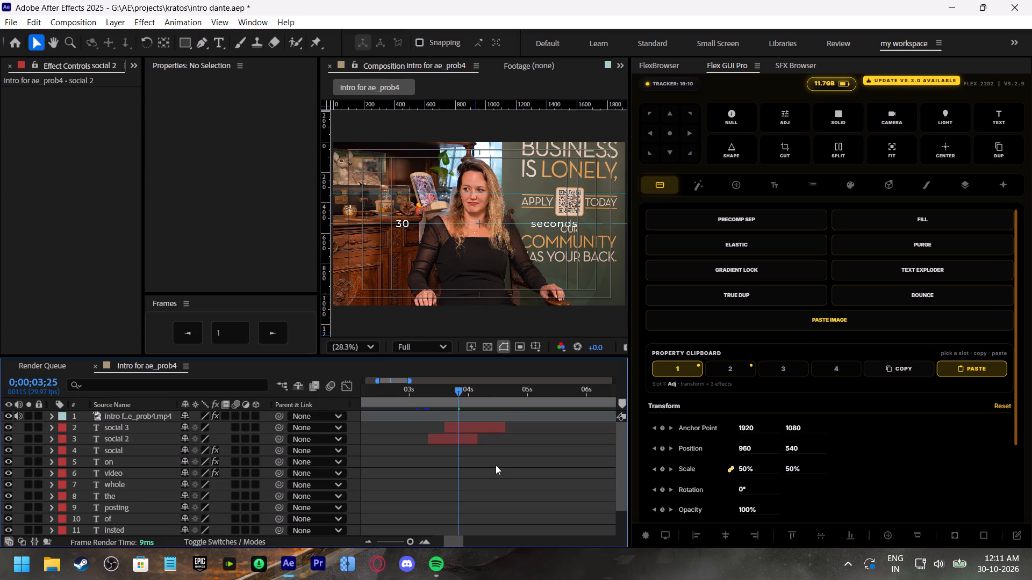
Preview both words from 0;00;03;05 and trim the end of the "seconds" layer, social 3, to match the end of social 2.
click(420, 401)
key(space)
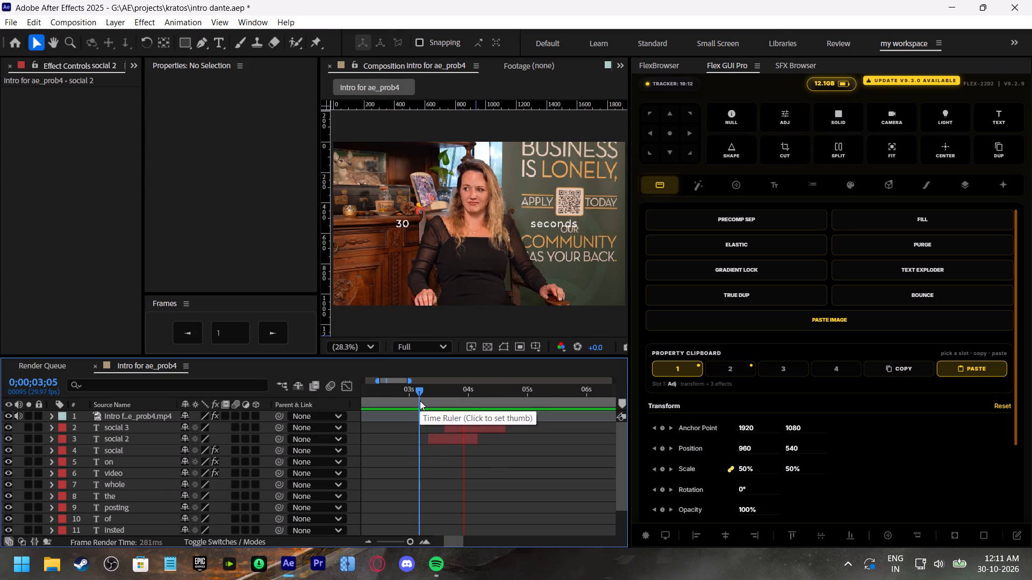
click(420, 401)
key(space)
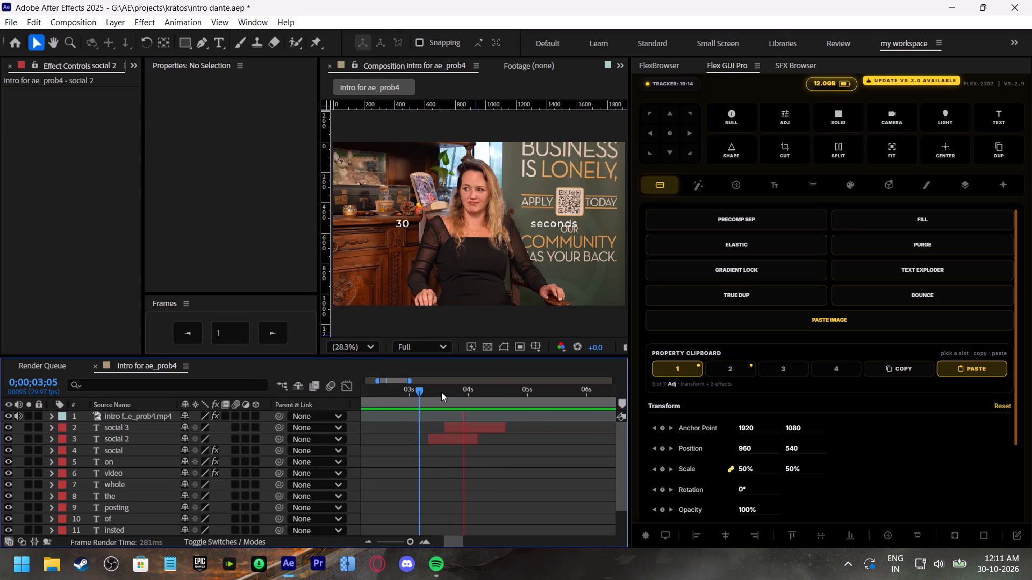
drag(441, 392, 467, 422)
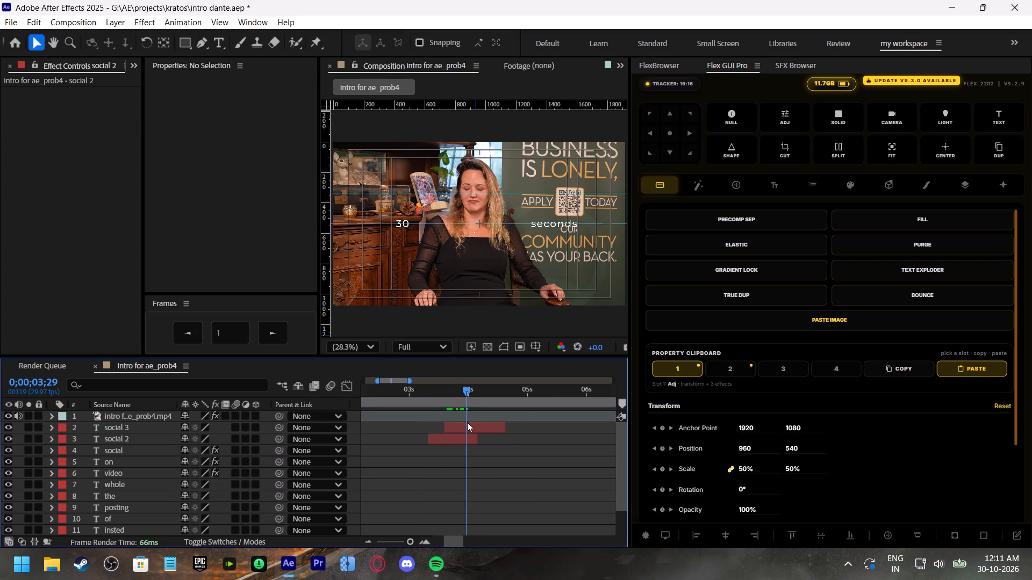
drag(467, 422, 471, 431)
key(space)
drag(470, 387, 476, 398)
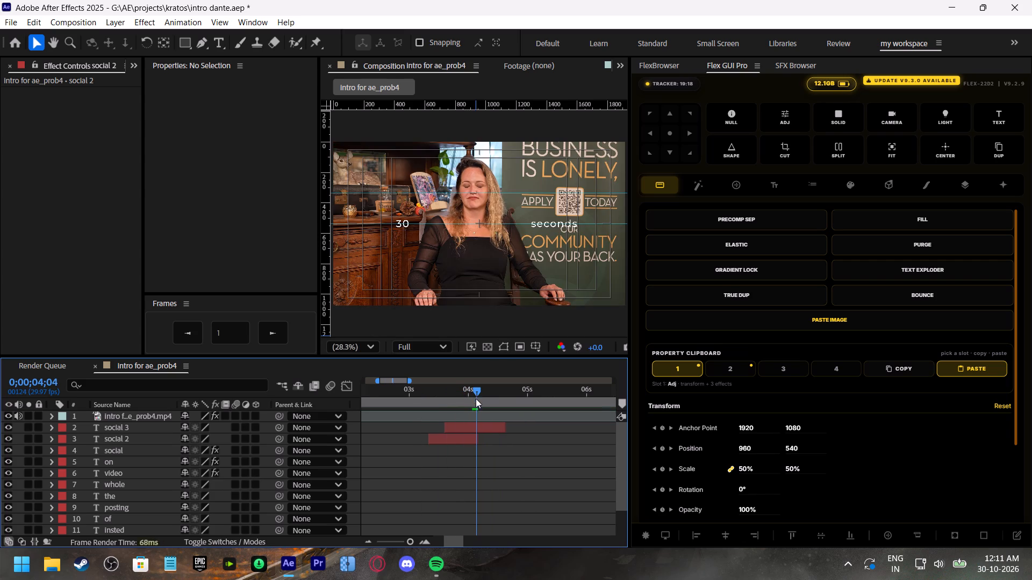
drag(476, 398, 479, 403)
drag(511, 425, 472, 434)
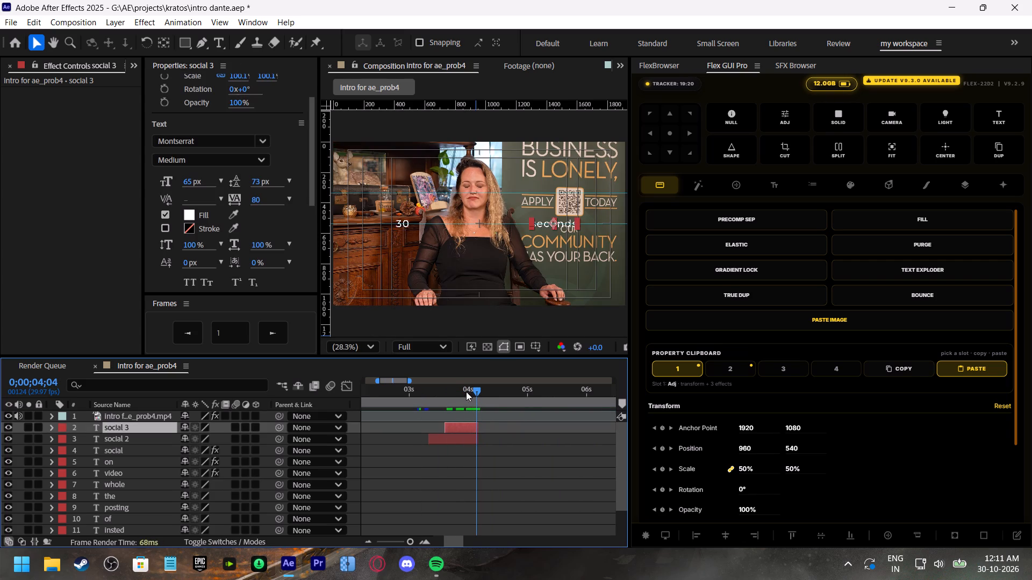
Extend the ends of the social 2 and social 3 layers together to the end of the woman's shot at 0;00;04;10.
click(463, 388)
key(space)
drag(463, 388, 467, 389)
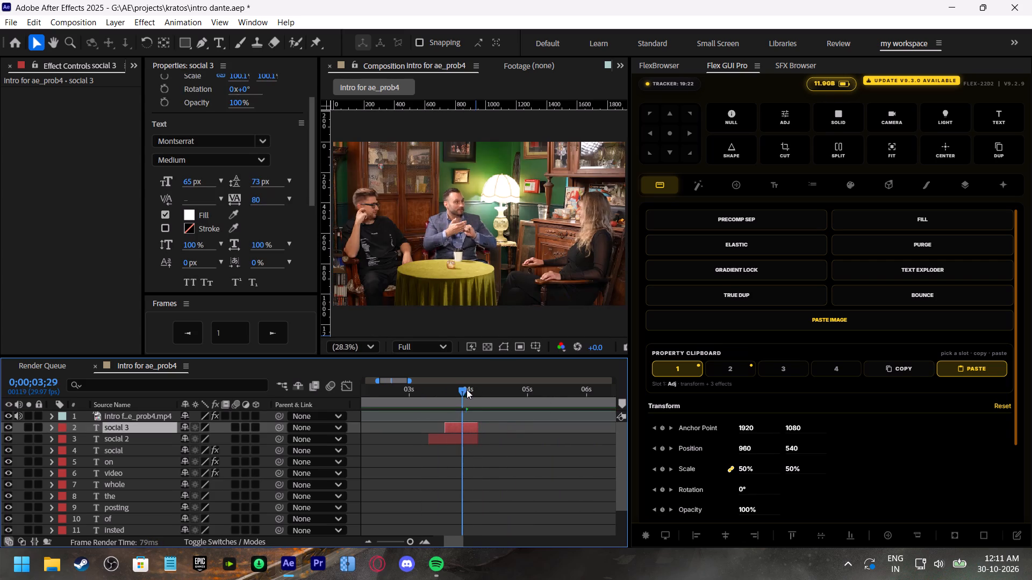
drag(467, 389, 476, 401)
drag(478, 392, 482, 394)
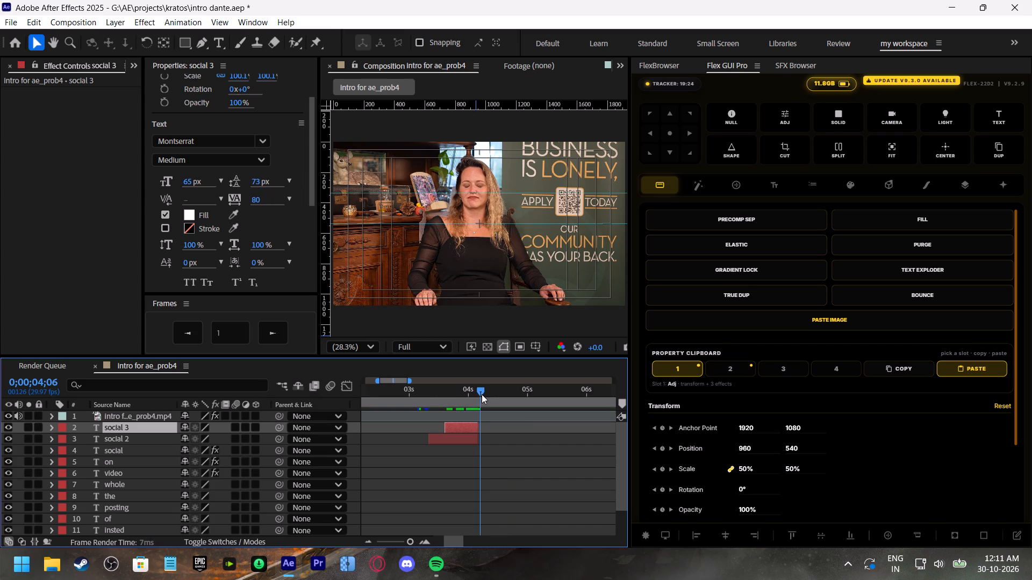
drag(482, 394, 490, 403)
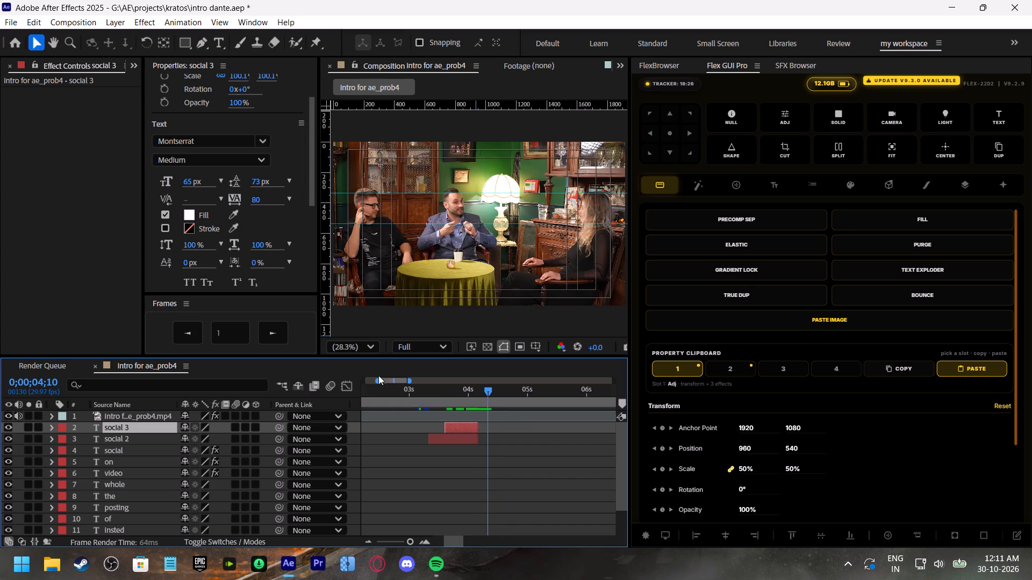
click(192, 327)
click(283, 333)
click(283, 333)
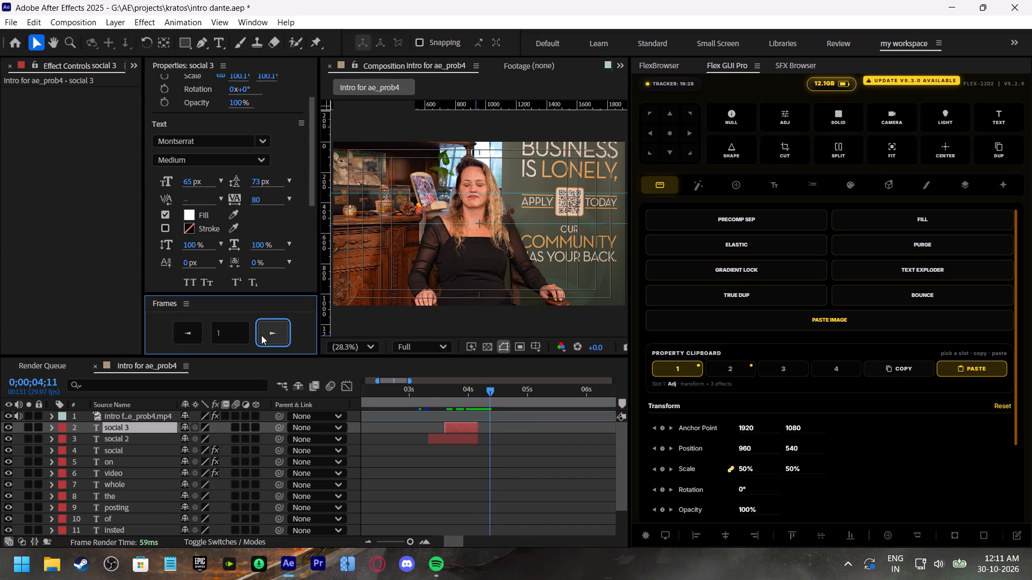
shift+click(472, 439)
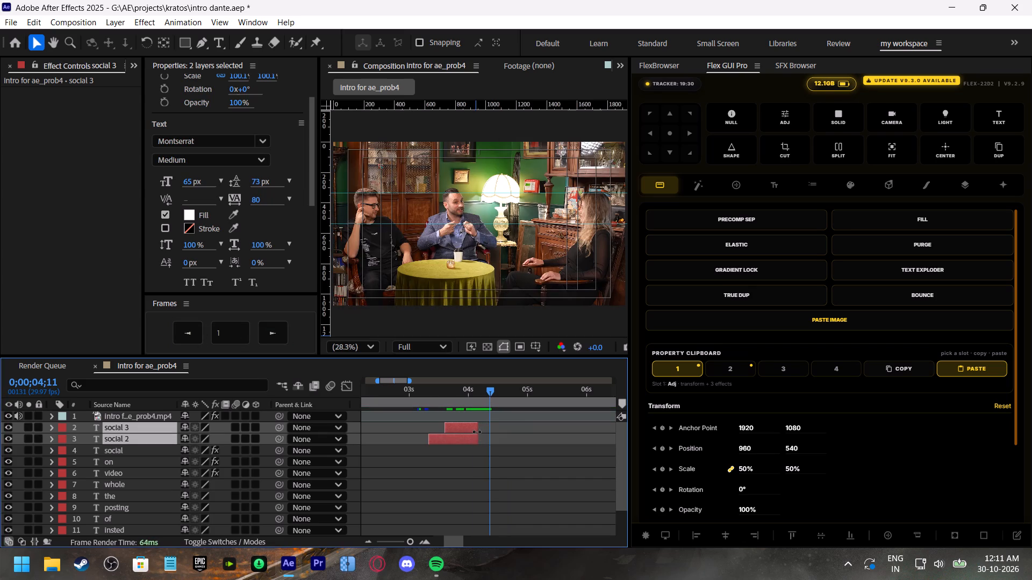
drag(477, 431, 483, 438)
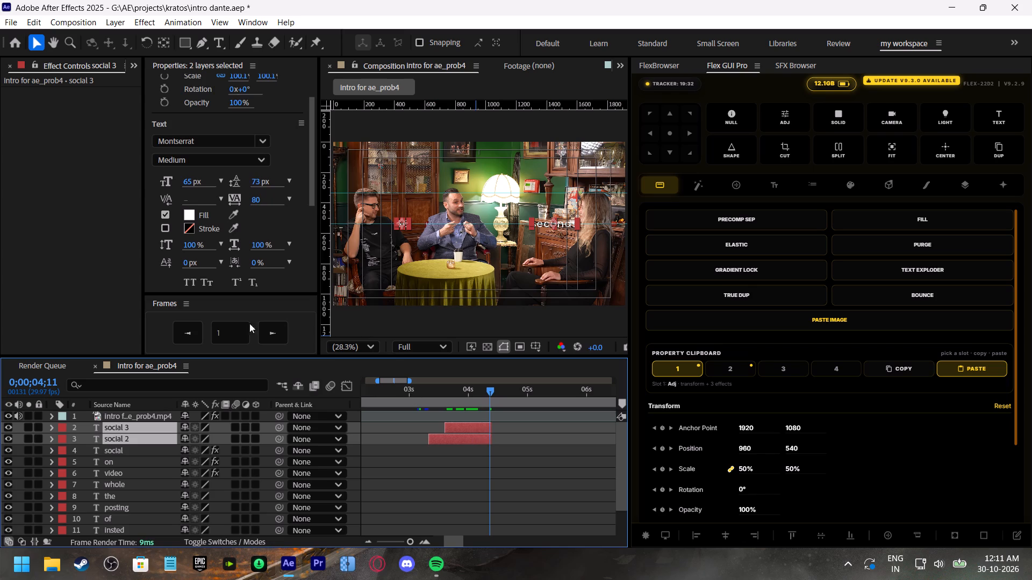
click(176, 323)
drag(496, 428, 491, 428)
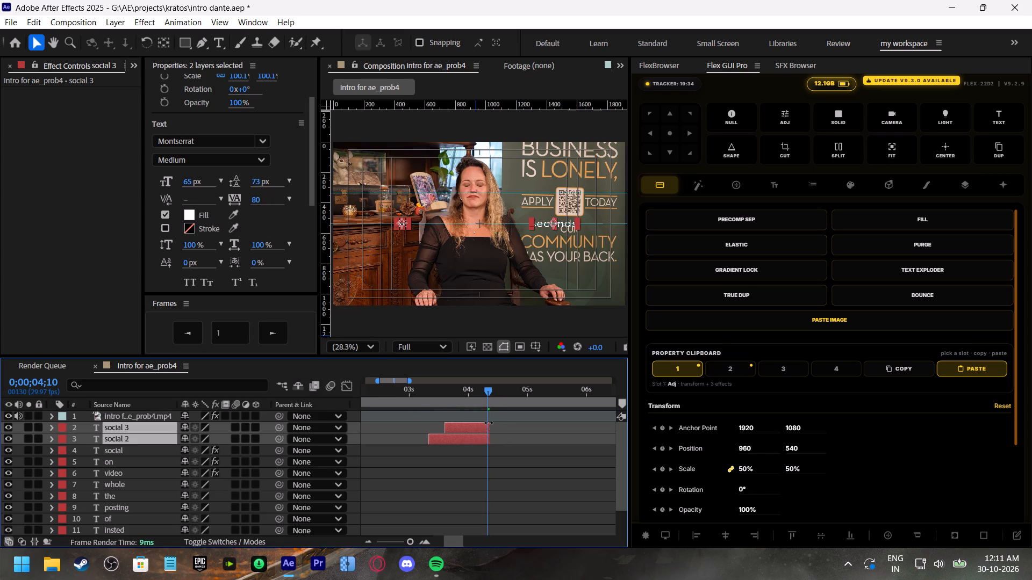
Preview the retimed "30 seconds" captions from 0;00;03;01.
click(475, 393)
key(space)
drag(440, 390, 411, 390)
key(space)
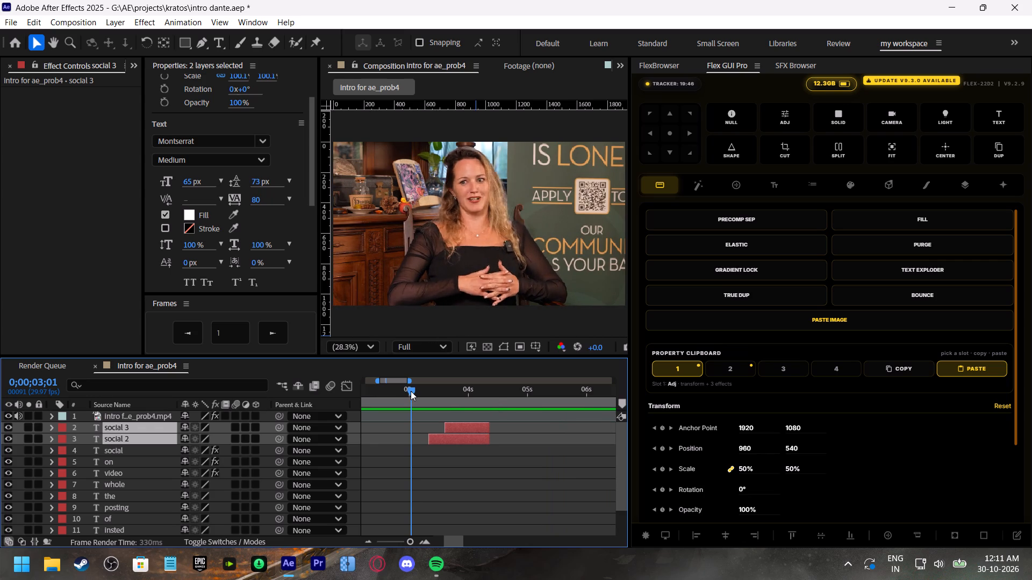
click(411, 391)
Save the project.
key(ctrl+s)
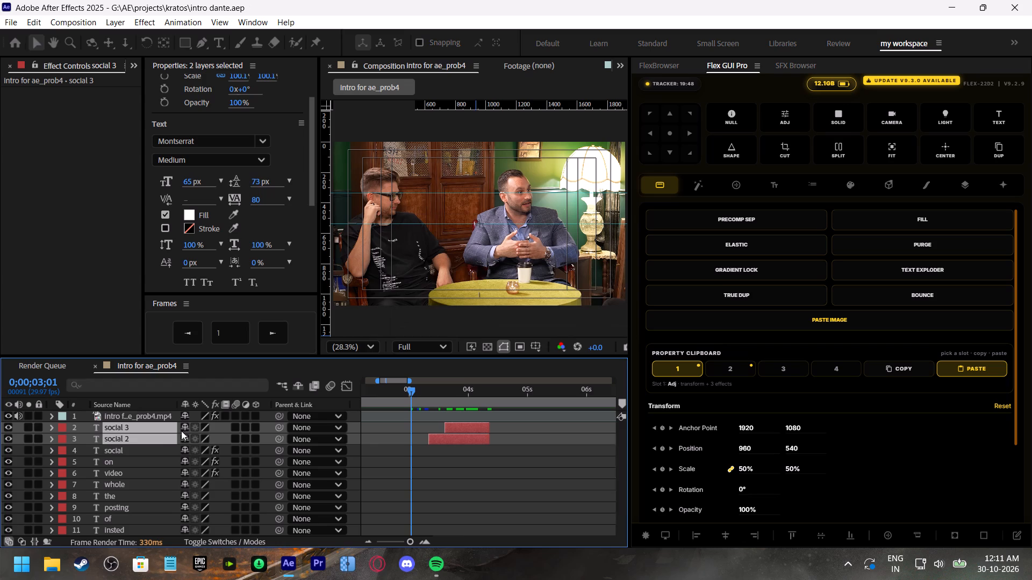
Play onward from 0;00;03;01 and locate the woman's next shot around 0;00;08;00.
scroll(106, 450, up, 2)
key(space)
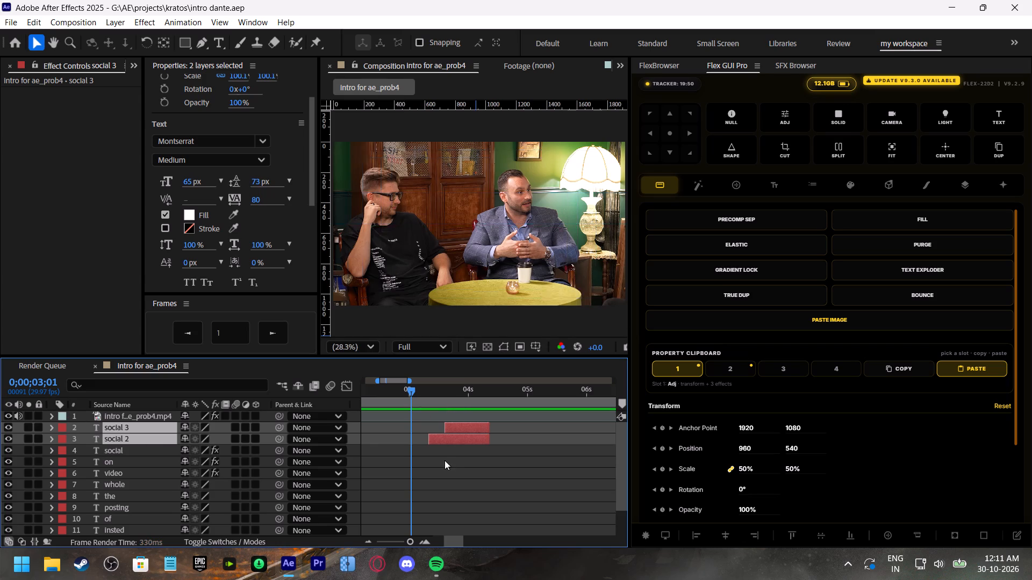
click(440, 465)
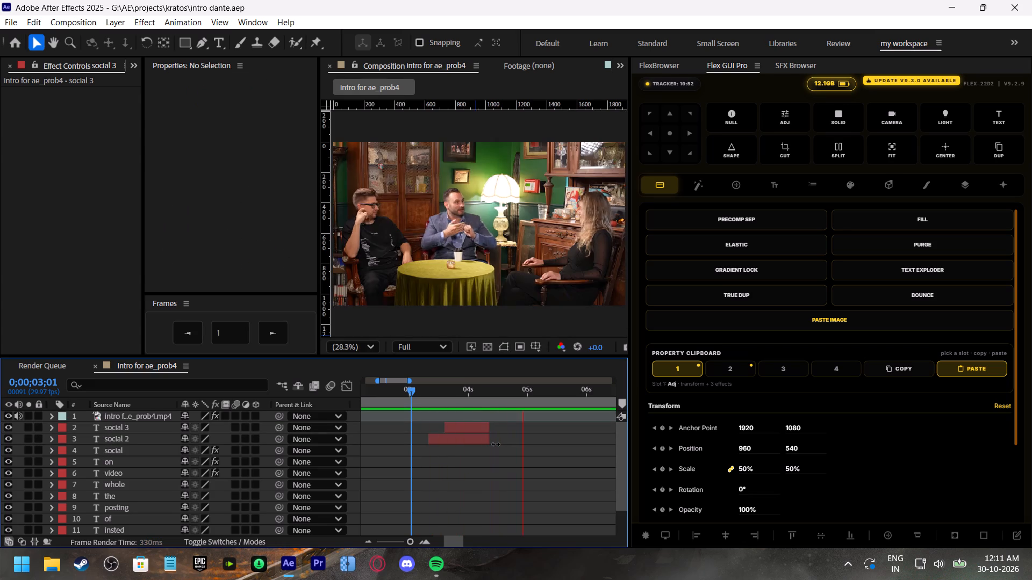
scroll(529, 441, down, 3)
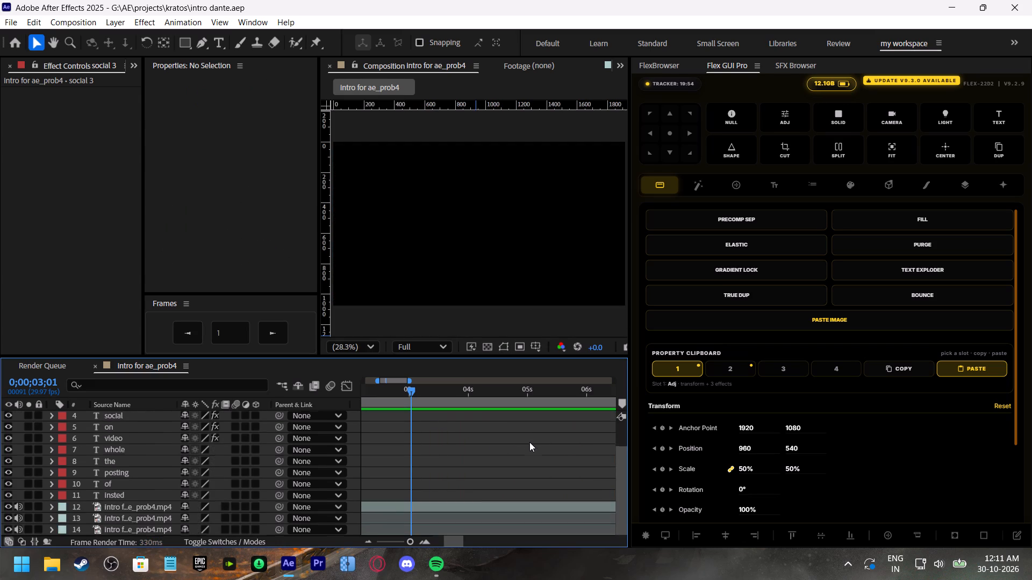
scroll(529, 442, down, 1)
scroll(529, 439, up, 5)
shift+scroll(530, 440, down, 11)
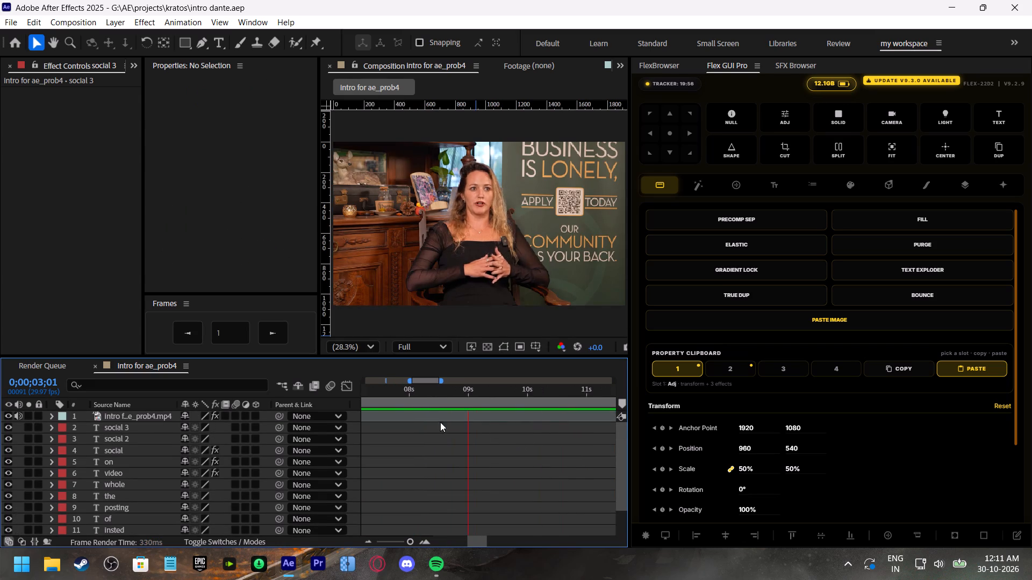
click(428, 393)
scroll(440, 433, down, 7)
click(410, 388)
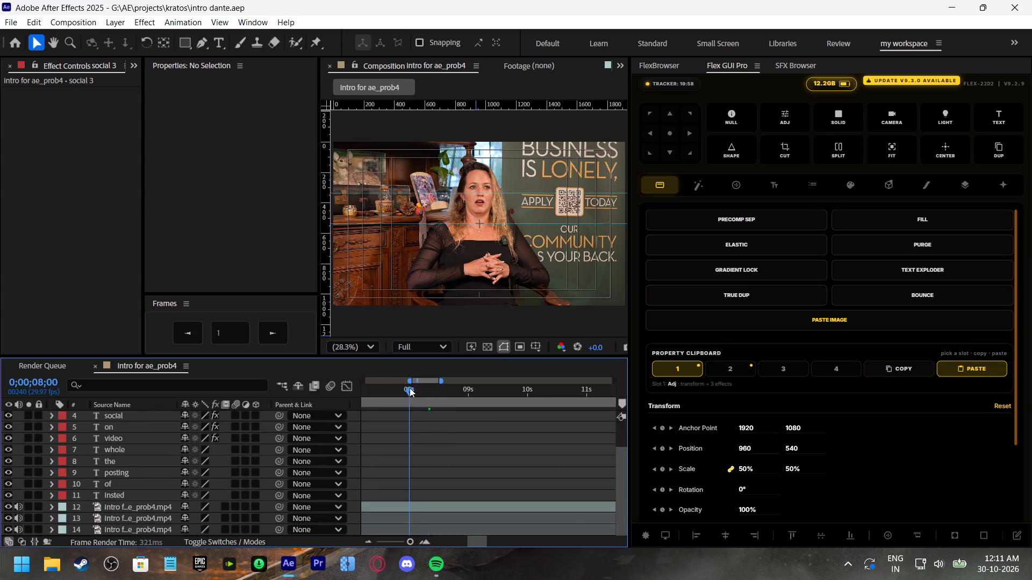
scroll(484, 445, up, 6)
scroll(478, 440, down, 6)
shift+scroll(478, 440, down, 5)
shift+scroll(478, 440, up, 6)
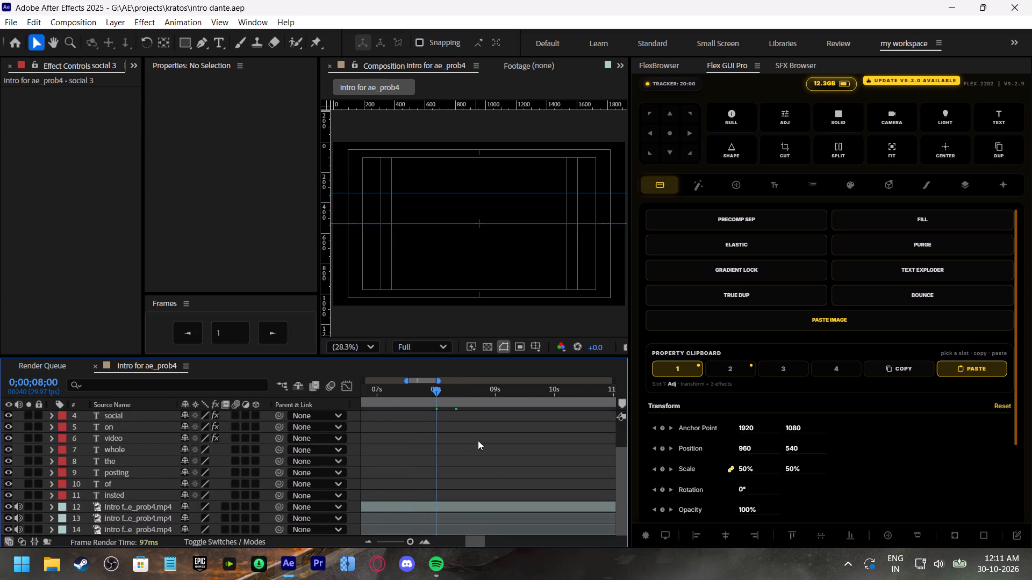
shift+scroll(478, 440, down, 1)
Preview and scrub between 0;00;07;25 and 0;00;08;15 to find the start of the woman's next shot.
click(408, 393)
key(space)
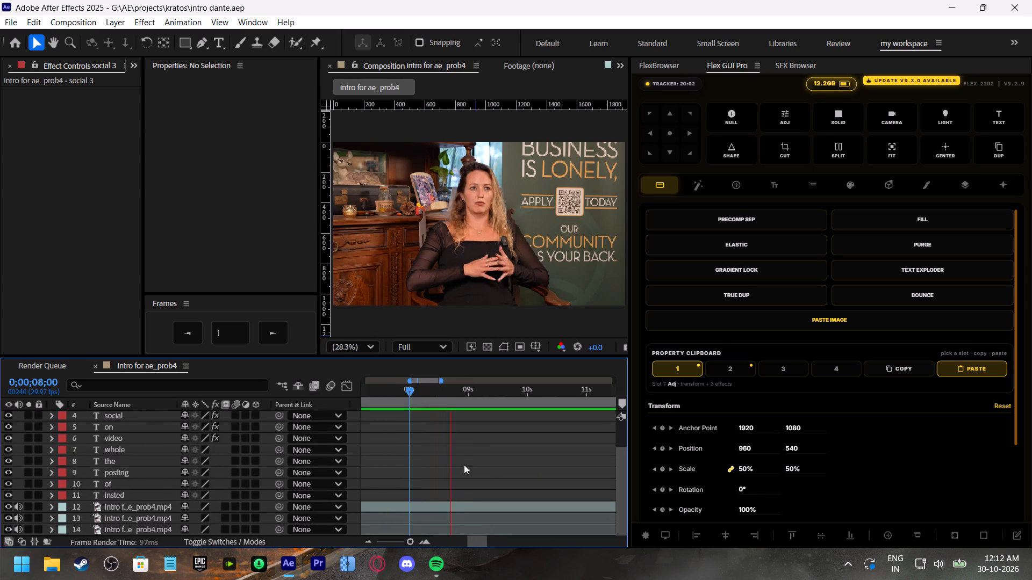
click(441, 395)
key(space)
drag(439, 393, 433, 391)
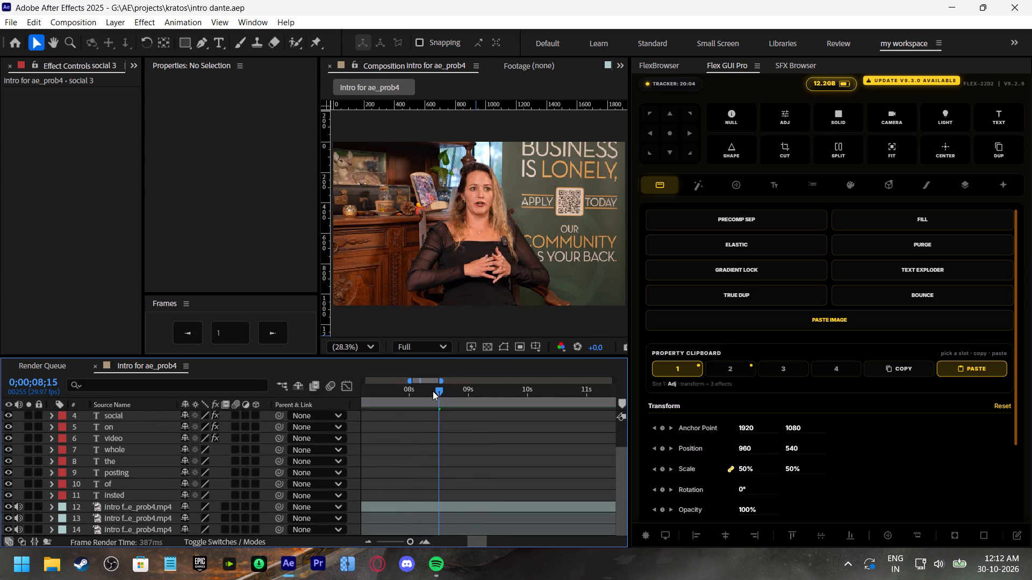
drag(433, 391, 400, 383)
key(space)
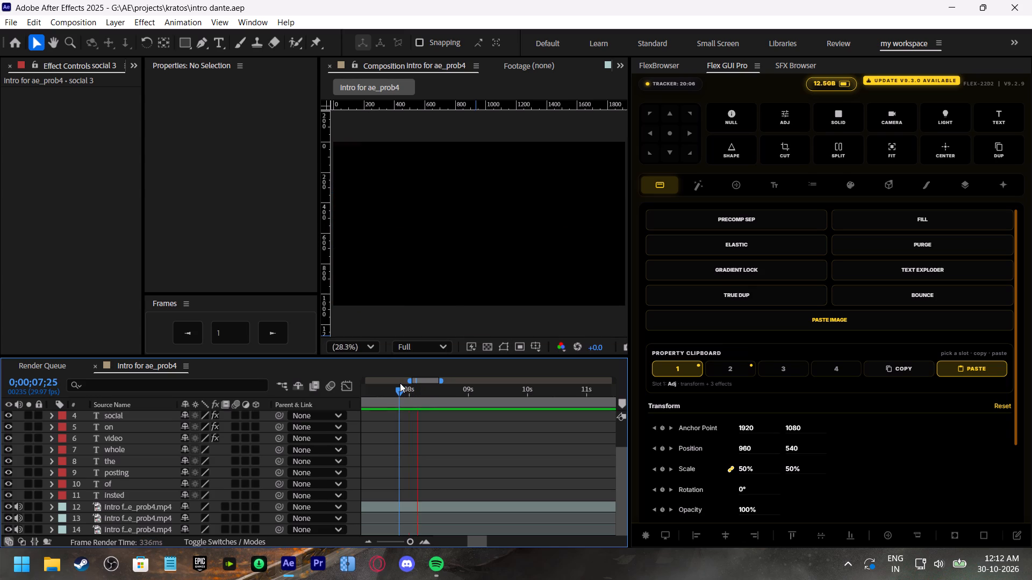
drag(400, 383, 417, 385)
drag(400, 393, 405, 395)
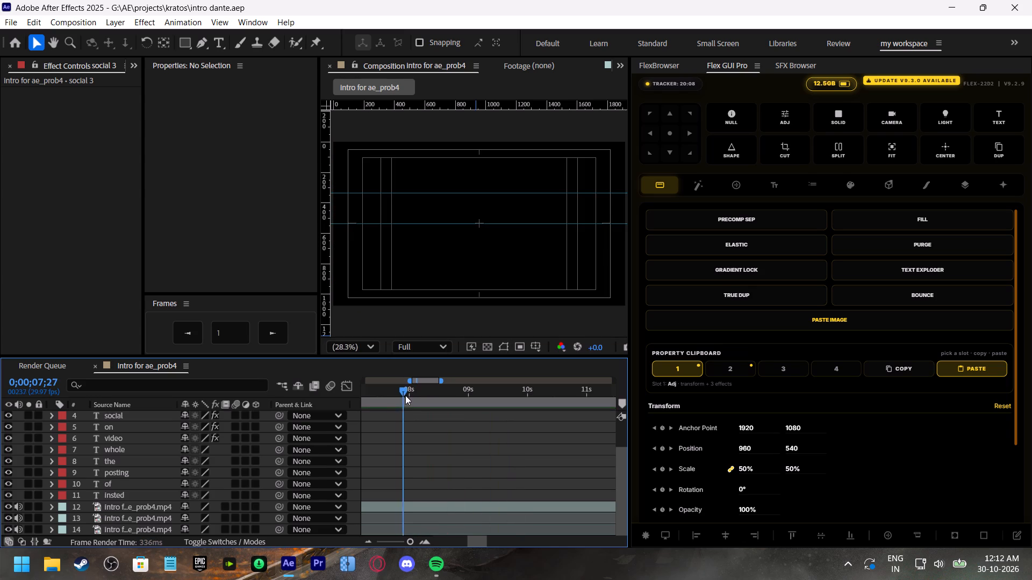
drag(405, 395, 422, 405)
Replay the woman's shot repeatedly from 0;00;08;06 to review her speech and its timing.
key(space)
click(421, 390)
key(space)
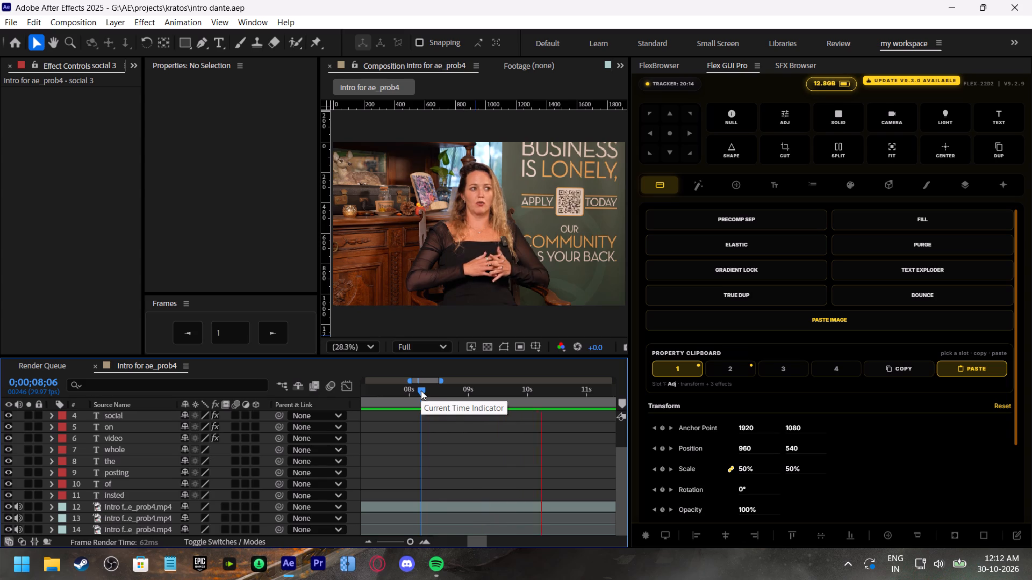
click(421, 390)
key(space)
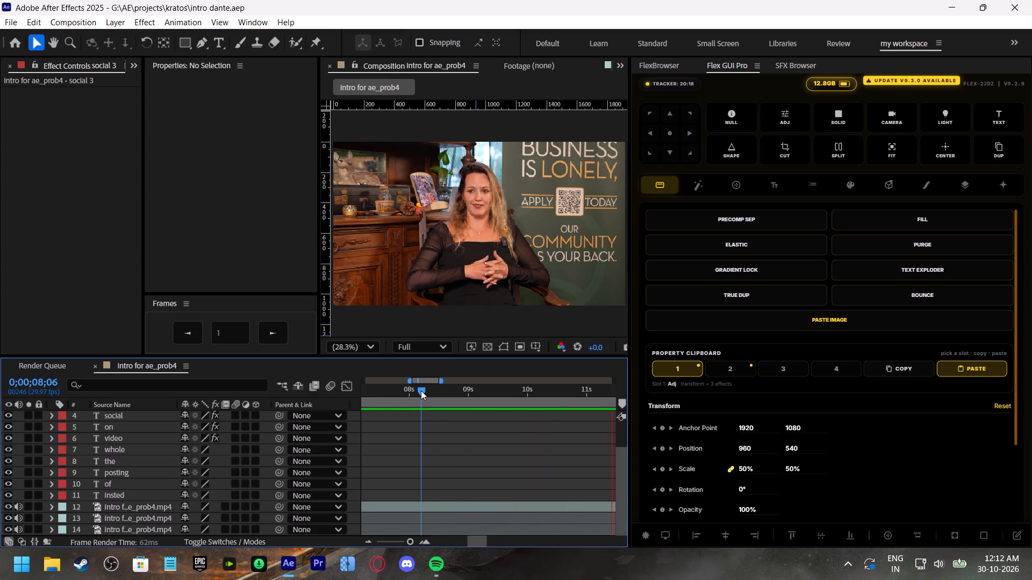
click(421, 390)
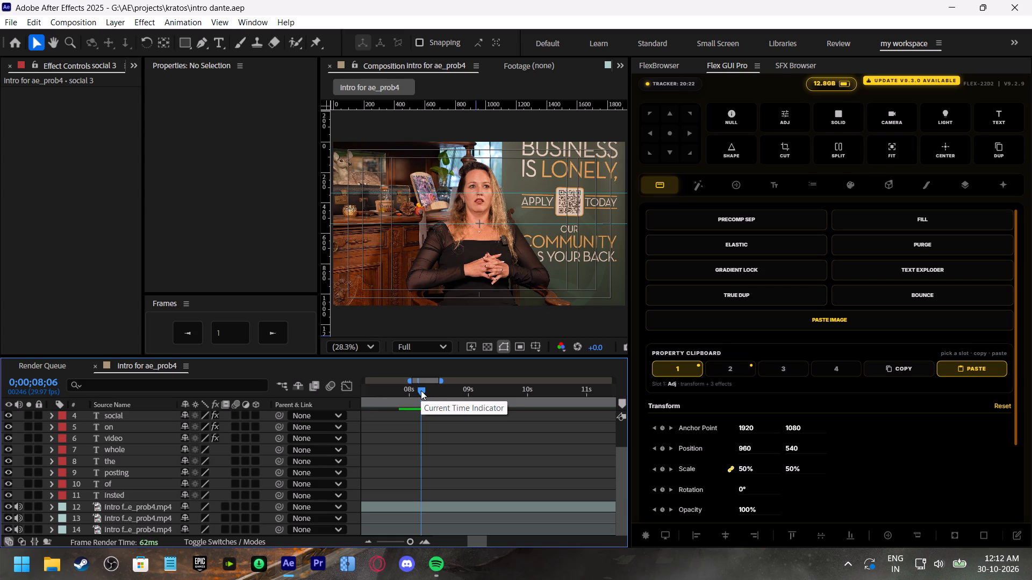
key(space)
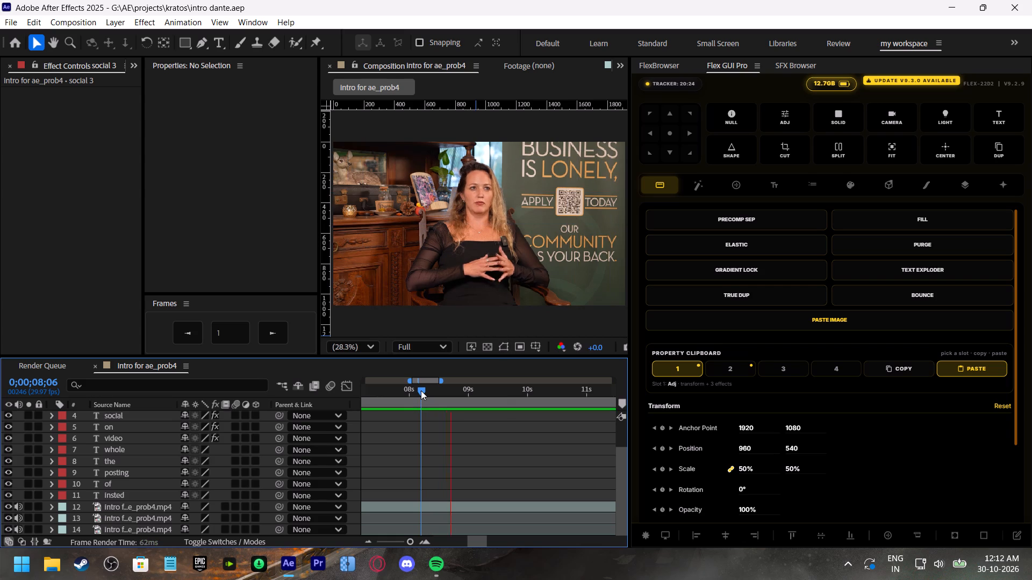
click(421, 390)
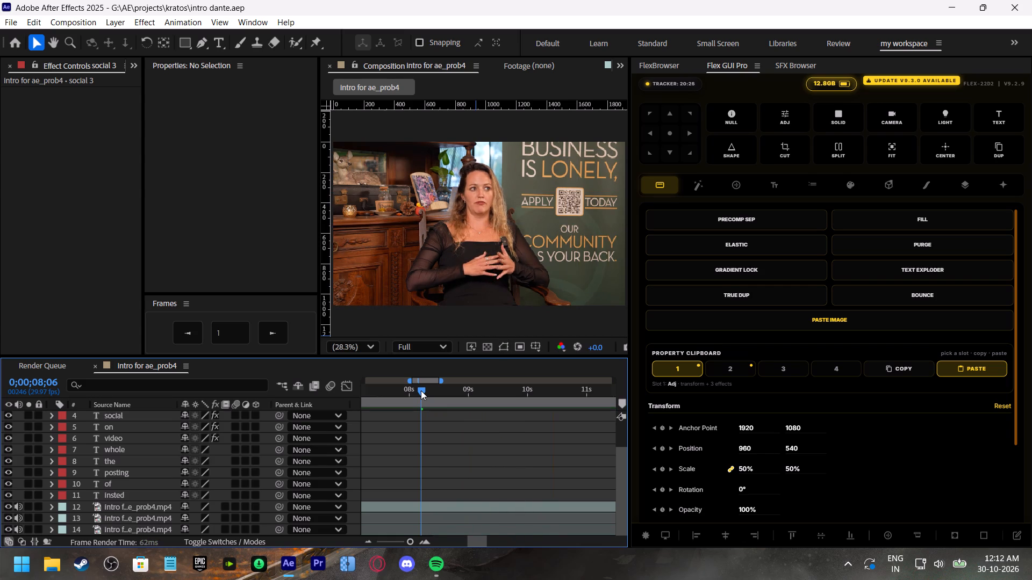
key(space)
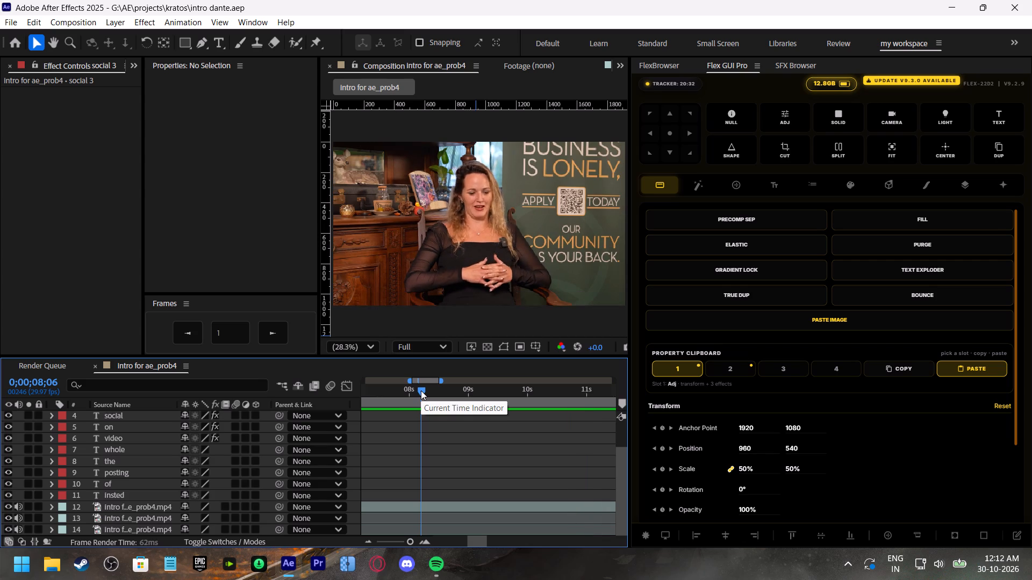
Replay the shot, then duplicate the "seconds" caption layer social 3 and move the copy's start to 0;00;08;06.
click(421, 390)
key(space)
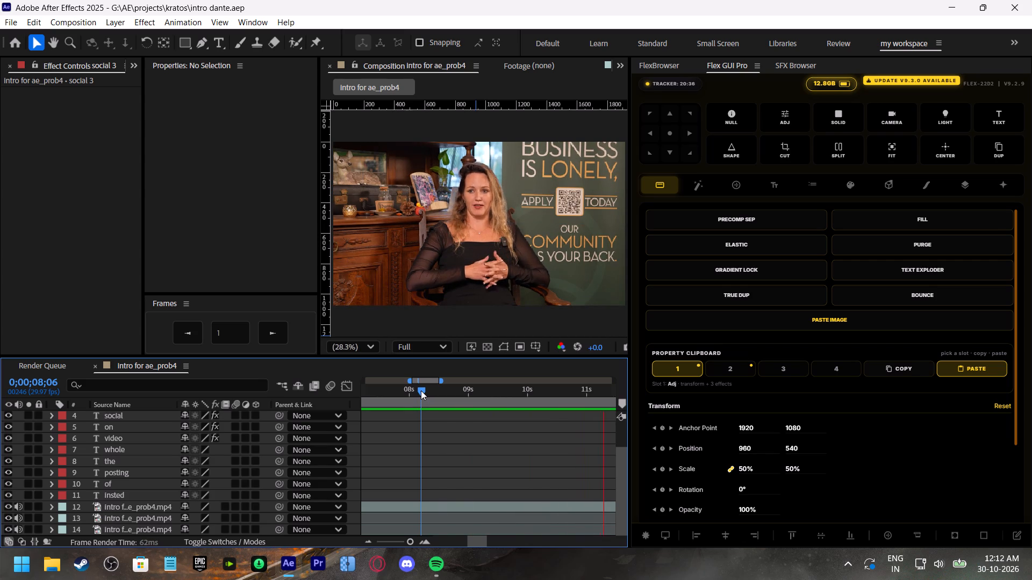
click(421, 390)
scroll(434, 438, up, 6)
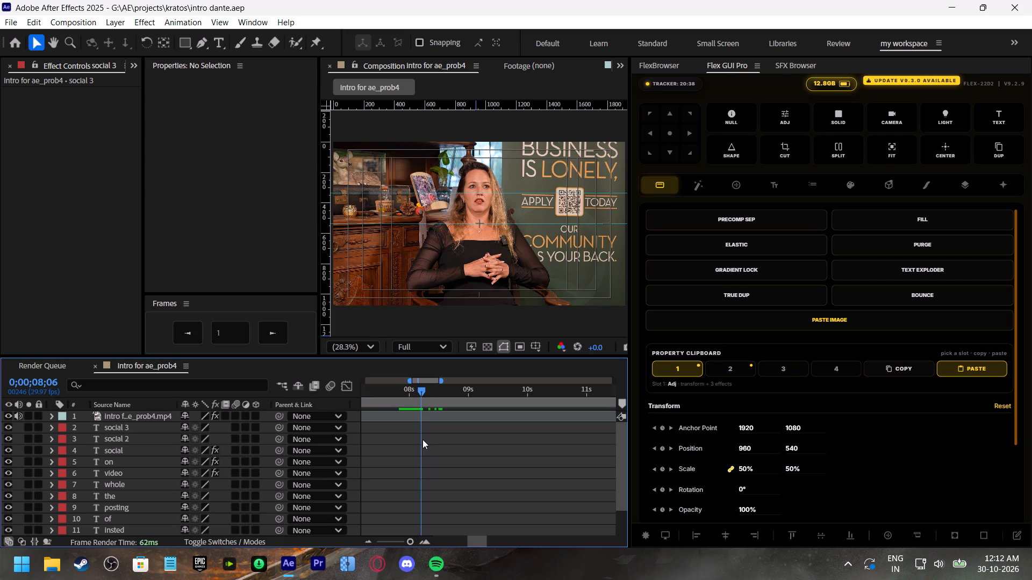
click(128, 429)
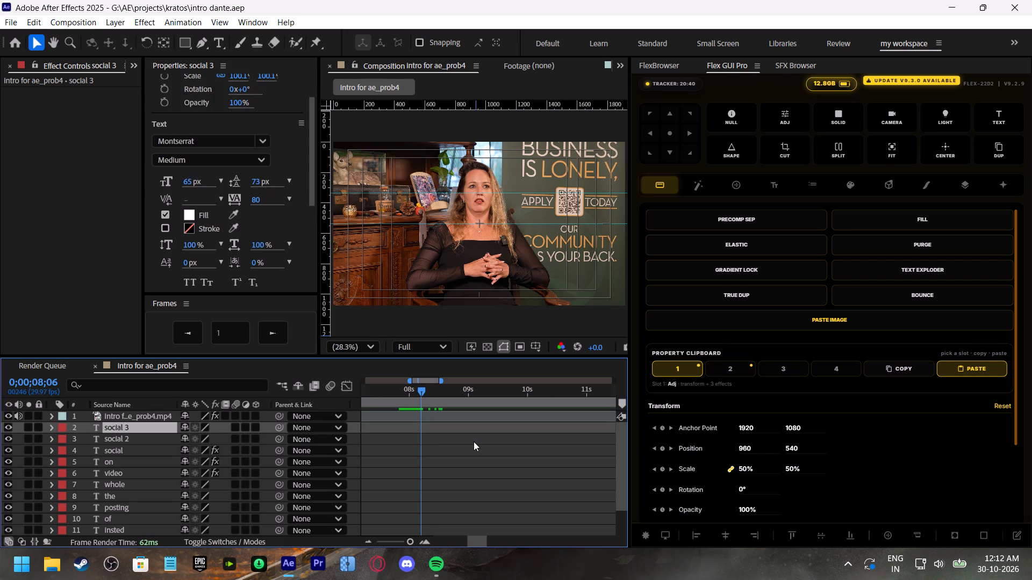
key(ctrl+d)
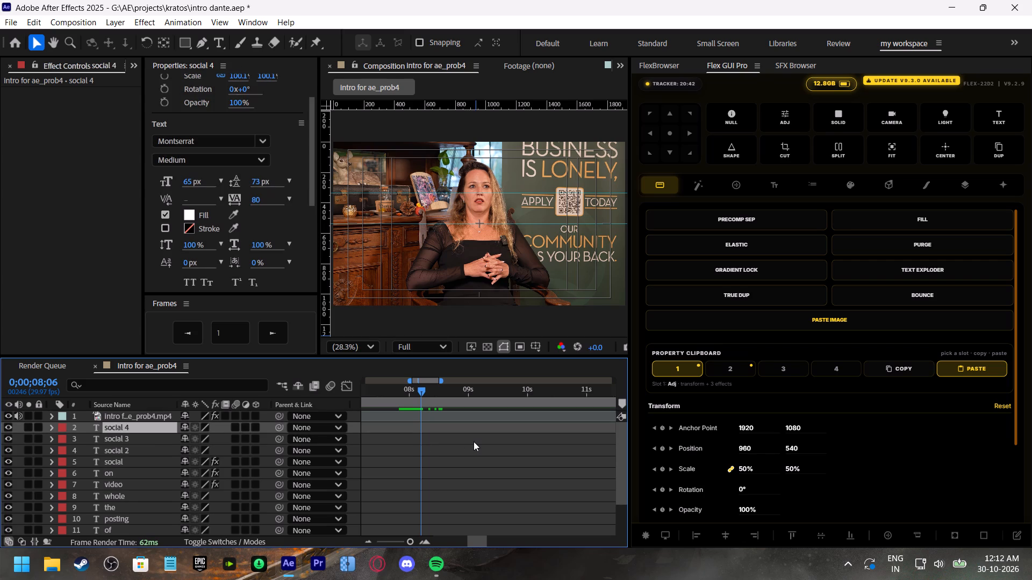
key(bracketleft)
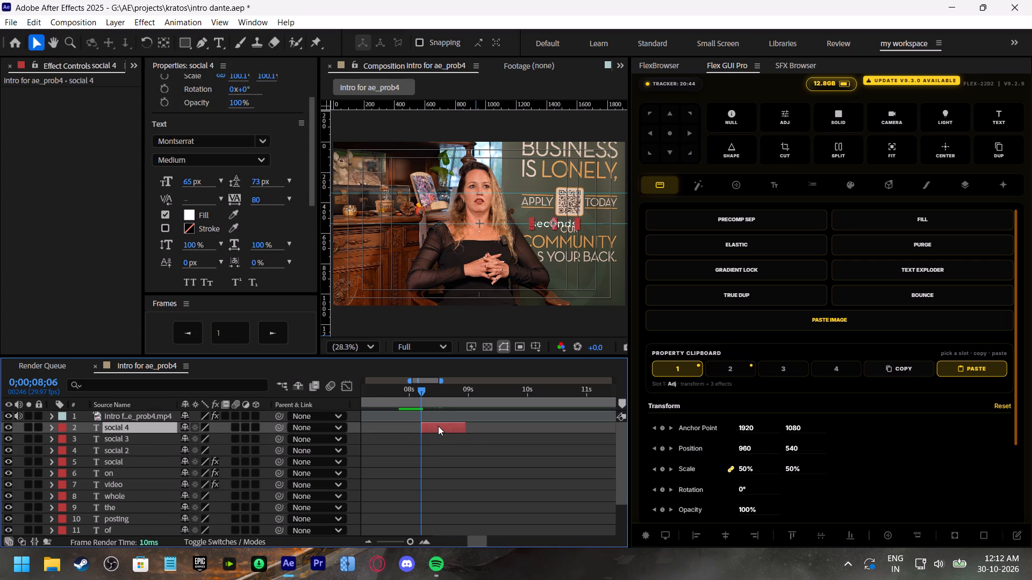
Move the duplicated caption over the woman and center it in the composition.
drag(563, 226, 500, 222)
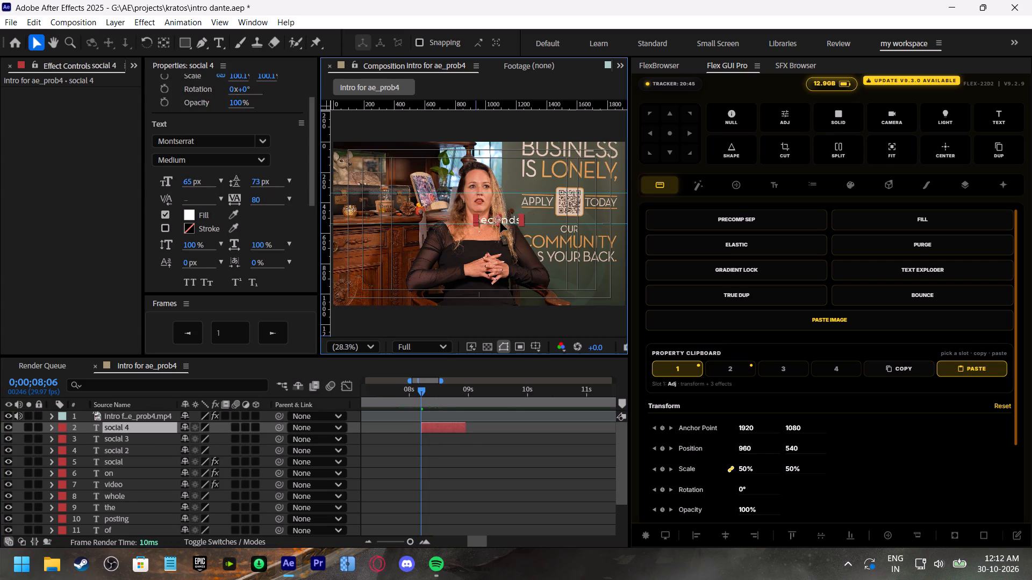
drag(500, 222, 489, 225)
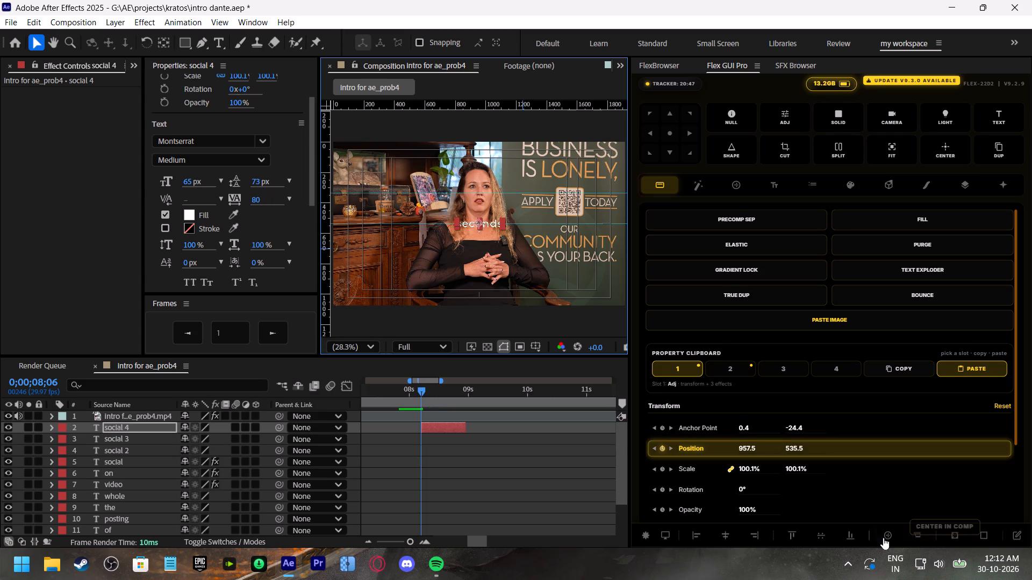
click(882, 537)
click(458, 448)
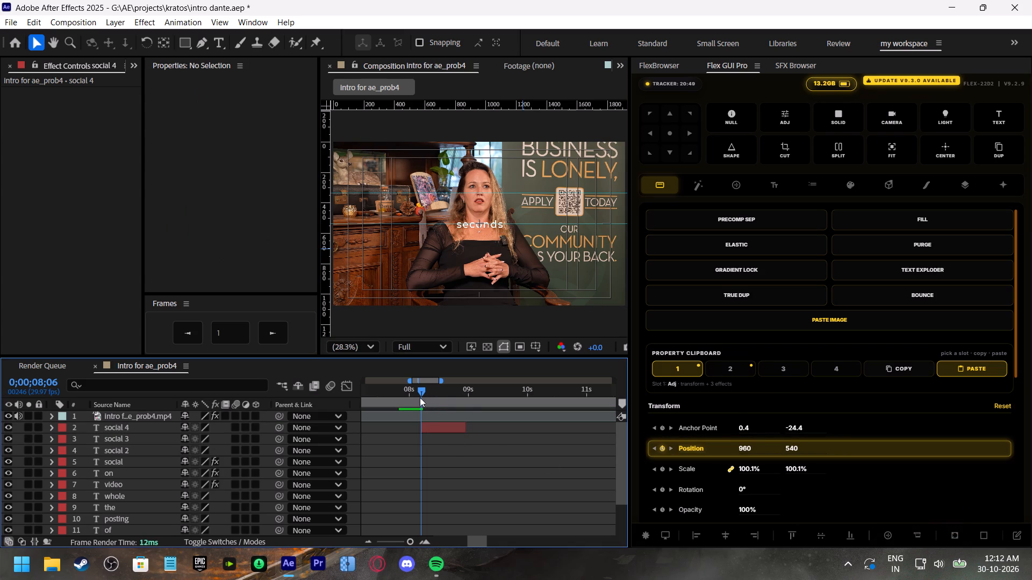
Preview the speech around 0;00;08;02 and change the duplicated caption's text to "a lot of".
click(412, 388)
key(space)
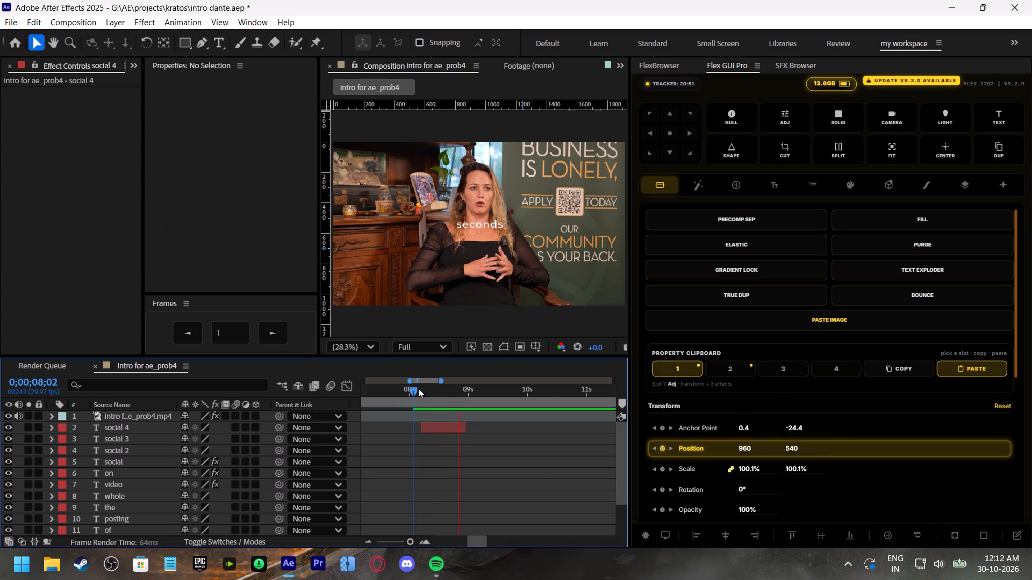
drag(418, 388, 411, 388)
key(space)
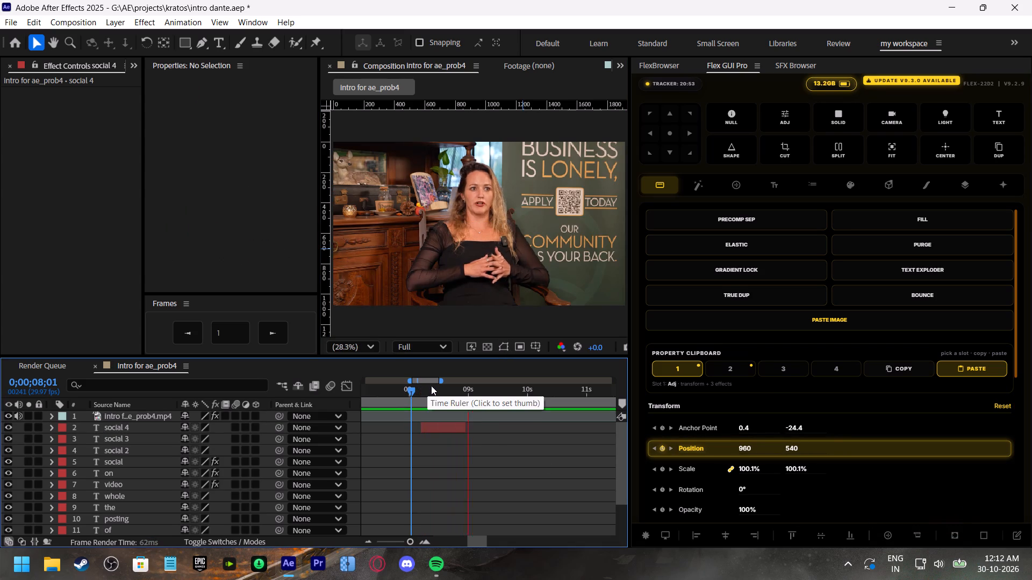
click(421, 390)
key(space)
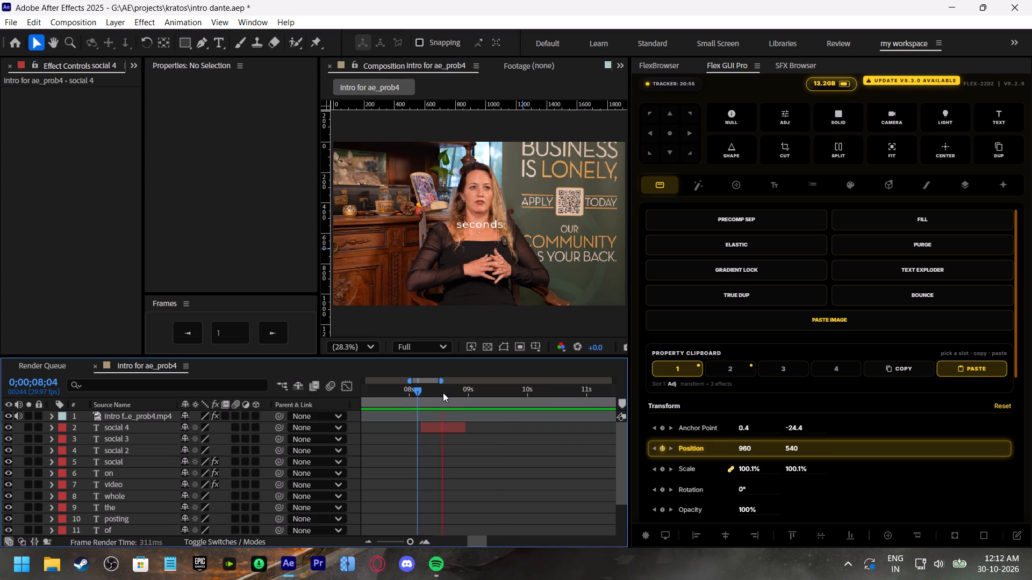
click(443, 393)
double_click(446, 429)
text(a lot of)
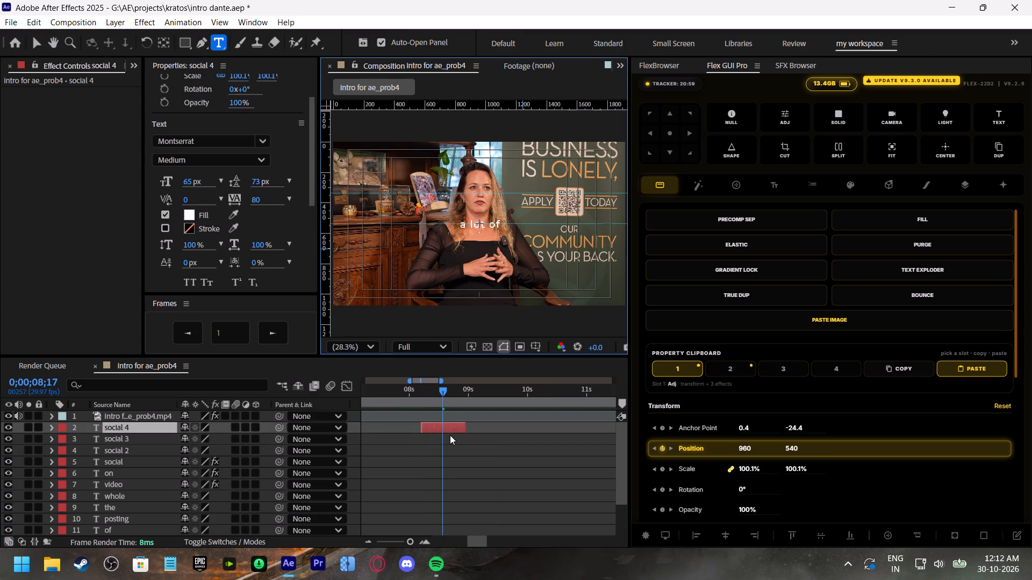
click(450, 435)
Replay the woman's shot from points between 0;00;08;00 and 0;00;08;12 to check the "a lot of" caption against her speech.
click(417, 390)
key(space)
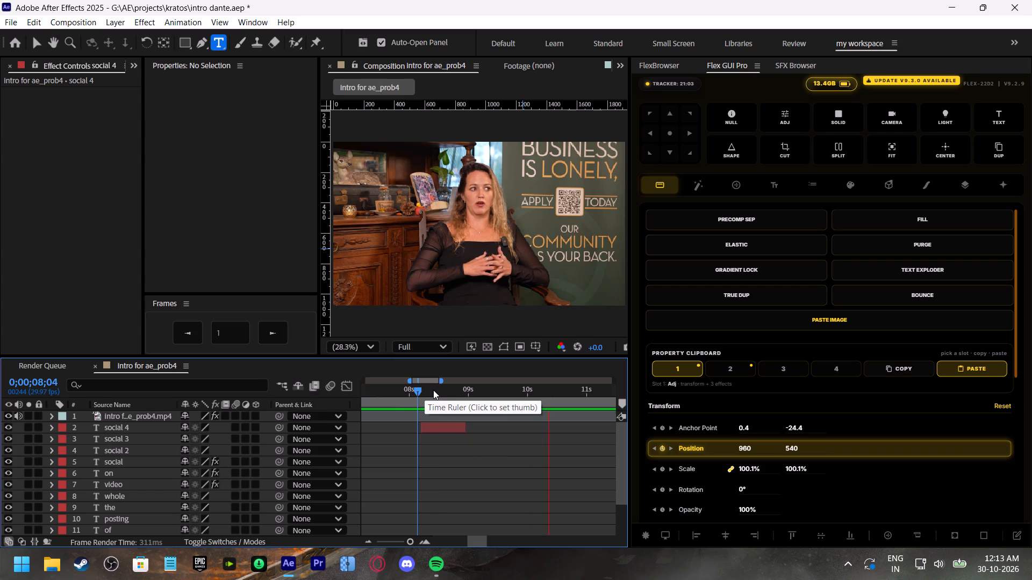
click(433, 390)
key(space)
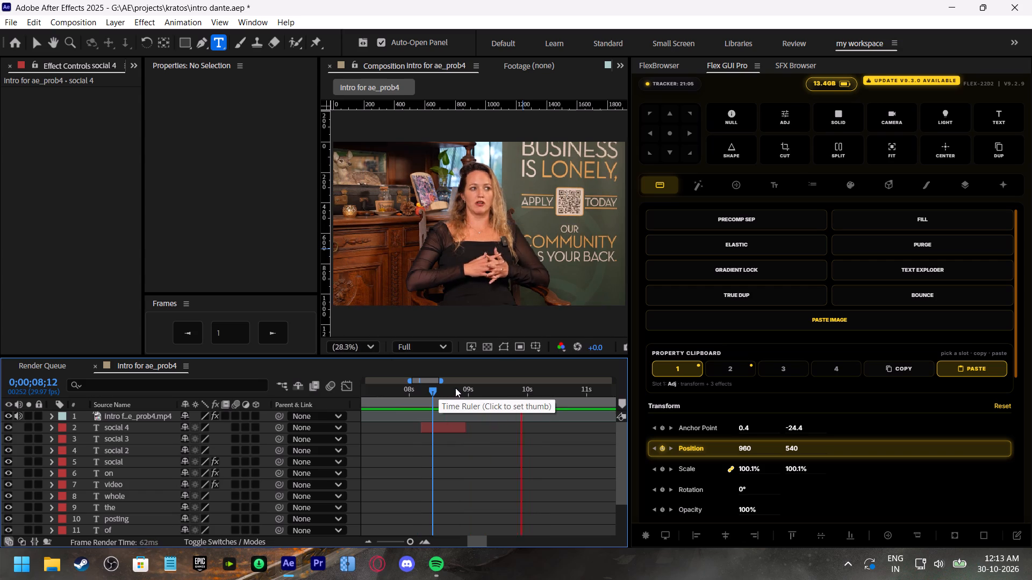
click(434, 392)
key(space)
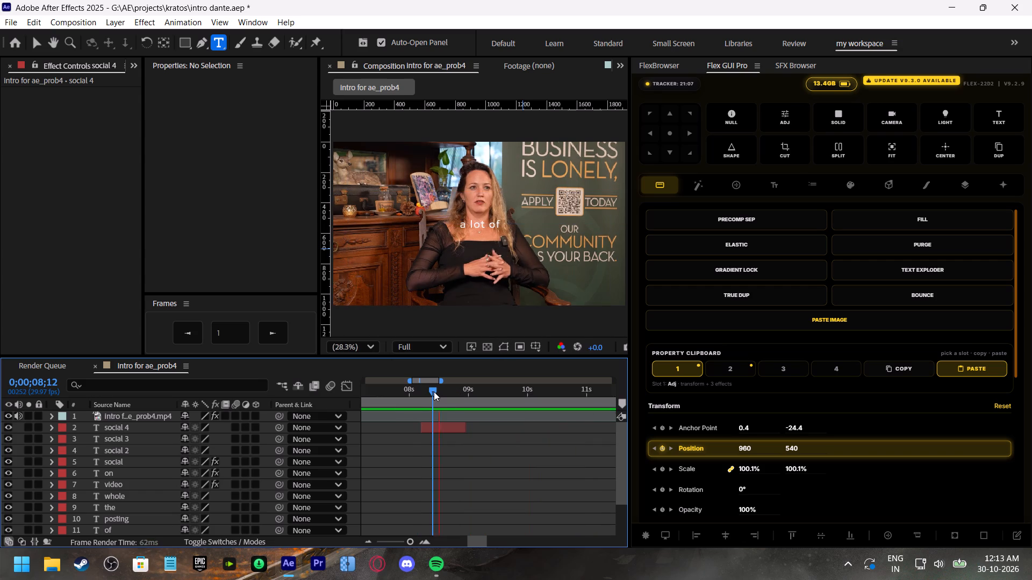
click(434, 392)
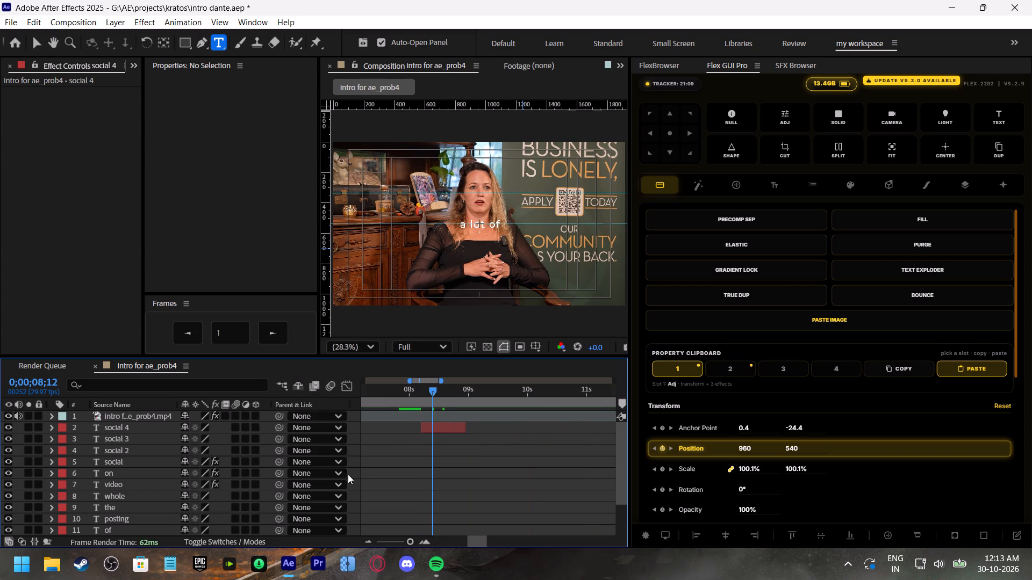
key(space)
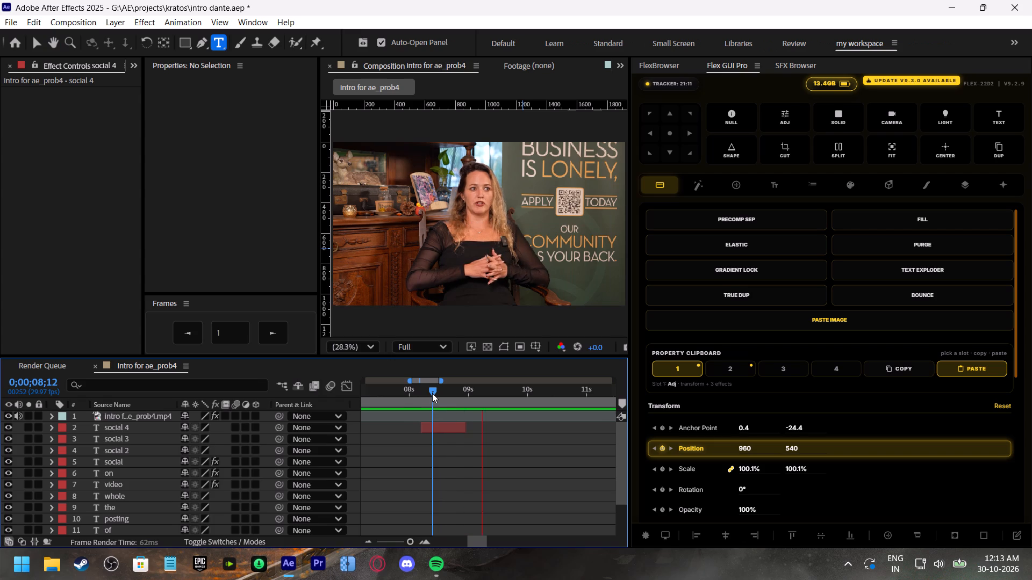
drag(432, 393, 409, 393)
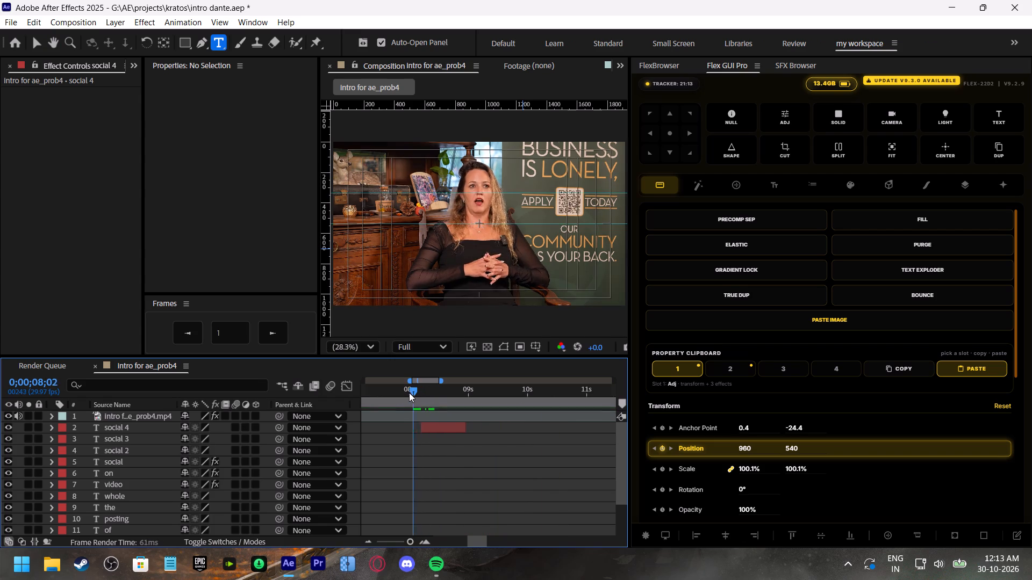
drag(409, 393, 408, 393)
key(space)
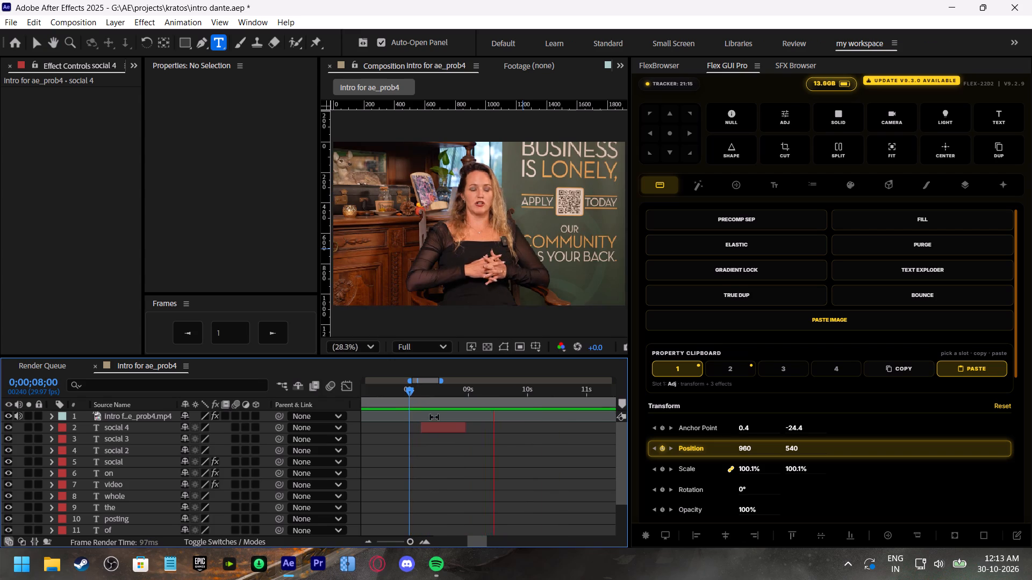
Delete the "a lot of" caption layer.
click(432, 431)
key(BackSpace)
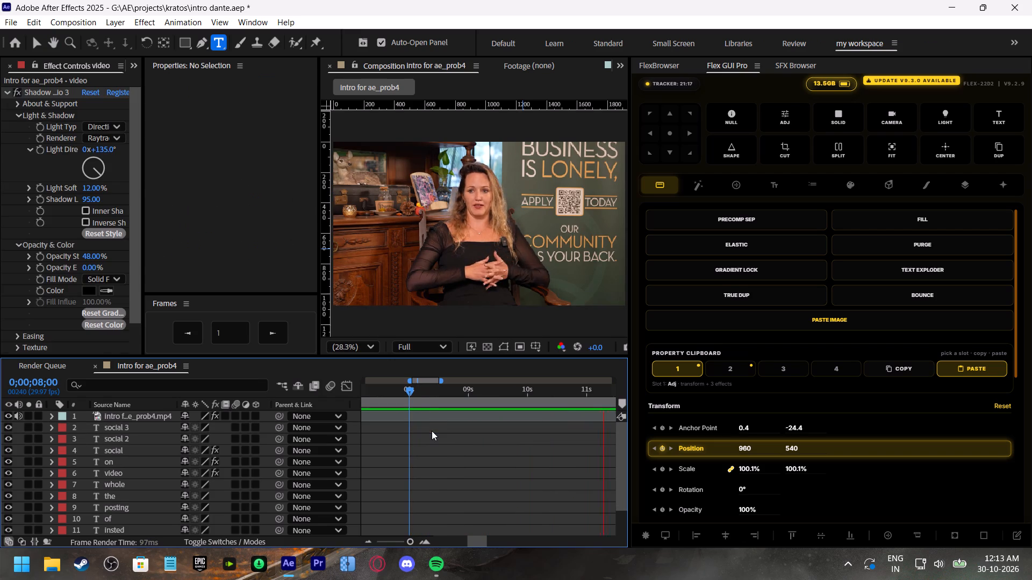
Replay the shot repeatedly from 0;00;08;04 to make out the words the woman says.
click(417, 390)
key(space)
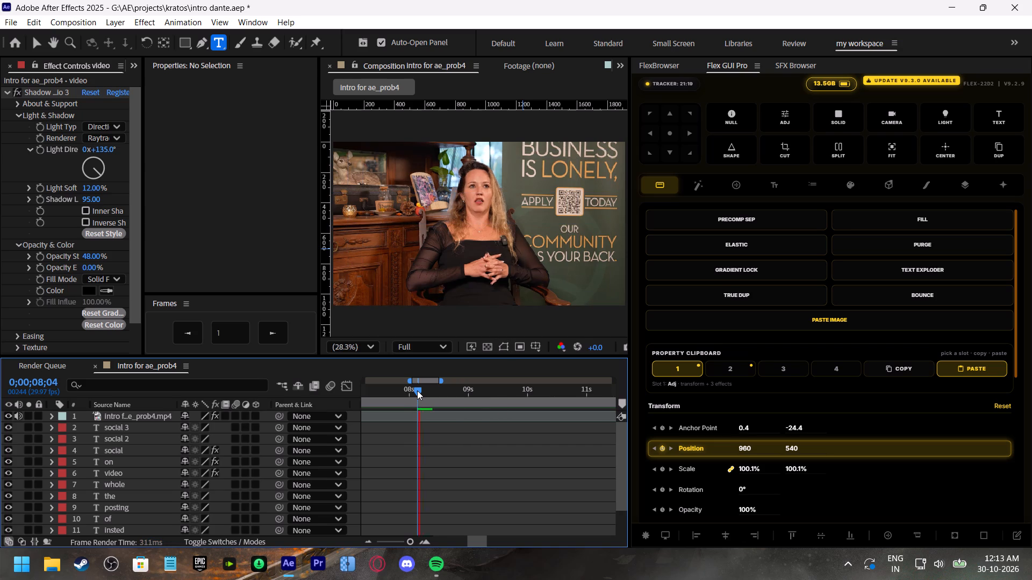
click(416, 393)
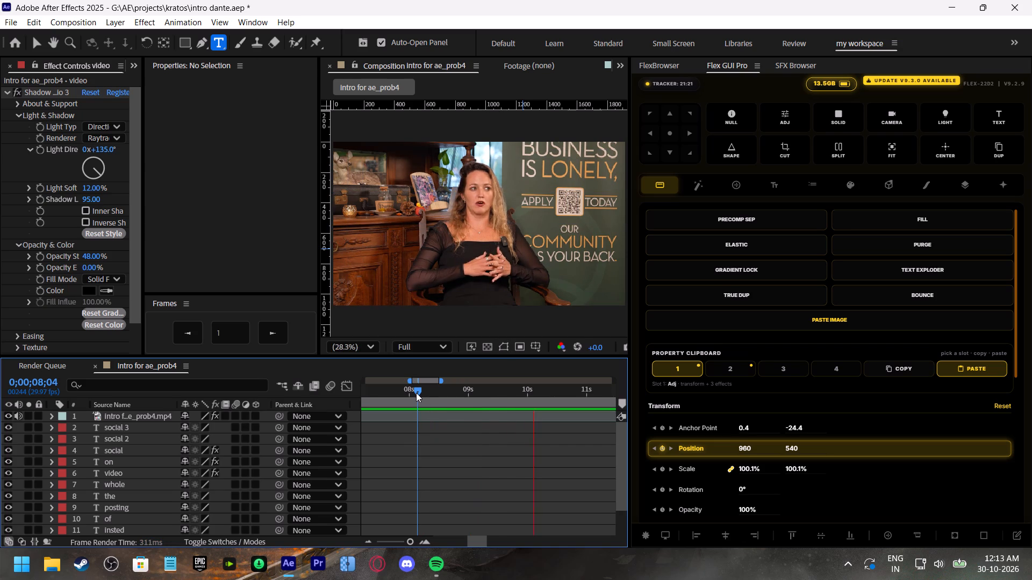
key(space)
click(416, 392)
key(space)
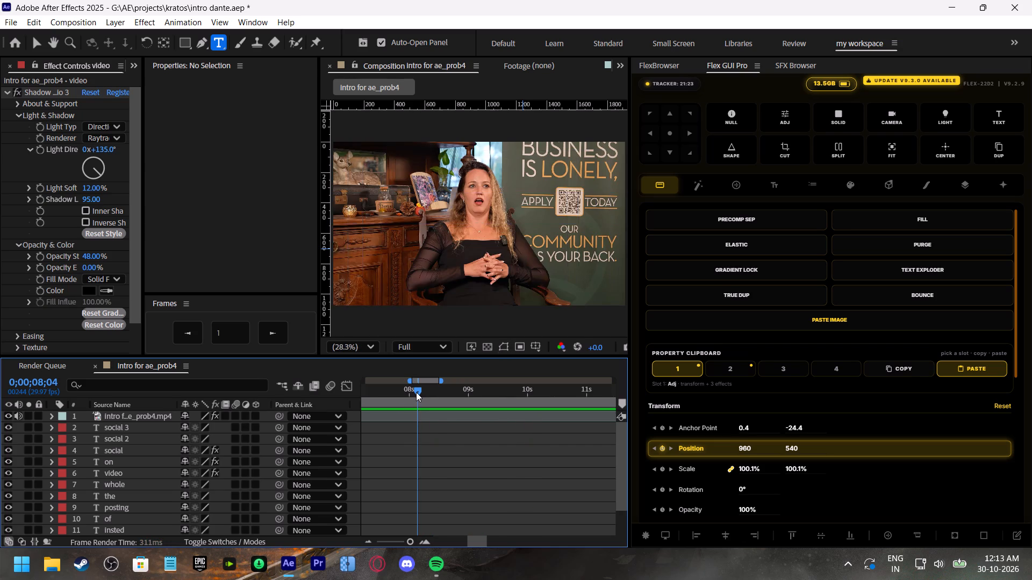
click(416, 392)
key(space)
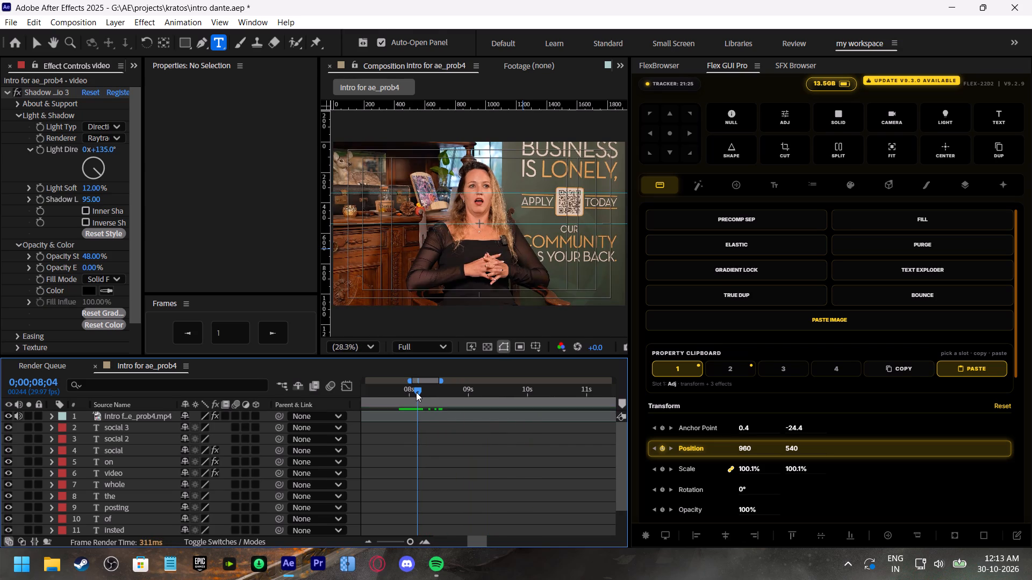
click(416, 392)
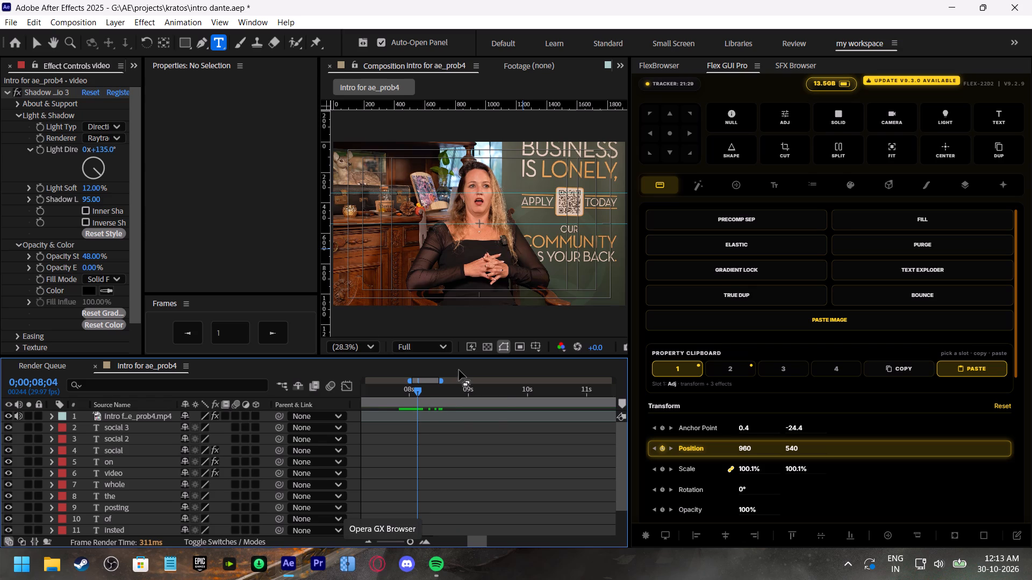
Search the web for "employers" in FlexBrowser, close the results and return to Flex GUI Pro.
click(652, 73)
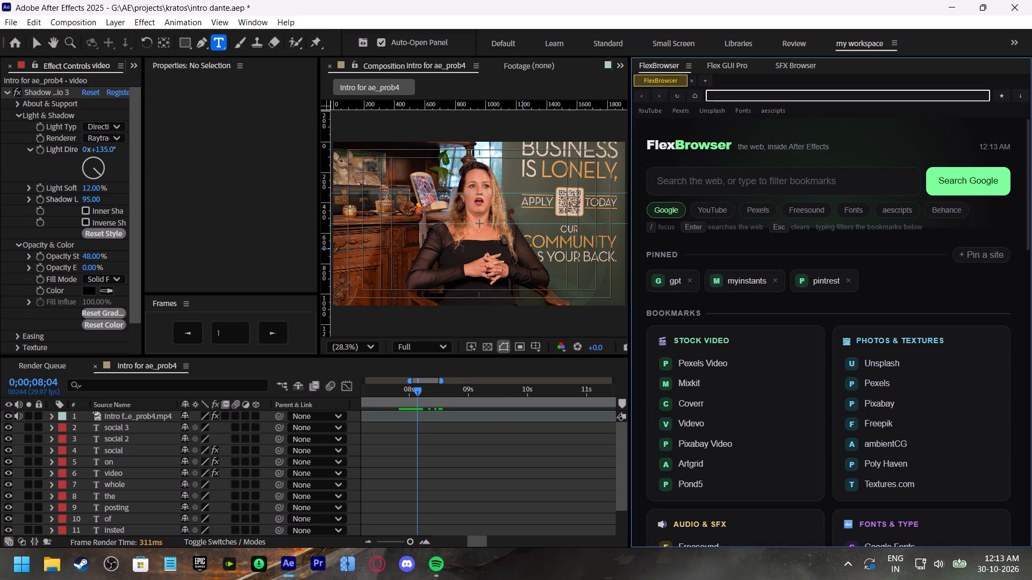
click(721, 99)
text(em)
text(ployers)
key(Return)
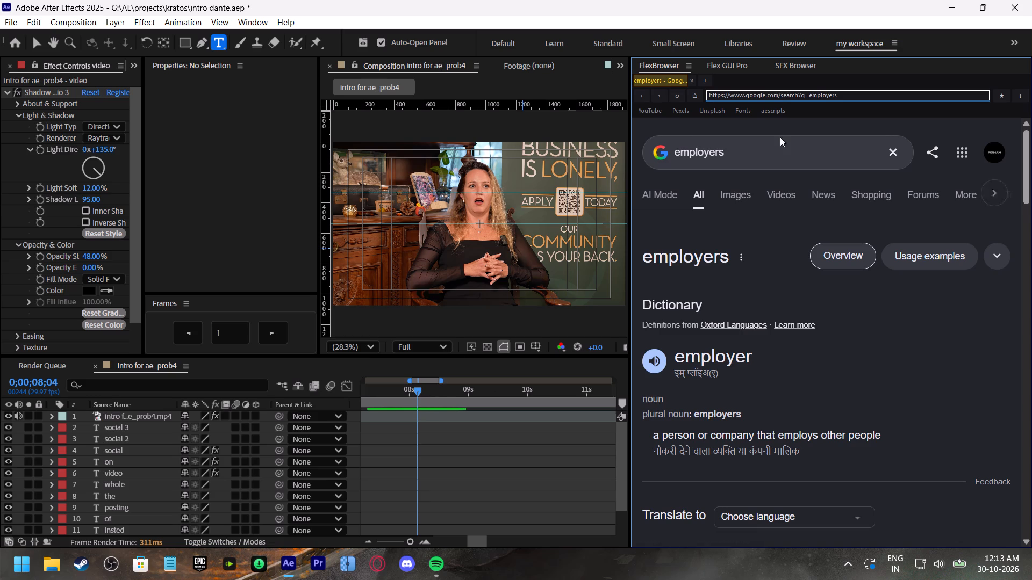
click(691, 76)
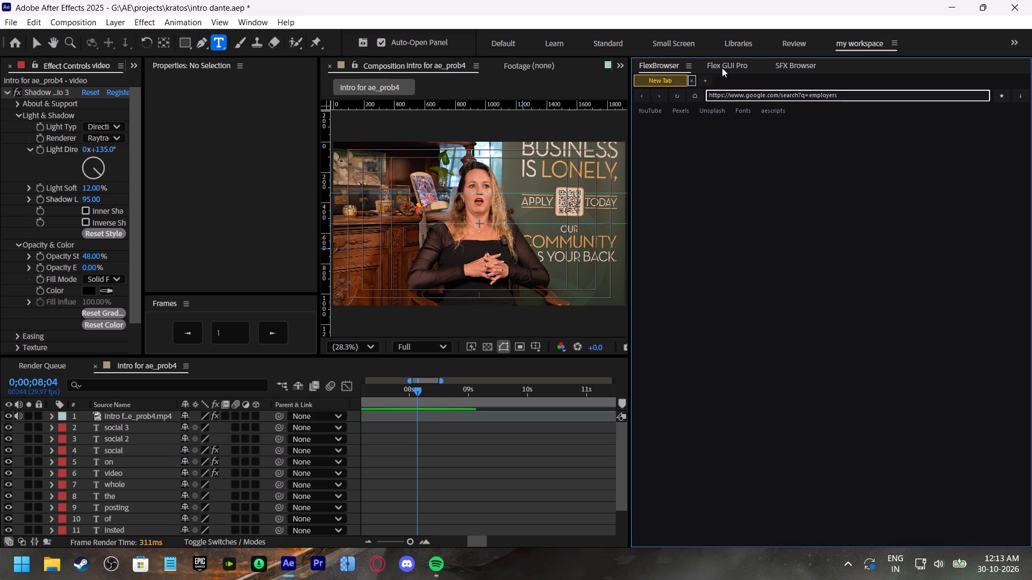
click(723, 67)
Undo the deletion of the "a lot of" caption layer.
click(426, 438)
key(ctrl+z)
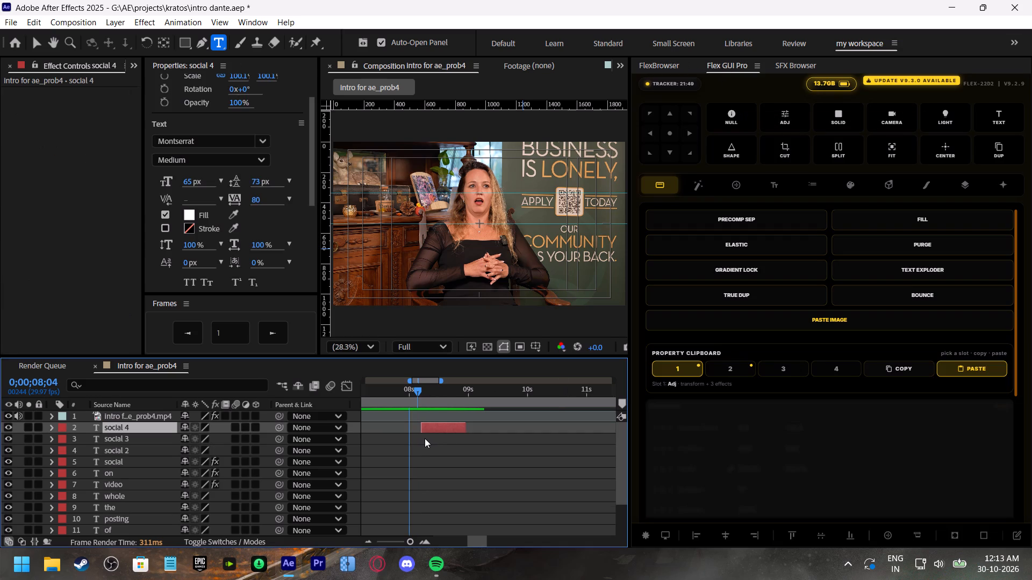
Preview the shot from 0;00;08;04 up to 0;00;08;19 and duplicate the "a lot of" caption layer.
key(space)
click(418, 393)
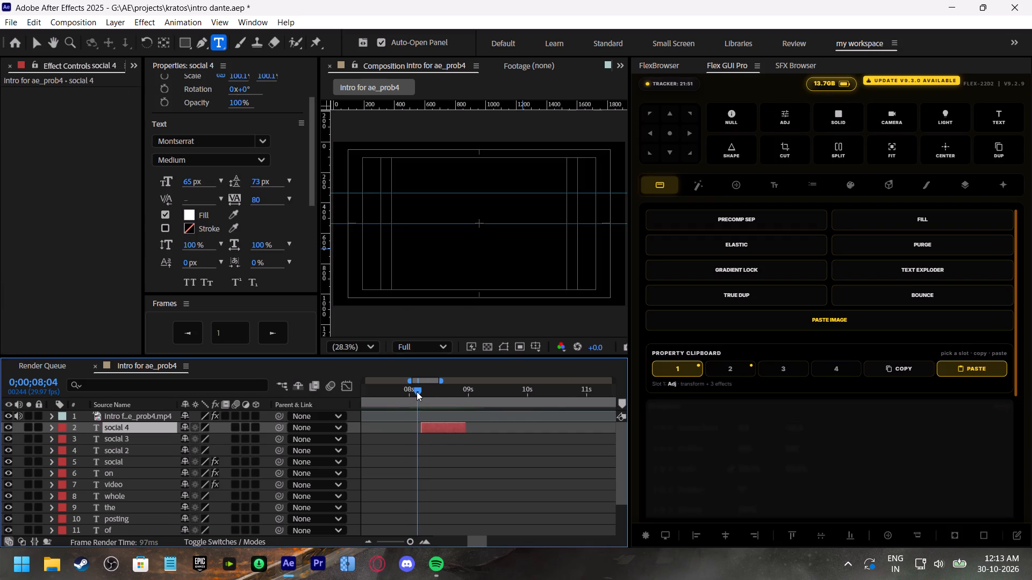
key(space)
click(436, 392)
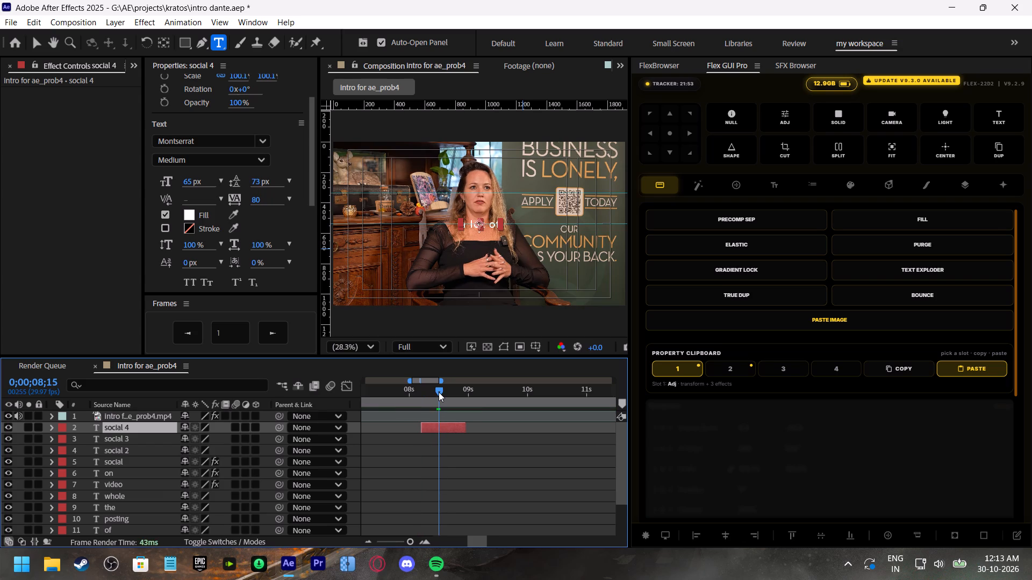
key(space)
drag(440, 392, 447, 392)
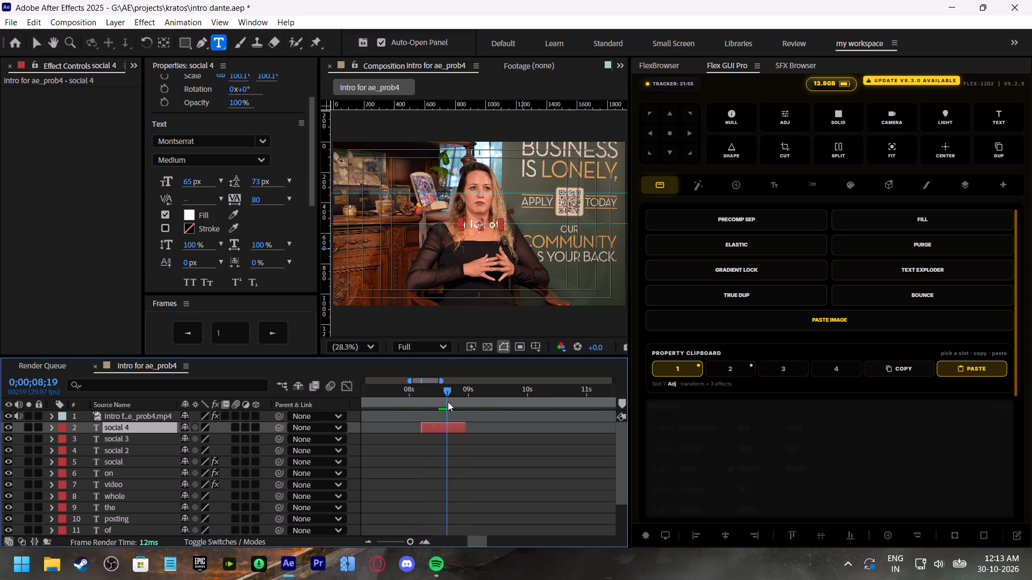
click(450, 429)
key(ctrl+d)
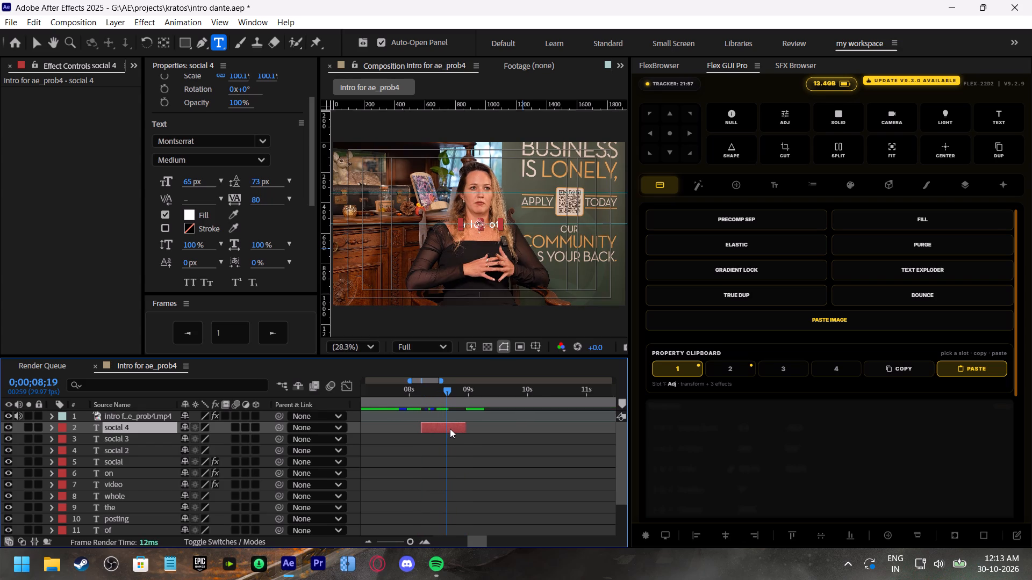
Move the original "a lot of" caption layer to start at 0;00;08;04 and preview it against the speech.
click(398, 383)
drag(398, 390, 408, 401)
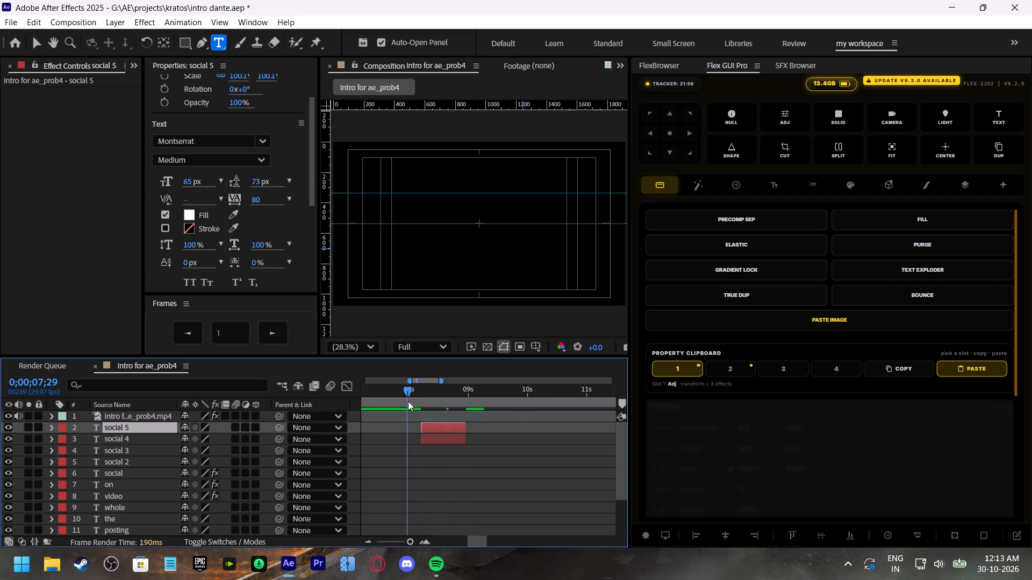
drag(408, 401, 415, 409)
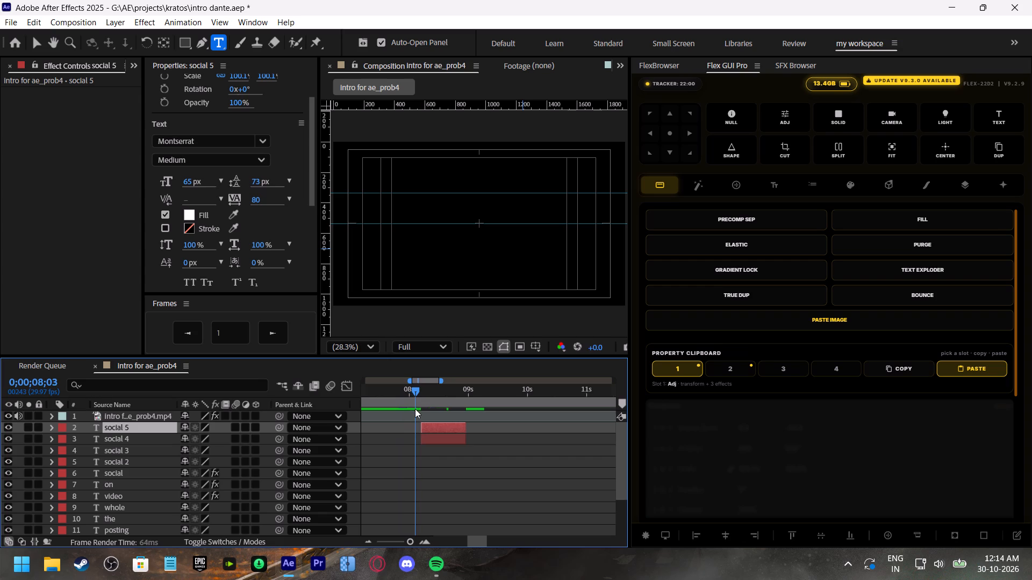
drag(415, 409, 417, 410)
click(435, 437)
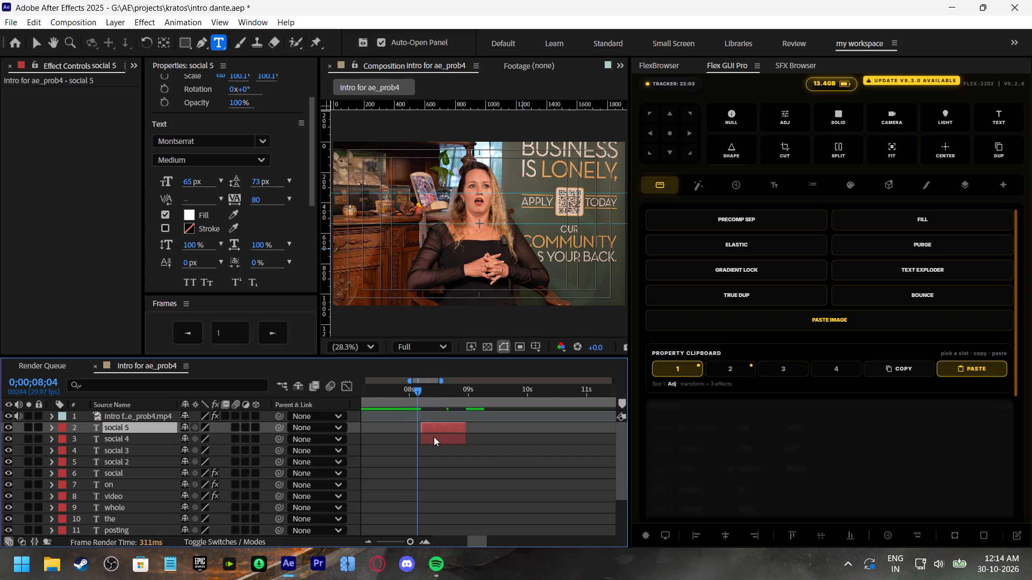
click(407, 388)
key(space)
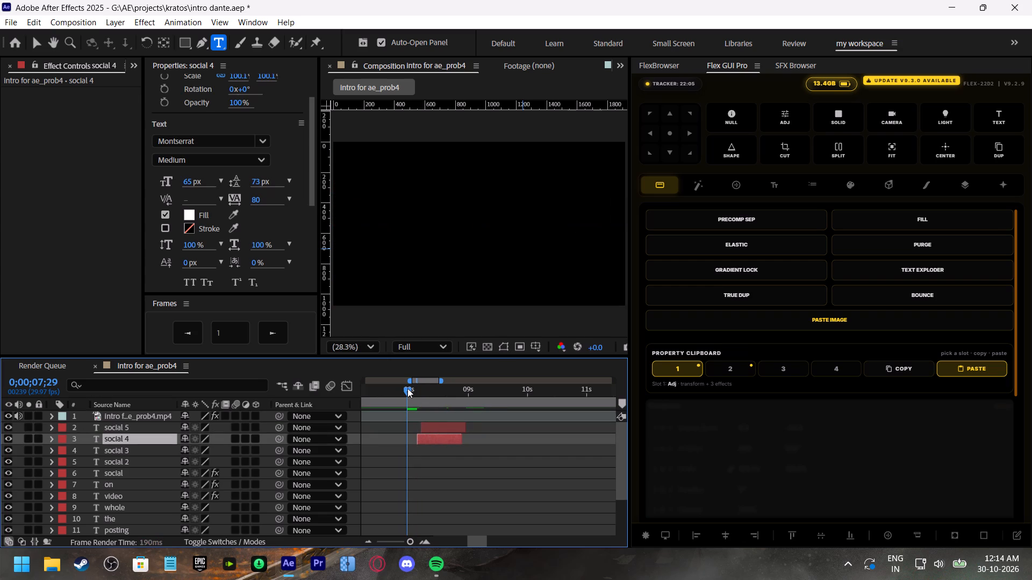
Move the duplicate "a lot of" caption to start at 0;00;08;19 and shorten the original caption to end near that point.
drag(438, 392, 447, 398)
key(space)
click(448, 394)
drag(438, 428, 462, 437)
drag(462, 437, 449, 436)
Change the duplicate caption's text to "employers".
double_click(456, 429)
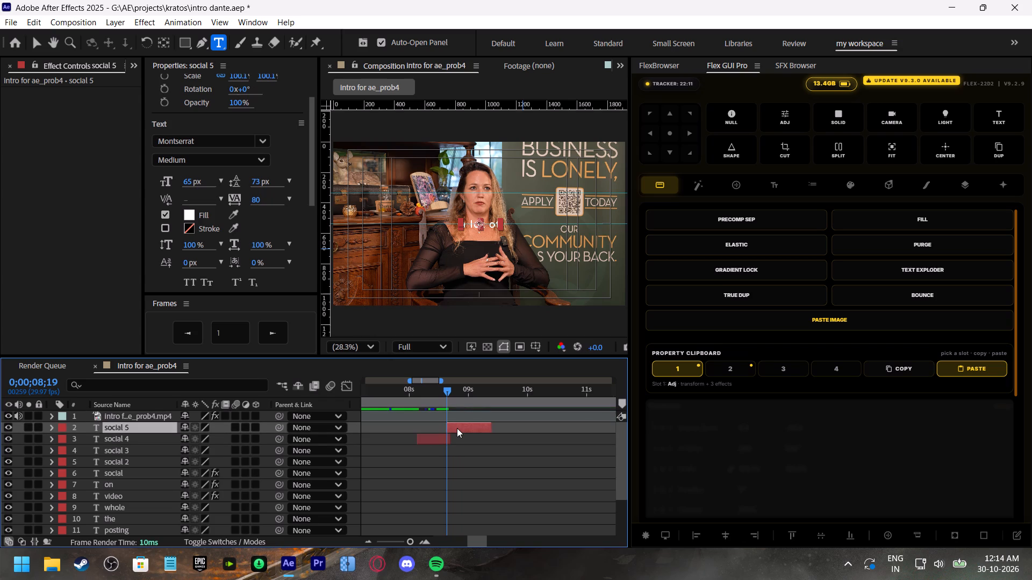
text(employers)
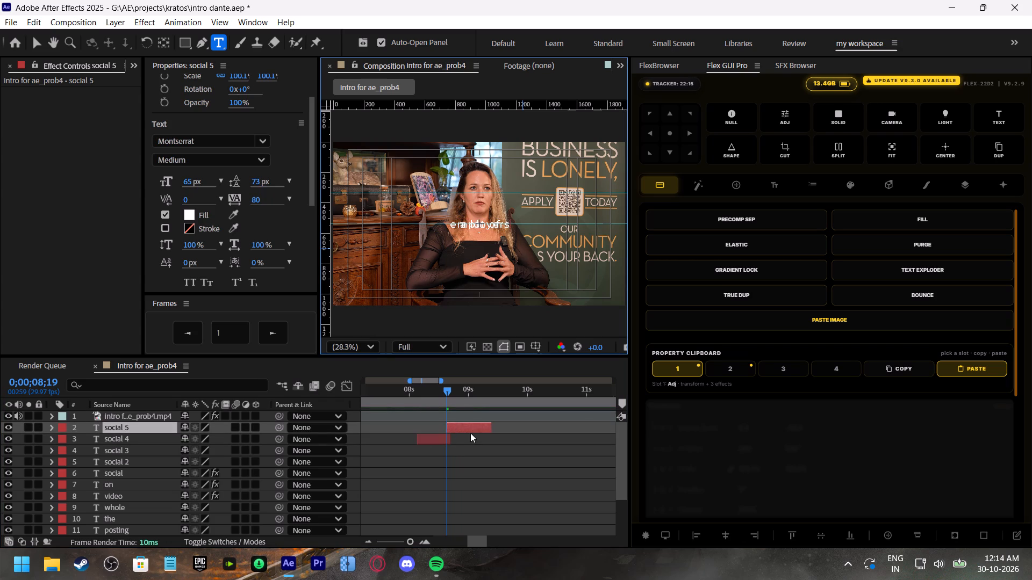
Trim the end of the "a lot of" caption to meet "employers" at 0;00;08;19 and replay the transition.
click(433, 389)
click(451, 438)
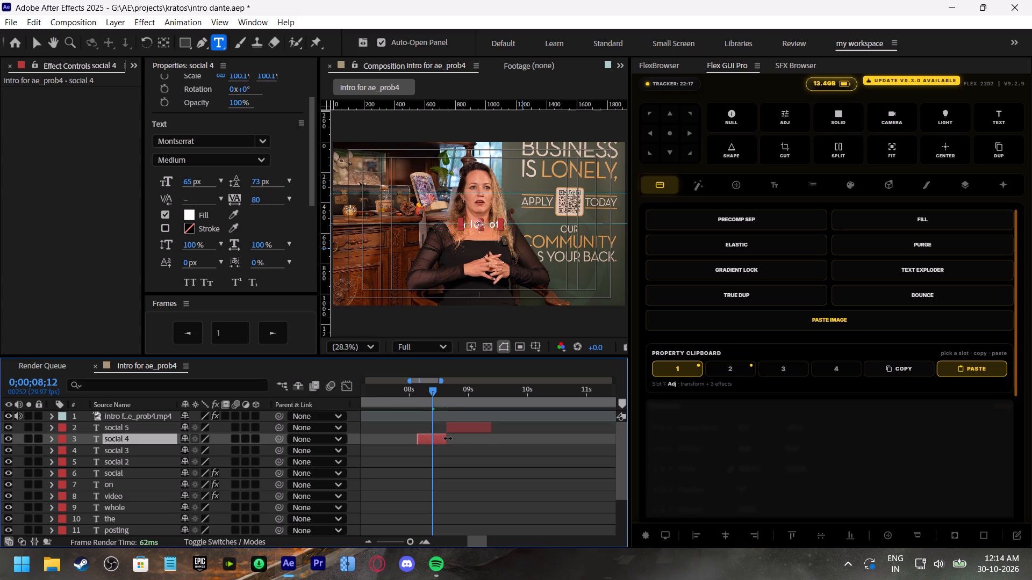
key(space)
click(440, 388)
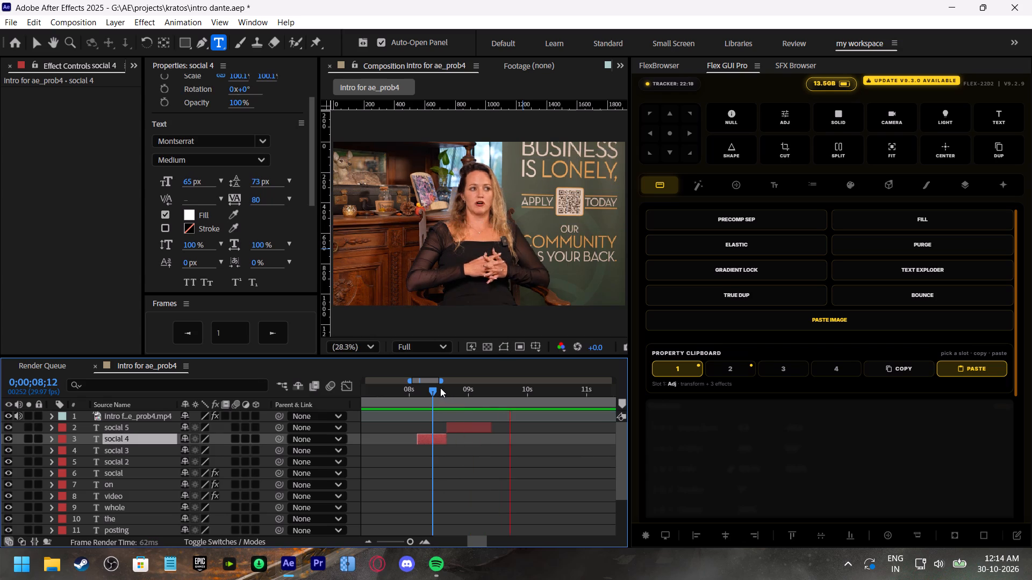
drag(449, 440, 454, 442)
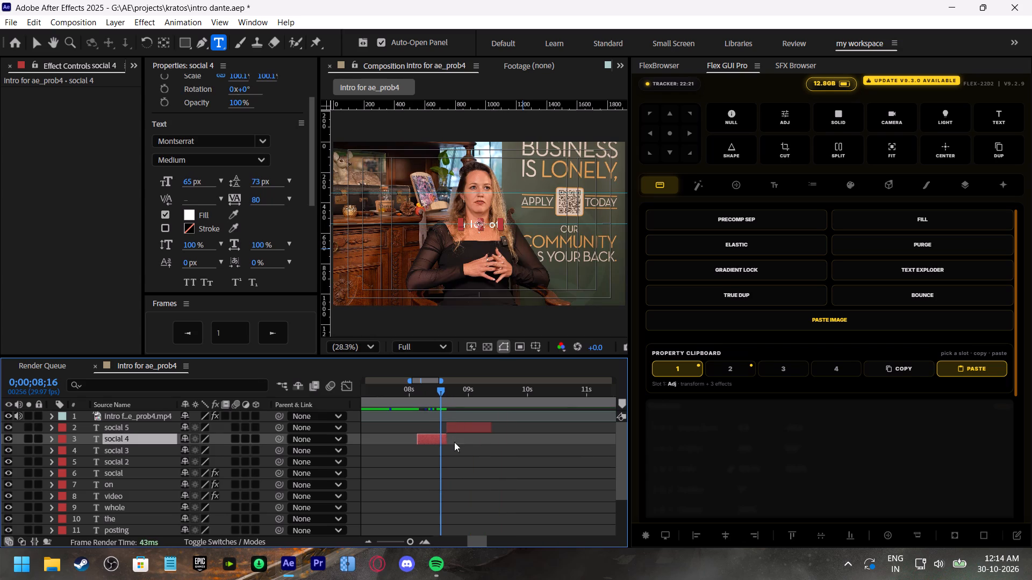
drag(454, 442, 455, 442)
drag(446, 430, 449, 443)
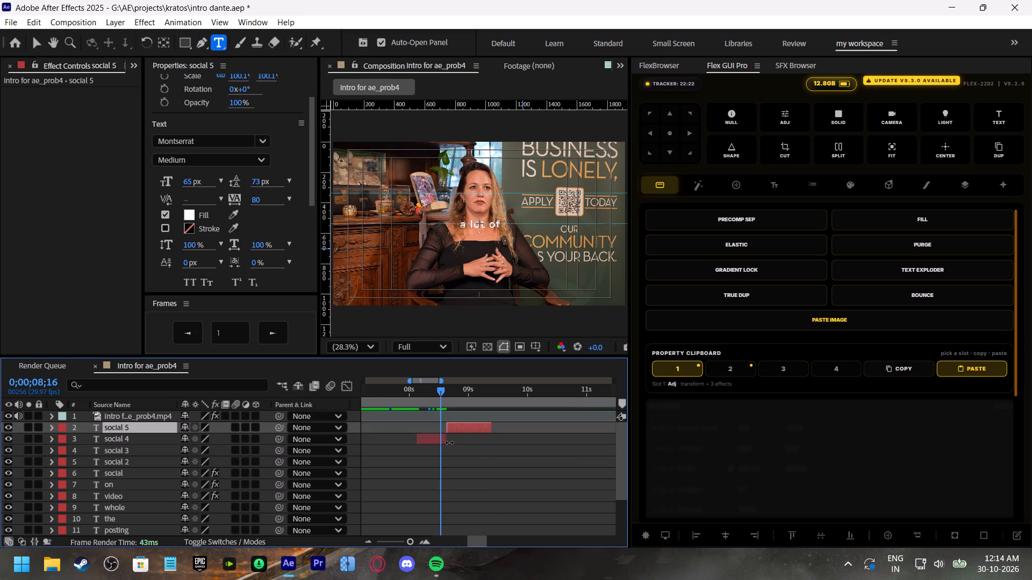
key(space)
click(433, 393)
key(space)
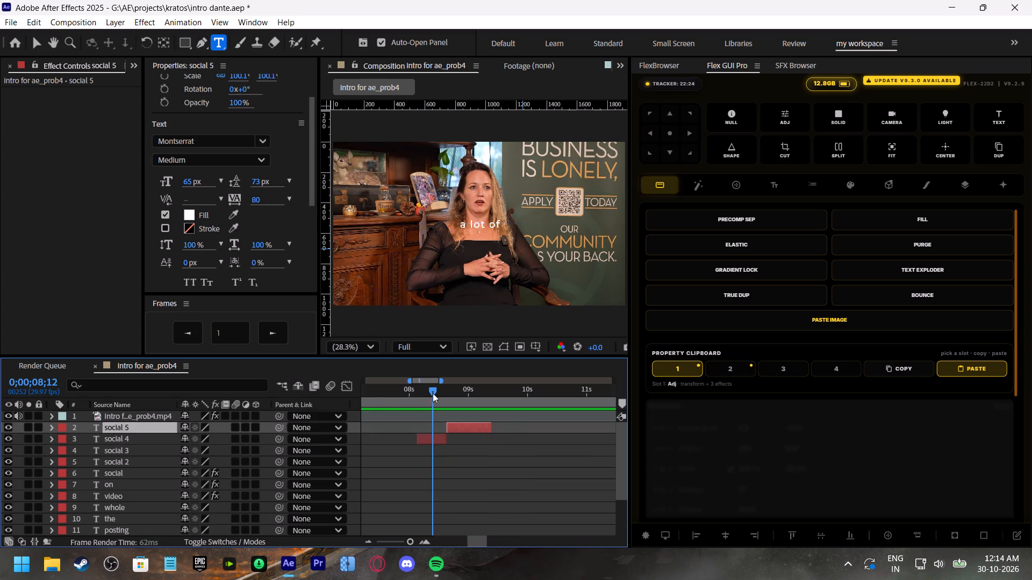
Duplicate the "employers" caption, start the copy at 0;00;09;07 and trim the original to end there.
click(468, 393)
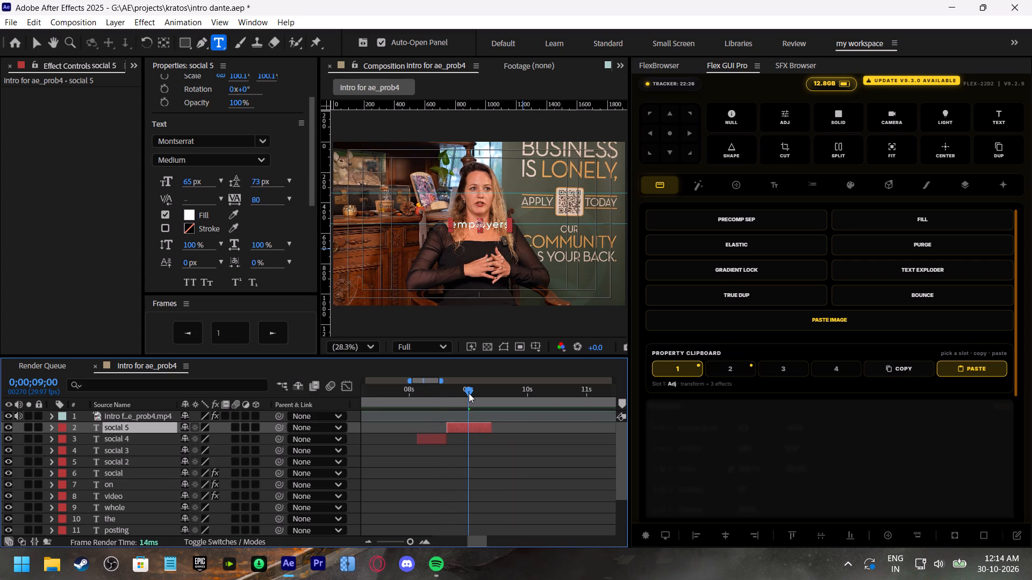
key(space)
drag(469, 393, 483, 405)
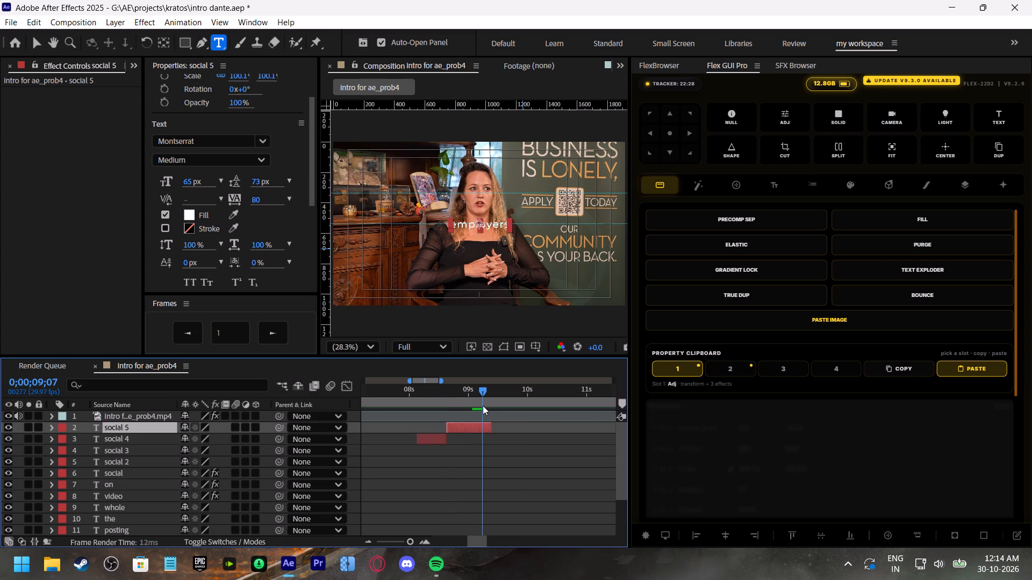
drag(483, 405, 483, 407)
key(space)
click(482, 391)
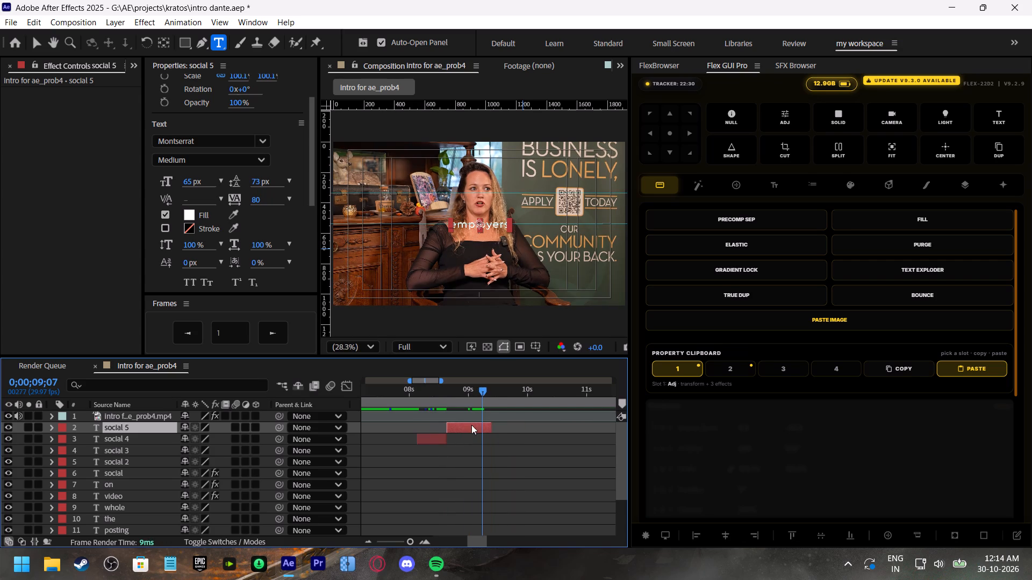
click(470, 427)
key(ctrl+d)
drag(462, 430, 499, 439)
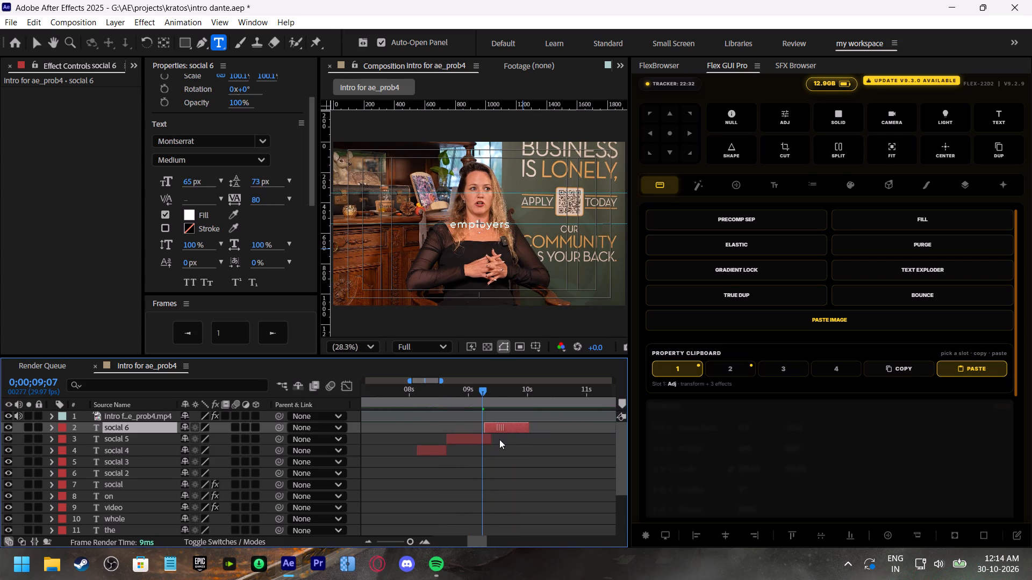
drag(499, 439, 498, 438)
drag(494, 437, 482, 438)
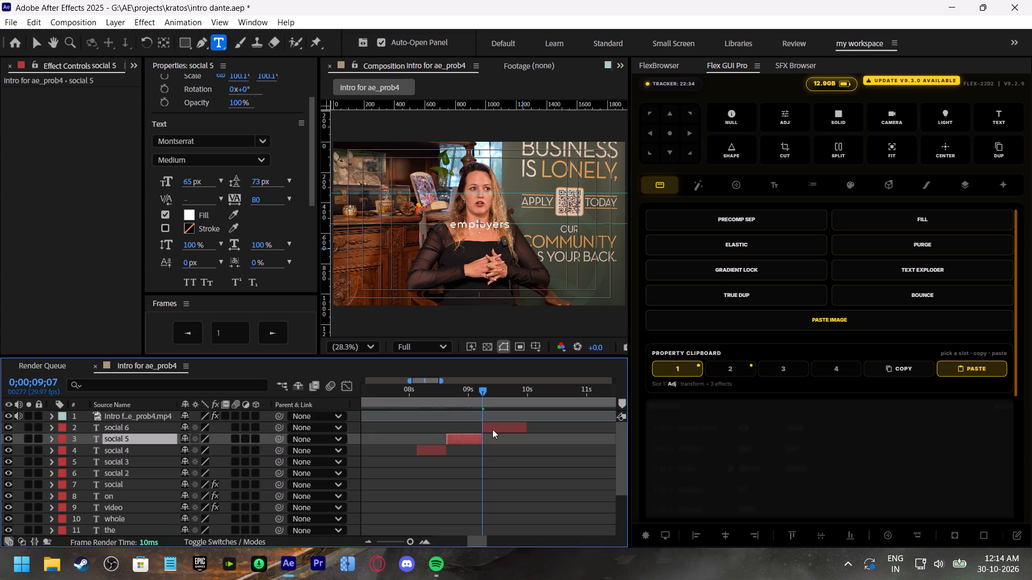
Change the text of the caption starting at 0;00;09;07 to "are".
double_click(493, 429)
text(are)
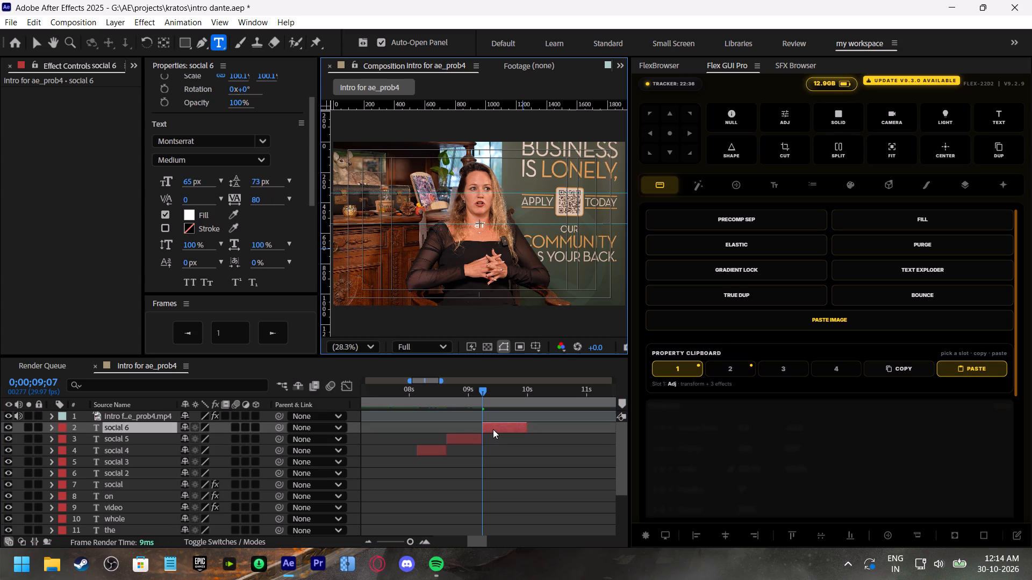
Split the "are" caption at 0;00;09;15, where the next word is heard, and change the second part's text to "struggeling".
click(507, 450)
key(space)
click(484, 390)
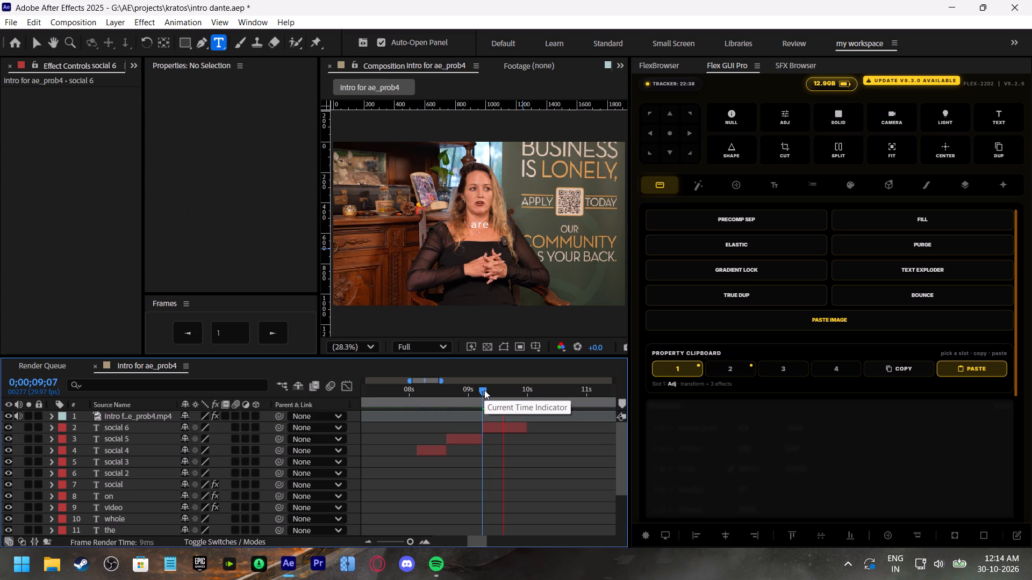
key(space)
drag(489, 391, 494, 393)
key(space)
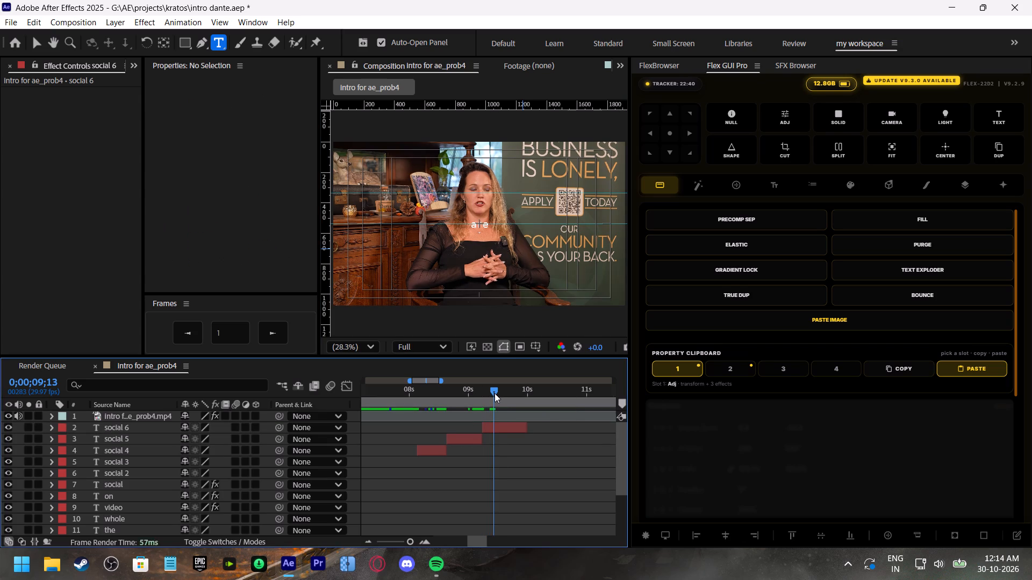
click(494, 393)
key(space)
click(498, 395)
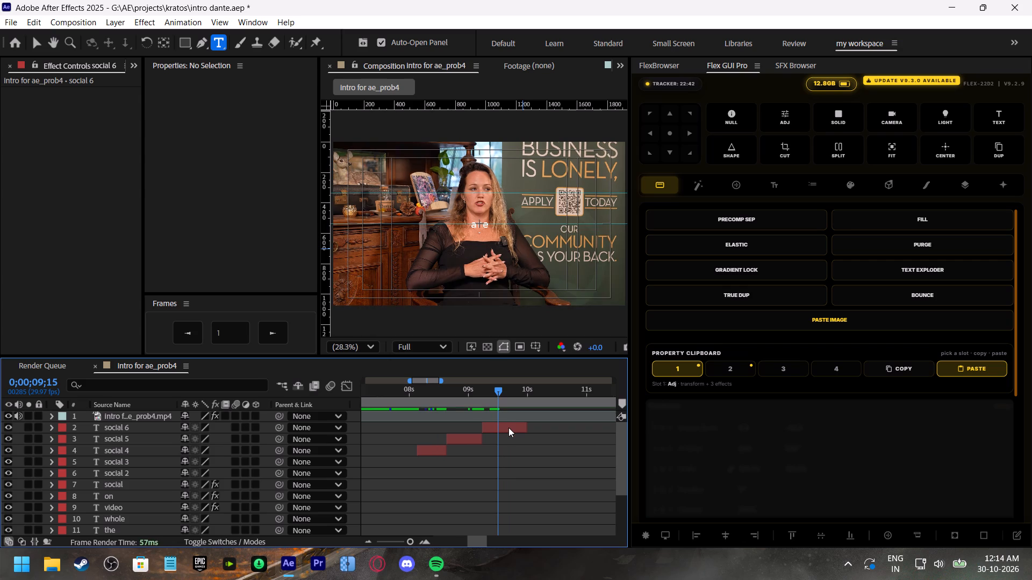
click(508, 427)
key(ctrl+shift+d)
double_click(508, 427)
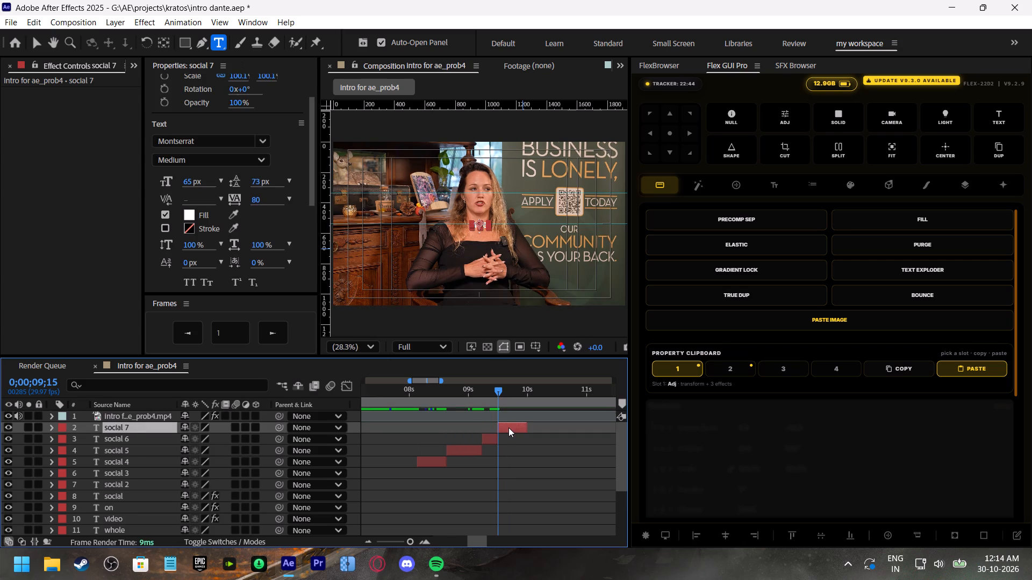
text(struggeling)
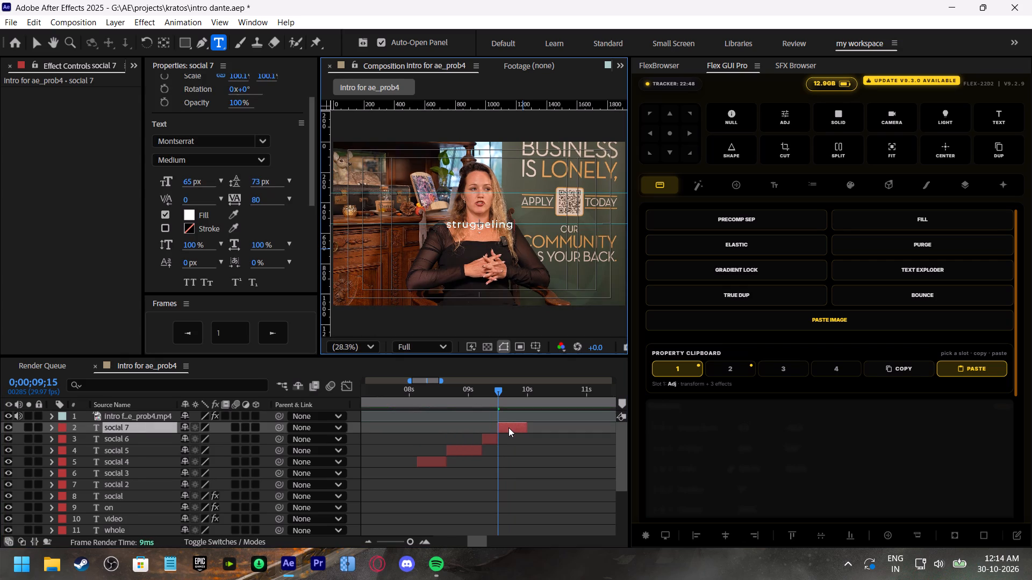
Replay the captions up to the end of "struggeling", duplicate that caption and start the copy at 0;00;09;29.
click(394, 392)
key(space)
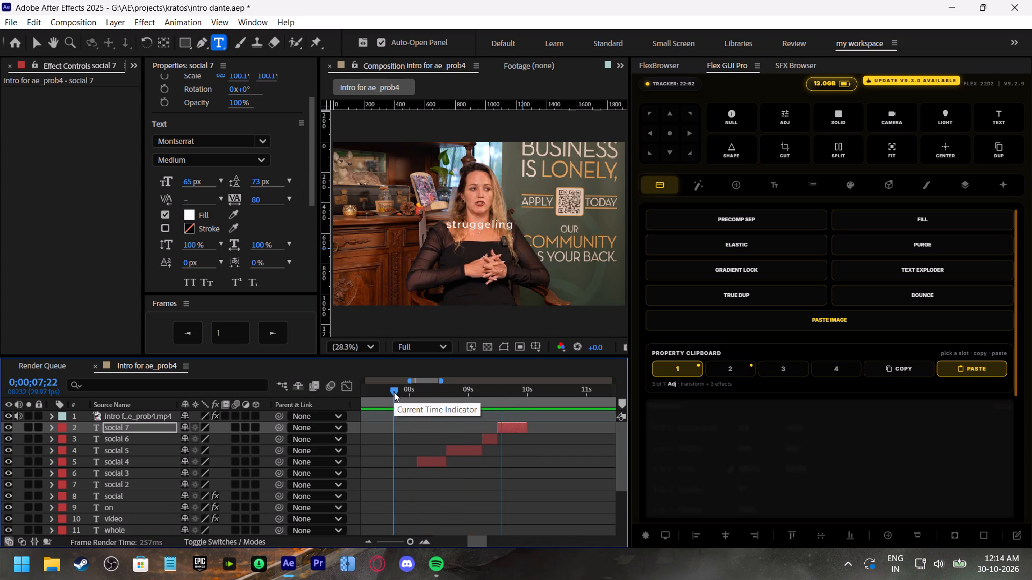
click(464, 393)
key(space)
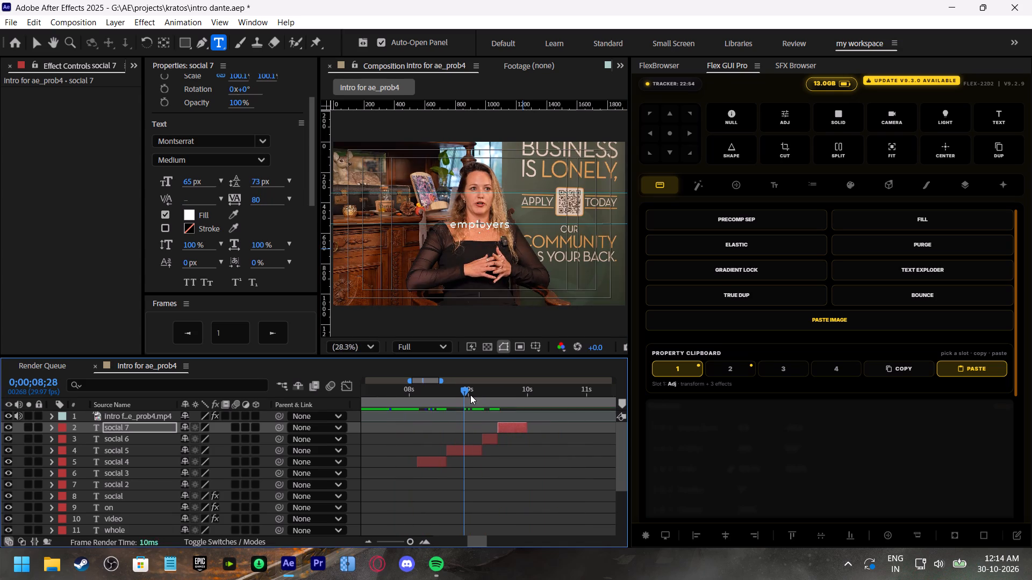
shift+scroll(518, 437, down, 1)
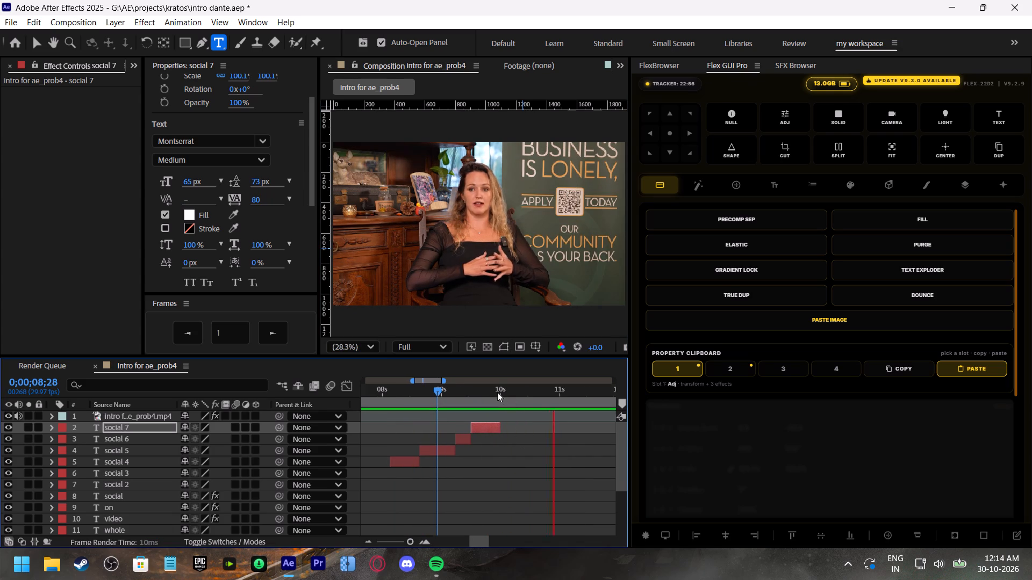
drag(495, 390, 503, 394)
click(489, 422)
key(ctrl+d)
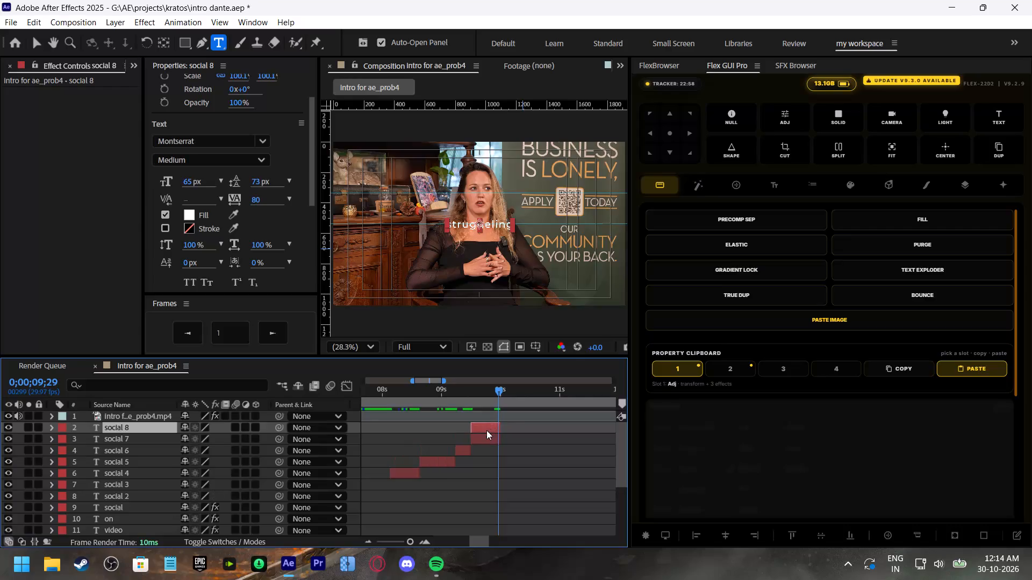
drag(486, 430, 512, 440)
Change the text of the caption starting at 0;00;09;29 to "with".
click(511, 429)
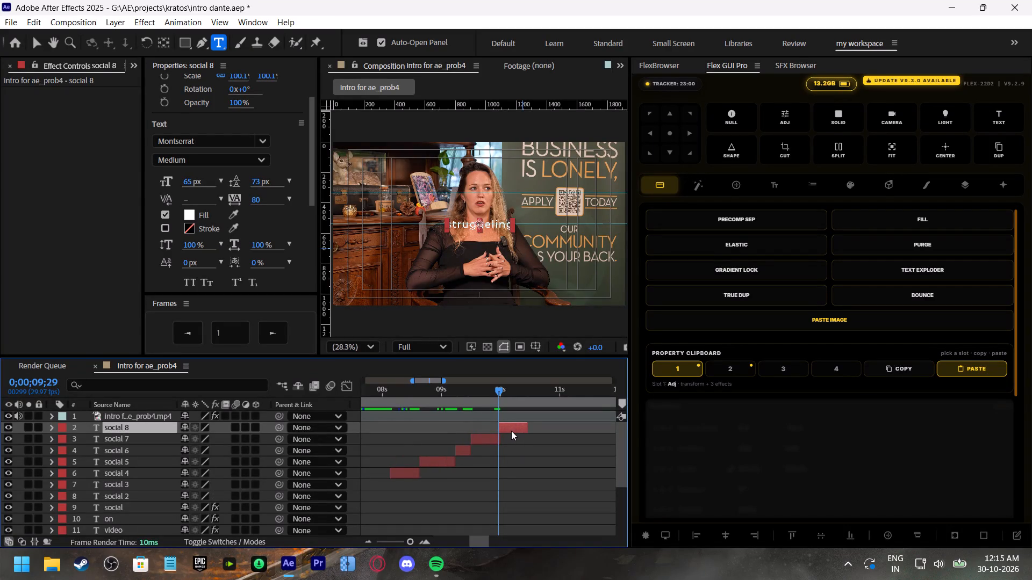
key(w)
double_click(511, 431)
text(with)
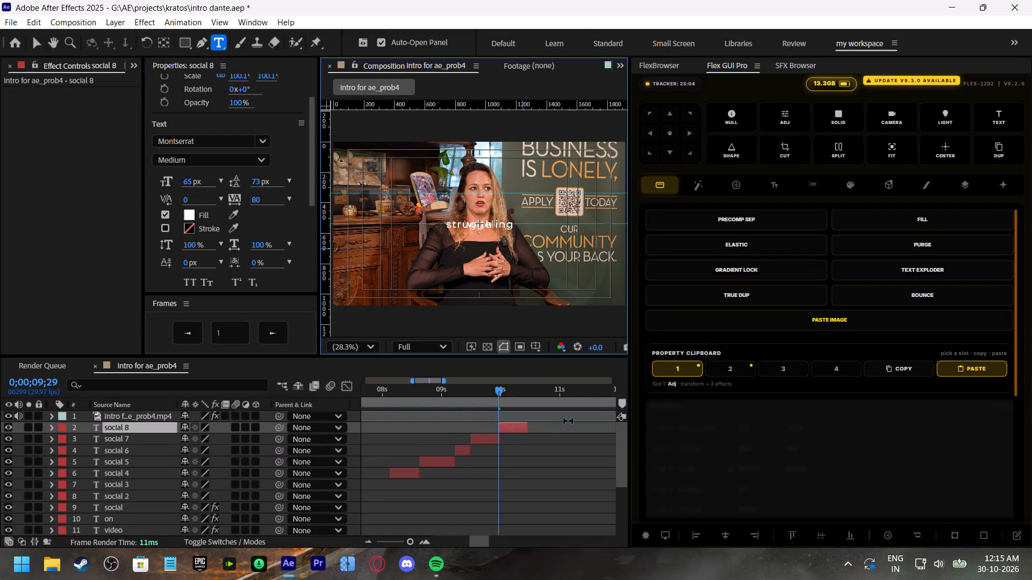
Shift the "with" caption to start at about 0;00;10;00 and replay it from 0;00;09;24.
click(489, 396)
key(space)
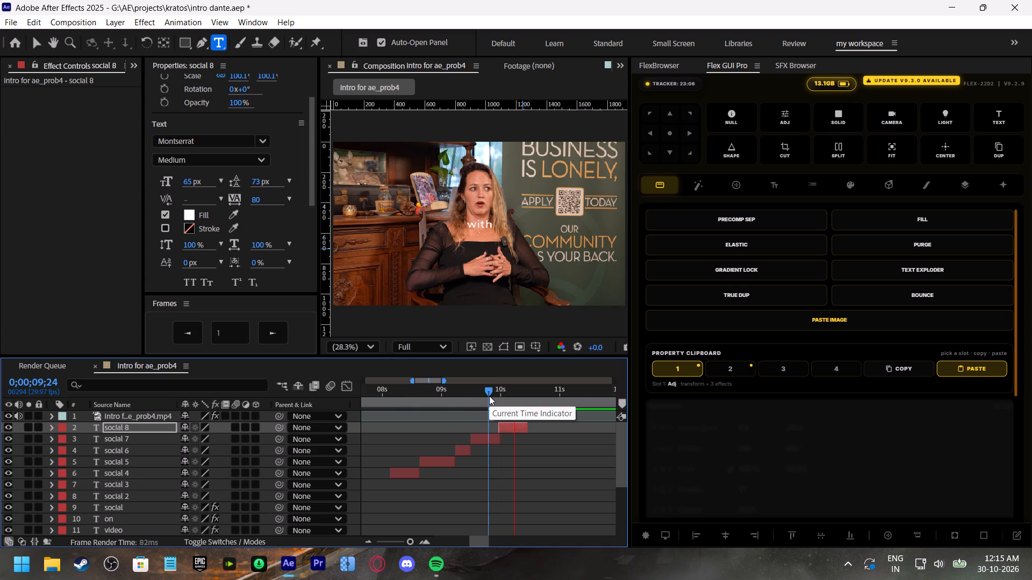
click(489, 396)
drag(510, 430, 516, 431)
key(space)
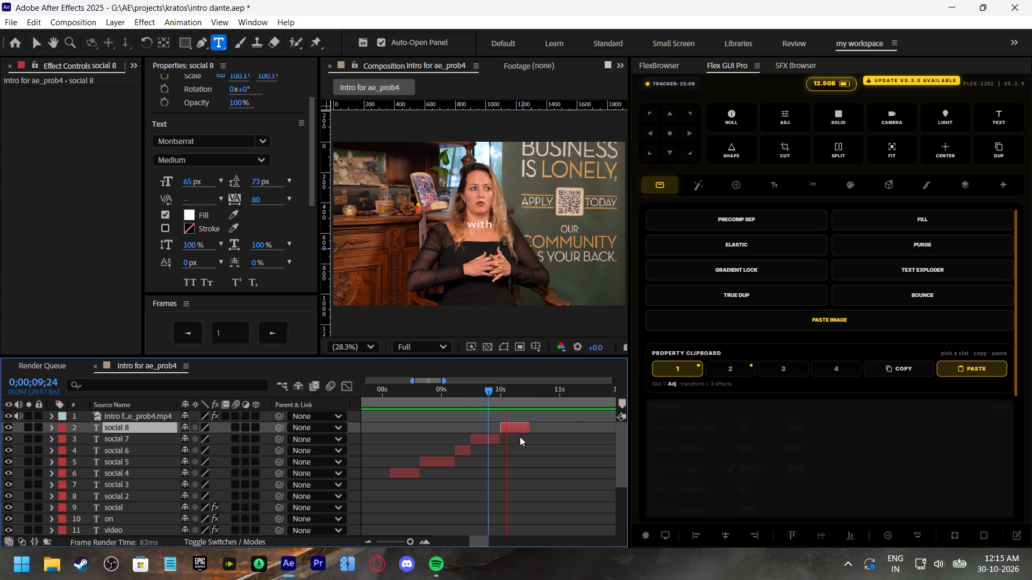
Preview the end of the "with" caption around 0;00;10;14 and save the project.
click(512, 388)
key(space)
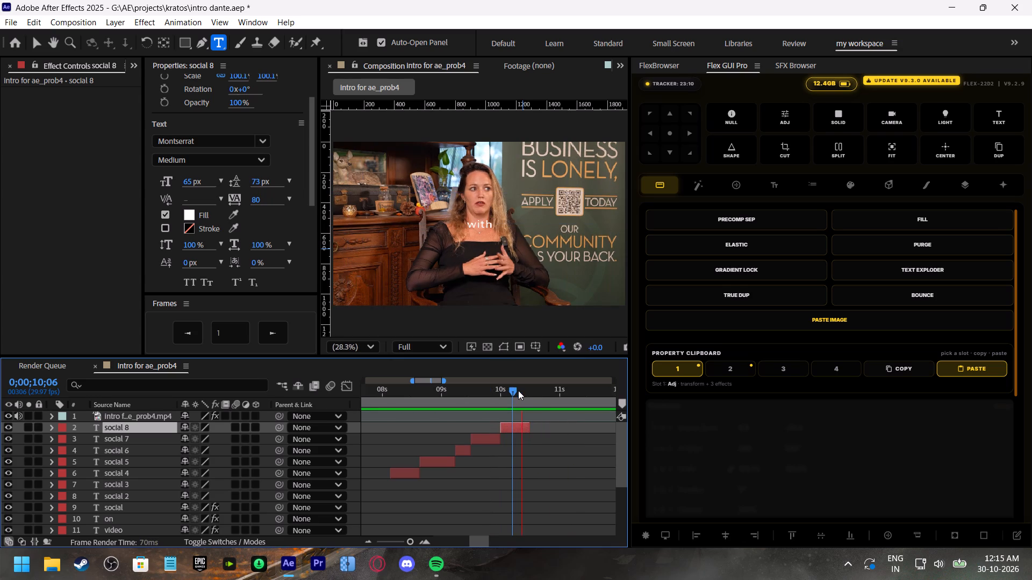
drag(519, 390, 530, 396)
key(space)
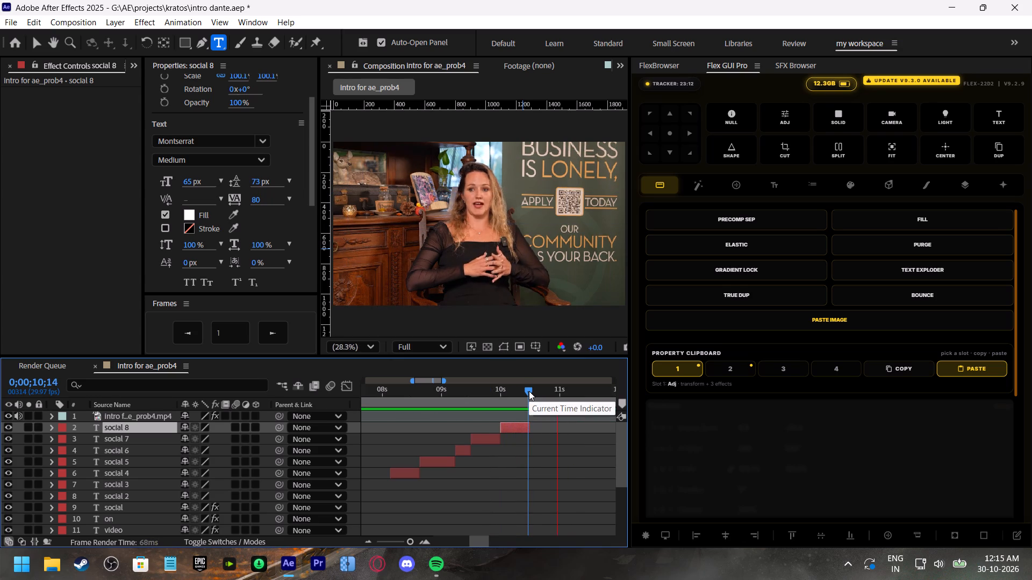
click(529, 391)
key(ctrl+s)
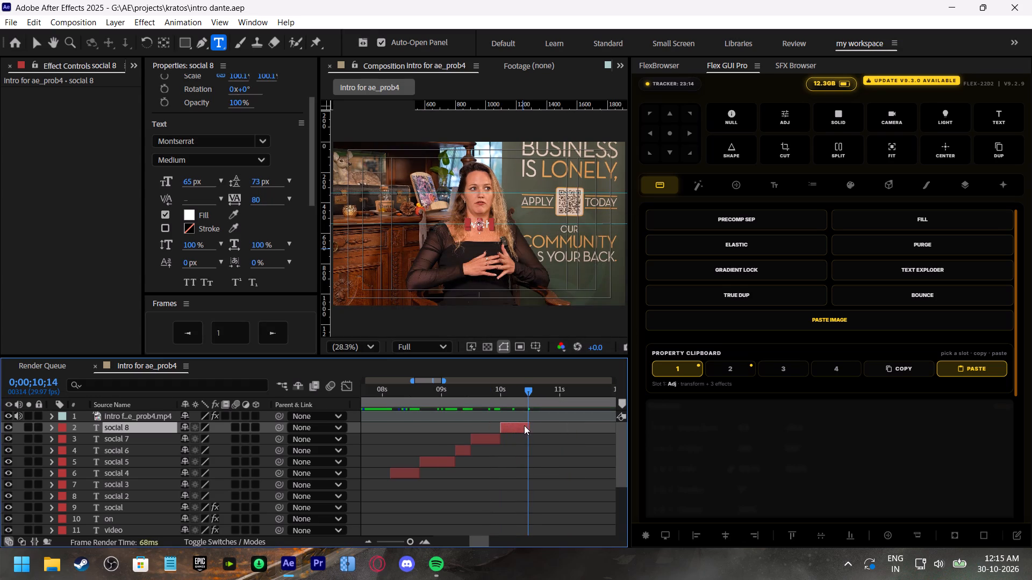
Split the woman's footage layer at 0;00;10;14, where the "with" caption ends.
scroll(543, 461, down, 5)
click(530, 505)
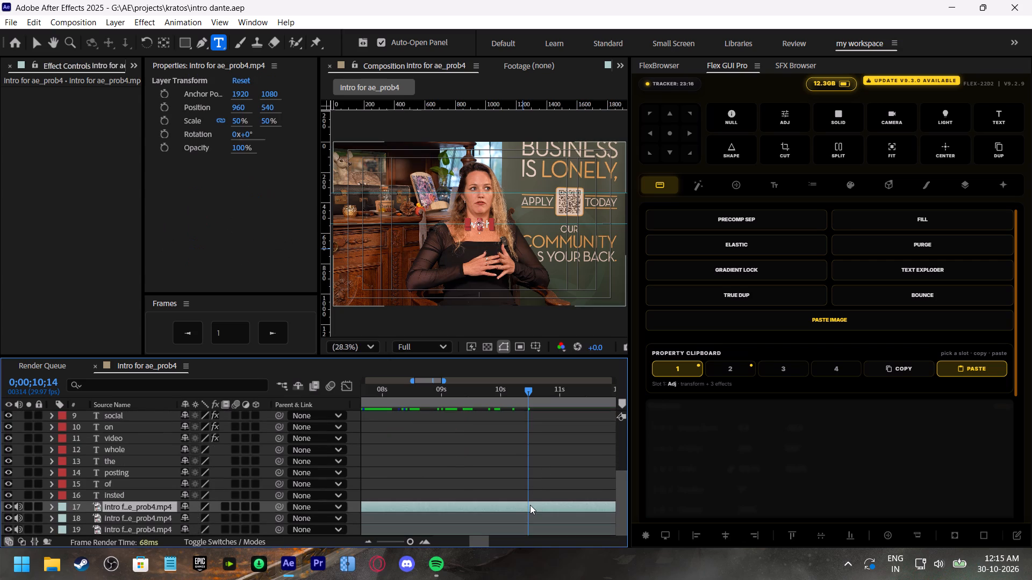
key(ctrl+shift+d)
scroll(569, 484, down, 1)
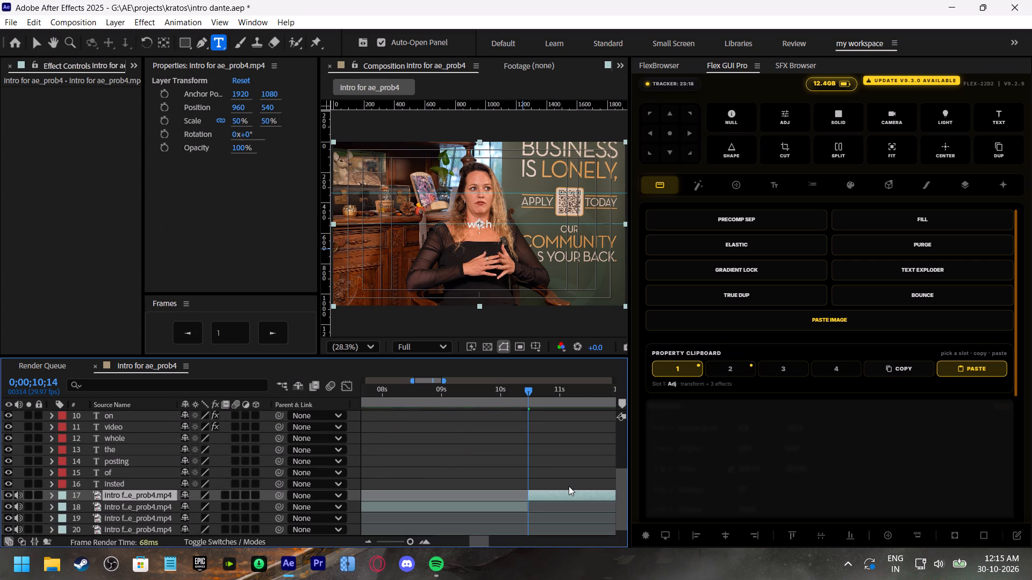
Play the woman's footage from 0;00;10;14 to find where her shot ends, and split the footage layer at 0;00;11;15.
scroll(569, 486, down, 1)
shift+scroll(569, 488, down, 4)
key(space)
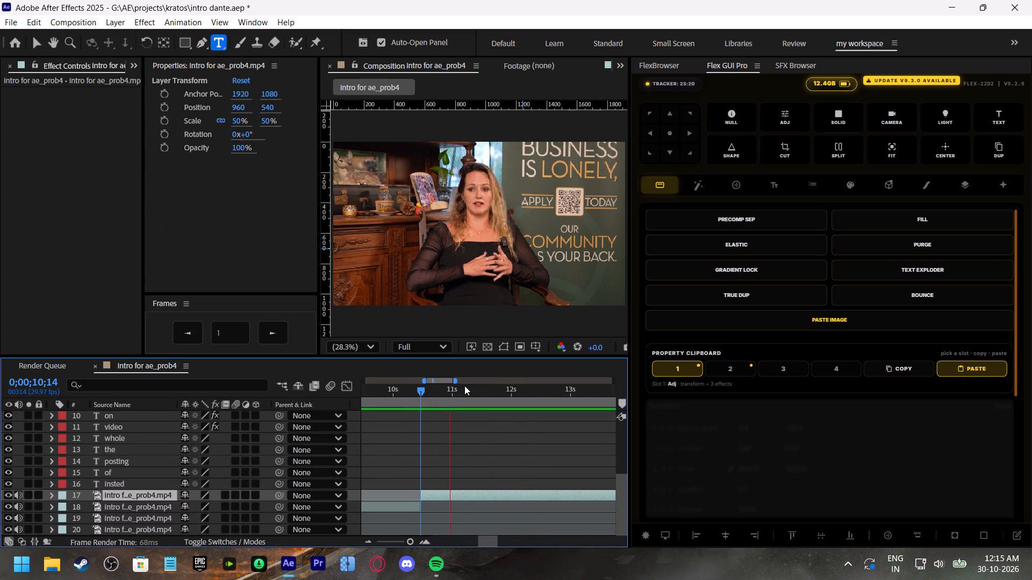
drag(492, 392, 486, 392)
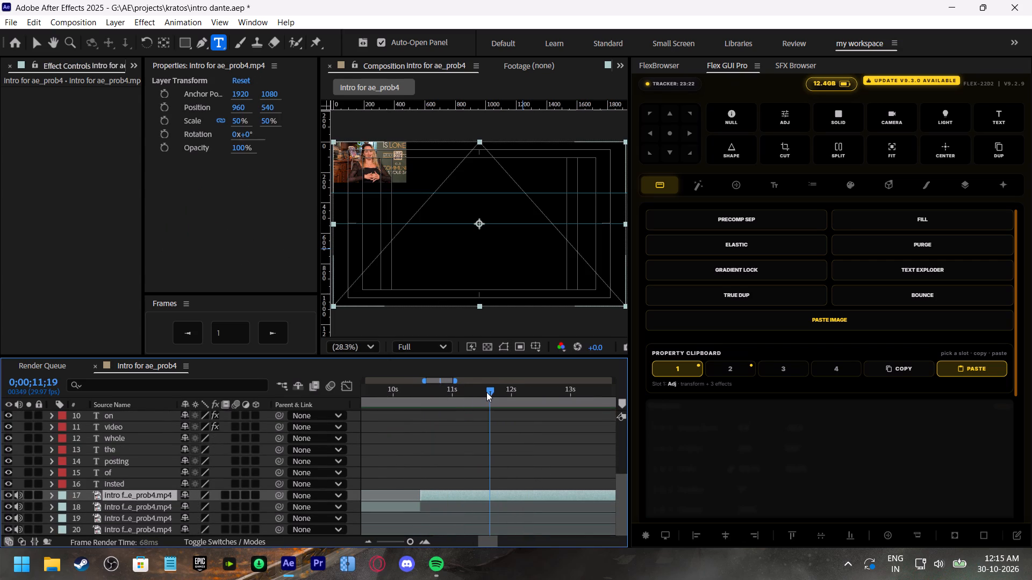
drag(486, 392, 483, 393)
click(482, 392)
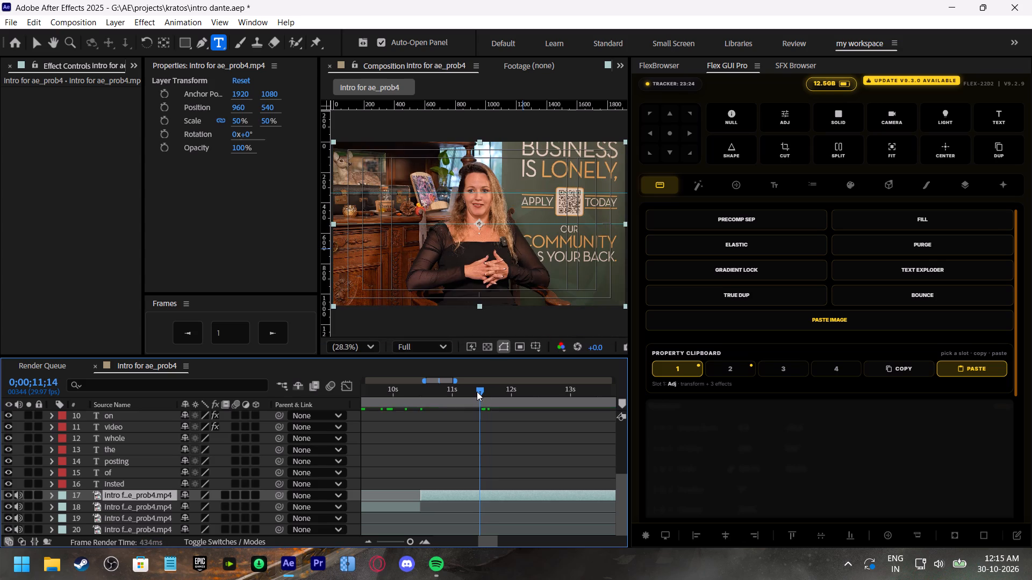
click(271, 334)
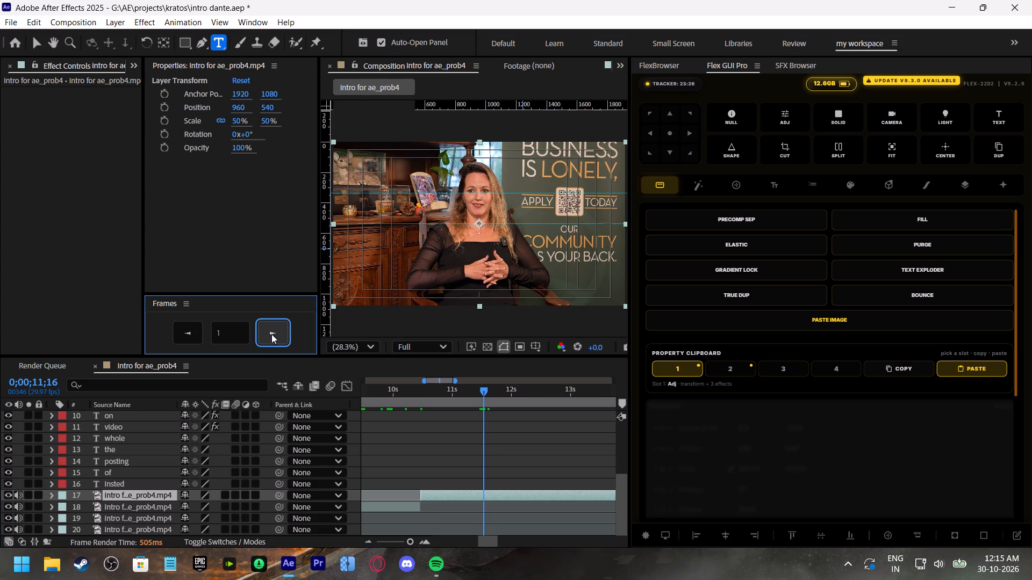
click(192, 340)
click(512, 499)
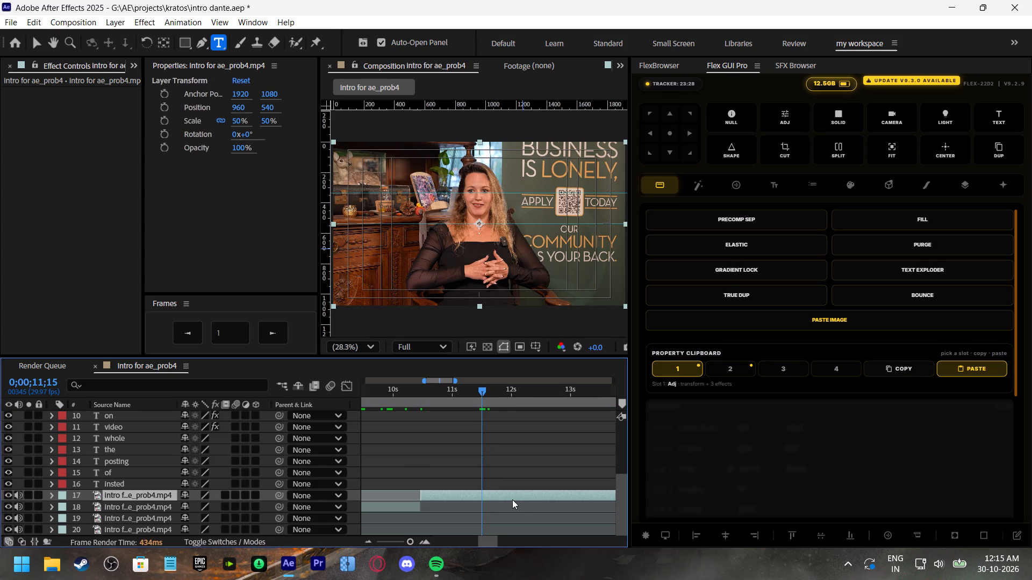
key(ctrl+shift+d)
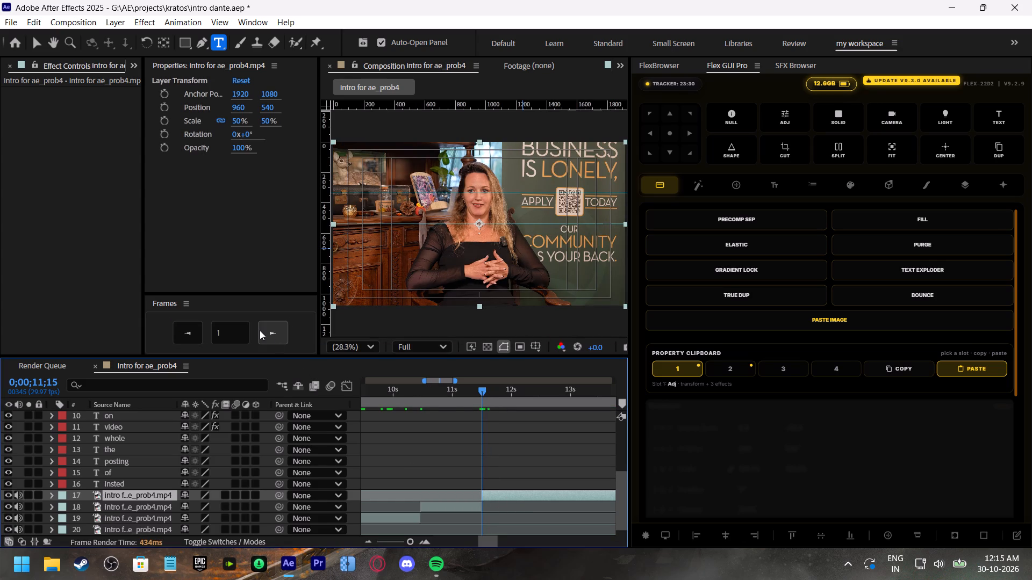
Duplicate the footage segment between 0;00;10;14 and 0;00;11;15 and save the project.
click(261, 330)
click(188, 334)
click(458, 508)
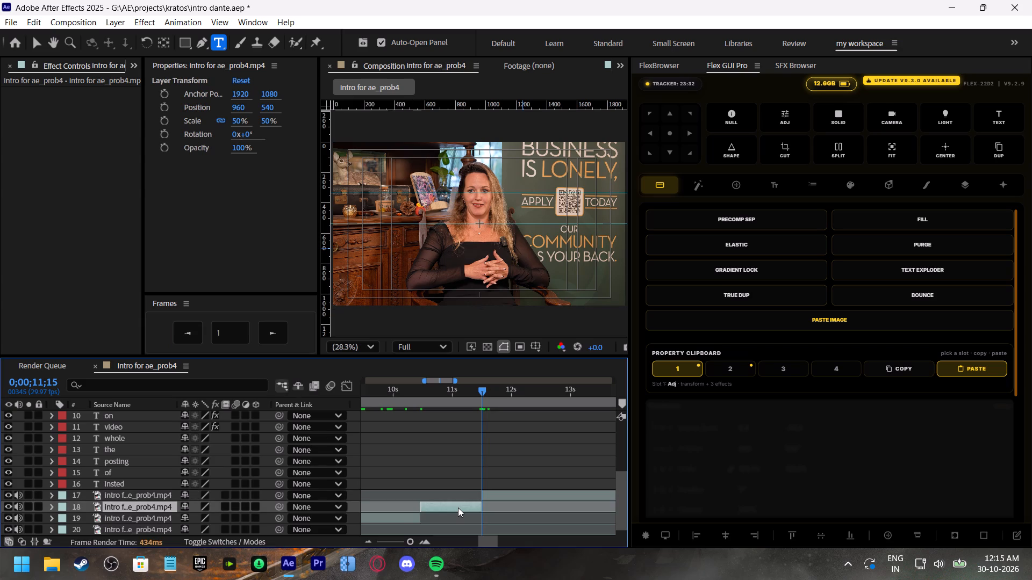
key(ctrl+d)
click(458, 508)
key(ctrl+s)
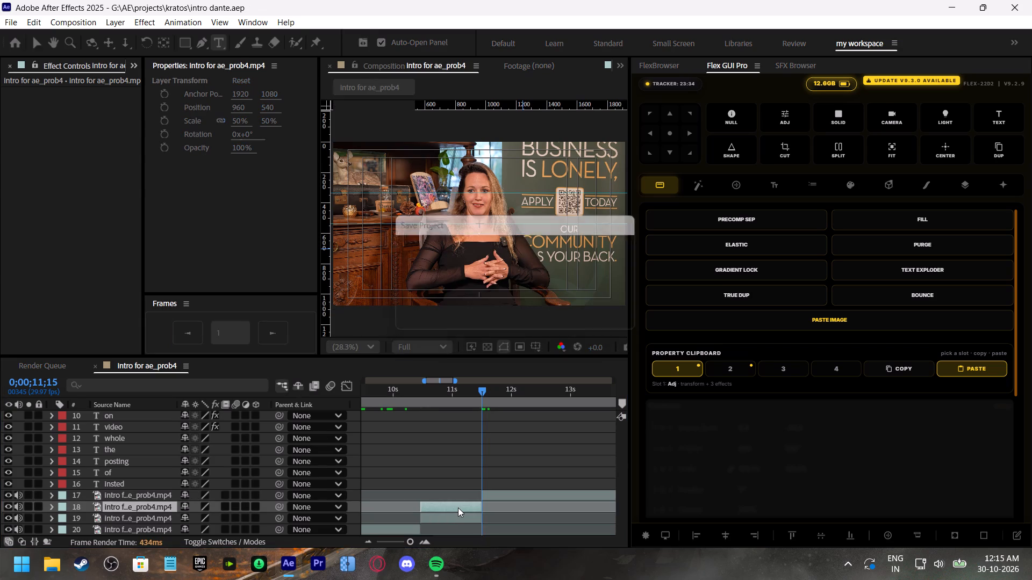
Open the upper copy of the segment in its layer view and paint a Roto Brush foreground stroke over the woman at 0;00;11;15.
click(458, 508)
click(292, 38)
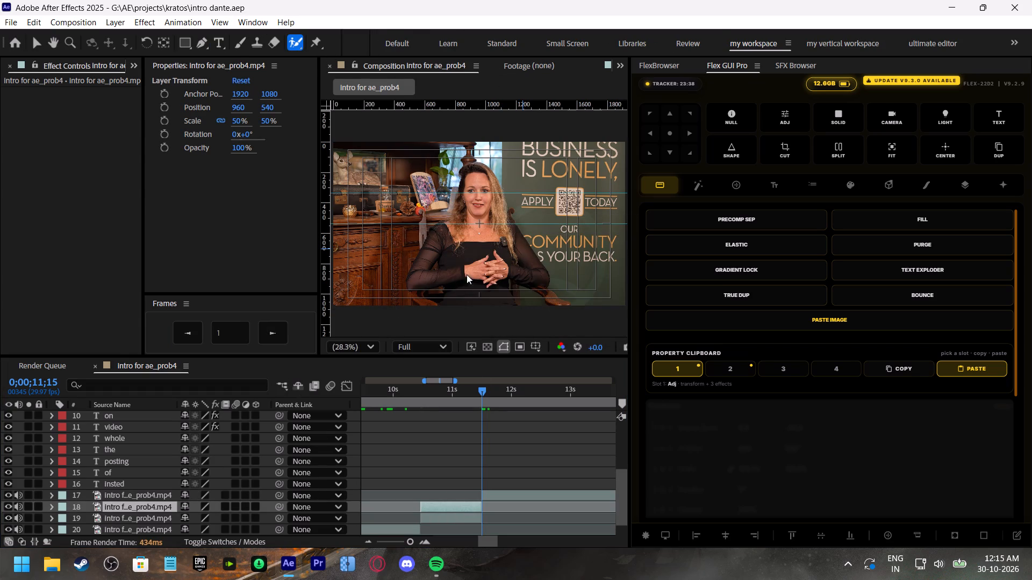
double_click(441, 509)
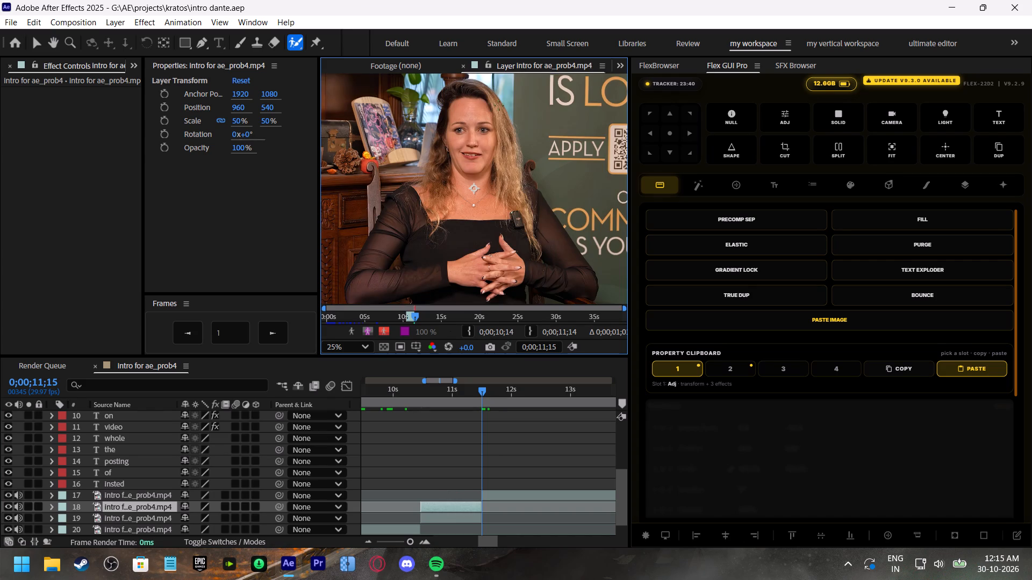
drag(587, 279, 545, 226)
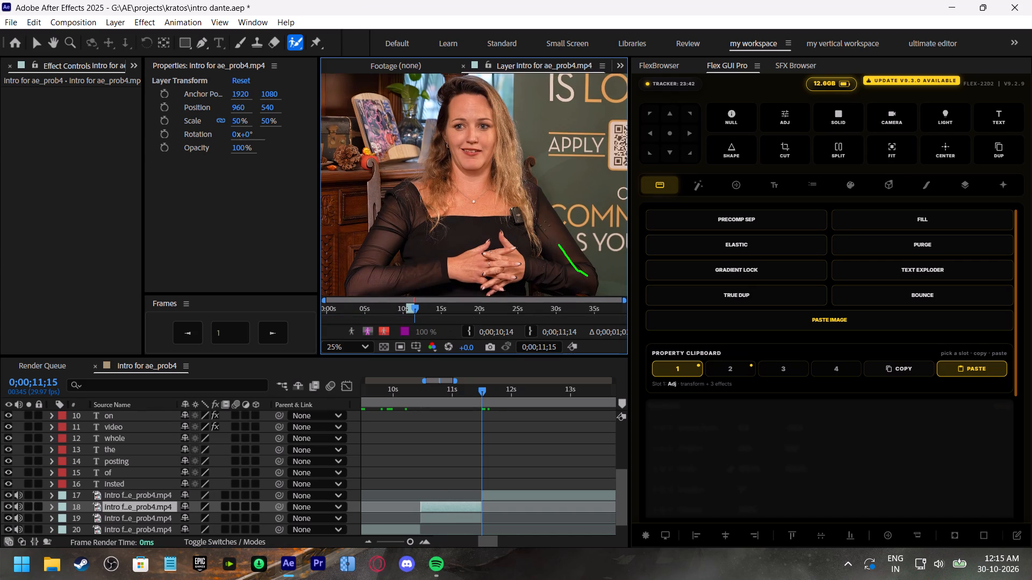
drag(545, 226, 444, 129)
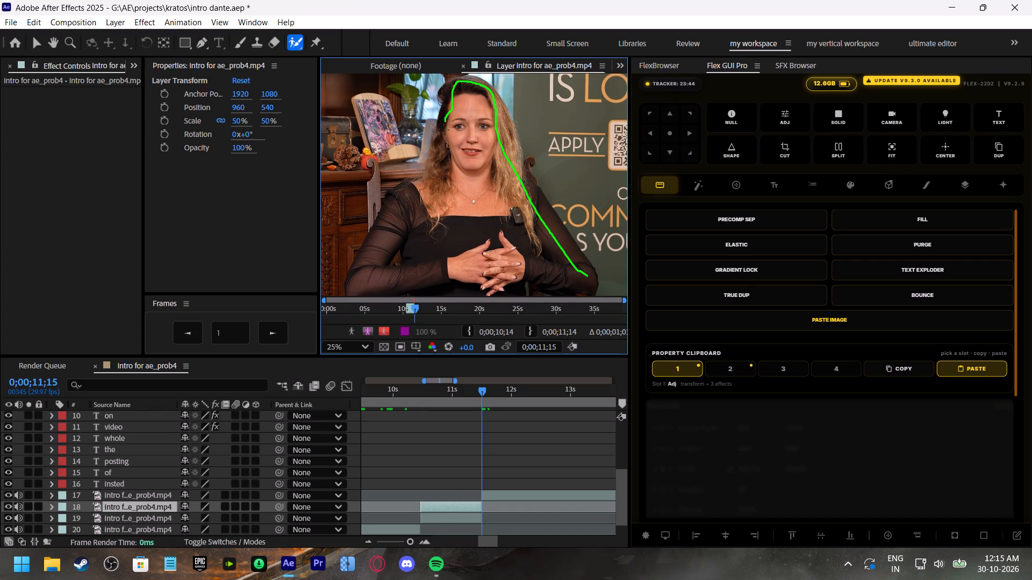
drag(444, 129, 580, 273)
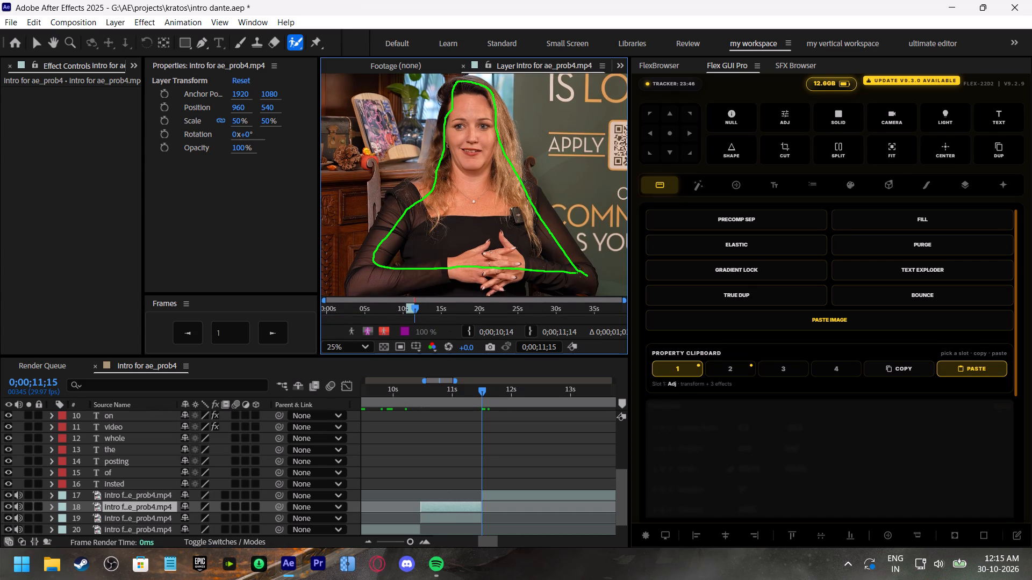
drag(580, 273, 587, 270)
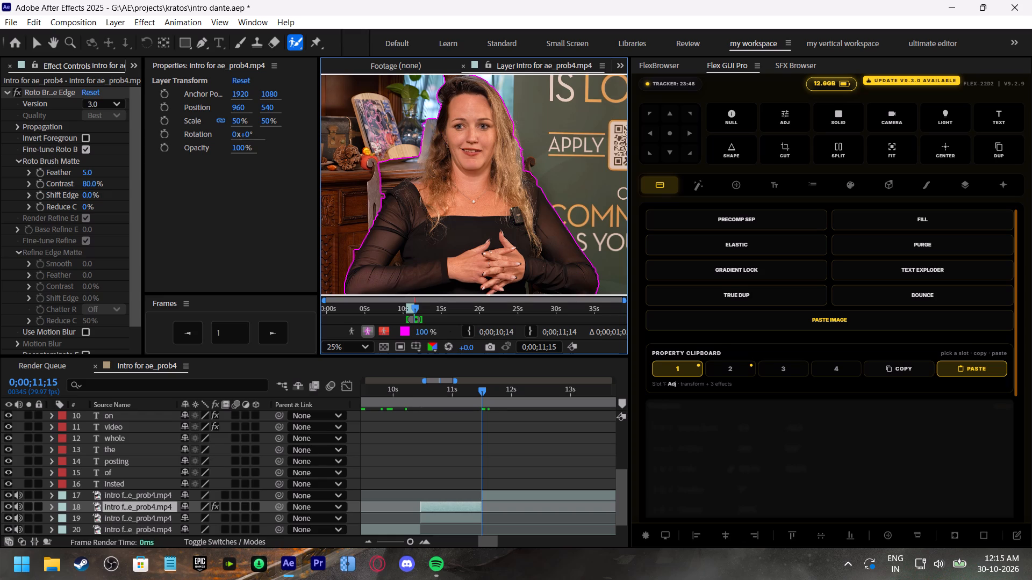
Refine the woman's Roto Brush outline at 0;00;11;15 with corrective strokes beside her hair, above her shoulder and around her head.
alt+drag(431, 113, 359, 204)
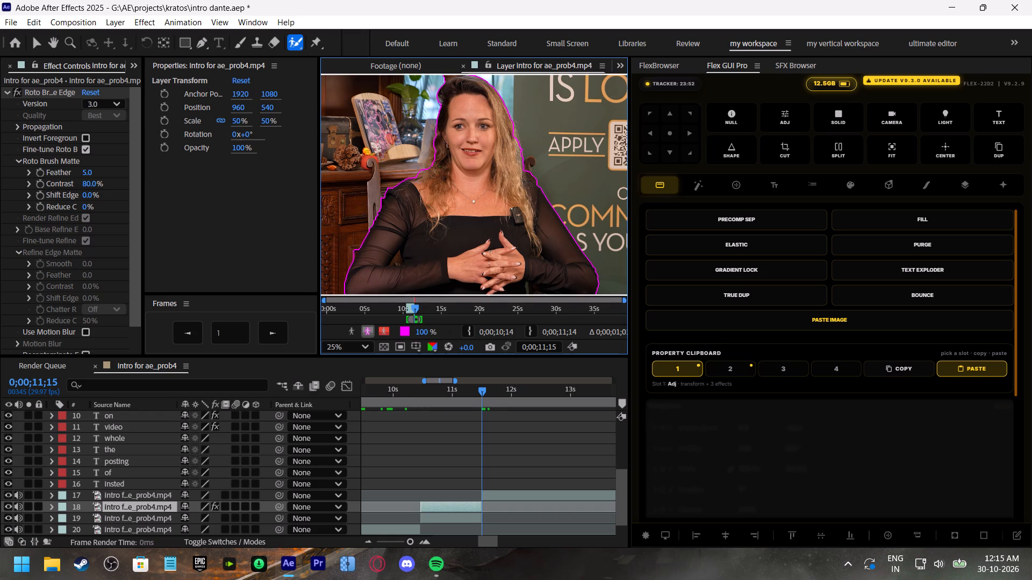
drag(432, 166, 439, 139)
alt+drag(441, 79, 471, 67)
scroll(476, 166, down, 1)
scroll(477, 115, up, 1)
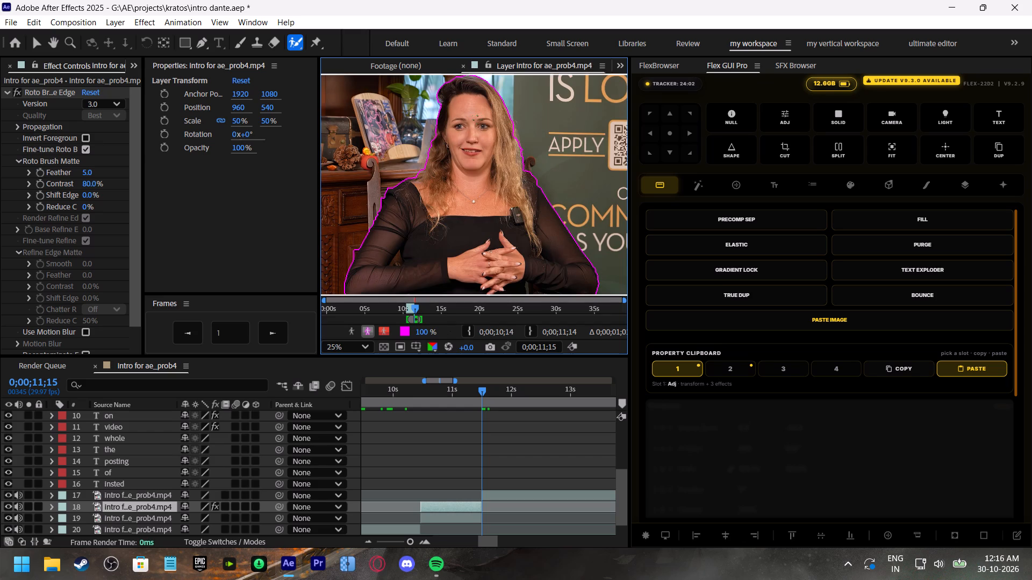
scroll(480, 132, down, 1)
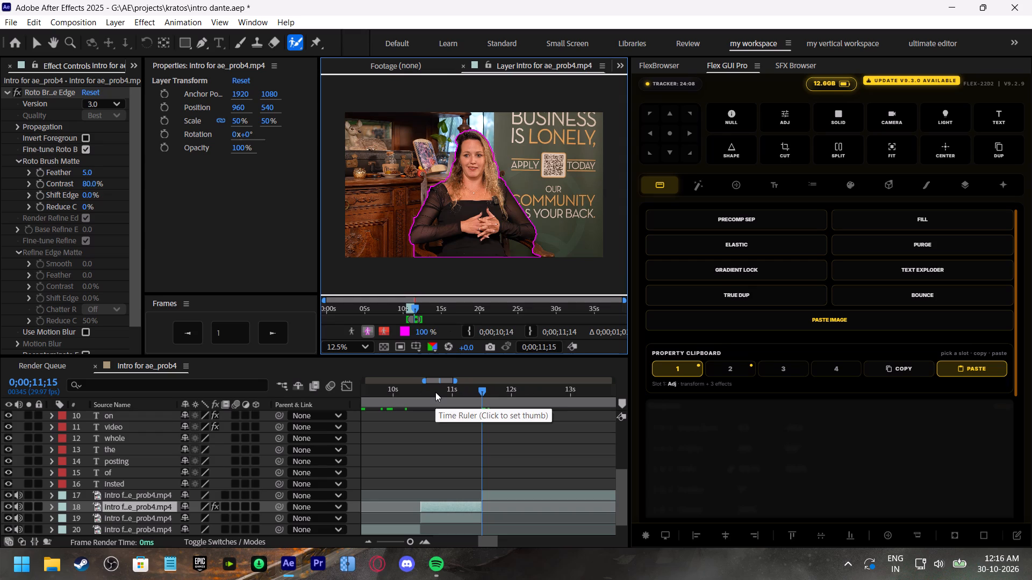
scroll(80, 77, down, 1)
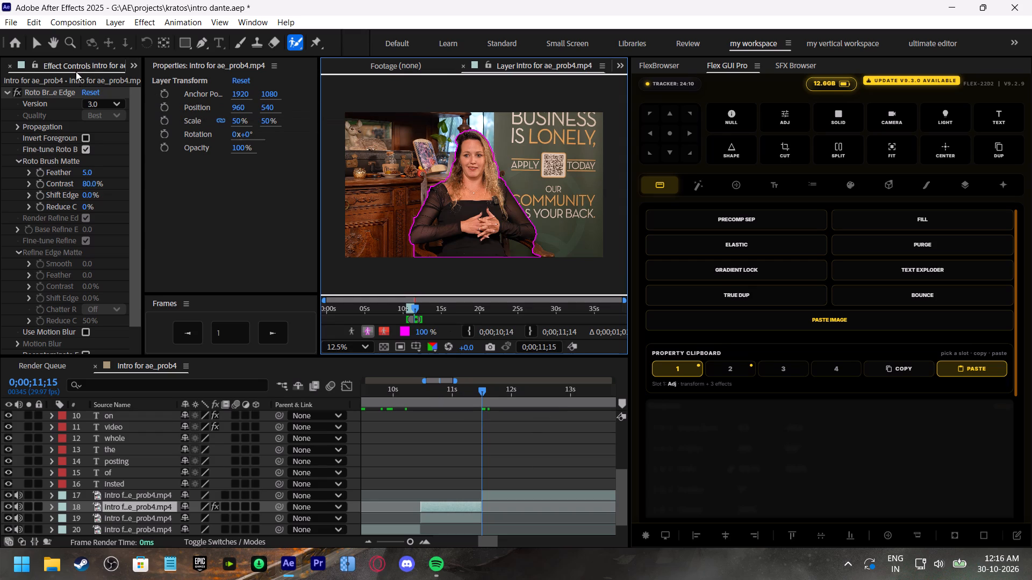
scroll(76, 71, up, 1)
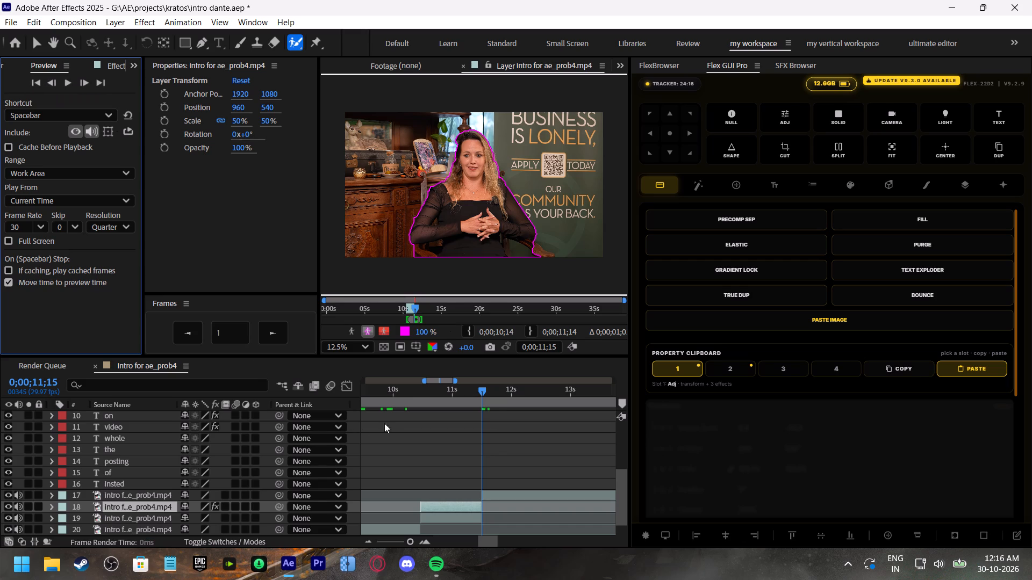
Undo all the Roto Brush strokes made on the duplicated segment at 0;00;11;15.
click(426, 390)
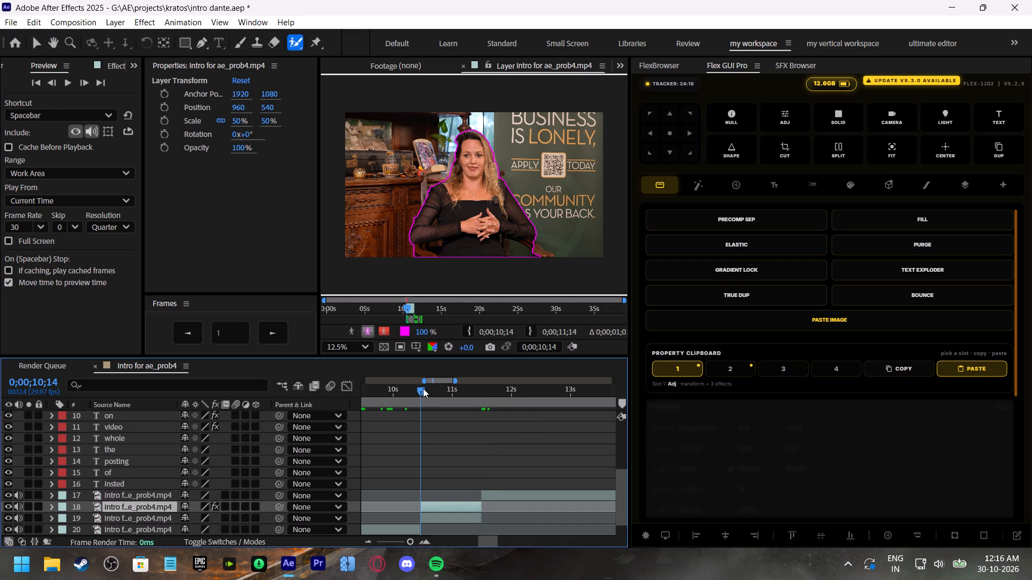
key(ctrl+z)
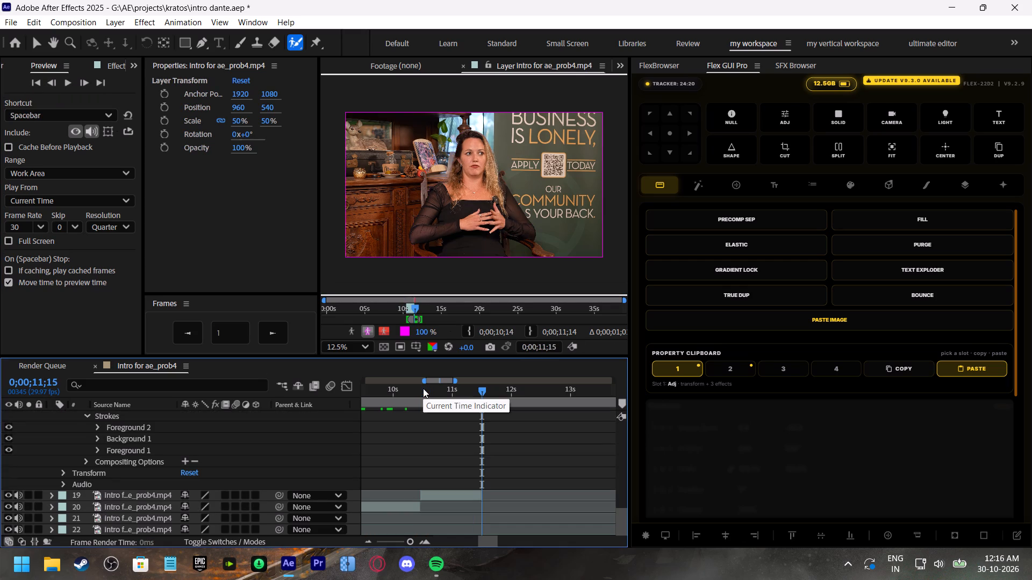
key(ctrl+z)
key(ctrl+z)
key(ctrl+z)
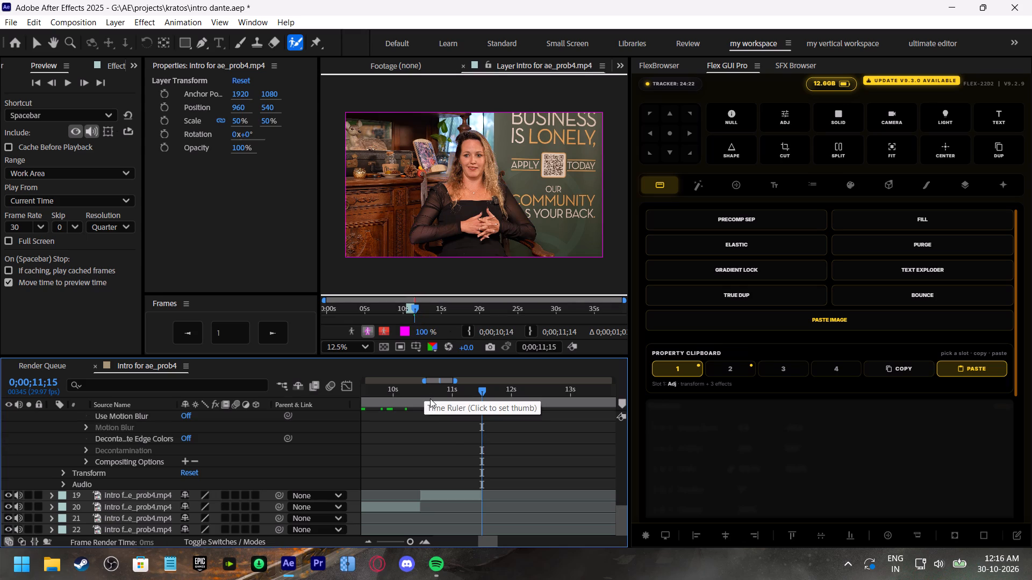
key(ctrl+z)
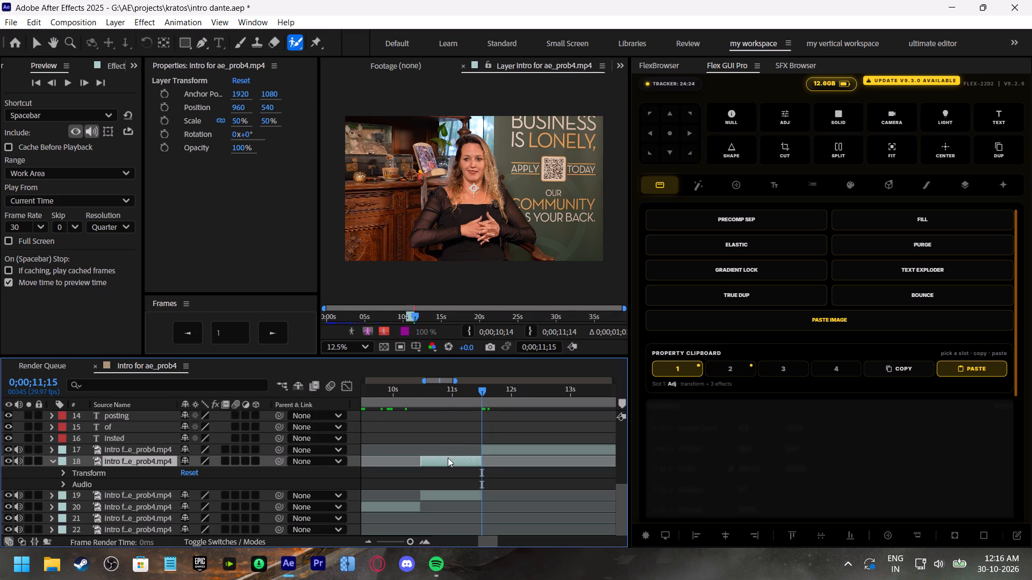
Paint a Roto Brush foreground stroke over the woman on the duplicated segment's first frame, 0;00;10;14.
drag(442, 392, 429, 392)
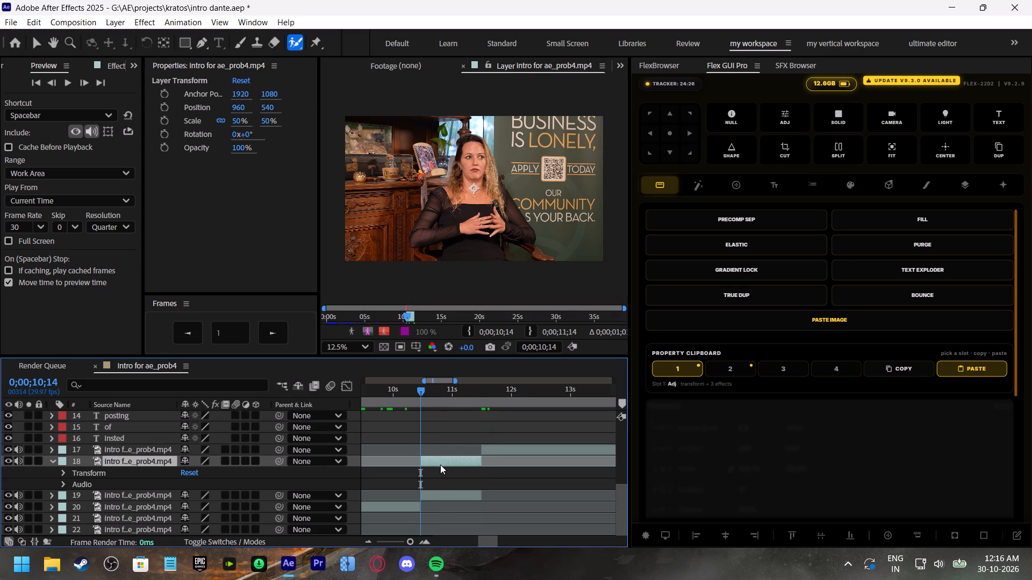
double_click(440, 463)
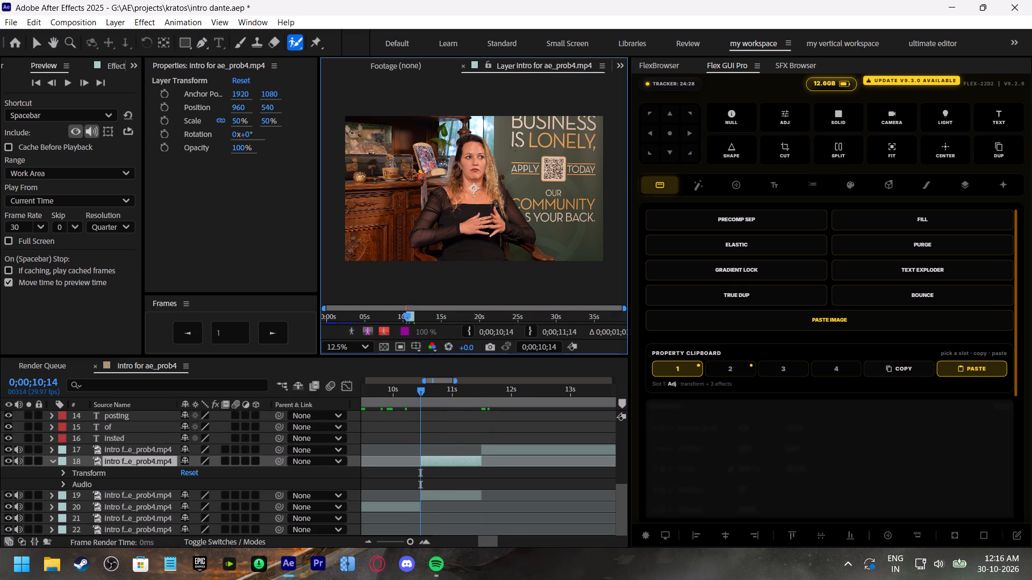
scroll(477, 156, up, 1)
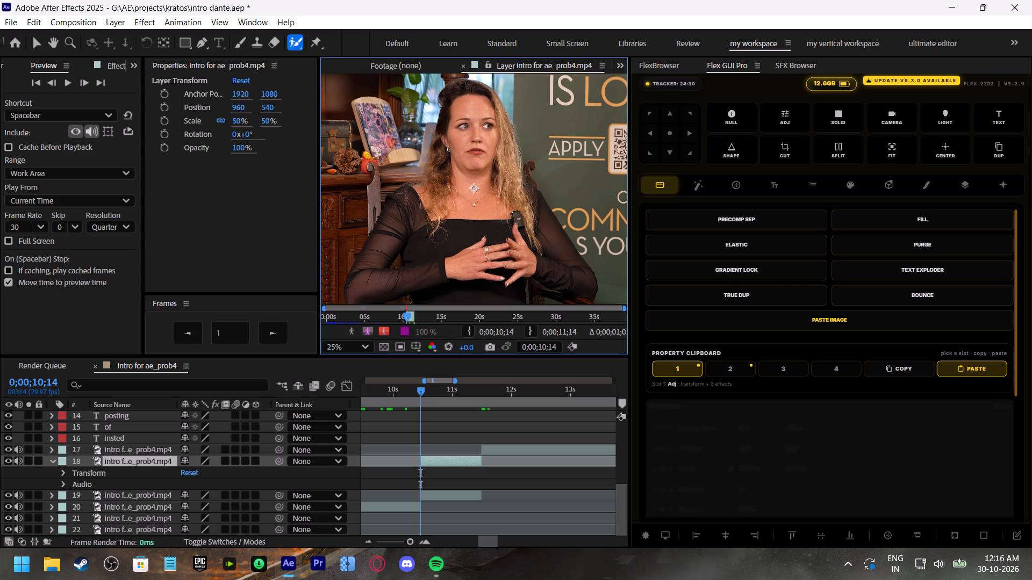
drag(580, 292, 499, 120)
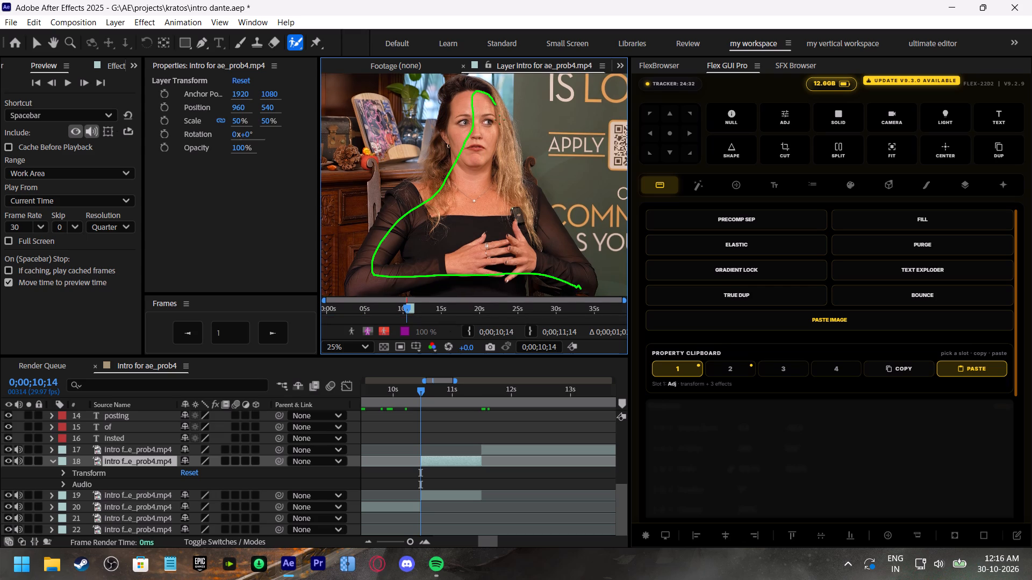
drag(499, 120, 471, 91)
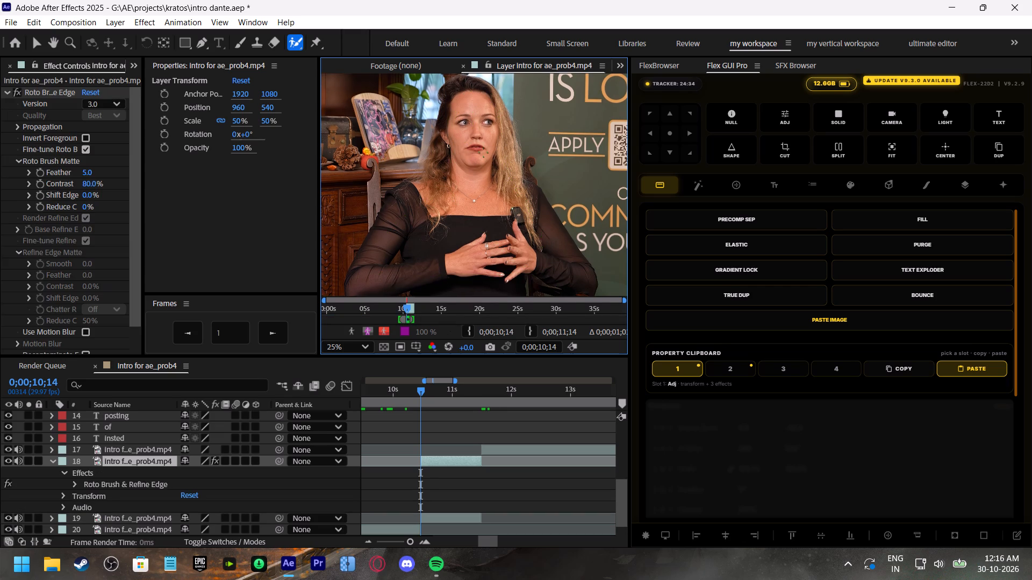
Refine the woman's Roto Brush outline at 0;00;10;14, adding foreground along her hair edge and subtracting background around her head and above her shoulder.
alt+drag(434, 108, 370, 194)
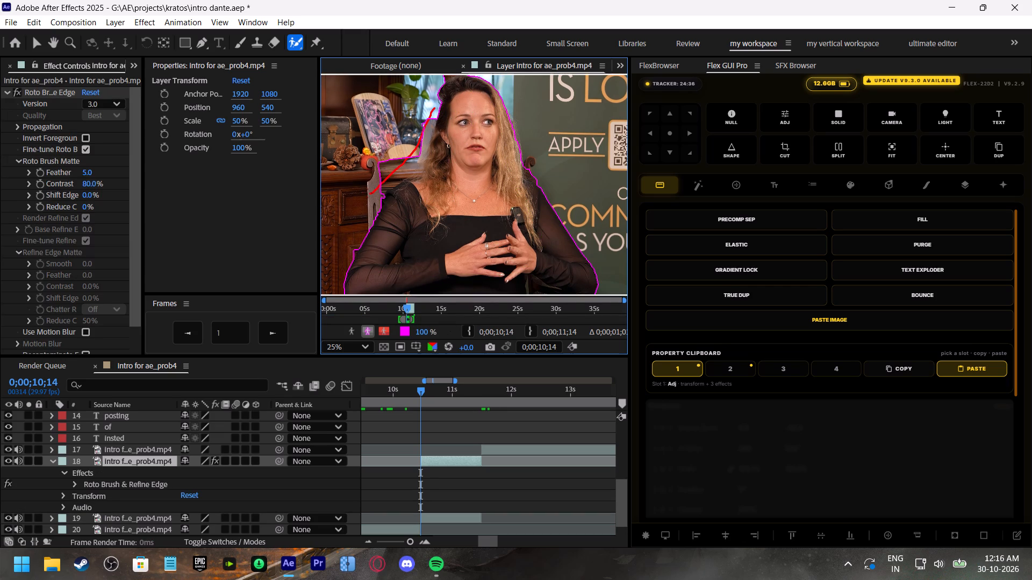
alt+drag(427, 85, 484, 69)
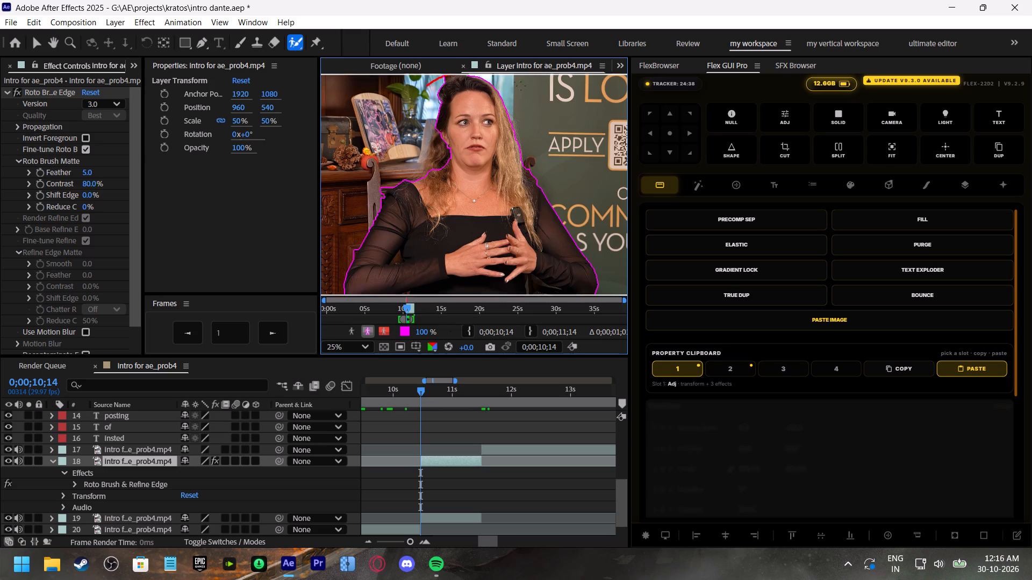
drag(473, 85, 445, 144)
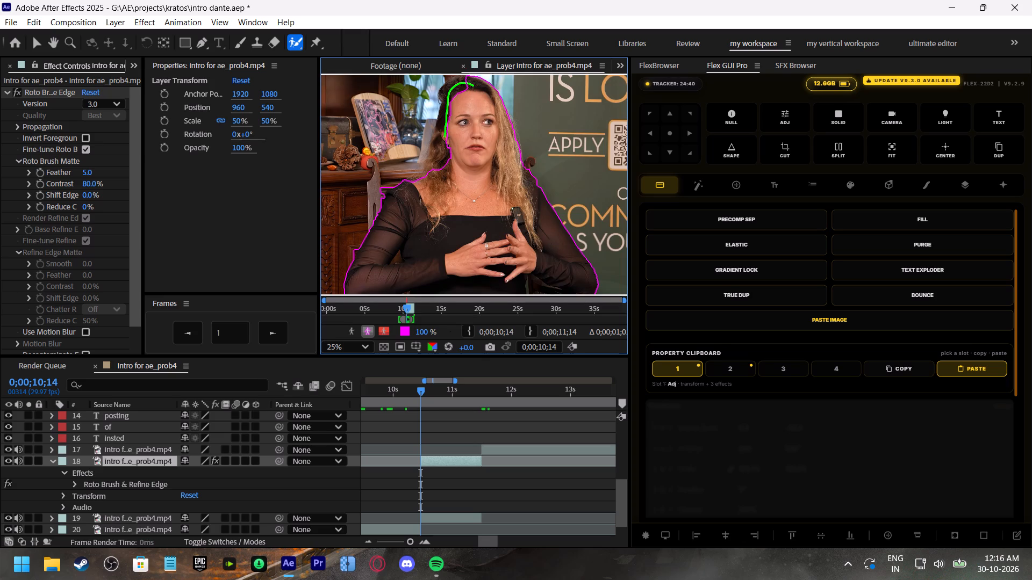
drag(445, 144, 447, 174)
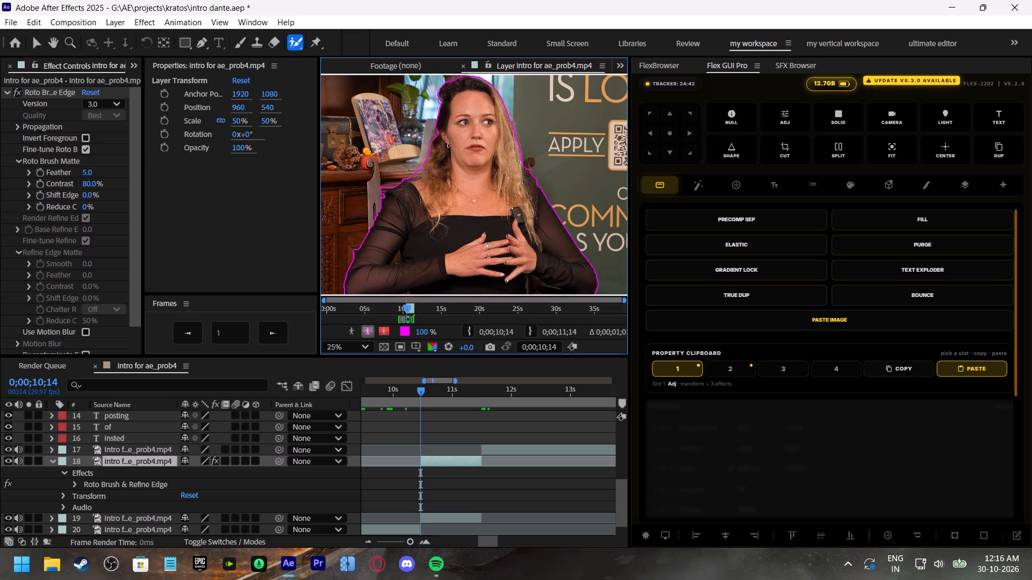
click(391, 179)
alt+drag(406, 166, 378, 201)
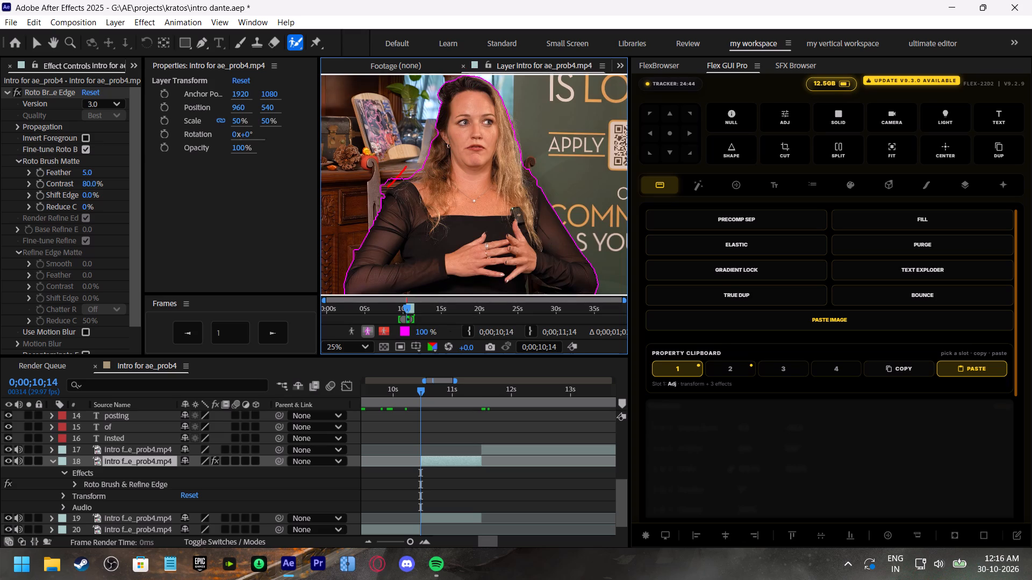
alt+drag(378, 201, 372, 208)
alt+drag(398, 172, 375, 199)
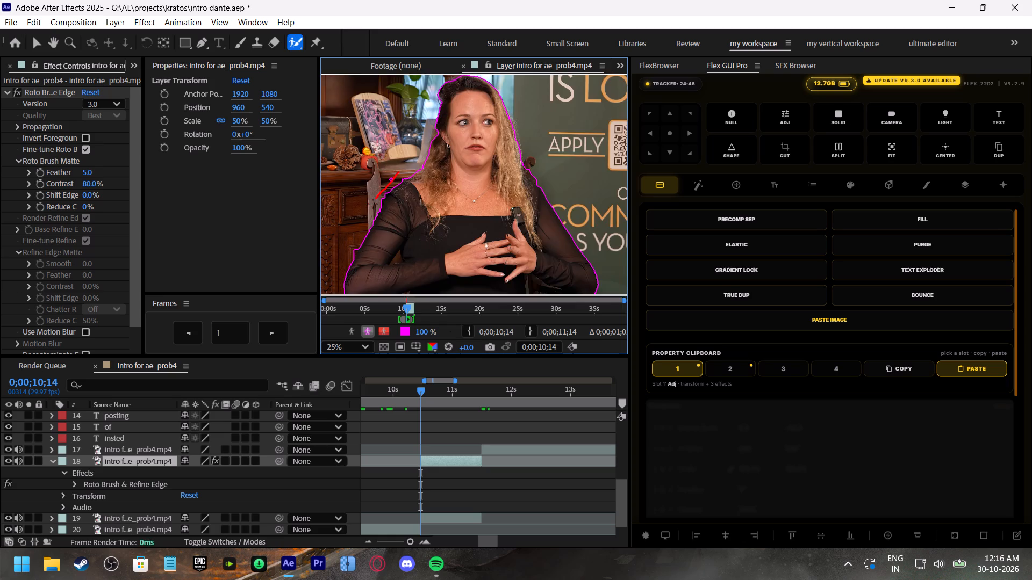
alt+click(393, 177)
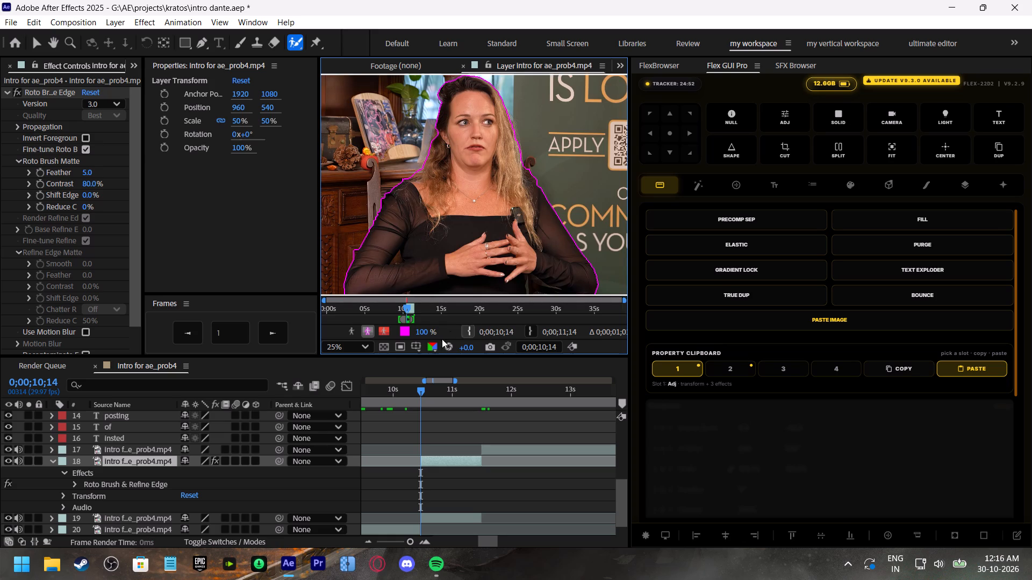
Play the duplicated segment's layer preview from 0;00;10;14 to check the Roto Brush propagation, and stop it at 0;00;10;19.
scroll(79, 68, down, 1)
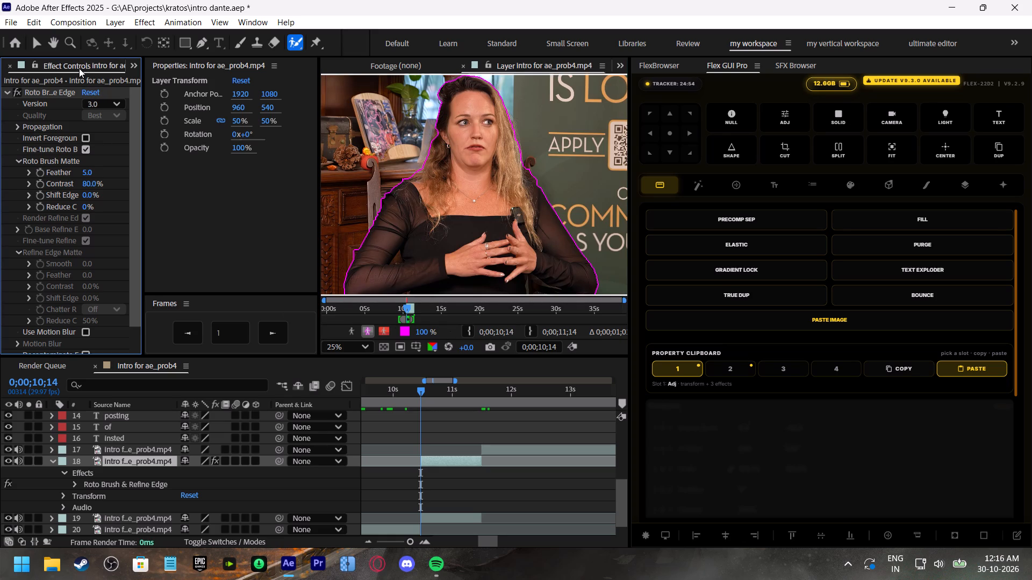
scroll(79, 68, up, 1)
click(72, 85)
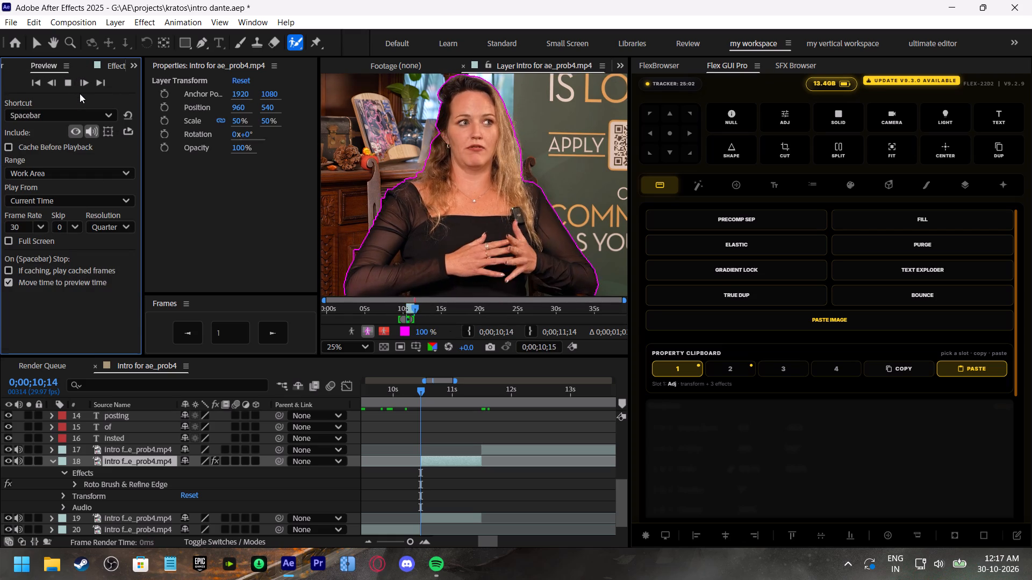
click(68, 83)
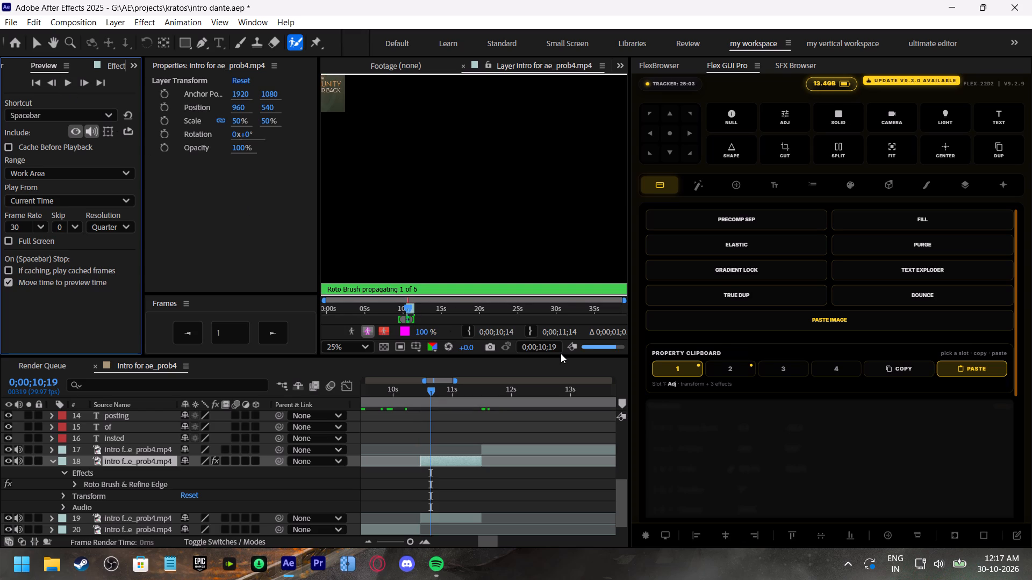
Enlarge the layer view to full size and freeze the Roto Brush & Refine Edge result for the duplicated segment.
key(v)
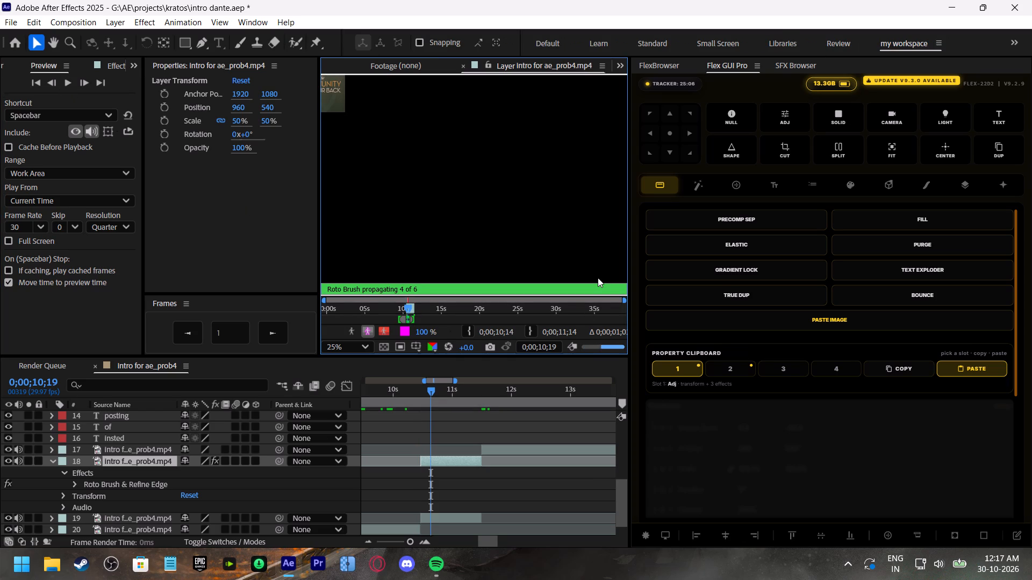
key(grave)
click(786, 527)
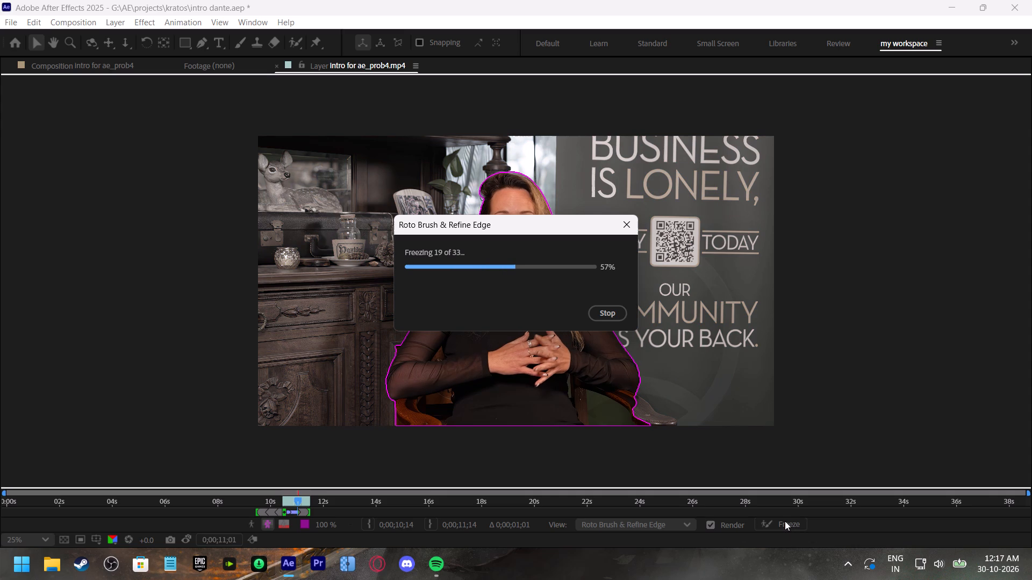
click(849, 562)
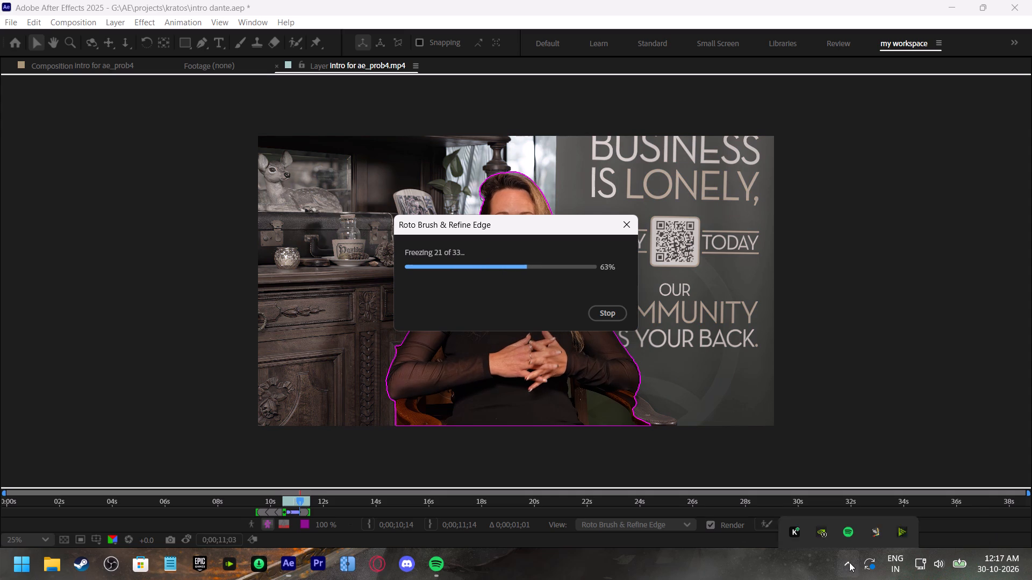
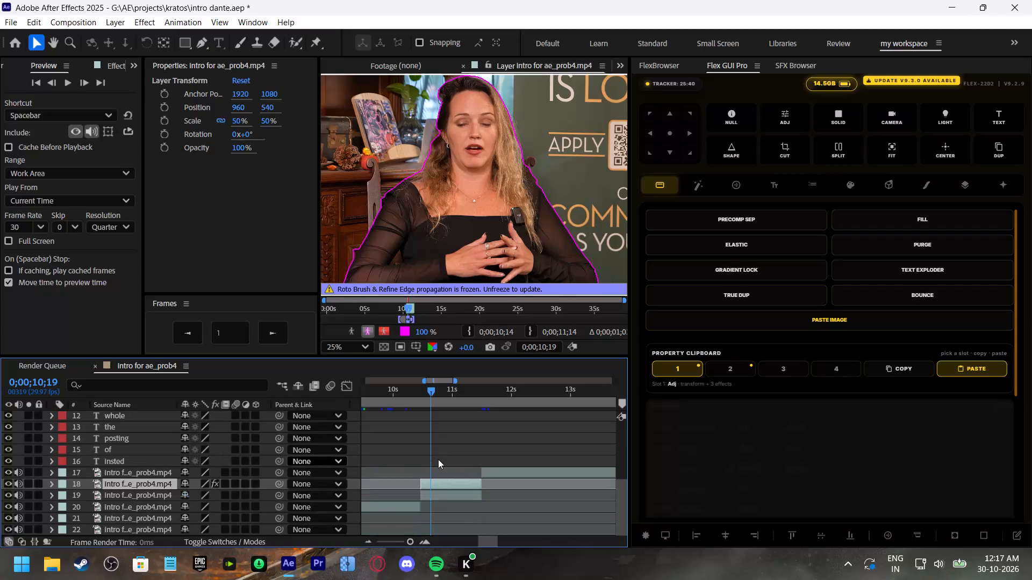
Move the rotoscoped duplicate clip to the top of the composition's layer stack.
scroll(438, 459, up, 2)
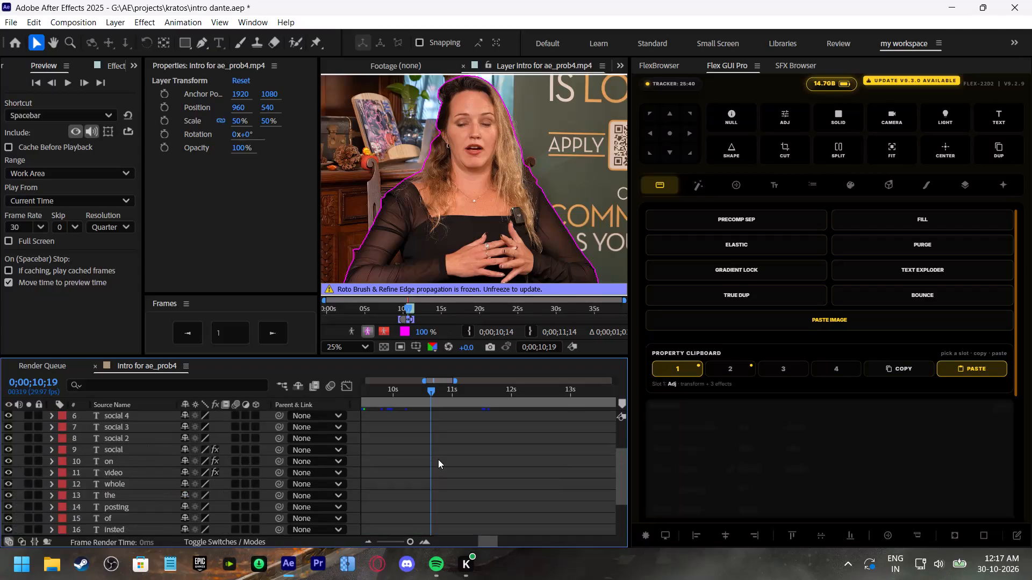
scroll(438, 459, down, 2)
scroll(438, 459, up, 3)
scroll(438, 459, down, 2)
drag(160, 518, 161, 418)
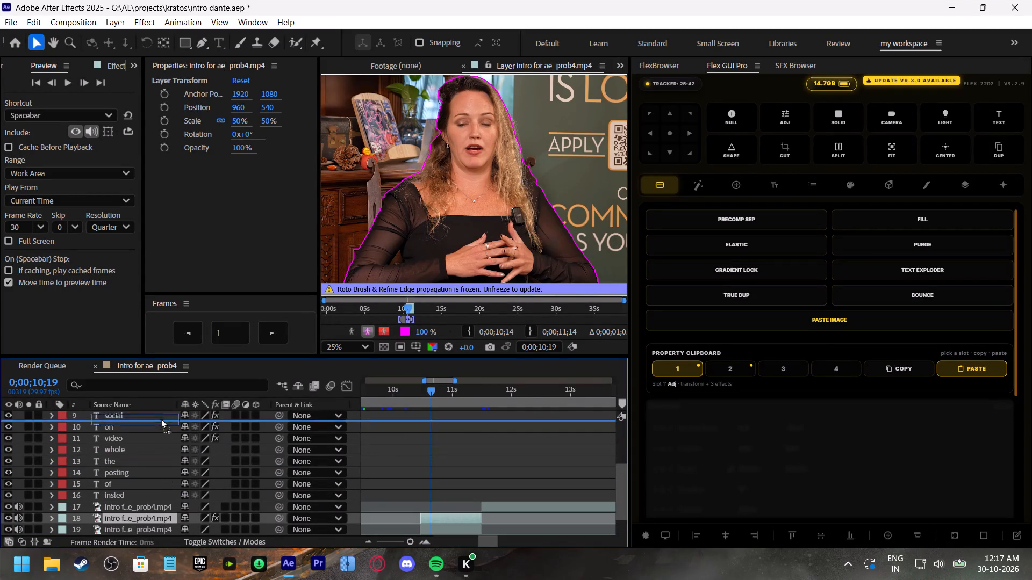
drag(161, 418, 161, 413)
Play the composition from 0;00;10;02 and again from 0;00;10;04 to check the cutout segment.
click(397, 387)
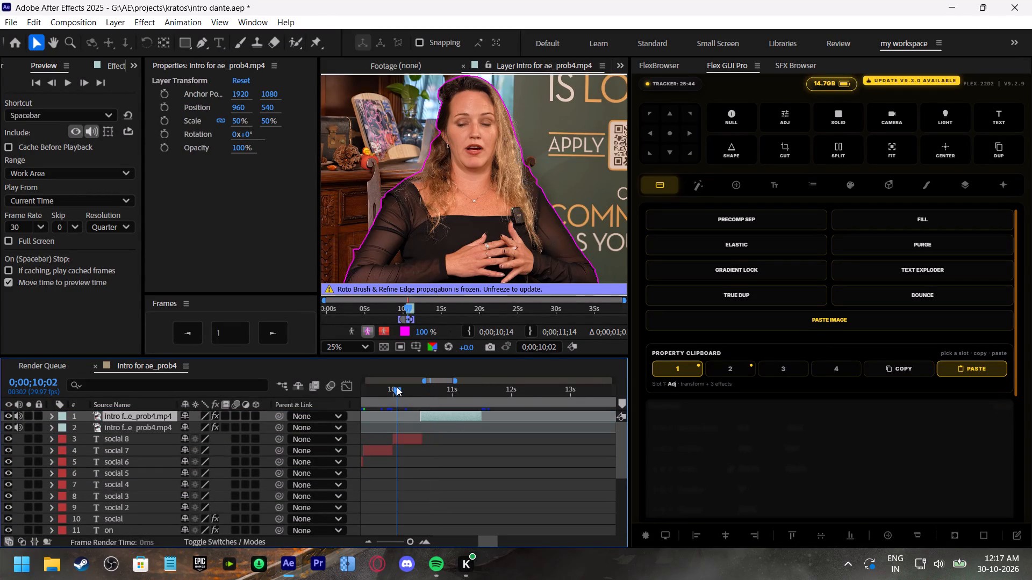
scroll(409, 62, up, 2)
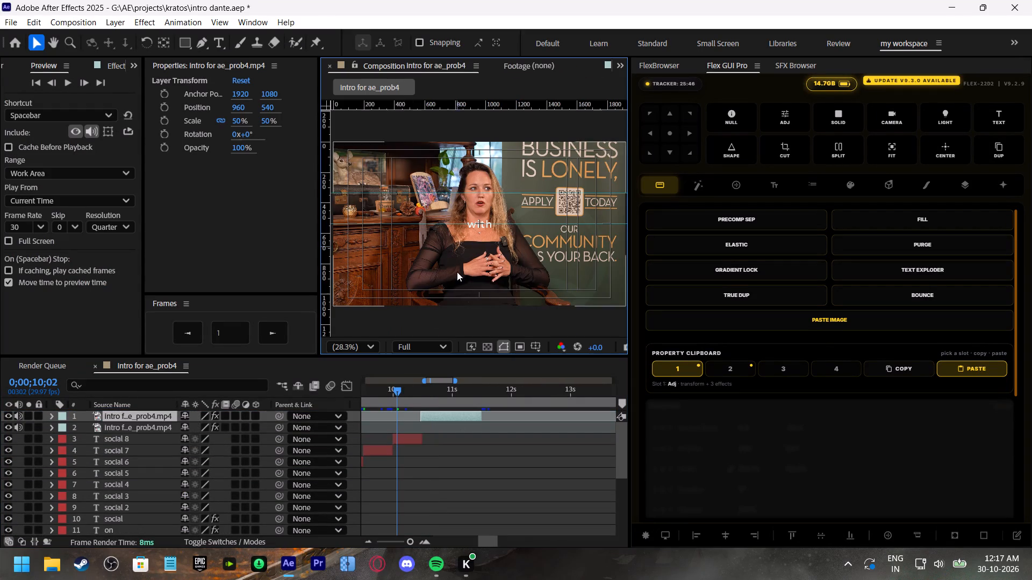
key(space)
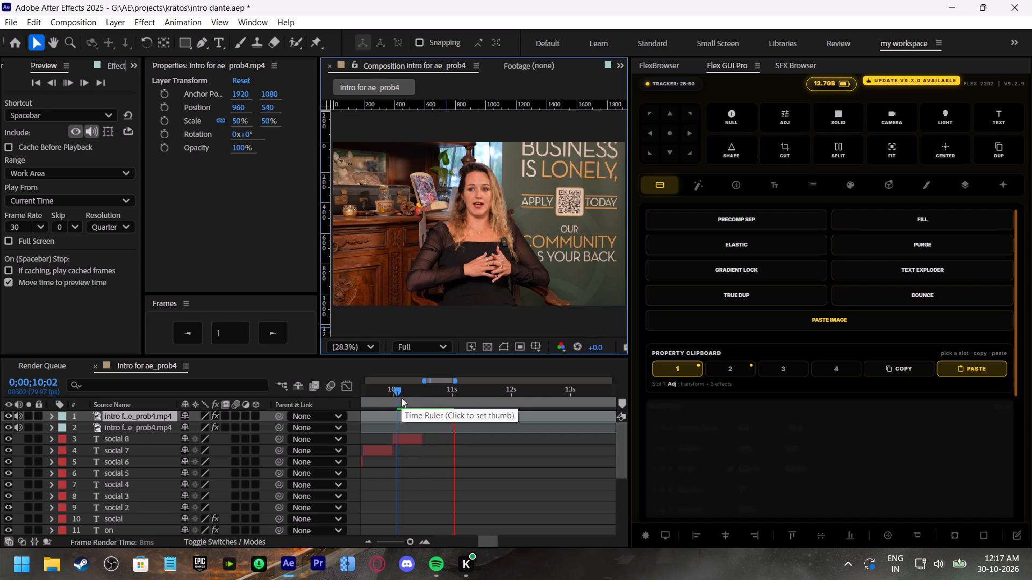
click(402, 398)
key(space)
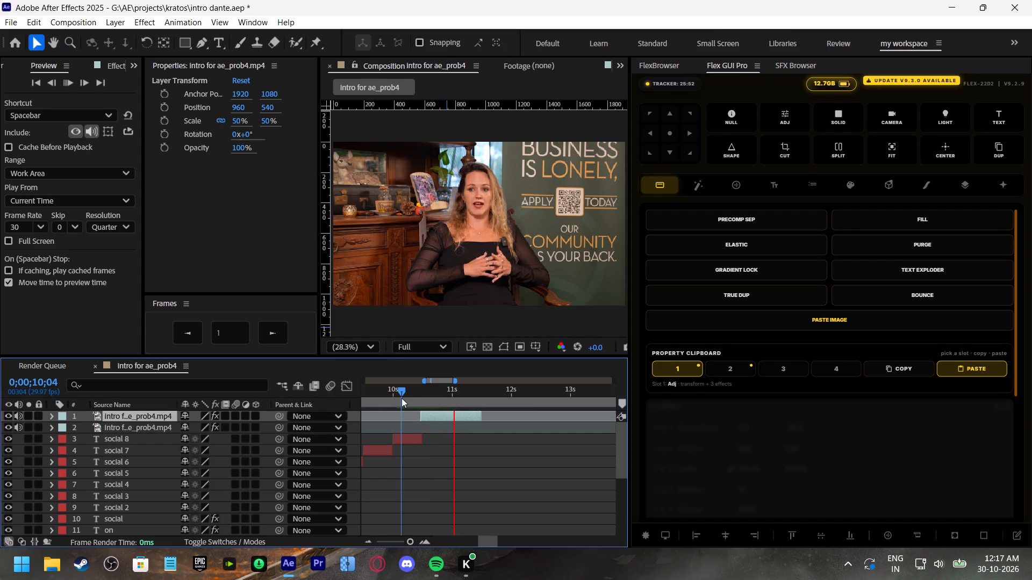
click(402, 398)
Duplicate the "video" text layer and save the project.
scroll(448, 469, up, 7)
scroll(448, 469, down, 2)
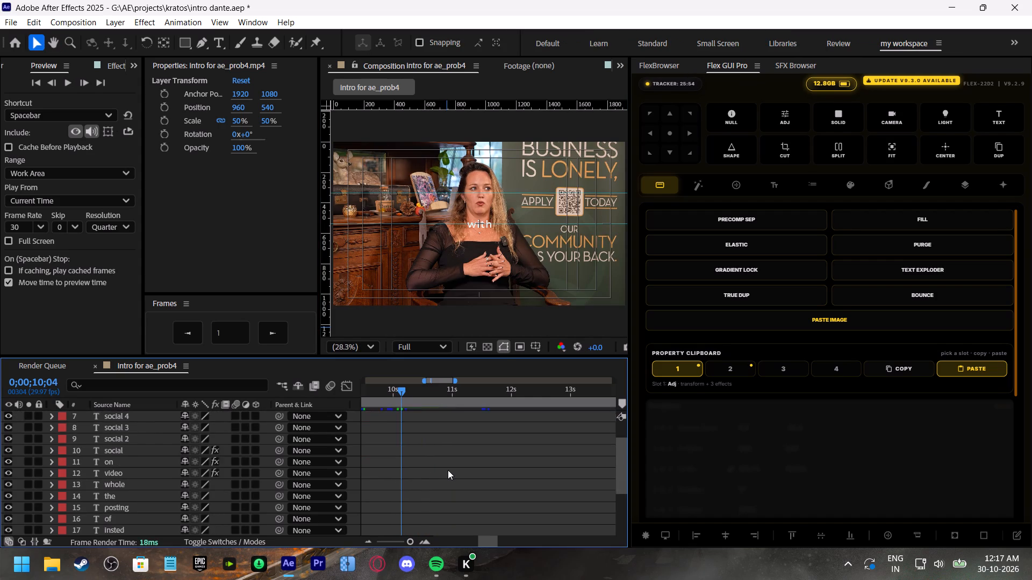
scroll(448, 470, up, 3)
shift+scroll(448, 470, up, 4)
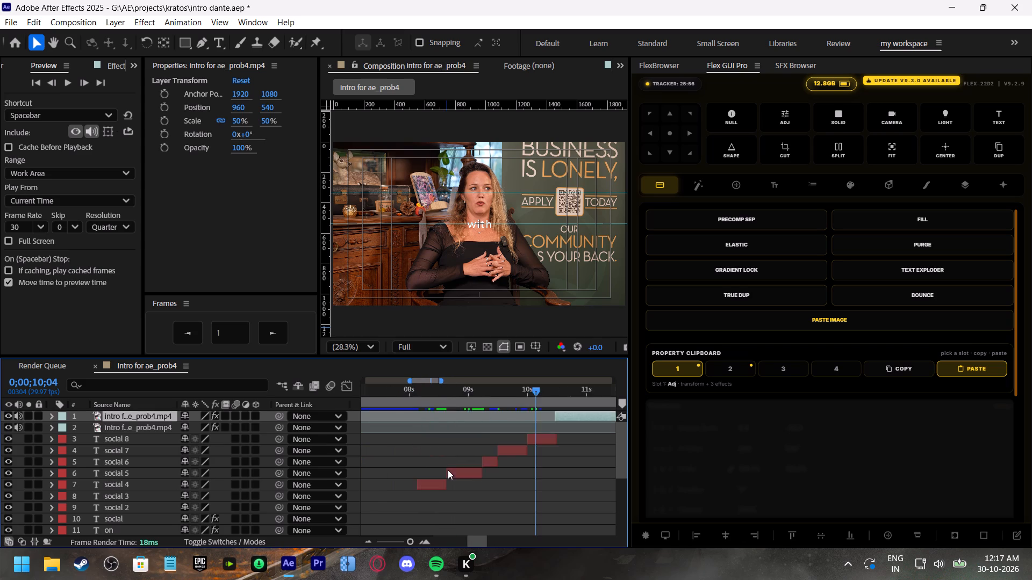
shift+scroll(448, 470, up, 4)
scroll(455, 467, down, 1)
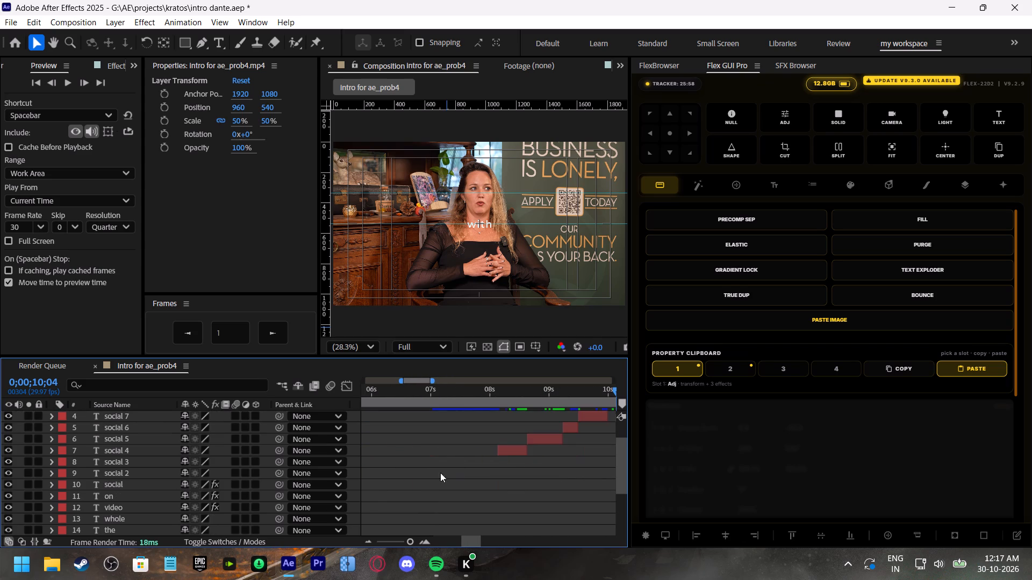
click(122, 504)
key(ctrl+d)
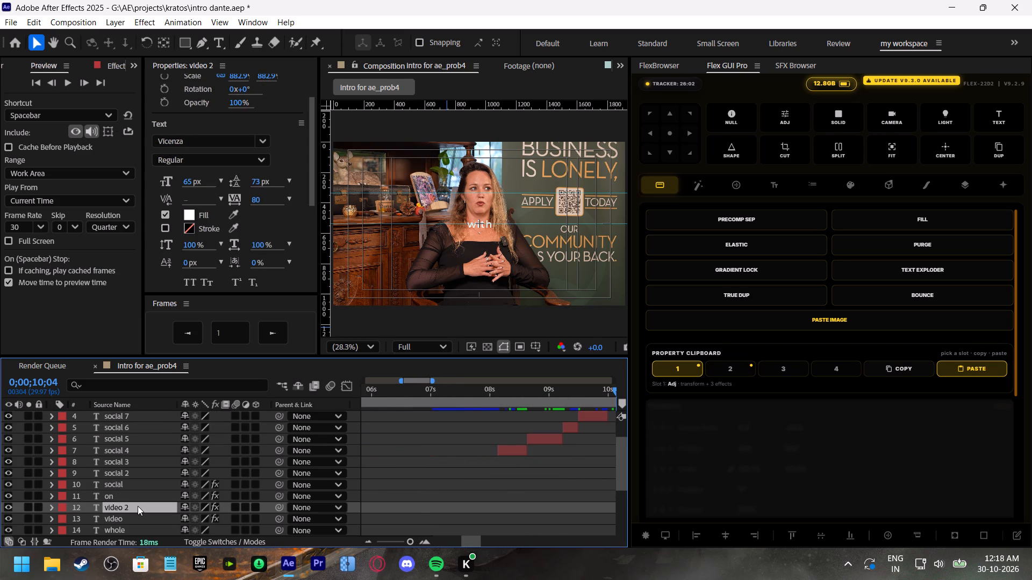
key(ctrl+s)
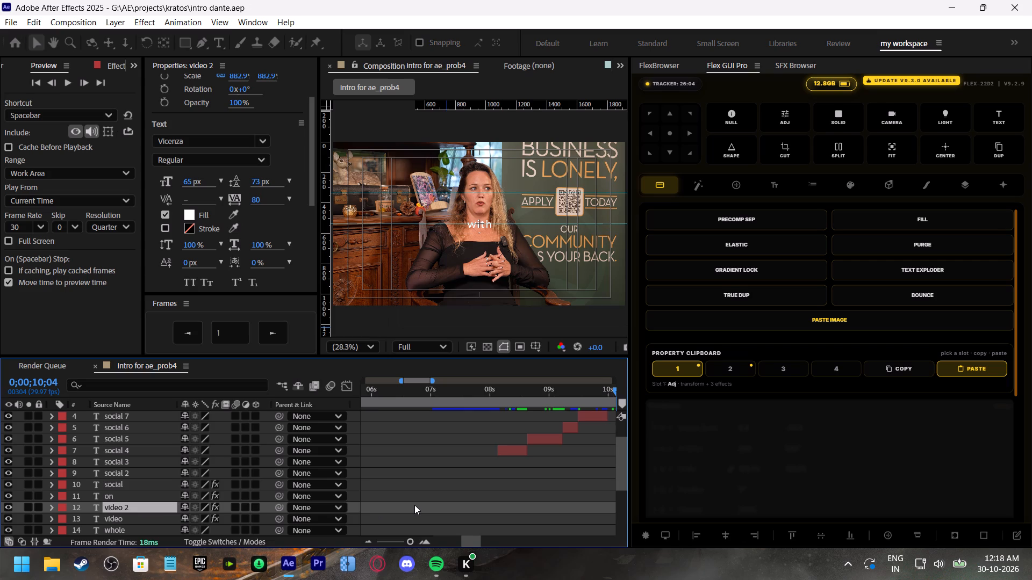
Start the "video" text copy at 0;00;10;04 and place it directly below the two topmost clip layers.
scroll(565, 445, down, 6)
scroll(566, 447, up, 6)
scroll(567, 447, down, 1)
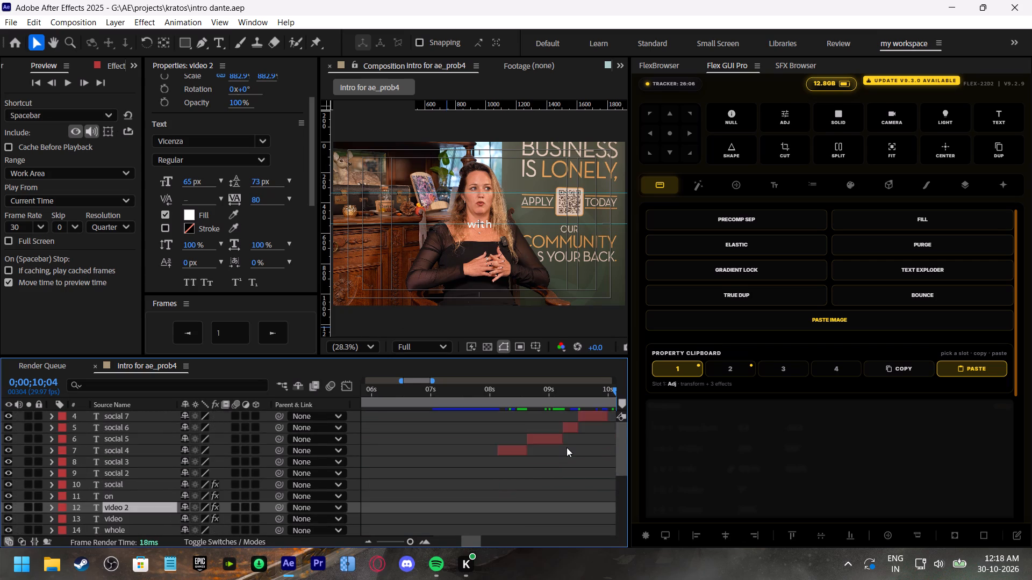
shift+scroll(567, 448, down, 5)
scroll(567, 452, up, 4)
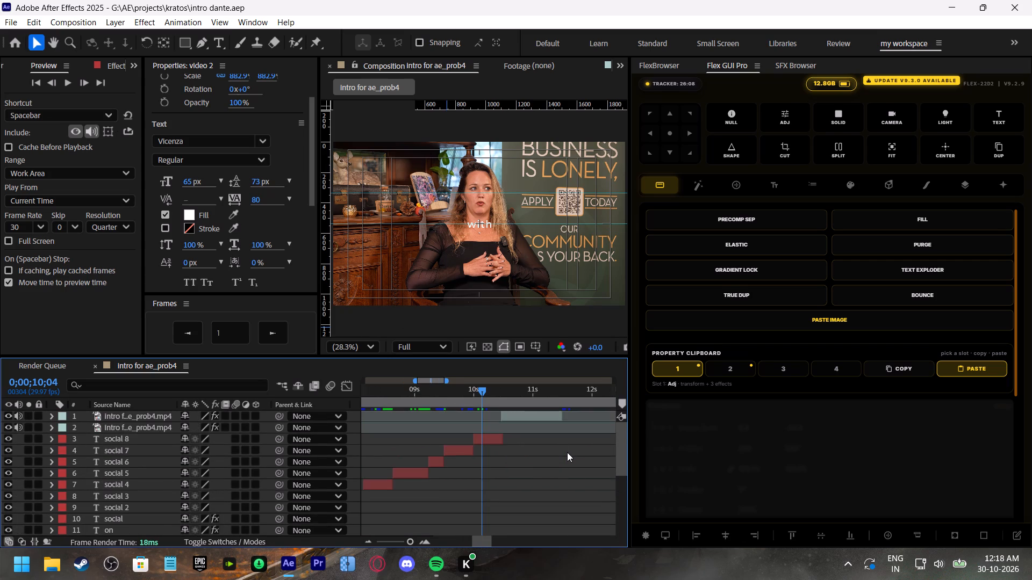
key(bracketleft)
scroll(550, 461, down, 4)
scroll(485, 473, up, 2)
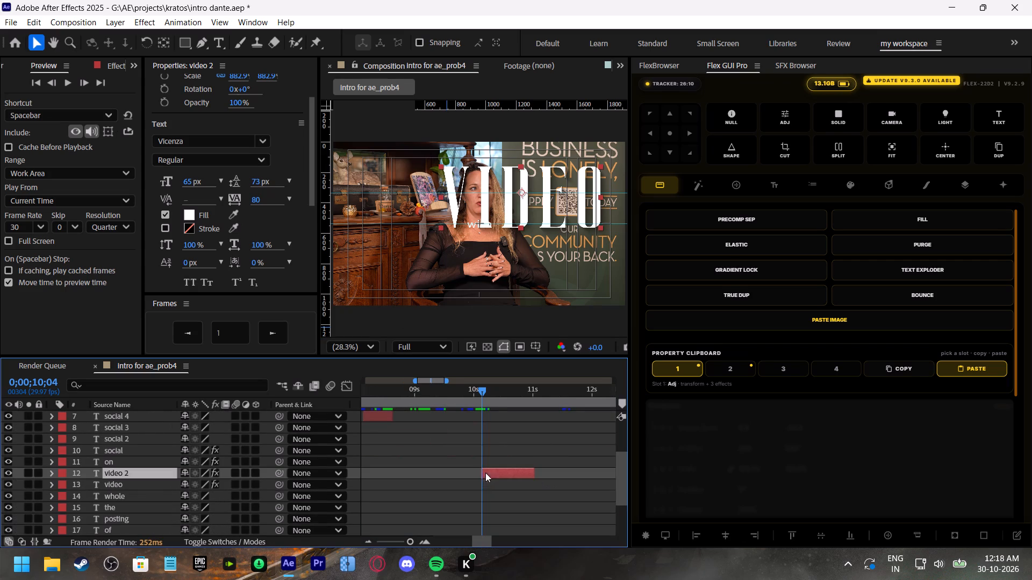
drag(131, 473, 125, 423)
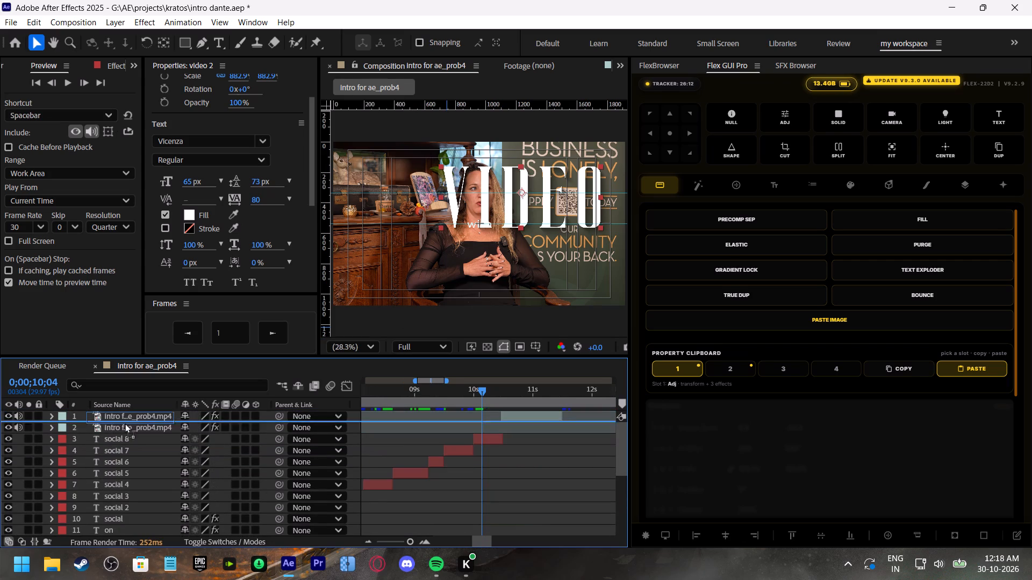
drag(125, 423, 121, 434)
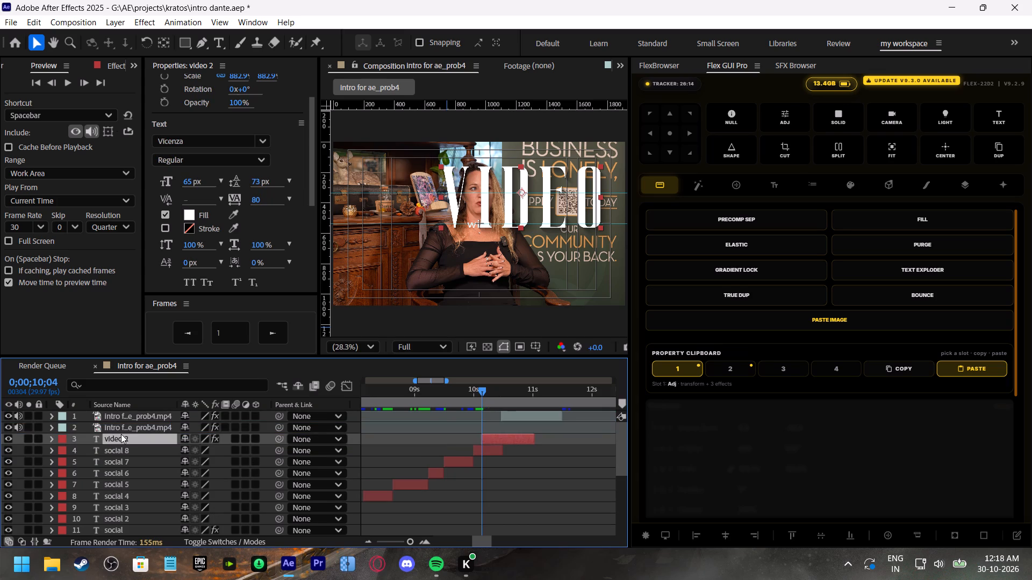
Shift the "video" text copy so it starts at 0;00;10;14, in line with the rotoscoped segment.
key(space)
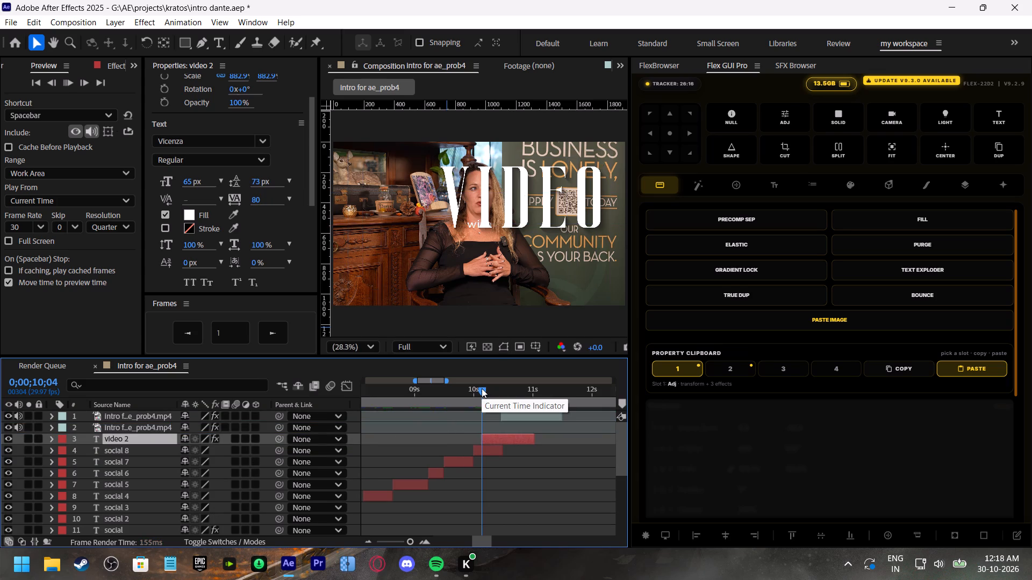
drag(482, 388, 504, 402)
drag(494, 436, 504, 440)
Centre the copied VIDEO title's anchor point and position in the composition, and raise the title behind the woman's head.
click(668, 134)
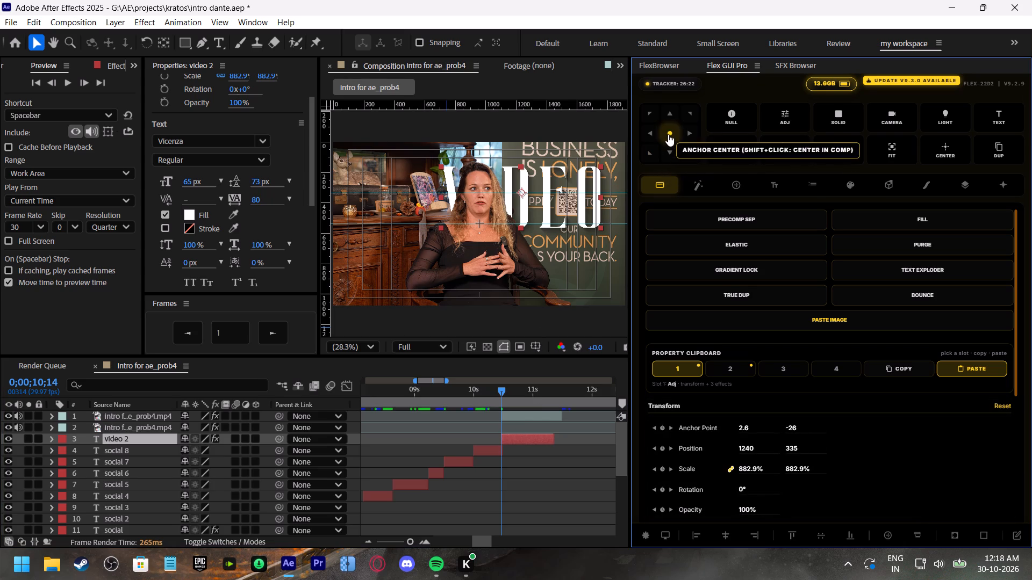
click(893, 534)
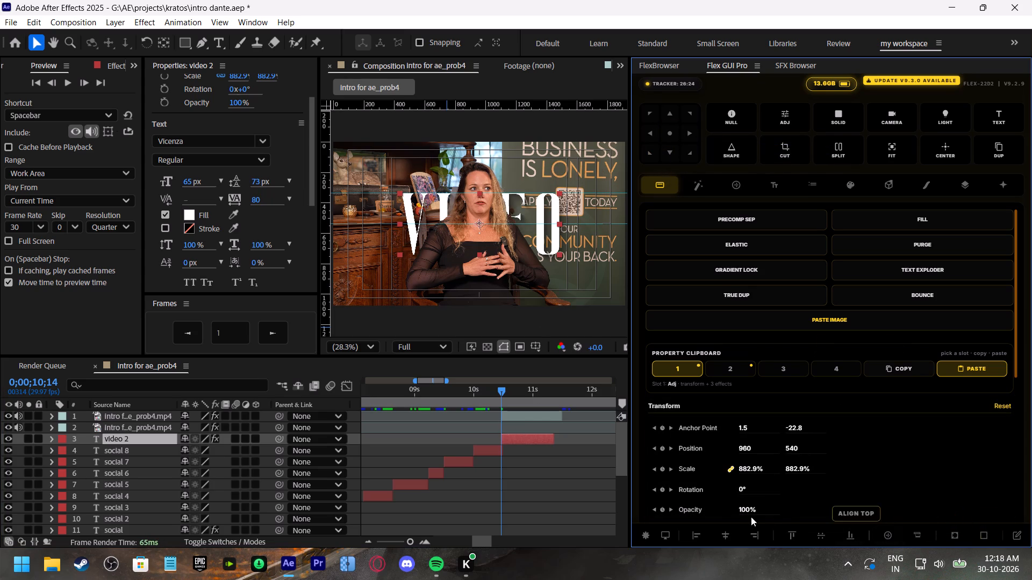
key(v)
drag(522, 237, 519, 206)
Replace the copied title's text with "finding".
double_click(523, 440)
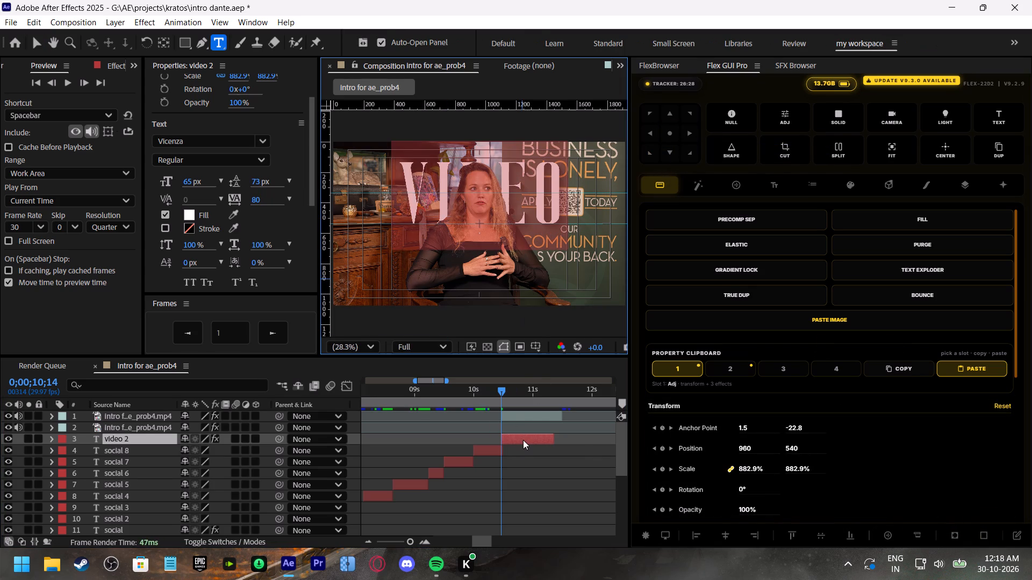
text(fin)
text(ding)
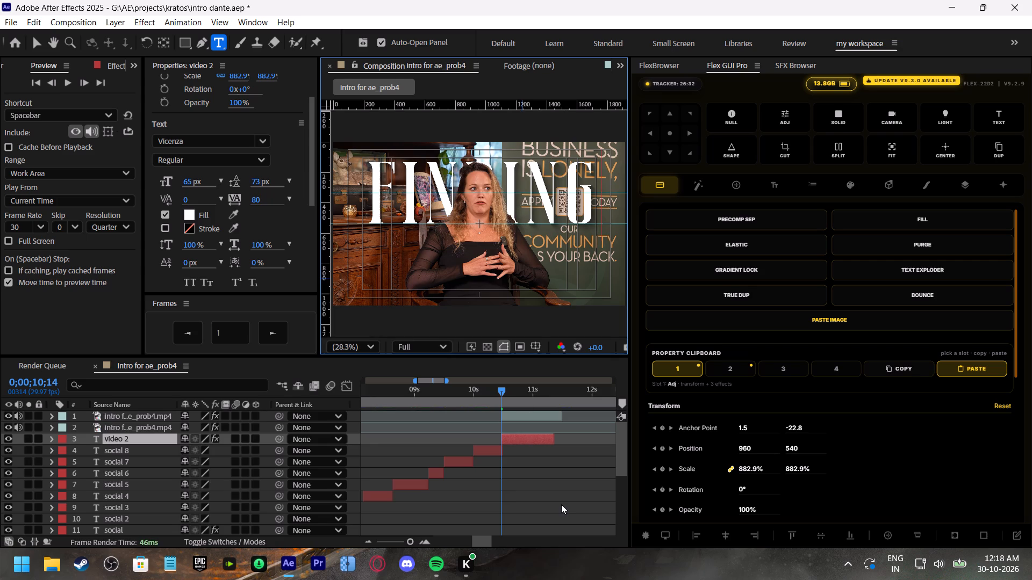
click(555, 494)
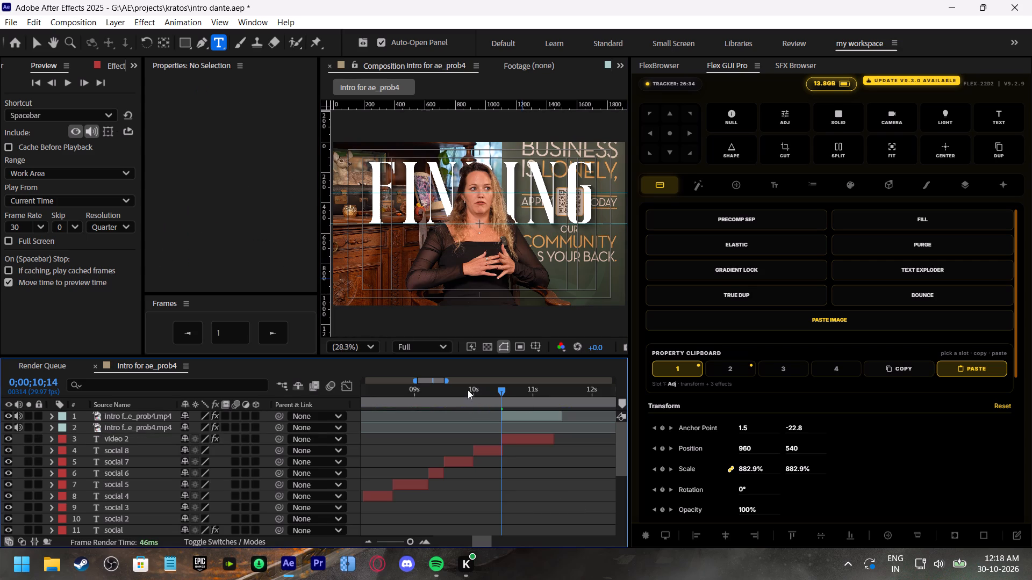
Play the composition from 0;00;09;28 past the FINDING title to locate the next spoken word, and stop at 0;00;10;29.
click(469, 388)
key(space)
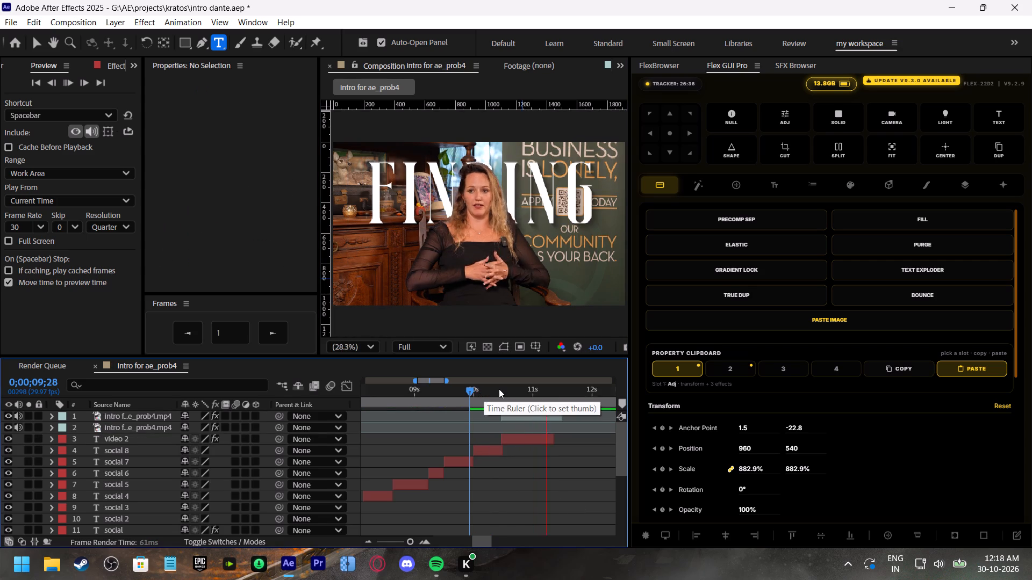
click(499, 389)
key(space)
drag(513, 388, 520, 389)
key(space)
drag(521, 389, 532, 398)
key(space)
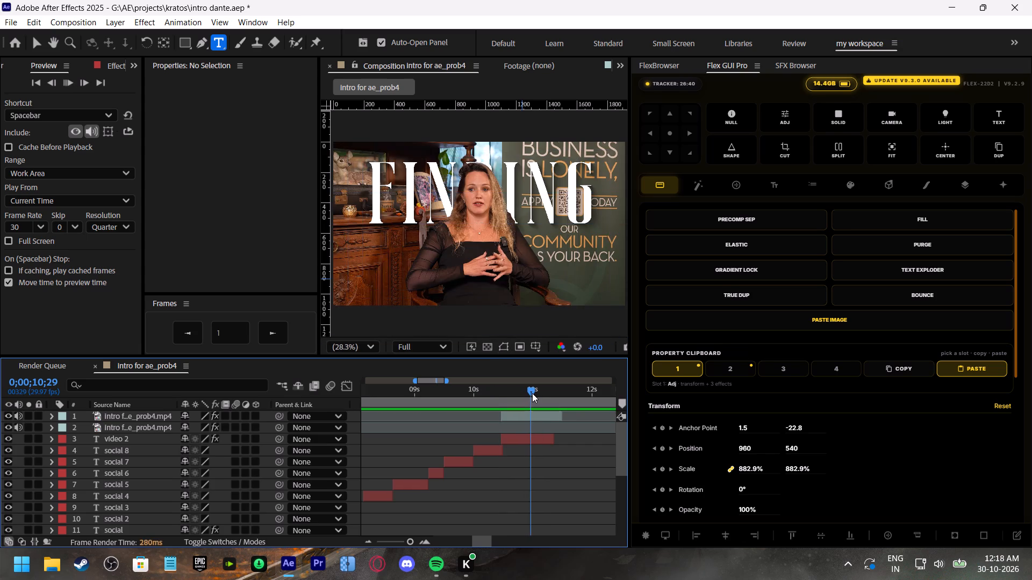
Duplicate the "social 8" caption, align the copy's end with the FINDING title's end and trim its start to 0;00;10;29.
click(532, 393)
click(492, 450)
key(ctrl+d)
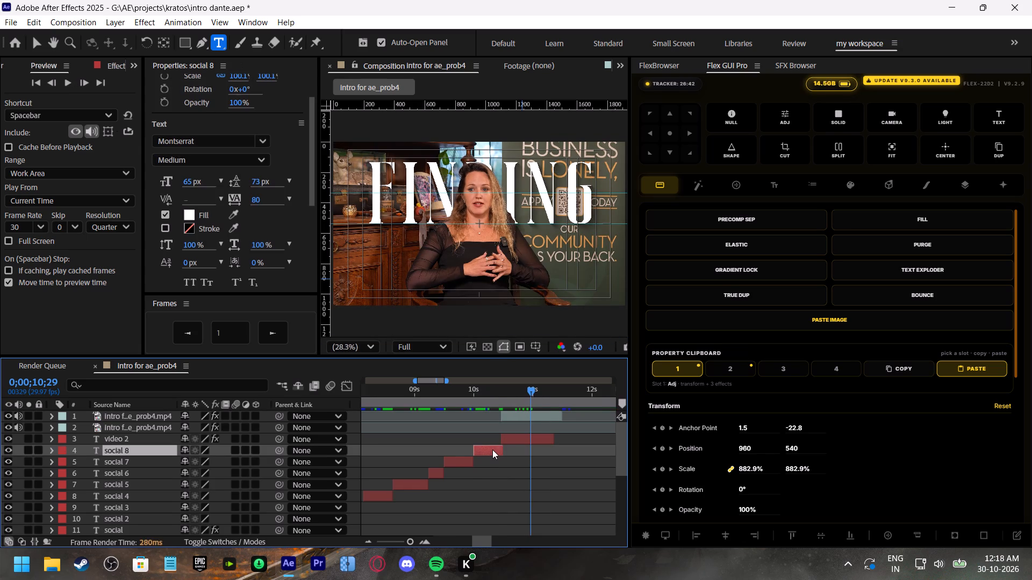
drag(490, 451, 540, 458)
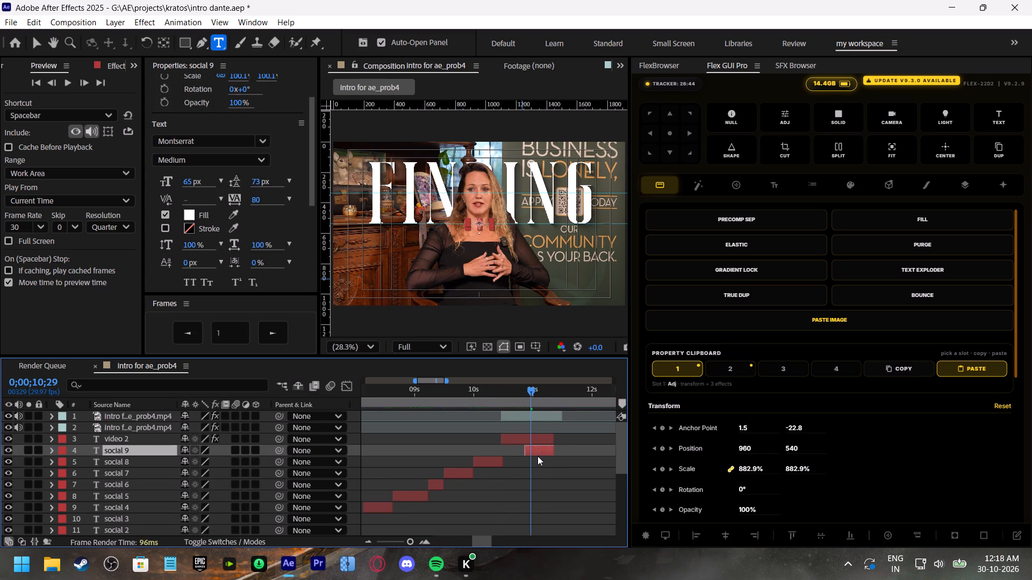
drag(526, 450, 537, 455)
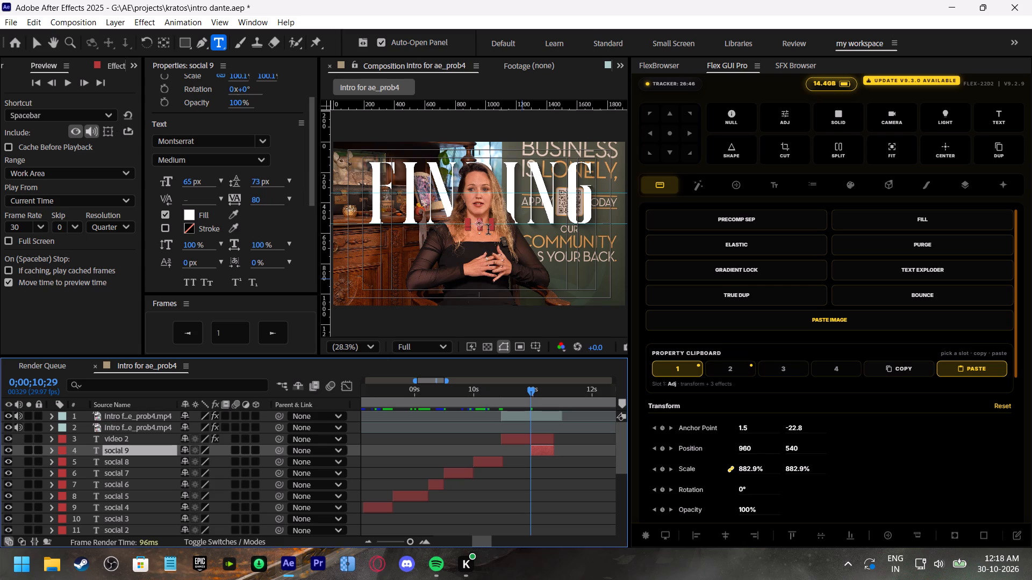
Move the copied caption beneath the last letters of the FINDING title.
key(v)
drag(486, 227, 579, 229)
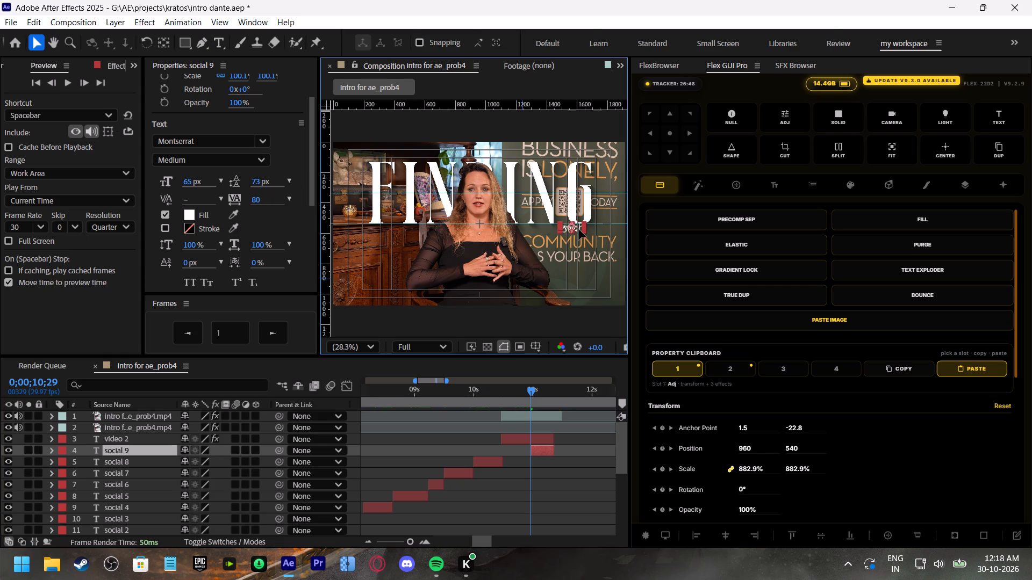
drag(579, 229, 568, 231)
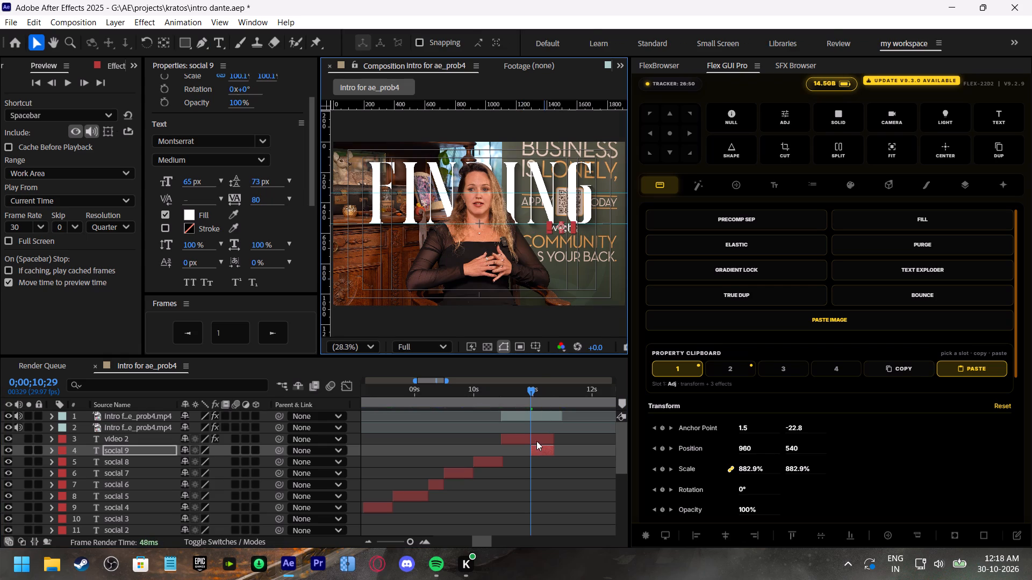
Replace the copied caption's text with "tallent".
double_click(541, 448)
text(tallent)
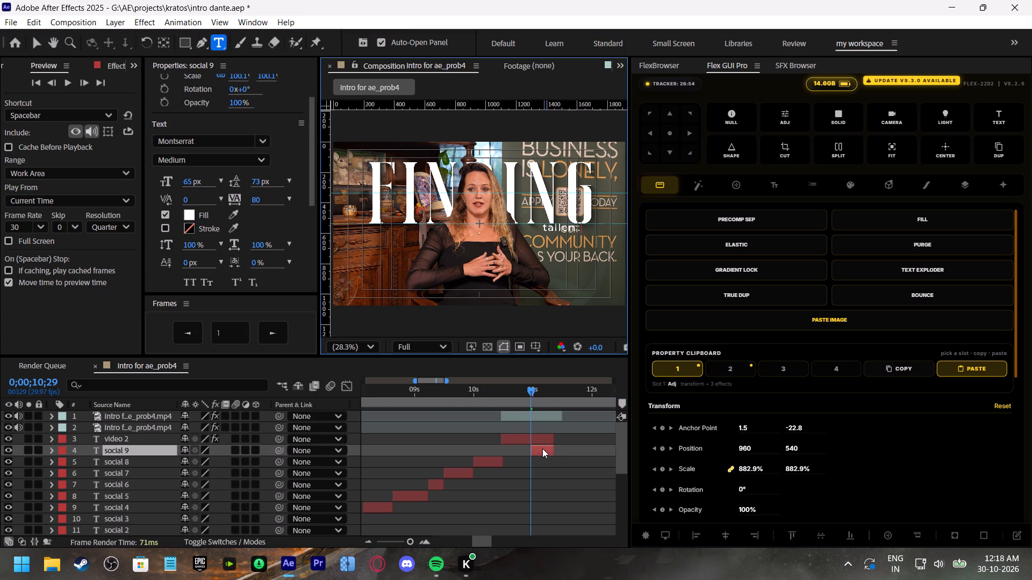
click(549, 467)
Check the caption's timing from 0;00;10;25 and correct its text to "talent" at 0;00;11;00.
click(522, 393)
key(space)
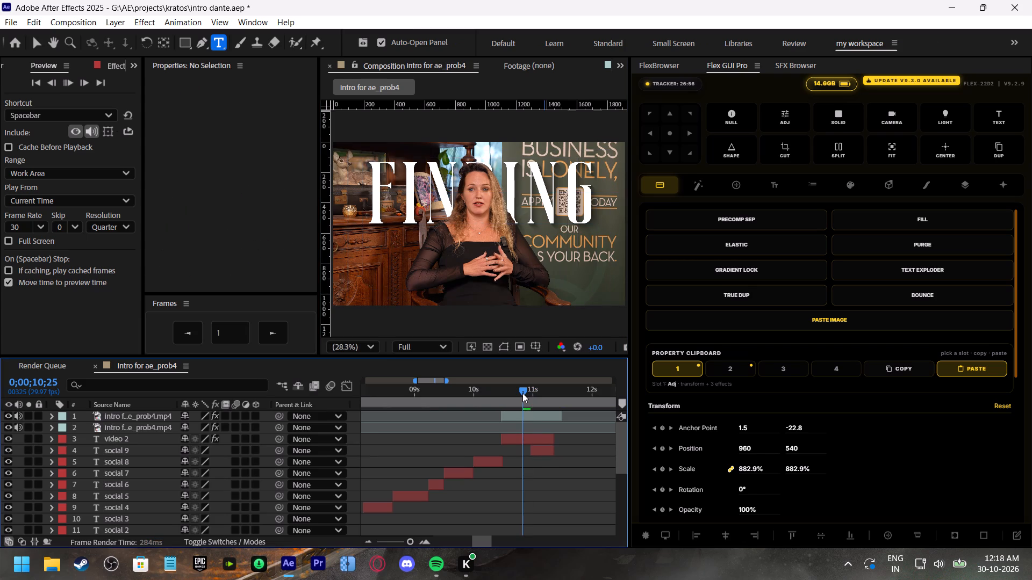
click(528, 392)
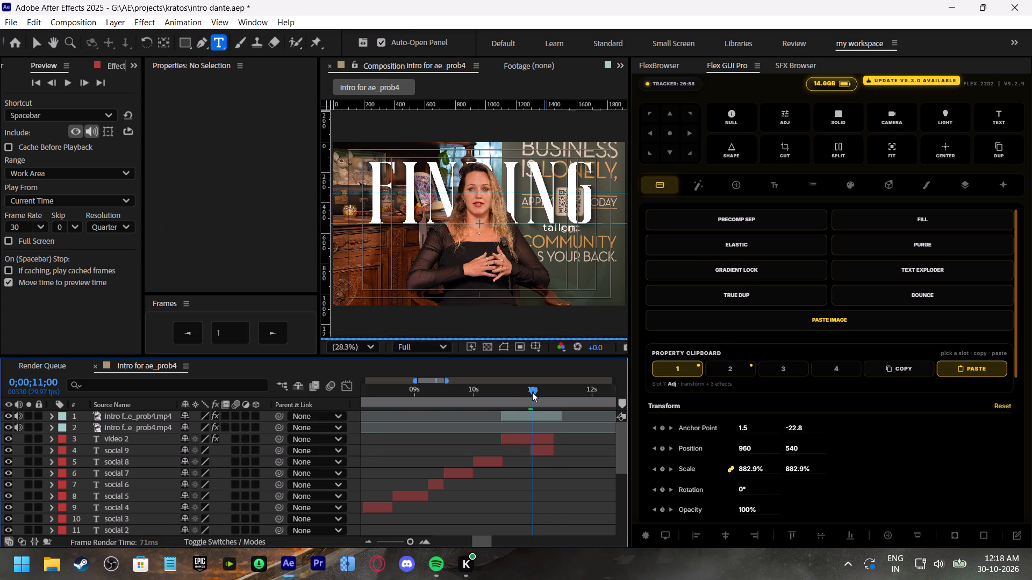
double_click(540, 451)
text(taler)
key(BackSpace)
text(nt)
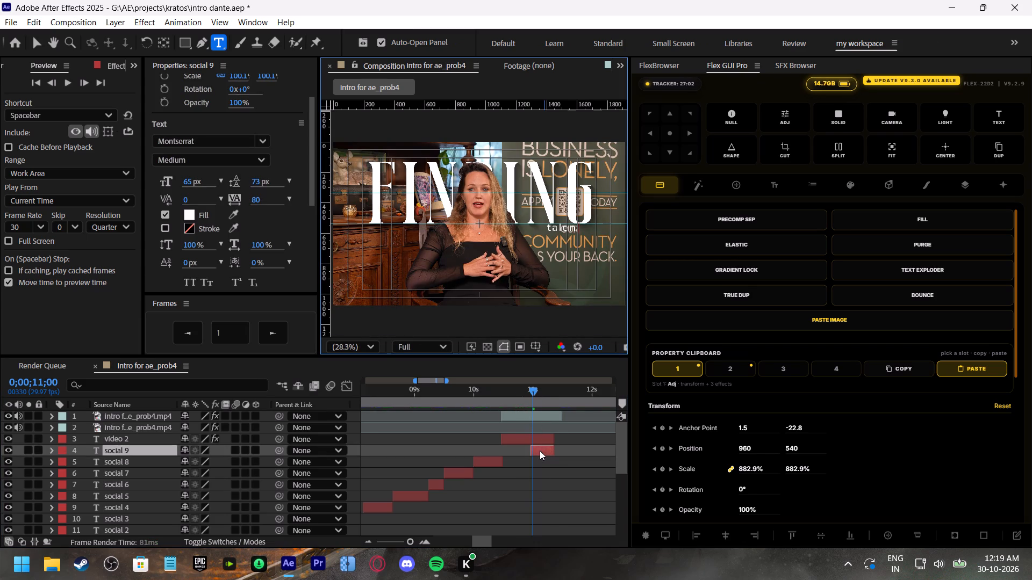
click(540, 469)
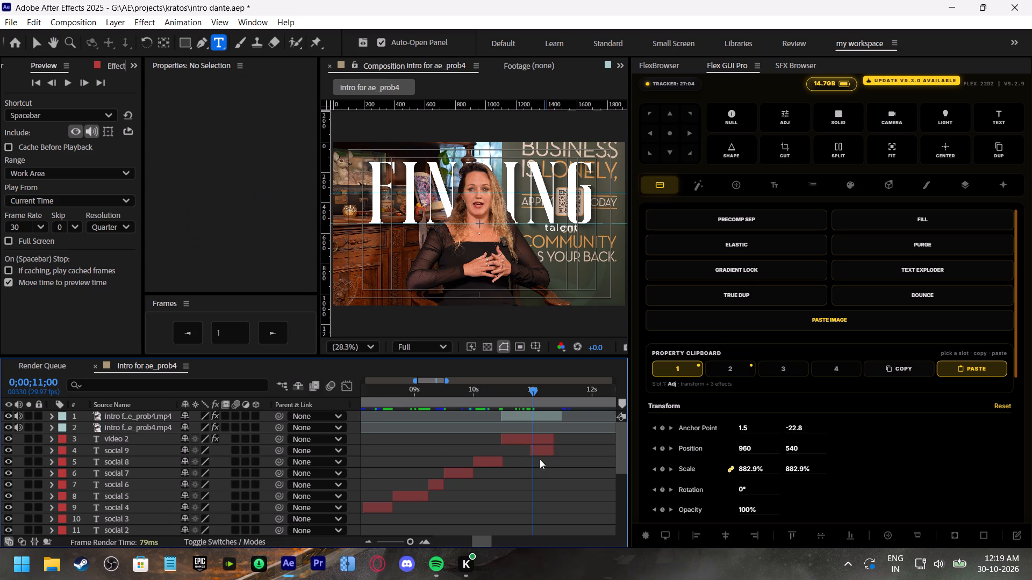
Set the "talent" caption's font style to Light after trying Thin.
click(540, 447)
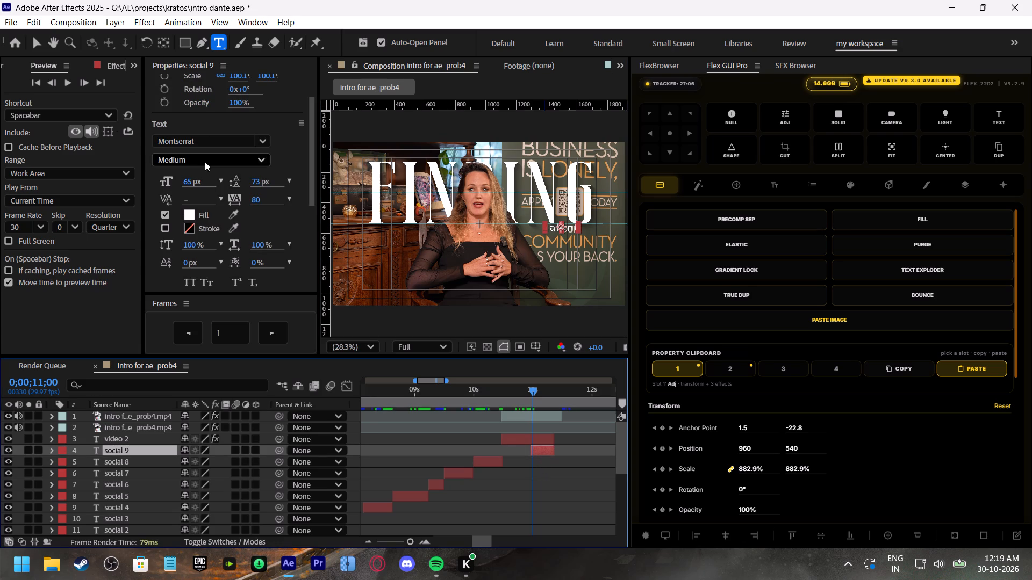
click(205, 162)
click(188, 243)
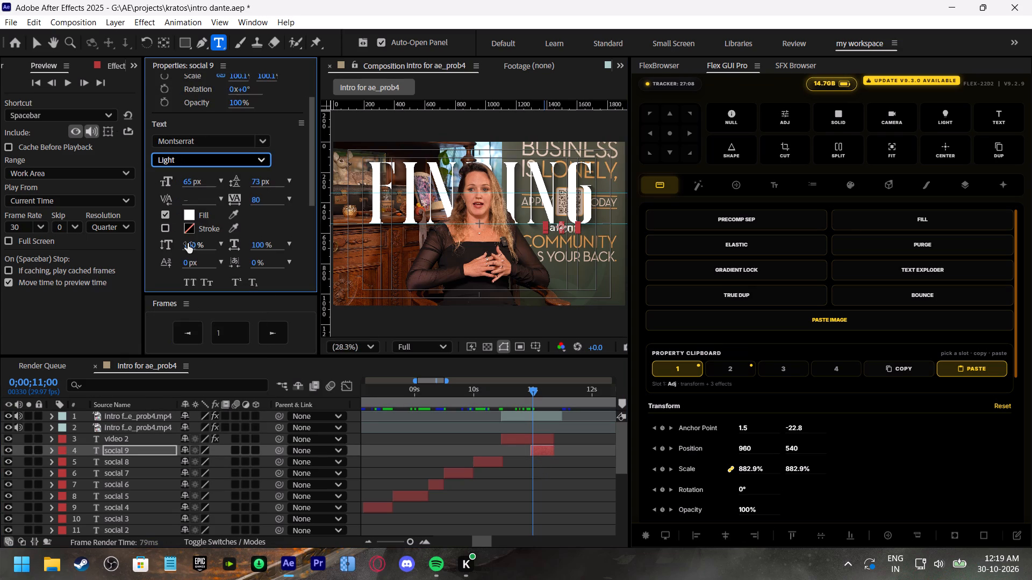
click(193, 159)
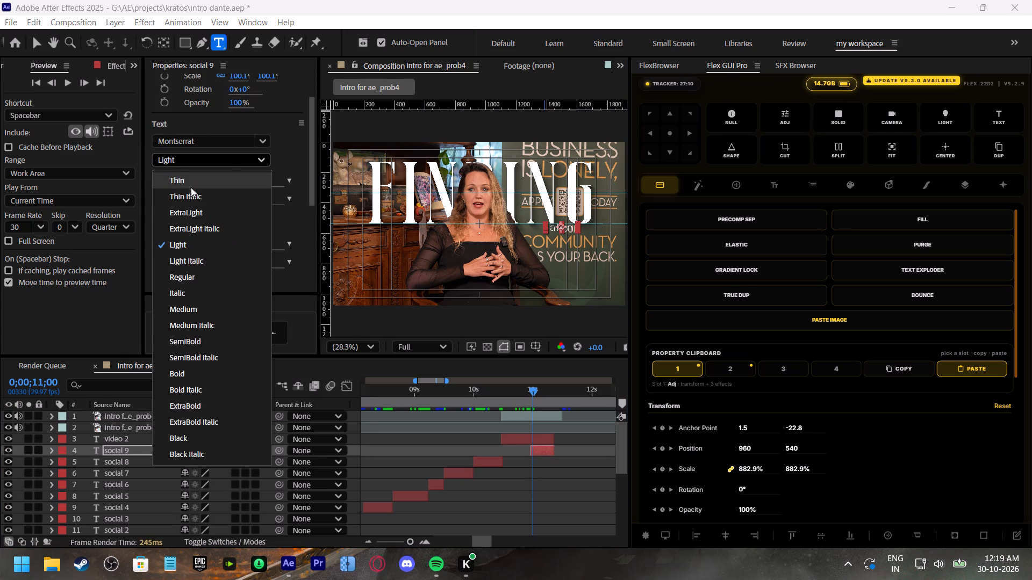
click(192, 181)
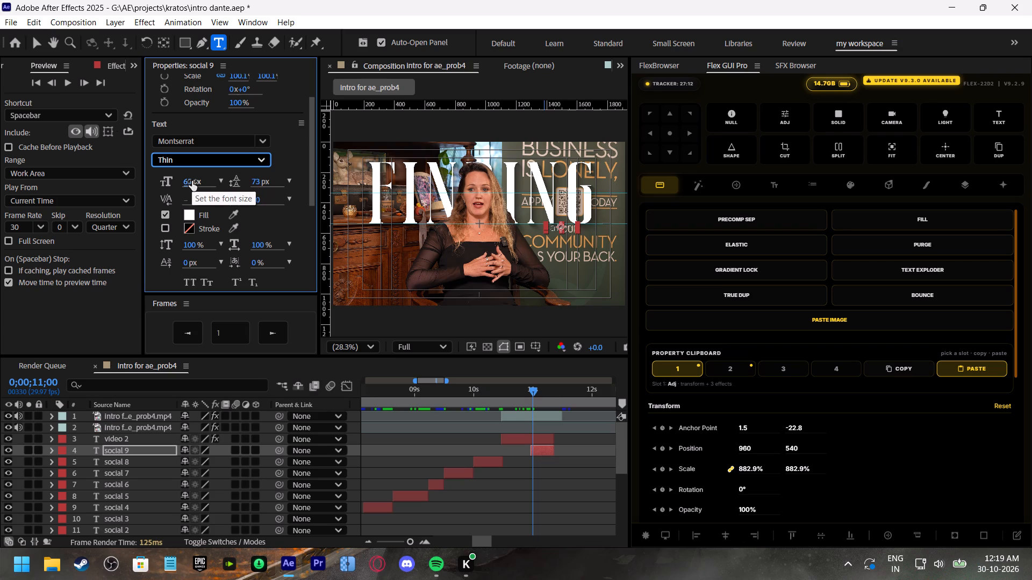
click(185, 163)
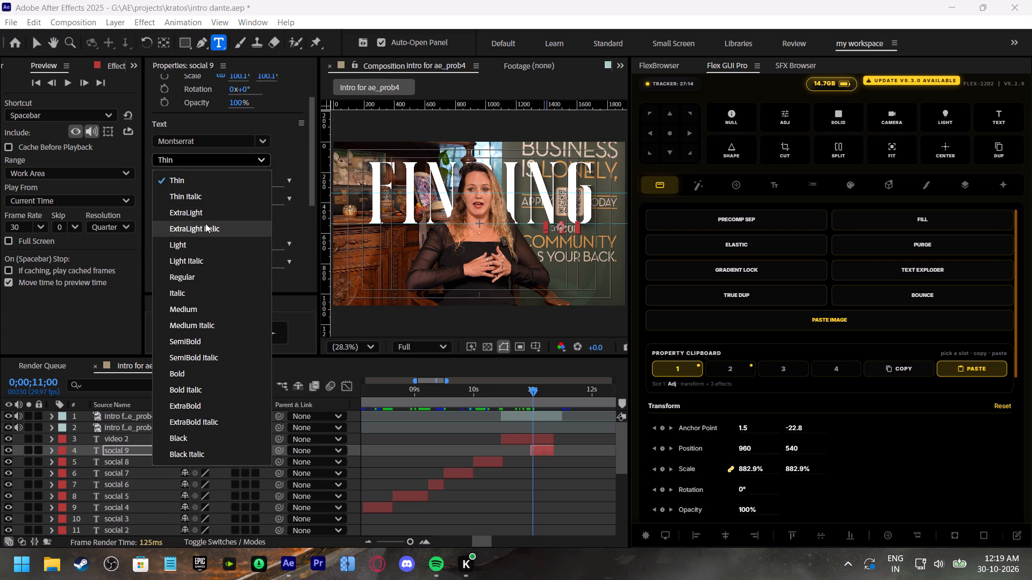
click(195, 247)
click(524, 506)
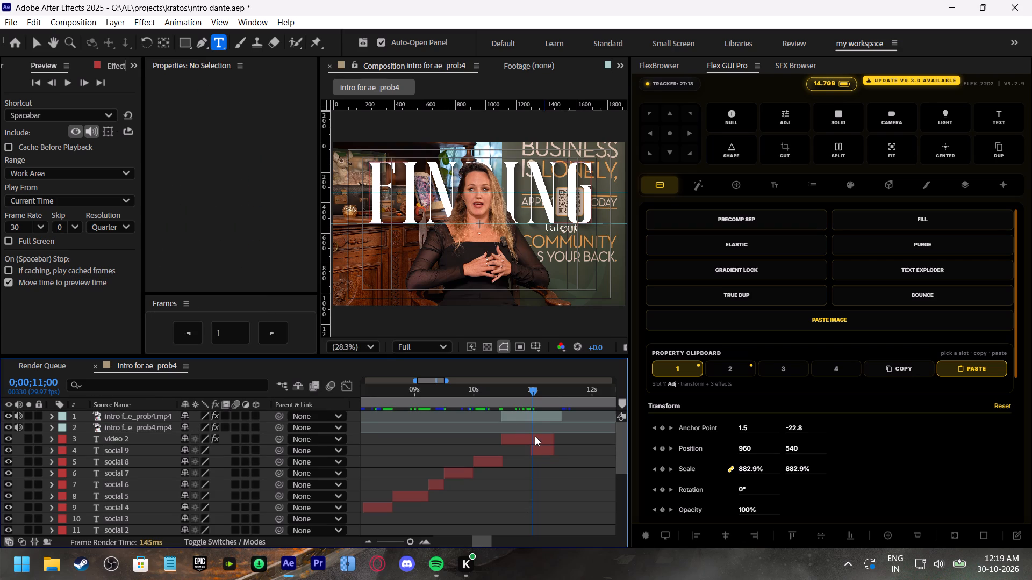
Save the project with the current time at 0;00;10;07.
click(488, 390)
key(ctrl+s)
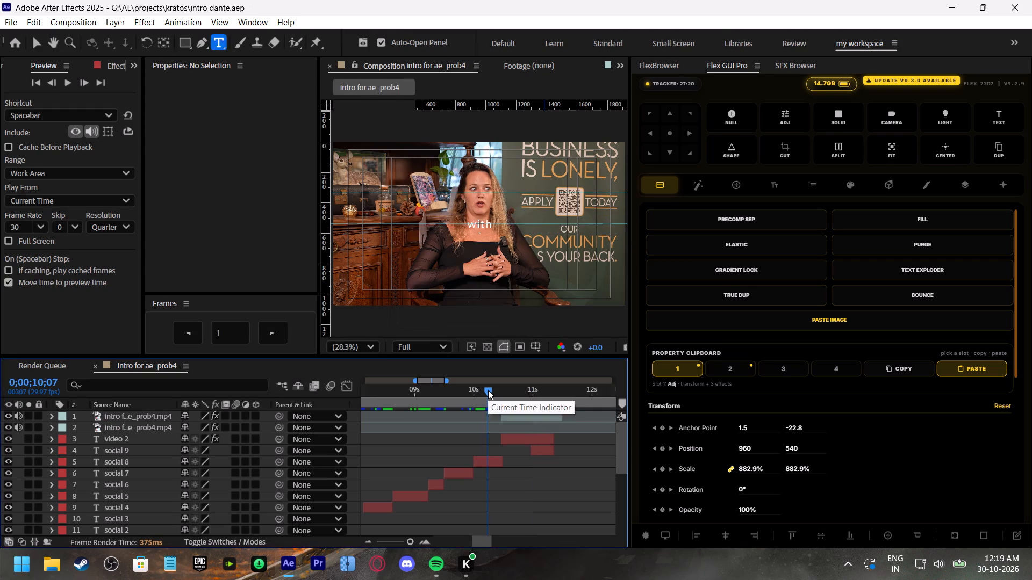
Play back the sequence from 0;00;10;07 and 0;00;10;16, and check the "employers" caption's font style at 0;00;09;03.
key(space)
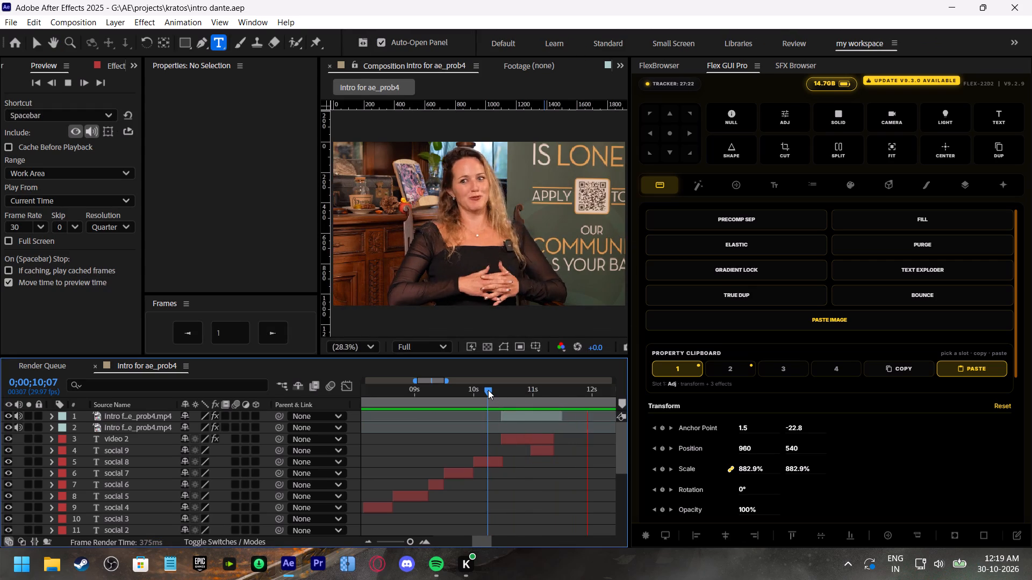
click(505, 386)
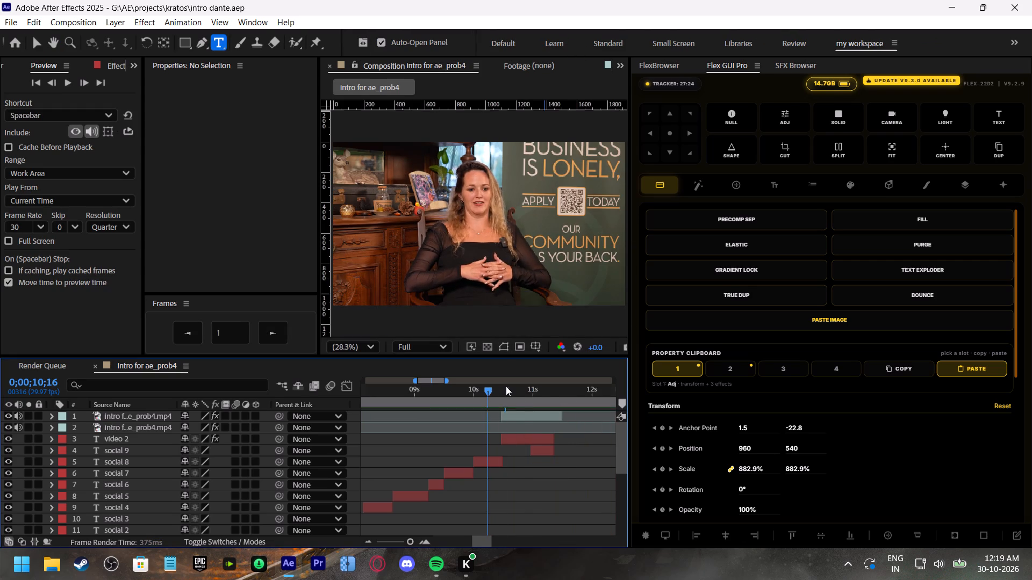
shift+scroll(521, 426, down, 4)
key(space)
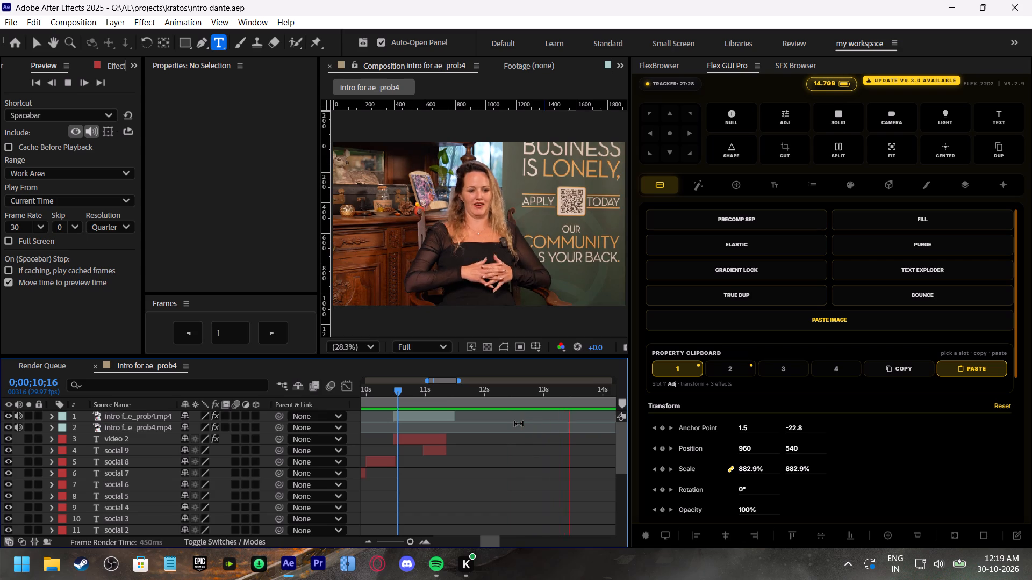
shift+scroll(519, 424, down, 3)
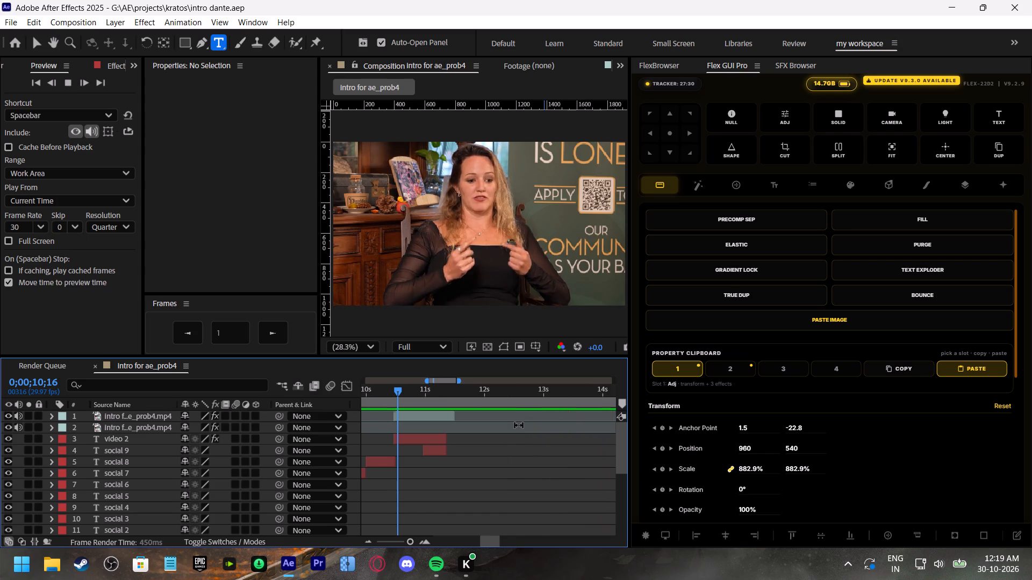
shift+scroll(519, 425, down, 2)
drag(406, 542, 400, 542)
drag(493, 536, 508, 540)
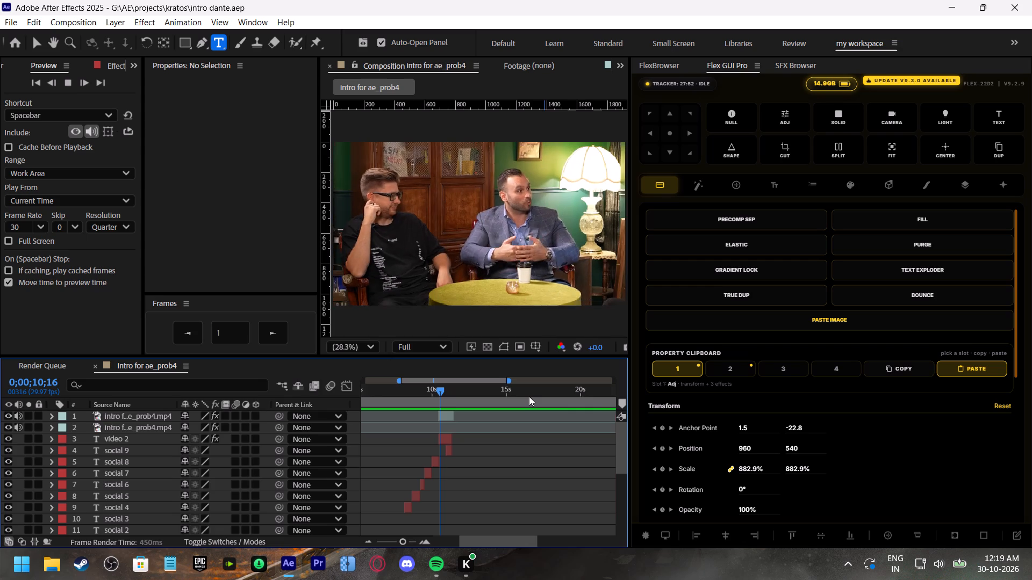
click(426, 383)
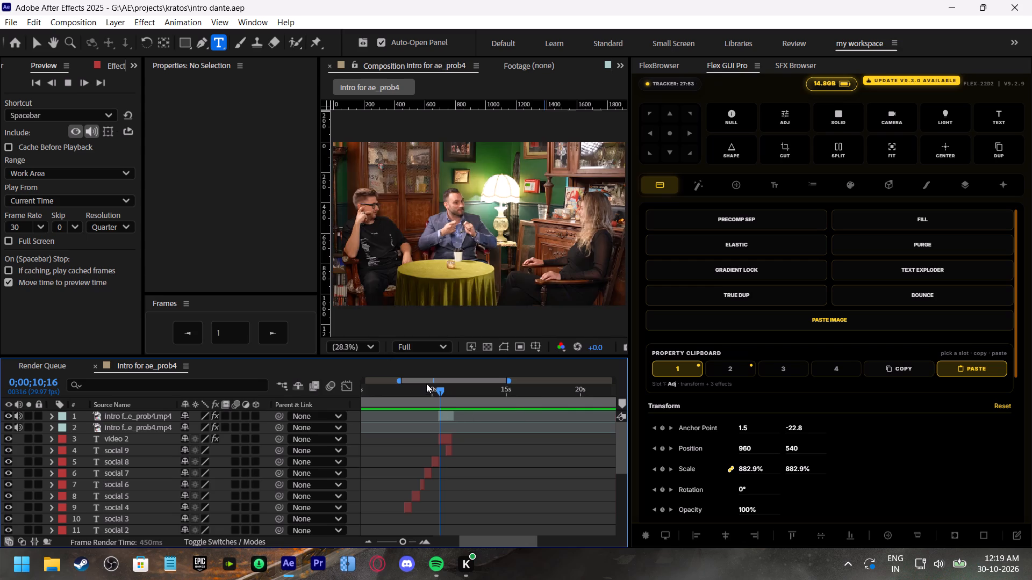
click(419, 387)
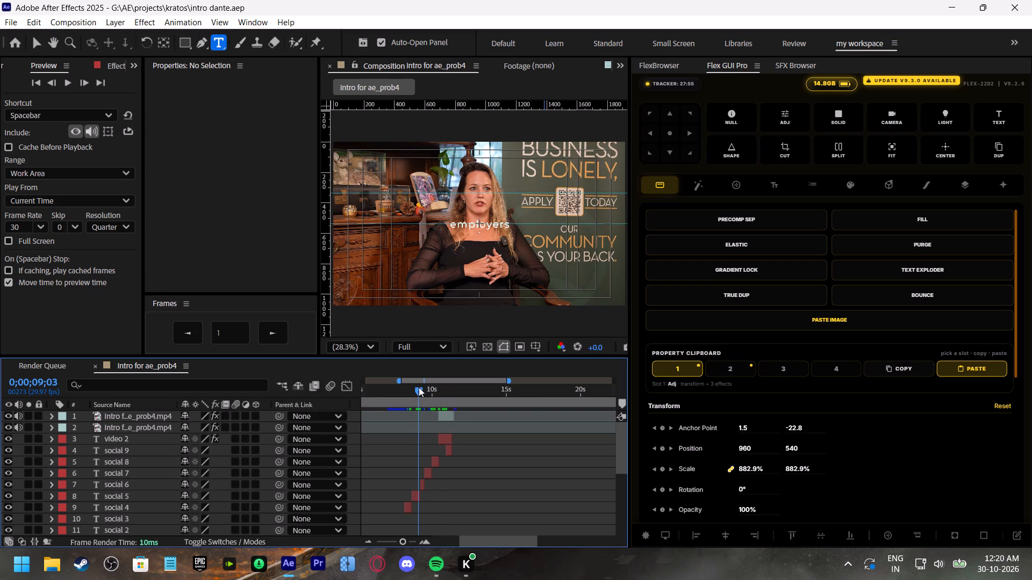
click(419, 496)
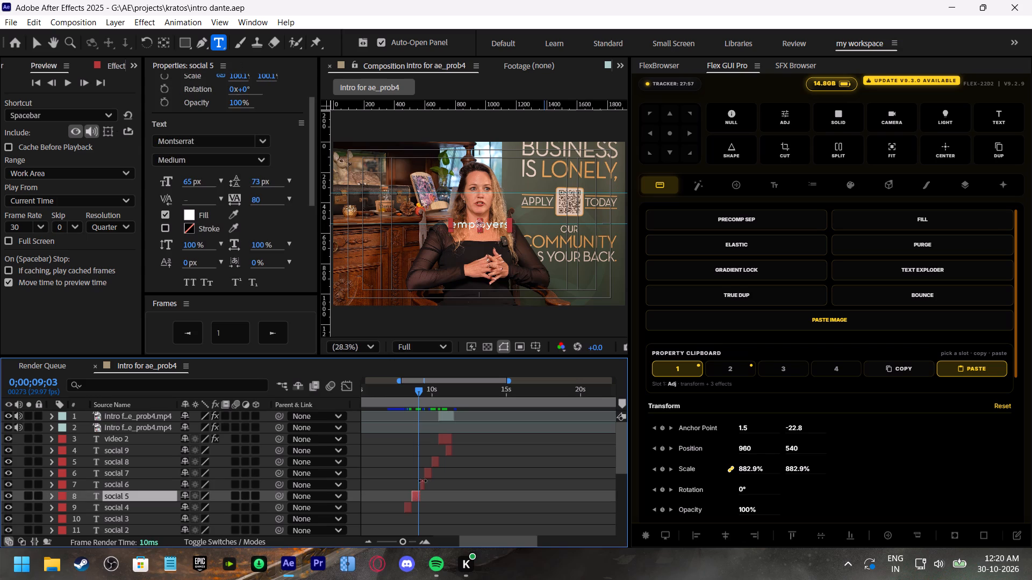
Change the font of the opening captions "insted", "of", "posting", "the" and "whole" to Montserrat Light.
drag(421, 393, 307, 400)
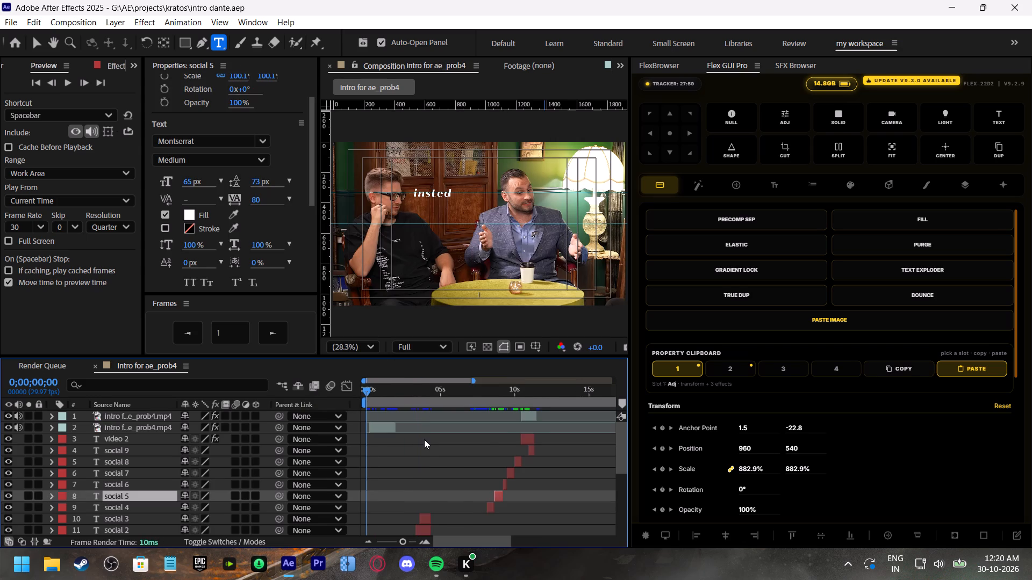
scroll(424, 439, down, 5)
drag(399, 543, 408, 545)
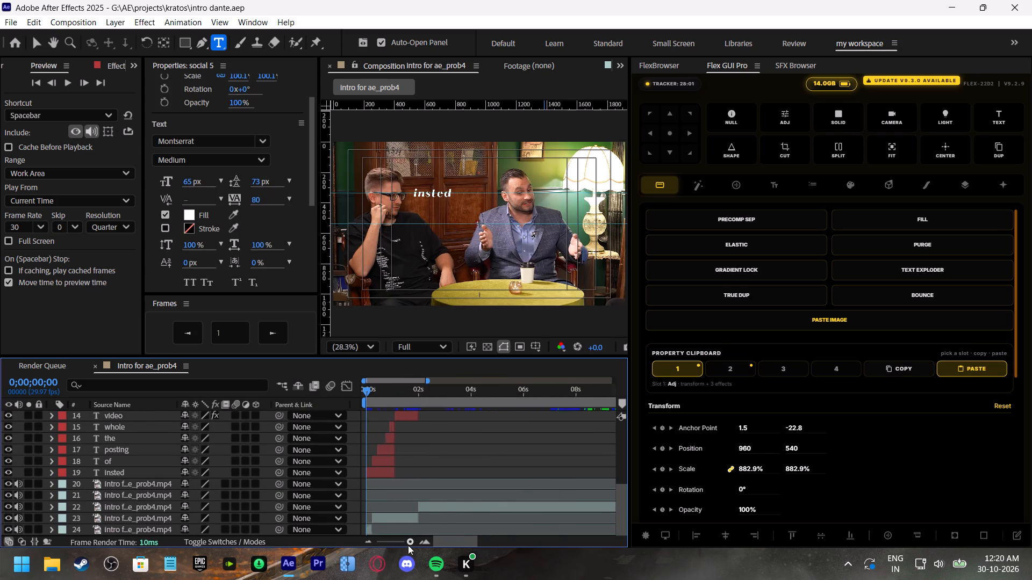
drag(408, 545, 413, 546)
click(426, 421)
click(426, 425)
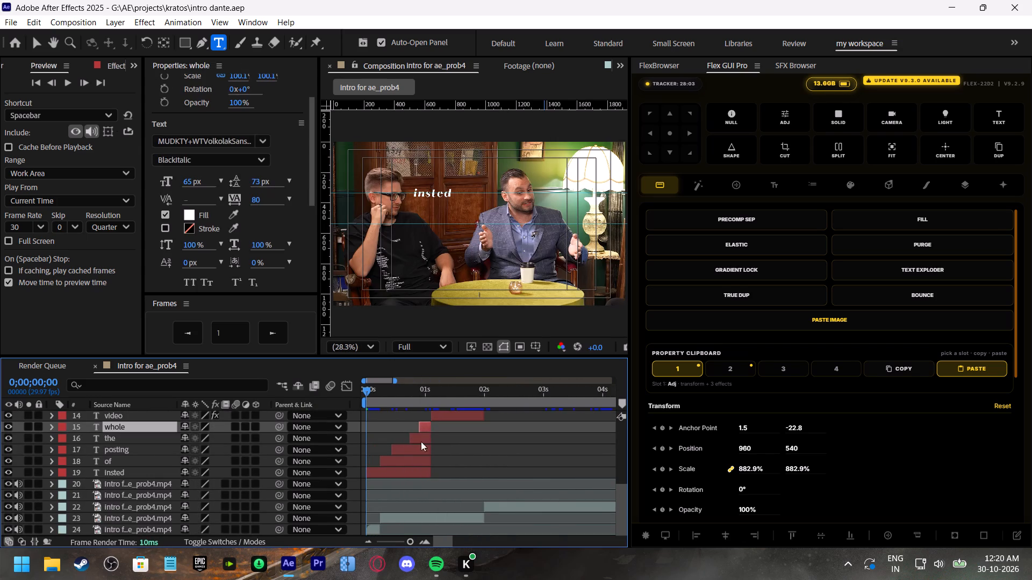
shift+click(411, 469)
click(217, 145)
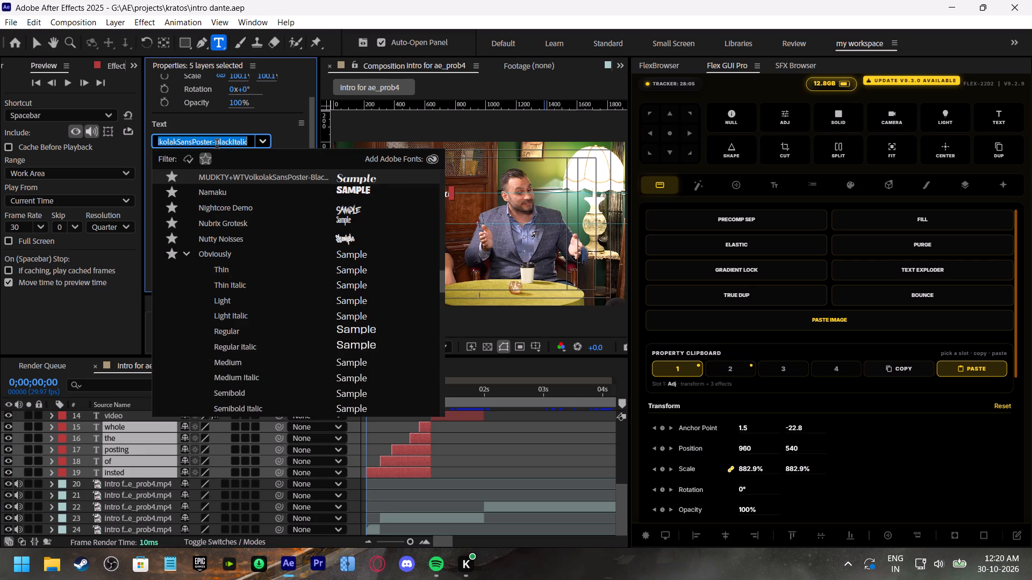
text(monts)
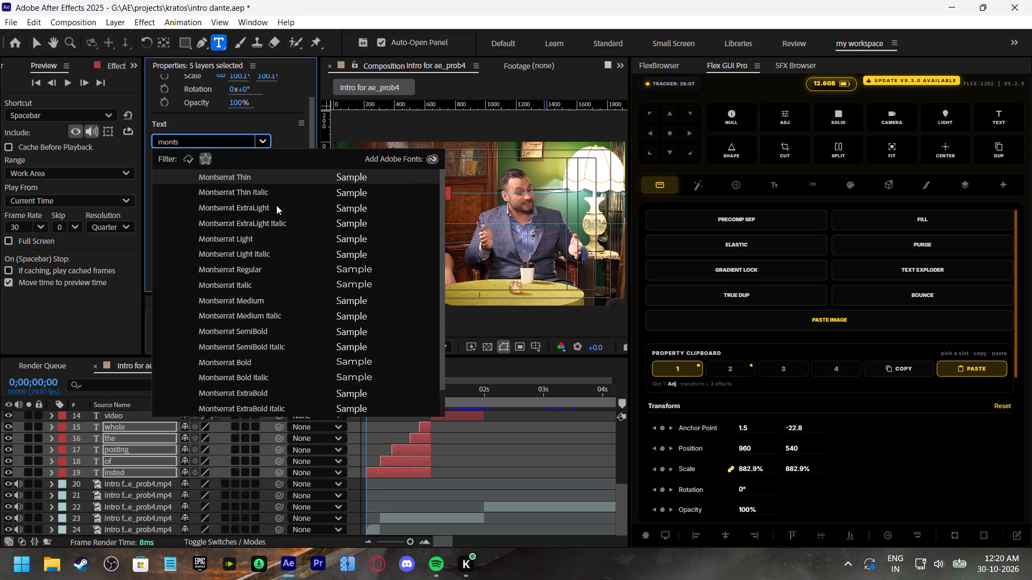
click(252, 237)
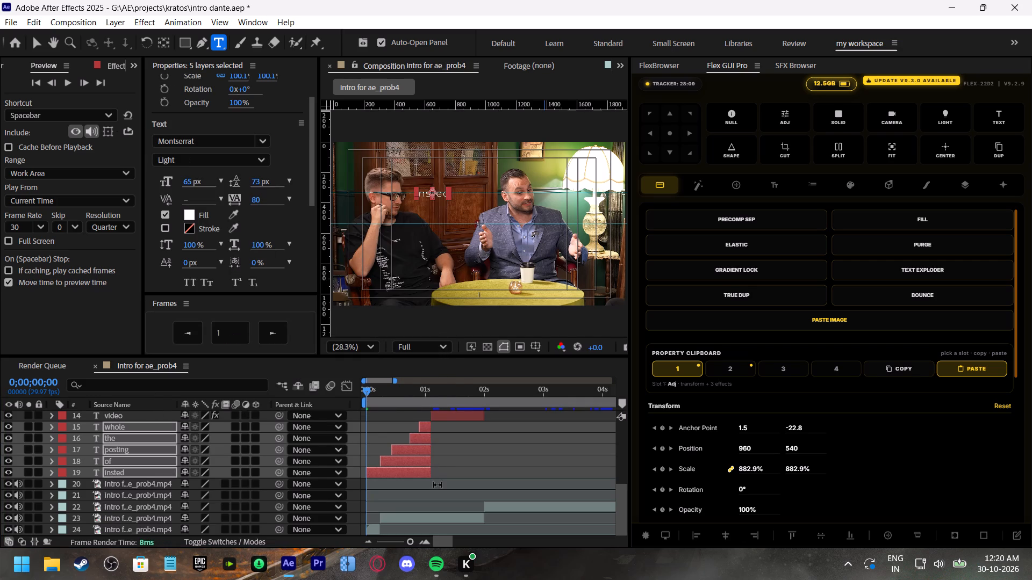
click(438, 485)
Play back the opening captions from 0;00;00;00 to review the new font.
click(368, 388)
key(space)
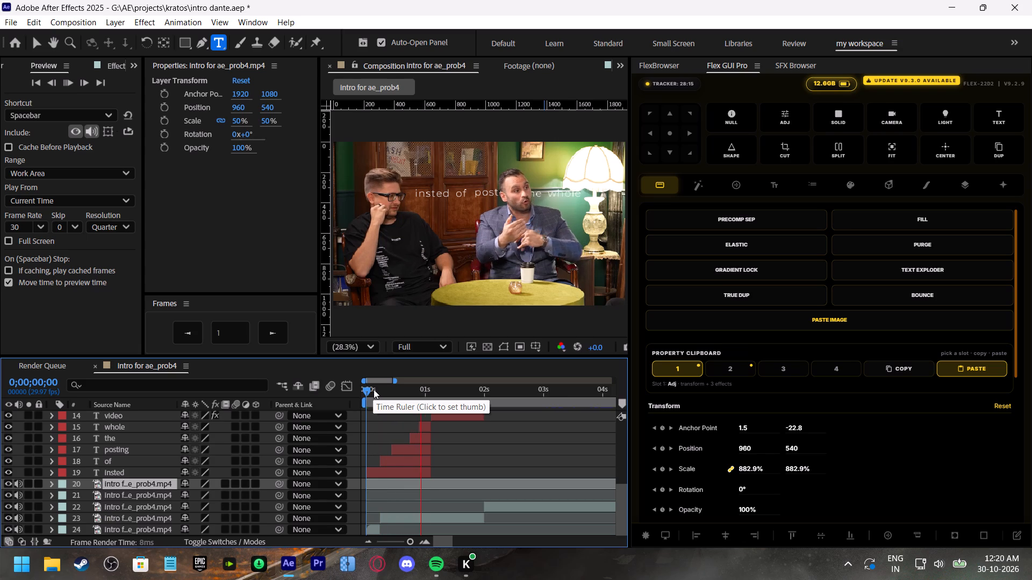
scroll(460, 444, up, 2)
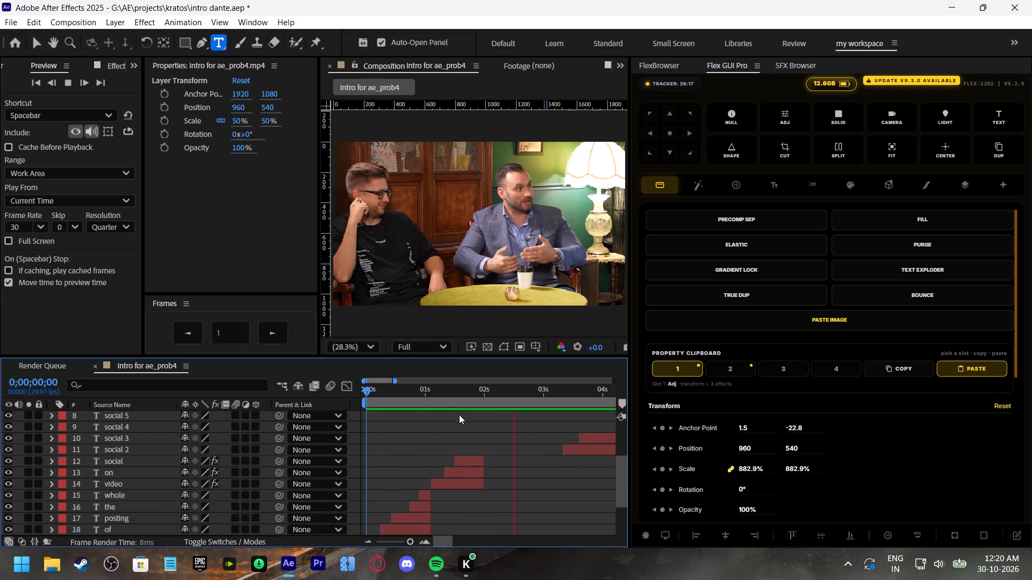
Set the font style of the "on" and "social" captions below the VIDEO title to Light.
click(454, 388)
click(471, 455)
click(470, 462)
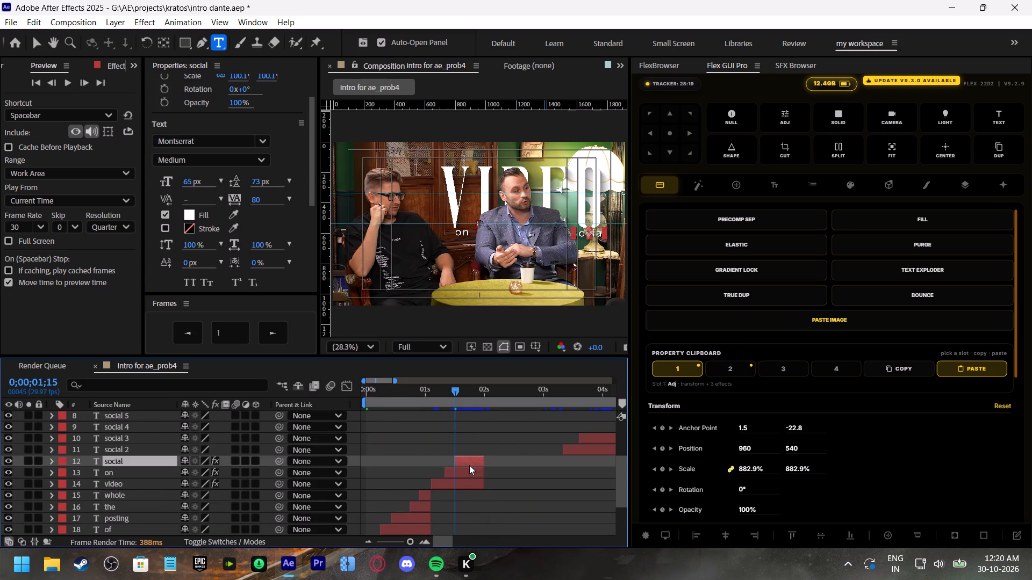
ctrl+click(467, 470)
click(187, 157)
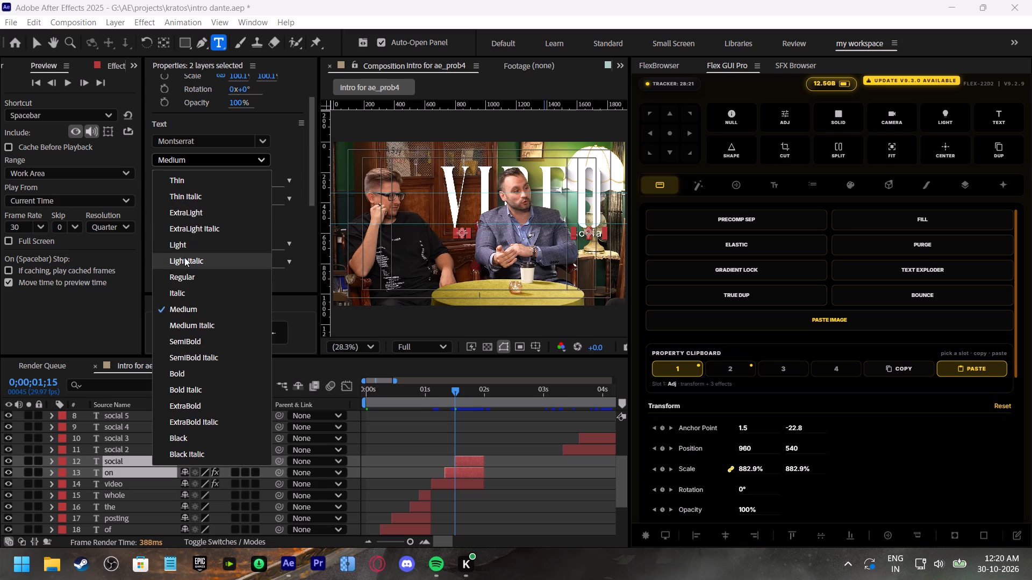
click(191, 248)
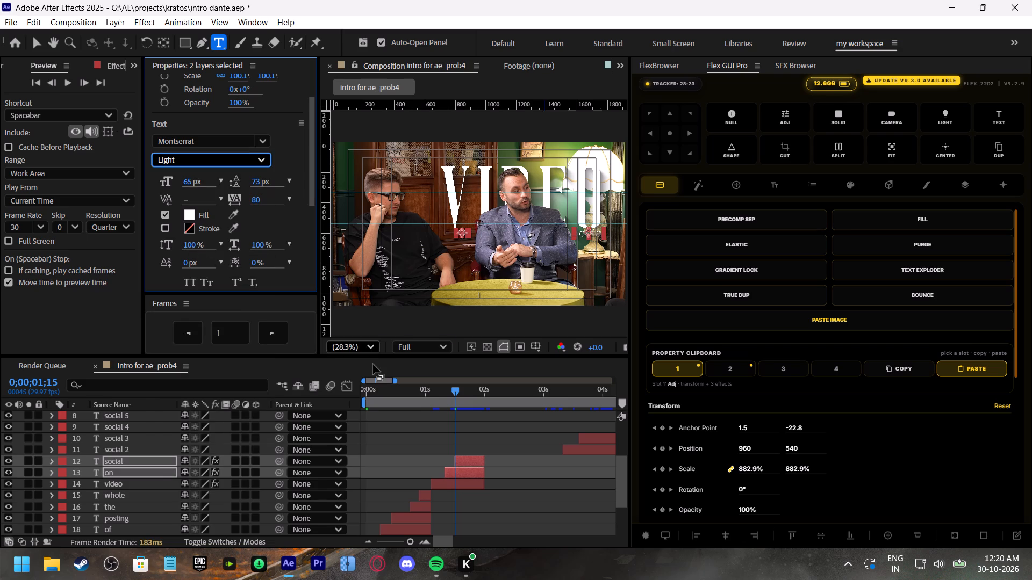
Play back the intro from 0;00;00;25 through the FINDING title and from 0;00;01;14 to review the captions.
click(416, 391)
click(415, 437)
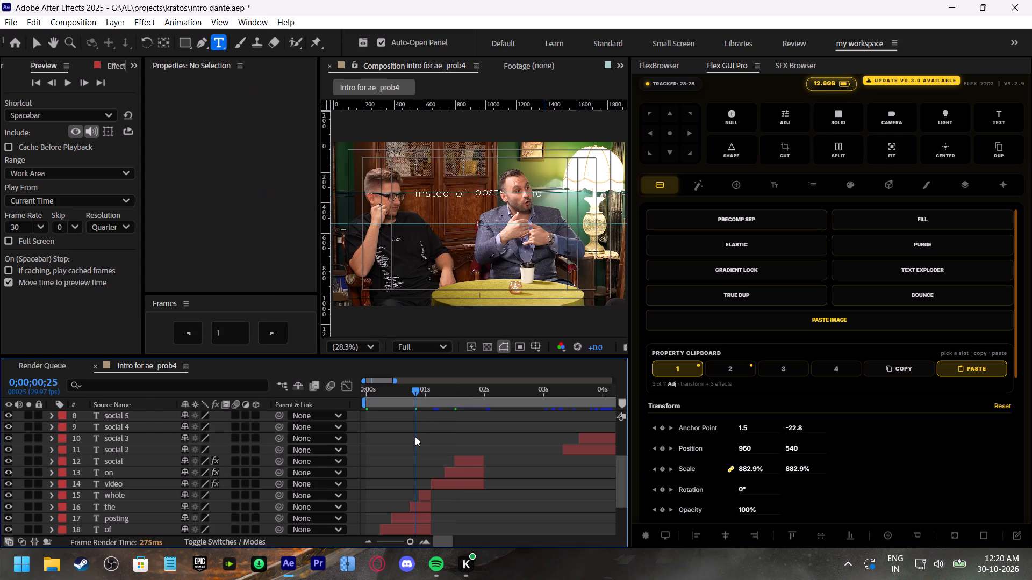
key(space)
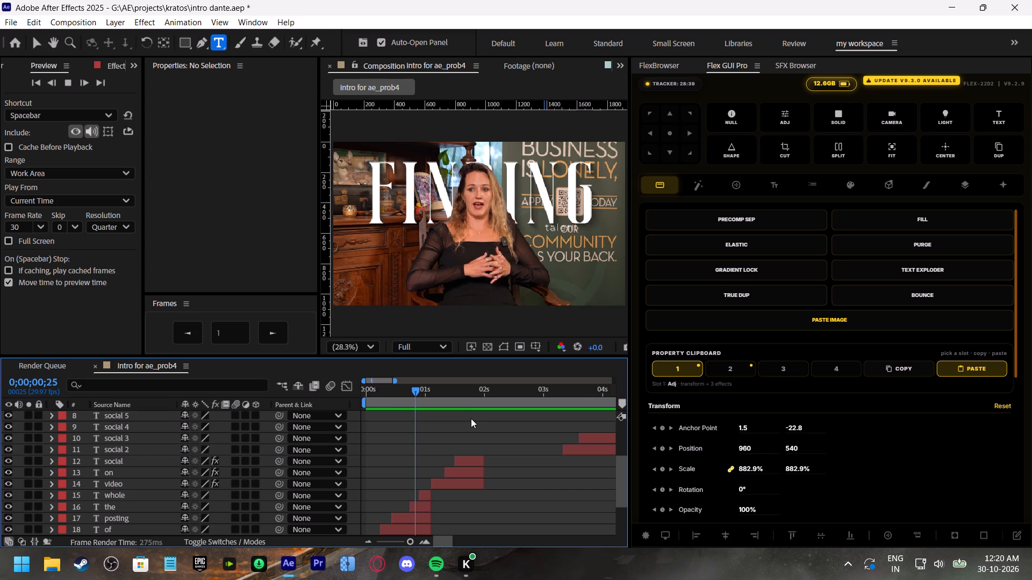
scroll(490, 433, down, 5)
scroll(490, 435, up, 4)
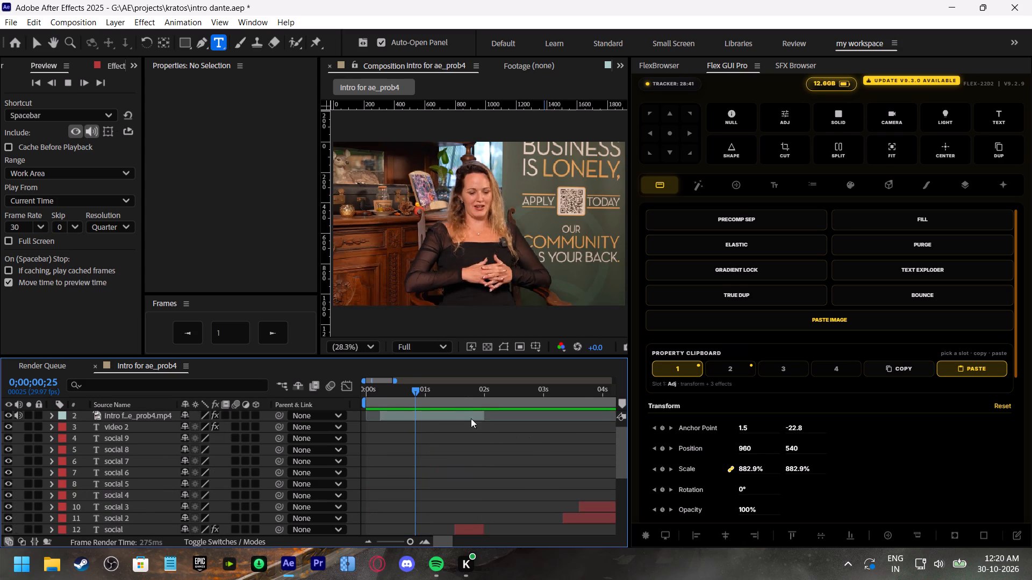
click(452, 396)
key(space)
scroll(507, 450, down, 6)
scroll(507, 447, up, 4)
shift+scroll(508, 447, down, 11)
scroll(506, 444, up, 4)
shift+scroll(504, 444, down, 8)
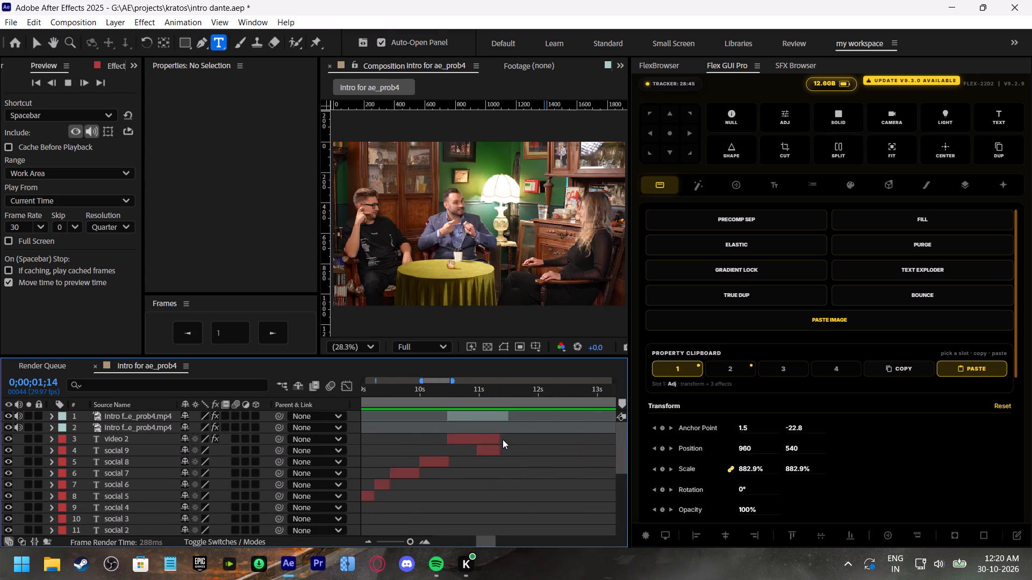
shift+scroll(503, 439, down, 4)
Mute the audio of the uppermost footage layer, the short clip over the FINDING title.
click(406, 395)
click(395, 415)
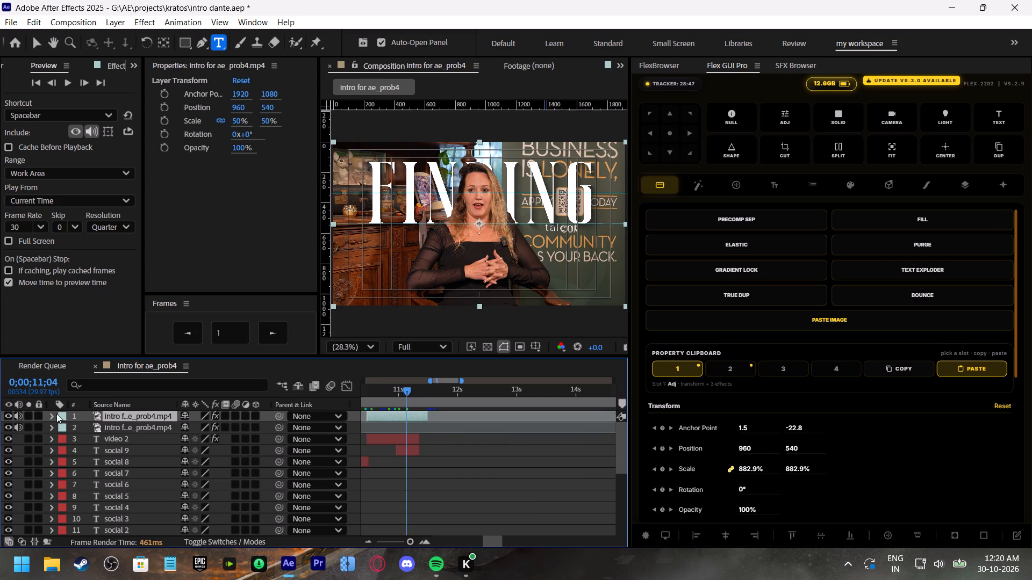
click(20, 414)
Play back the intro from 0;00;10;14 through the FINDING title and the cut to the two men.
click(368, 393)
key(space)
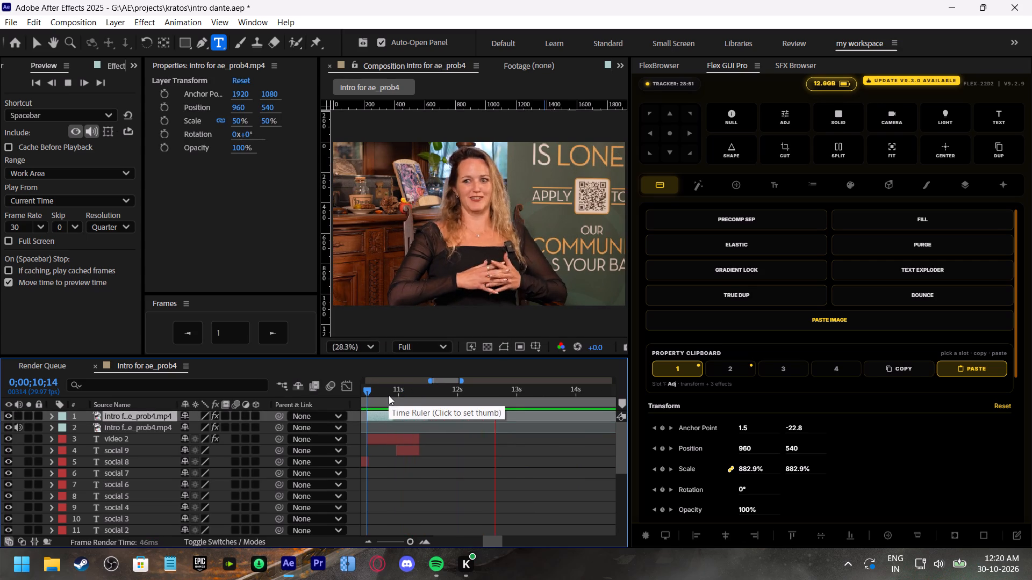
shift+scroll(457, 420, down, 2)
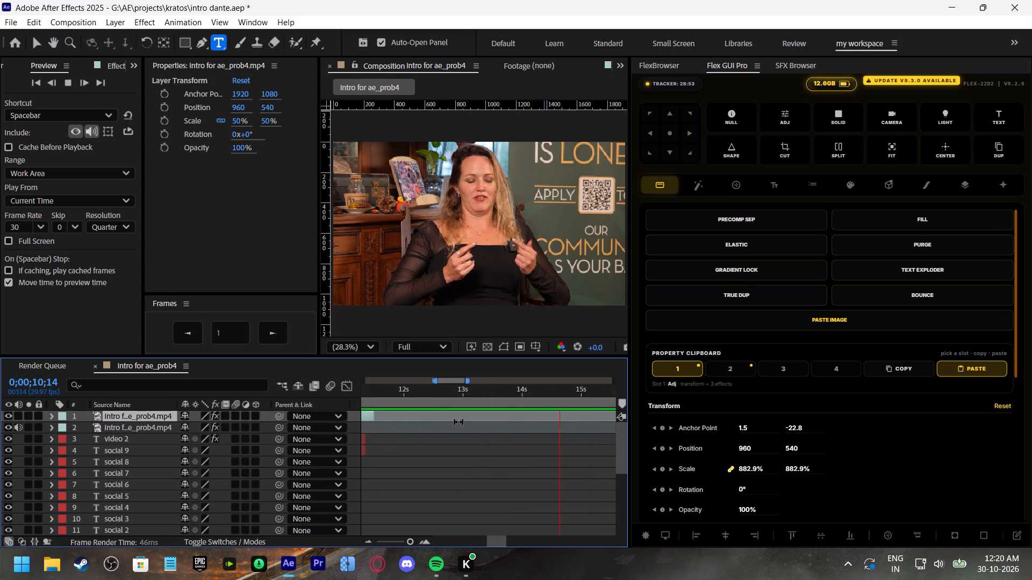
shift+scroll(459, 424, down, 6)
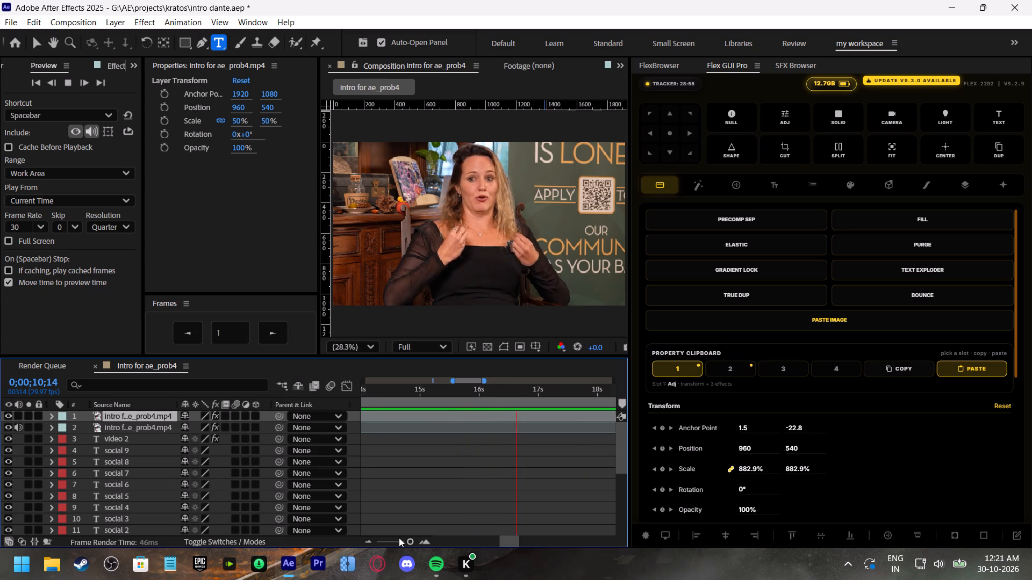
click(398, 539)
shift+scroll(531, 466, down, 4)
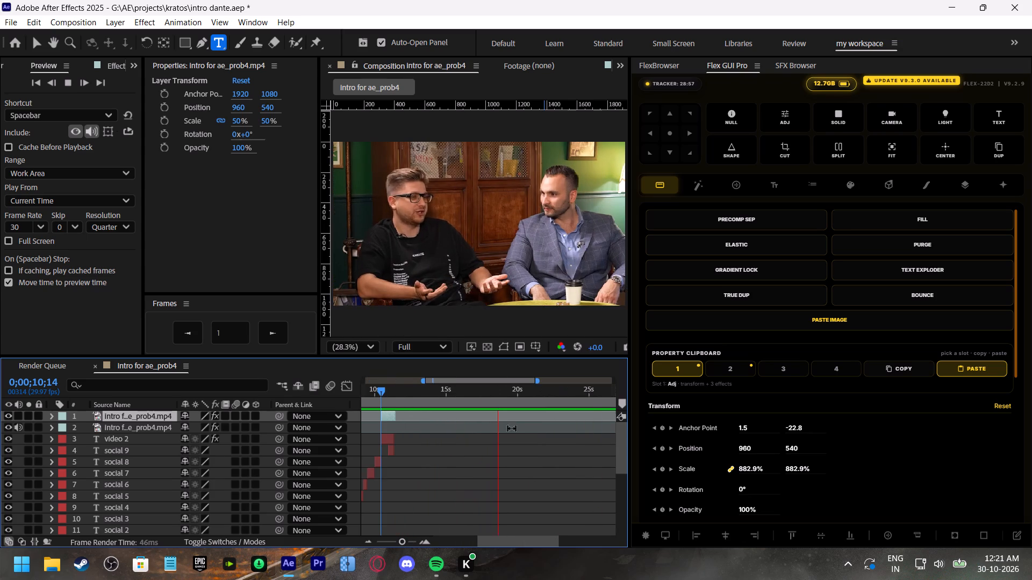
Play back the shot of the two men from 0;00;18;00, and from 0;00;16;11, to find a cut point in their dialogue.
click(489, 388)
key(space)
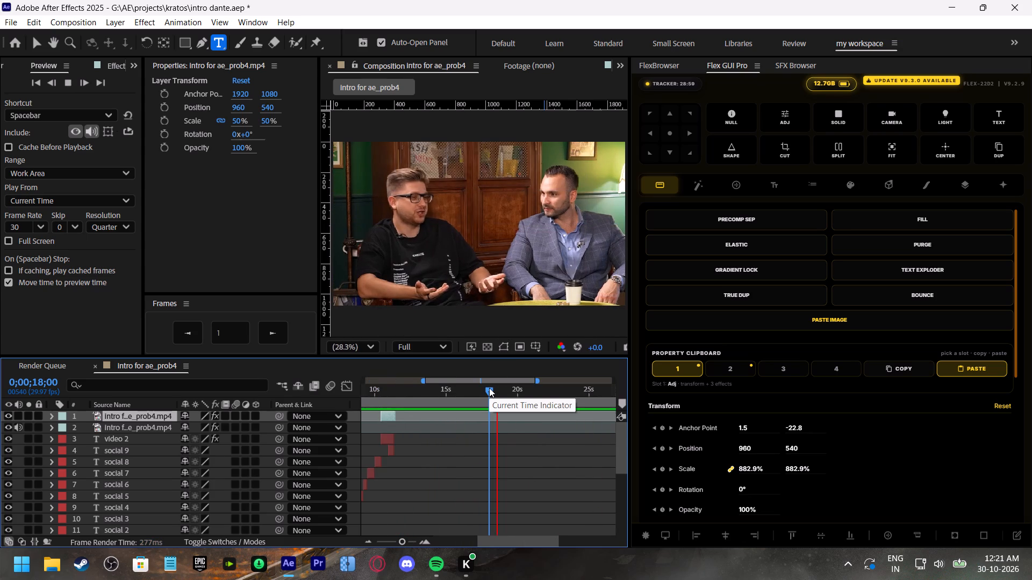
click(489, 388)
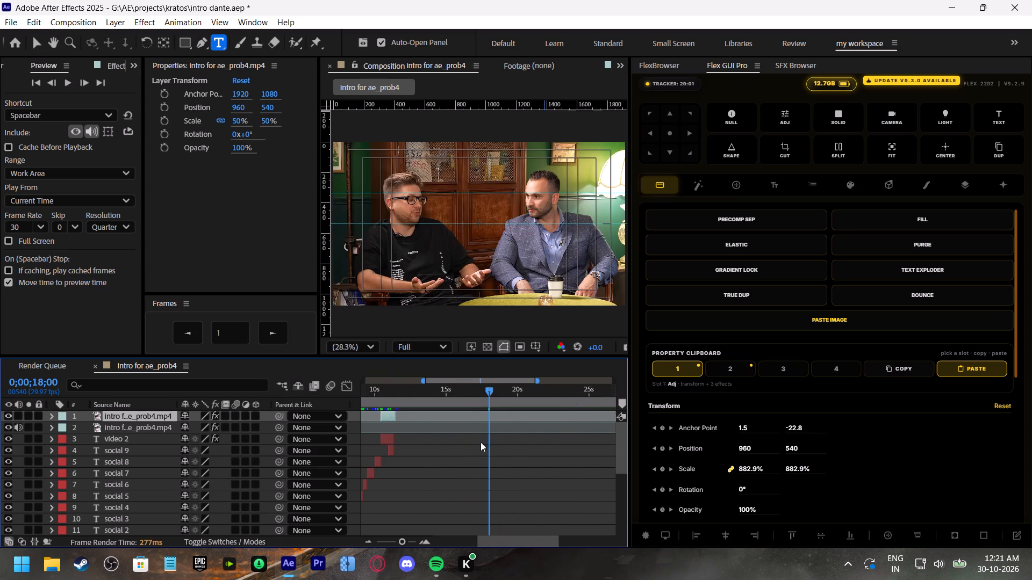
click(405, 541)
scroll(494, 469, up, 2)
scroll(488, 468, down, 5)
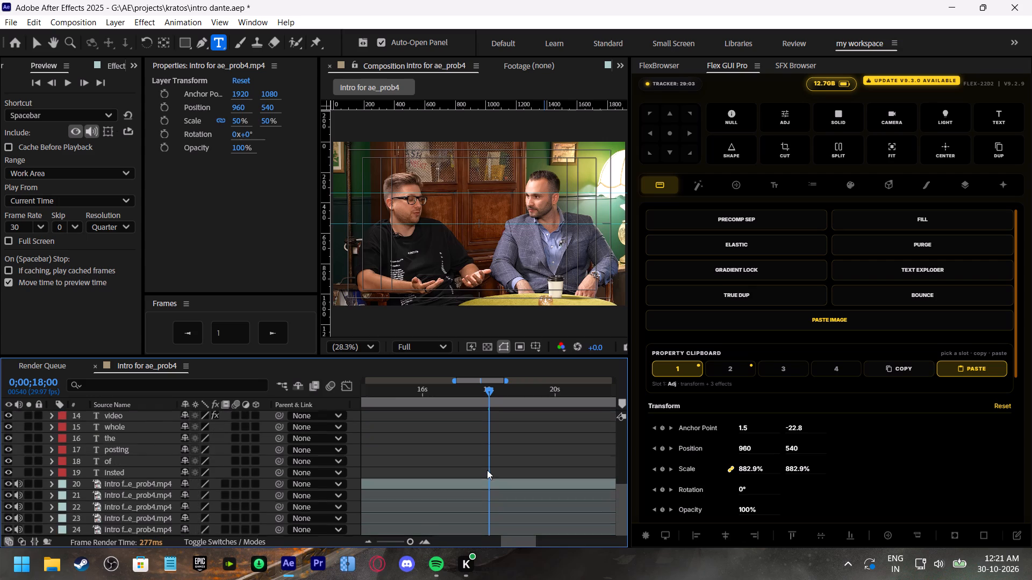
key(space)
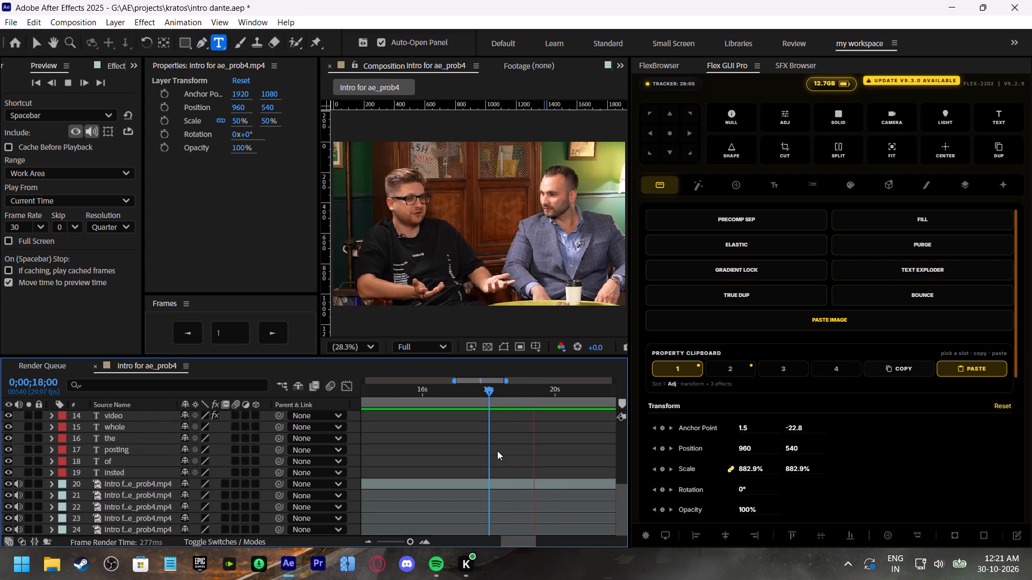
click(489, 386)
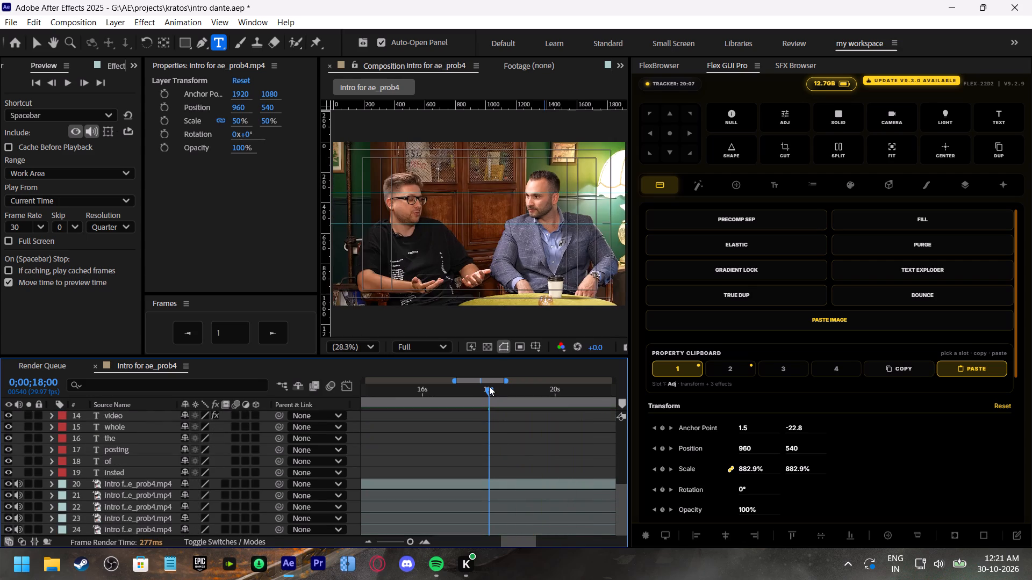
key(space)
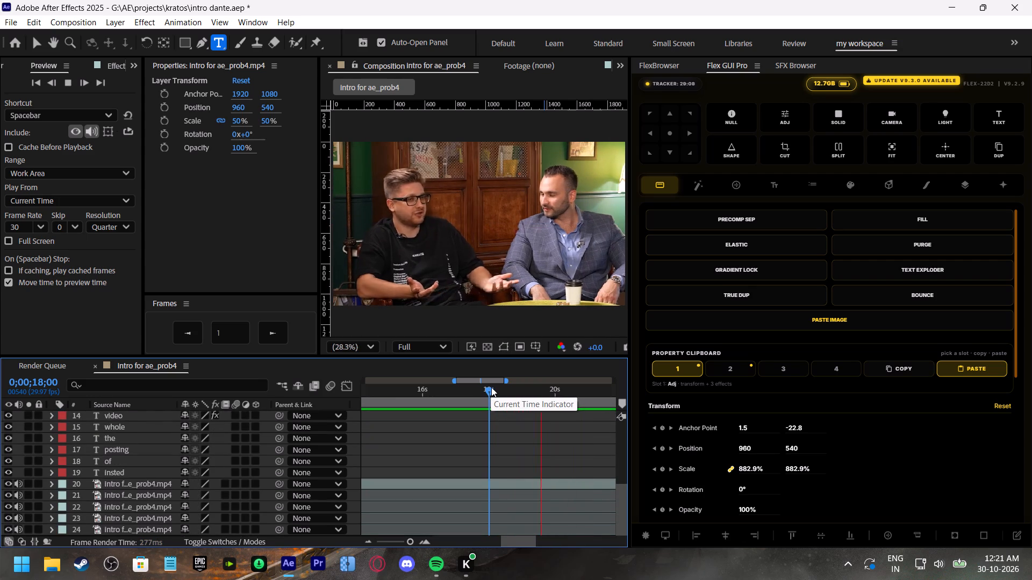
click(491, 387)
scroll(506, 424, up, 5)
click(435, 390)
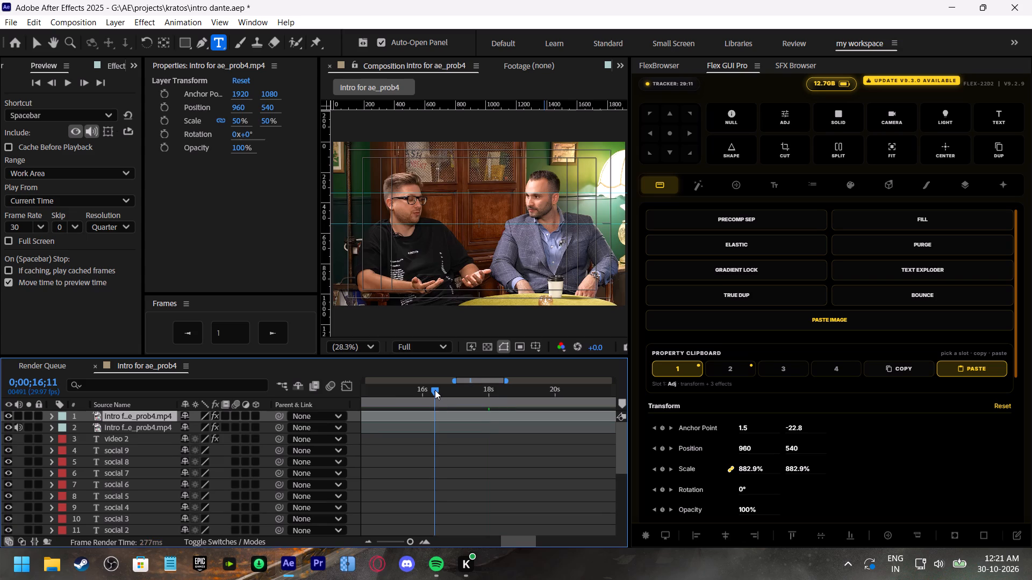
key(space)
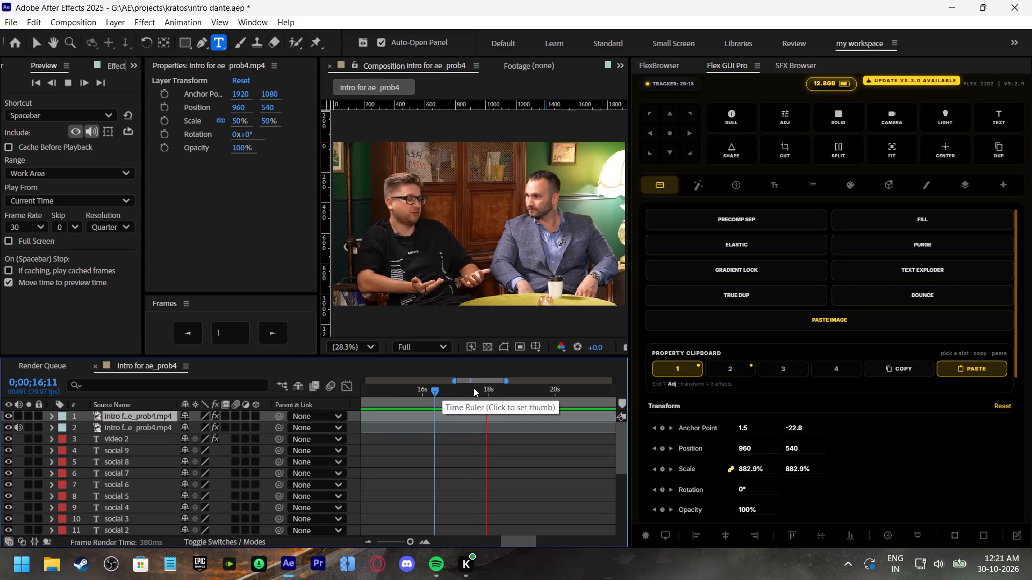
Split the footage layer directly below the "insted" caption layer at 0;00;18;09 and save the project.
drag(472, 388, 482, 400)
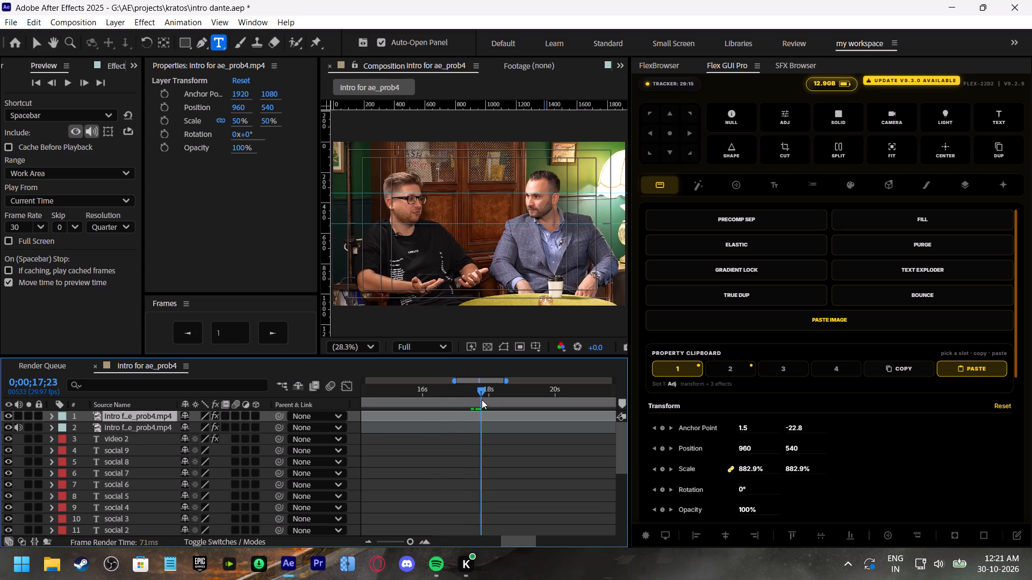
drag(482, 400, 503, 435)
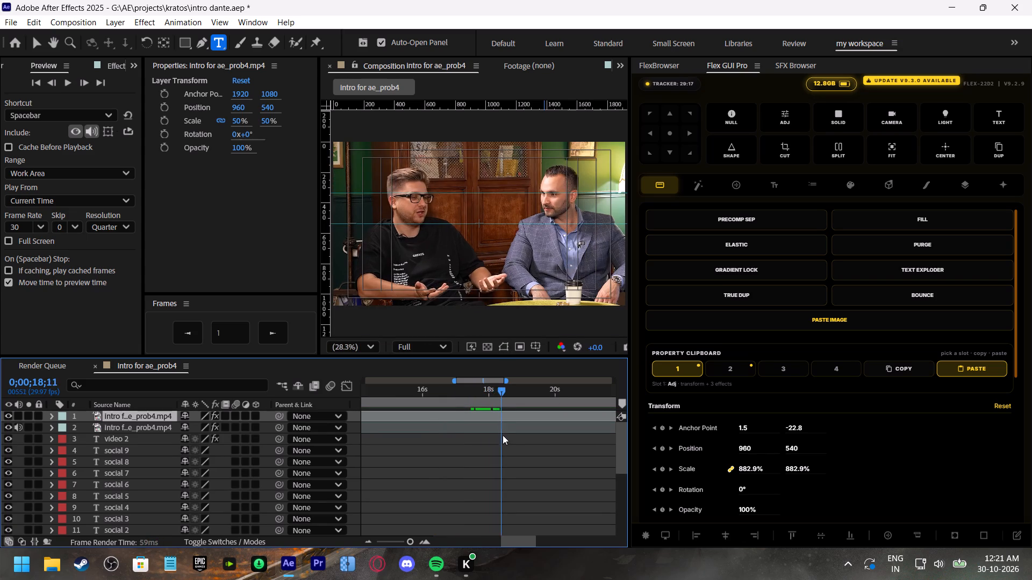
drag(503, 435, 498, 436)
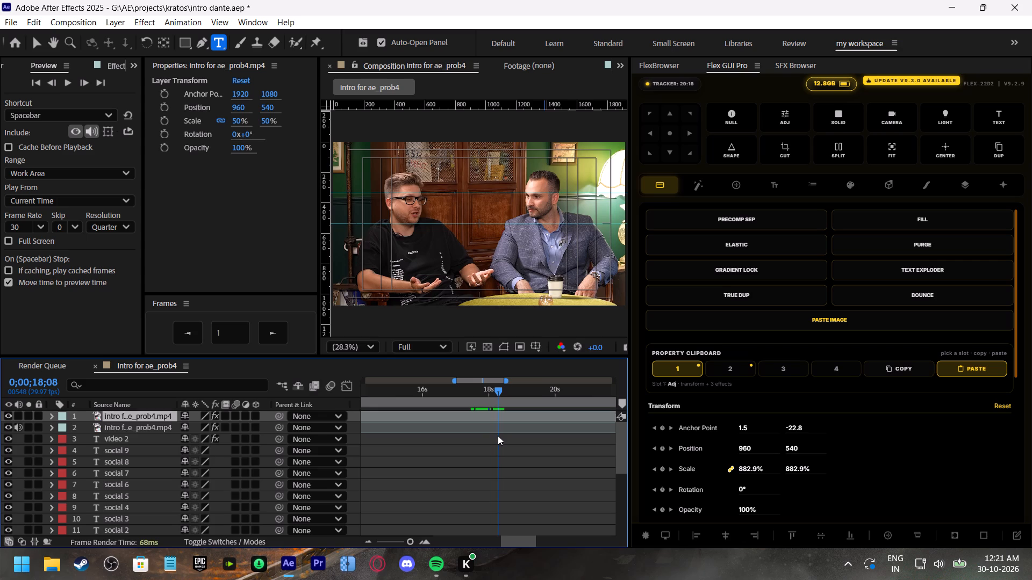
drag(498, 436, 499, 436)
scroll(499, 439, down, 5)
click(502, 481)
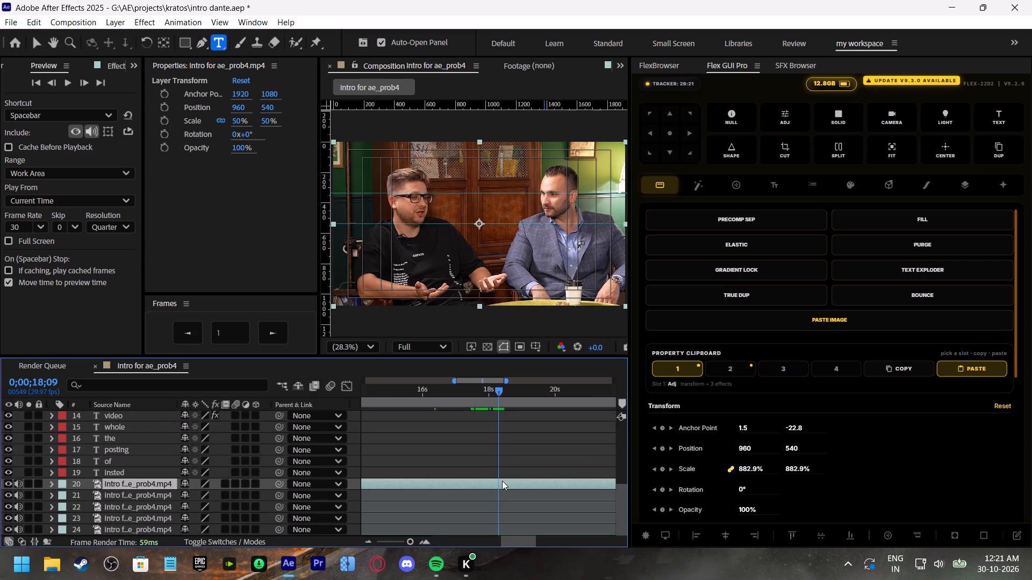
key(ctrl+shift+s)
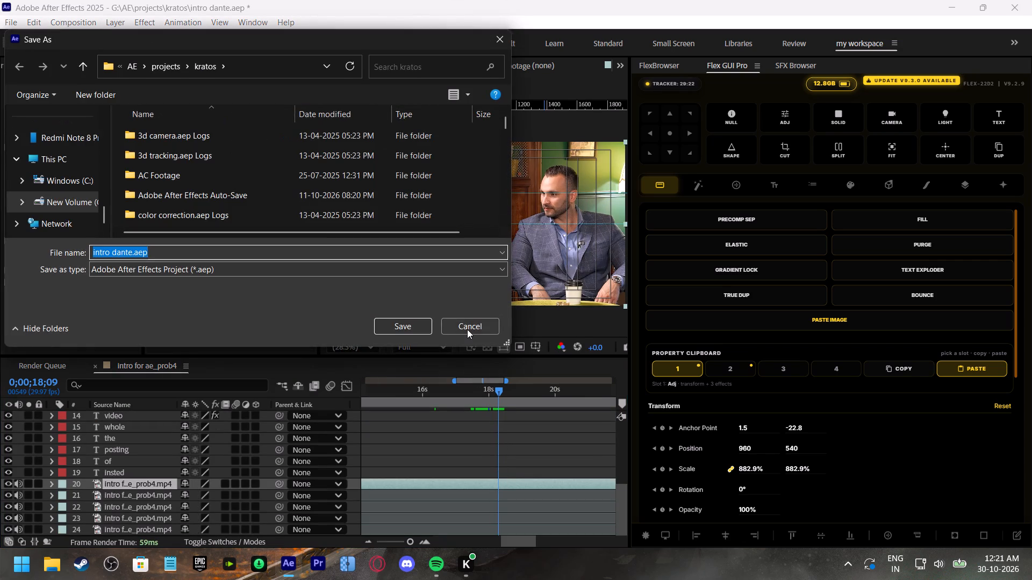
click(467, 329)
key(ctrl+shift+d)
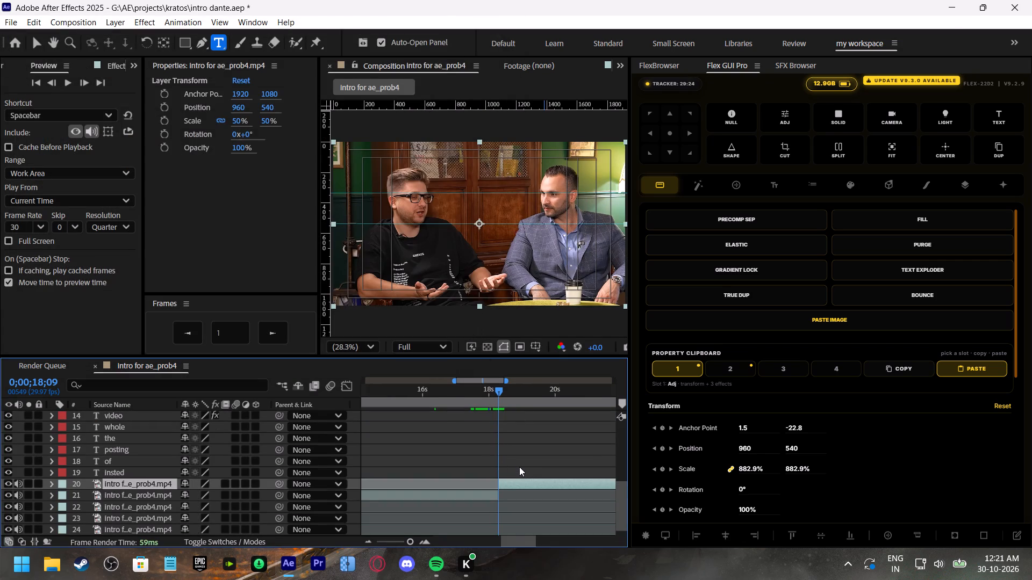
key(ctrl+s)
Play back the two men's shot from the split at 0;00;18;09 and check the footage from 0;00;17;04.
shift+scroll(521, 461, down, 2)
key(space)
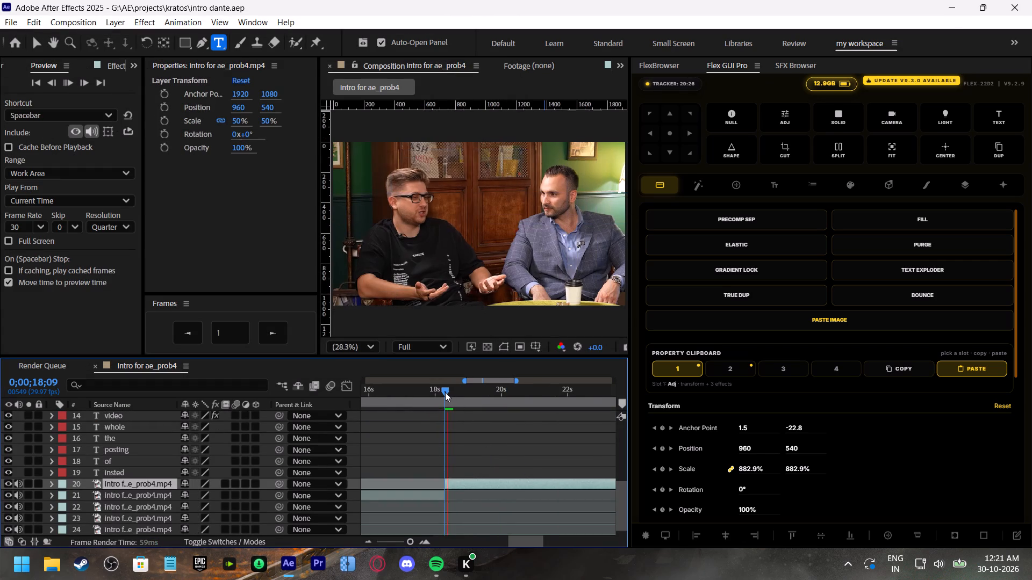
click(445, 391)
key(space)
shift+scroll(485, 451, down, 2)
key(space)
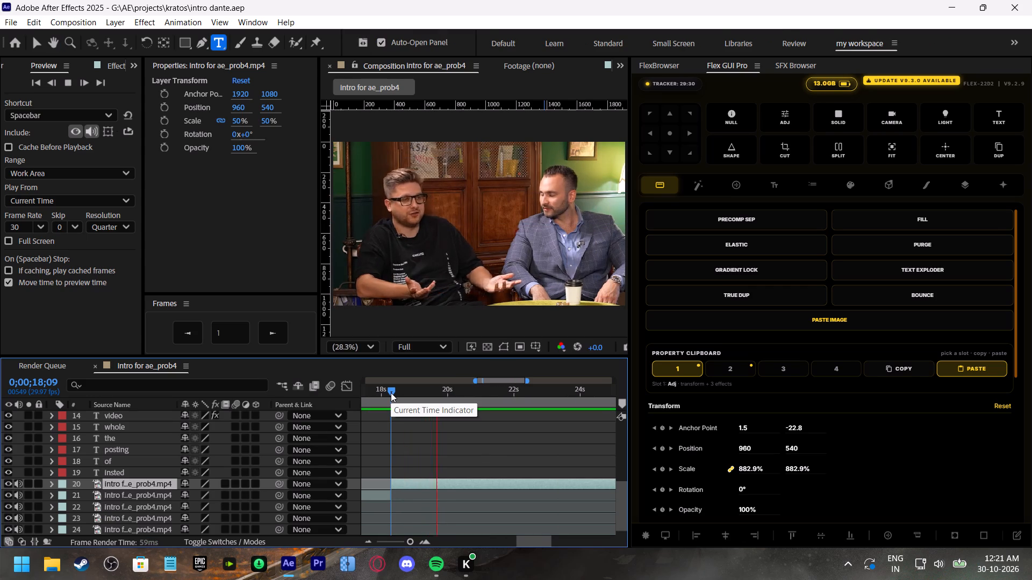
click(391, 393)
key(space)
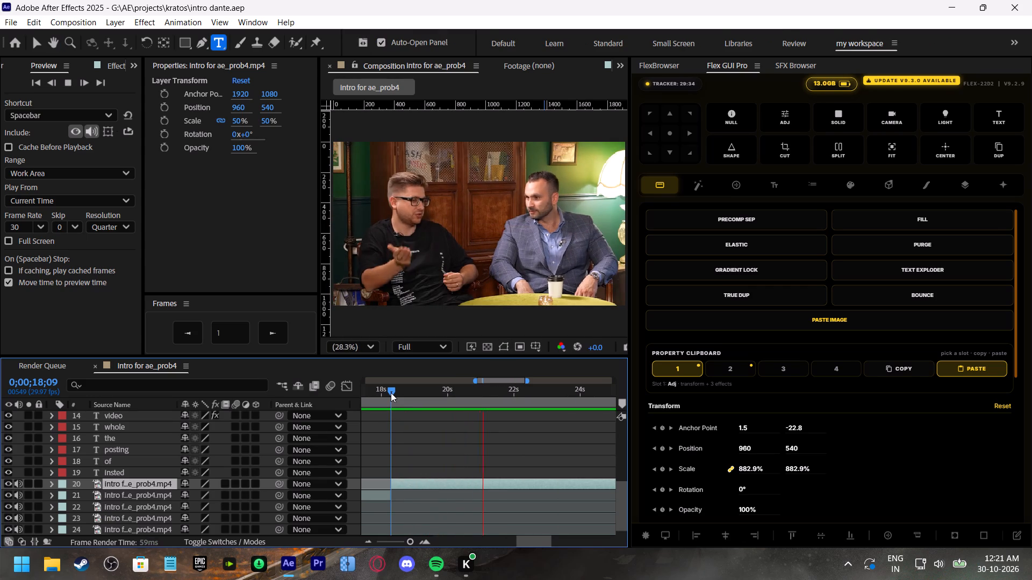
click(391, 393)
key(space)
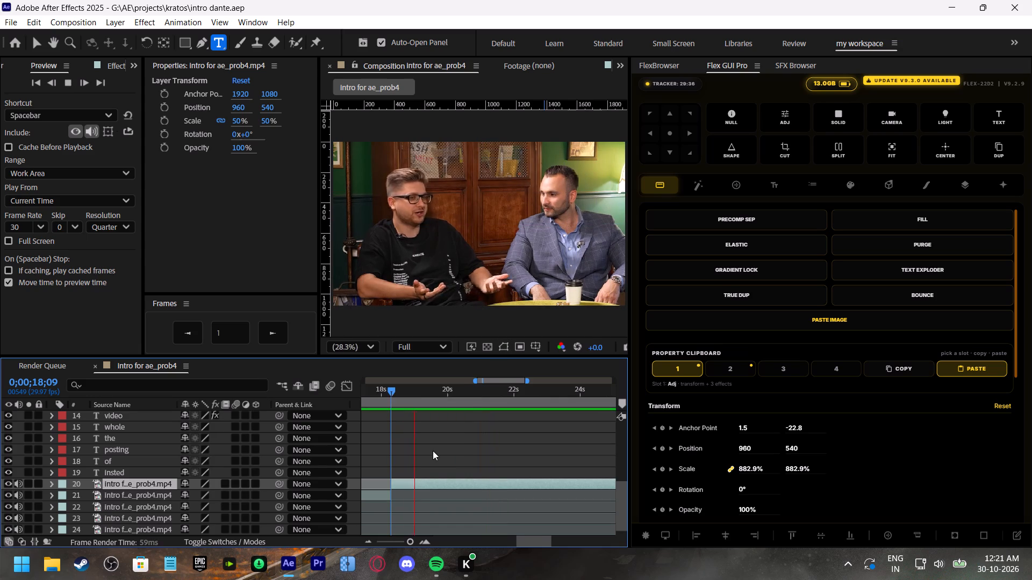
shift+scroll(433, 451, up, 2)
click(406, 388)
shift+scroll(461, 438, up, 1)
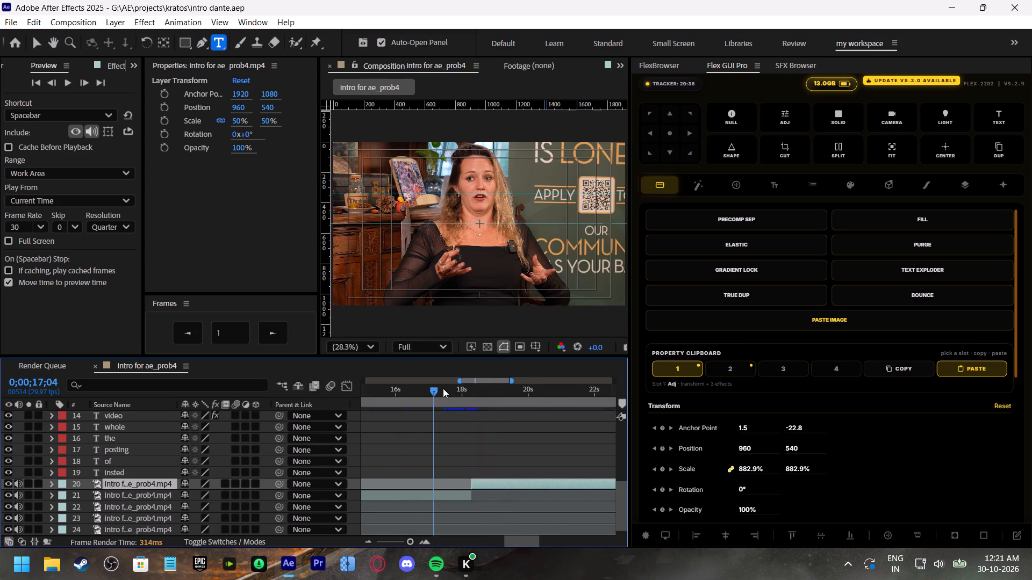
key(space)
click(433, 387)
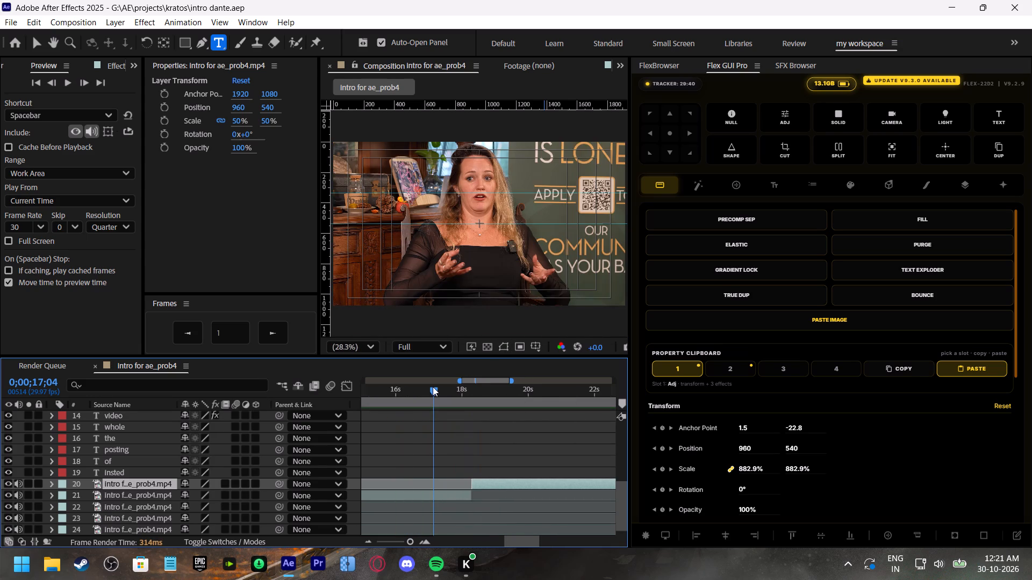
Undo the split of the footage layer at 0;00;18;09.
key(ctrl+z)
Split the footage layer below the "insted" caption layer at 0;00;17;14, where the two men's shot begins.
drag(430, 387, 446, 410)
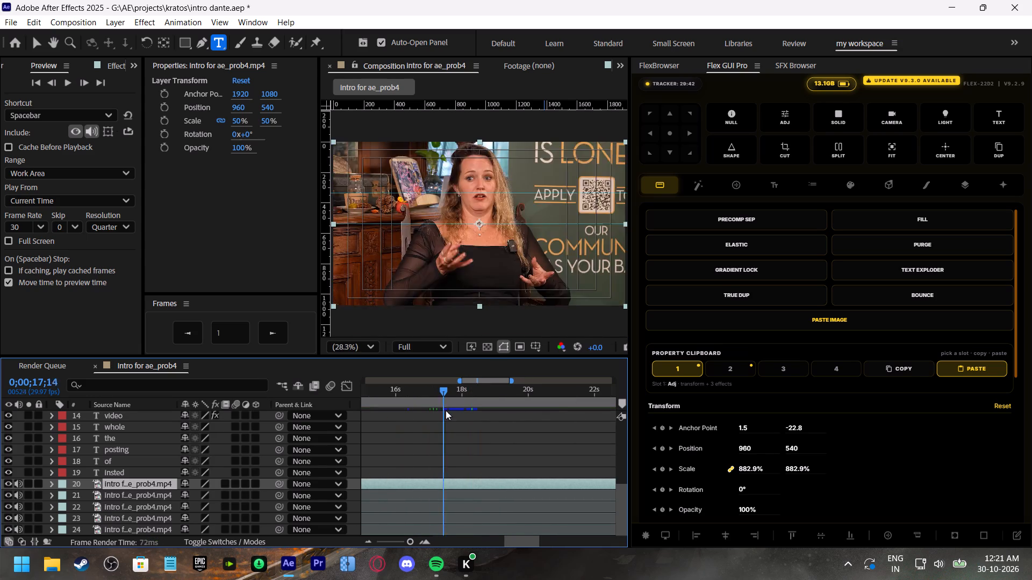
drag(446, 410, 443, 414)
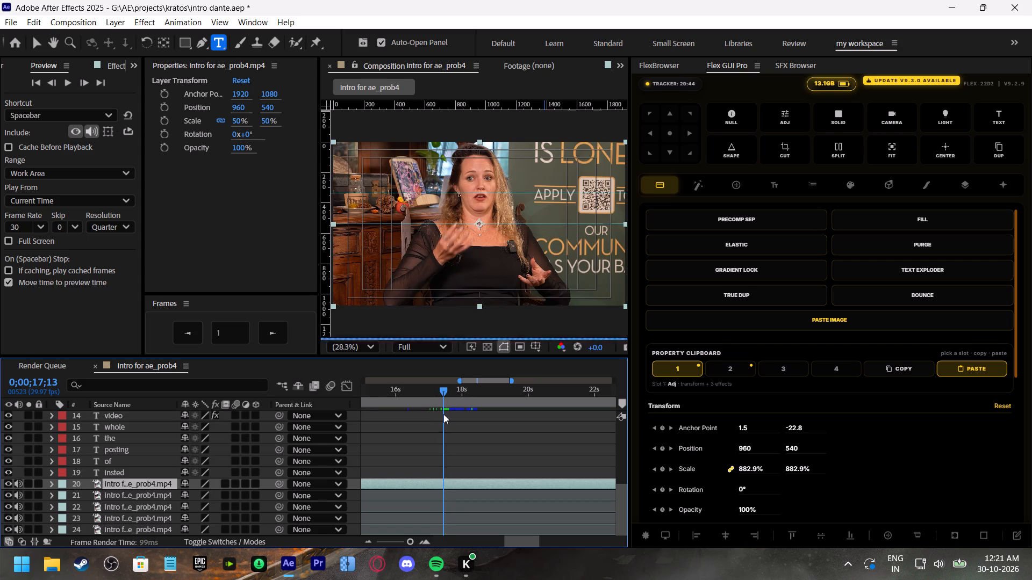
drag(443, 414, 444, 414)
click(446, 481)
key(ctrl+shift+d)
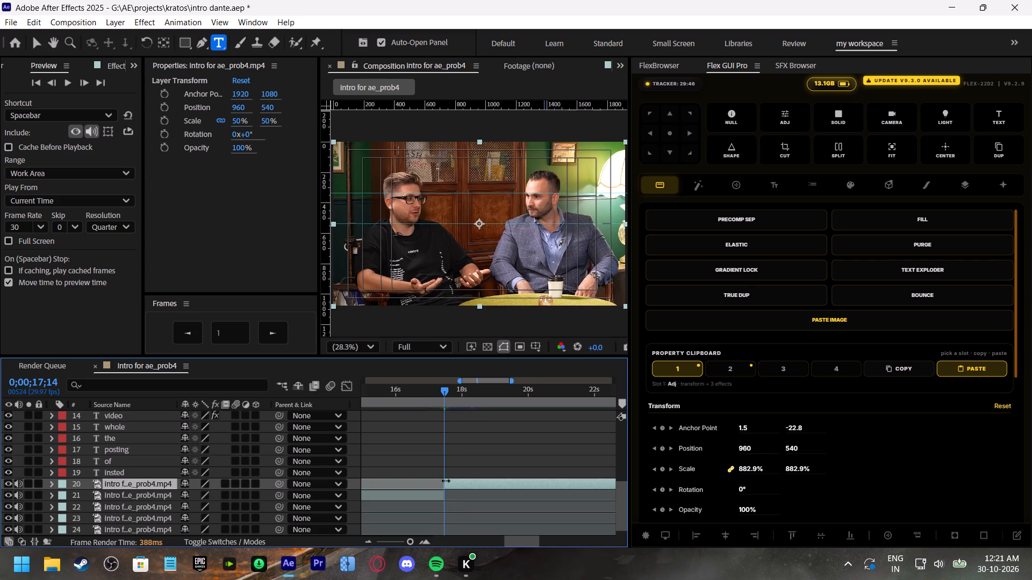
Play back the two men's dialogue repeatedly from the split at 0;00;17;14 and from 0;00;17;02, checking the cut frame.
key(space)
click(443, 393)
key(space)
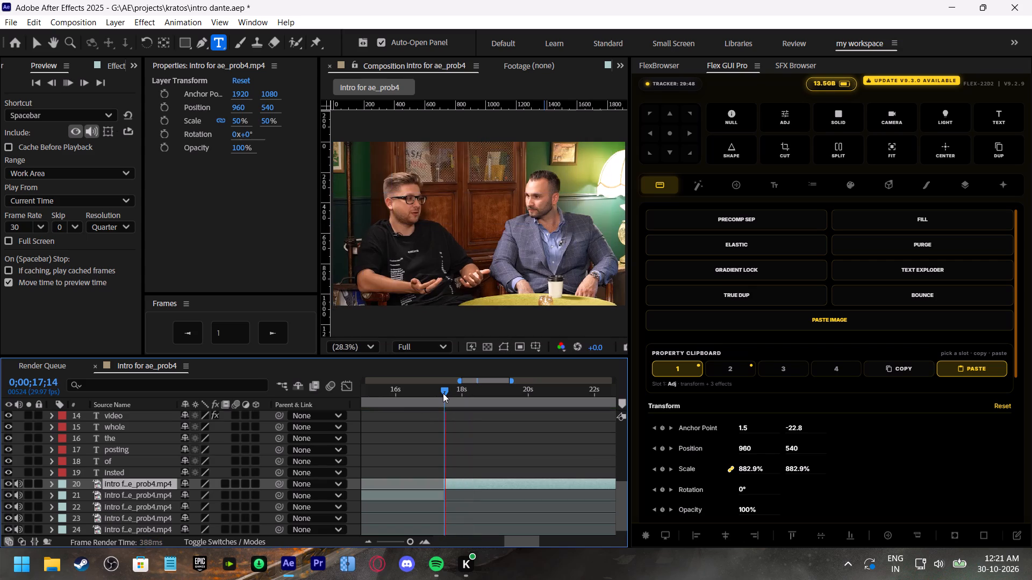
click(443, 393)
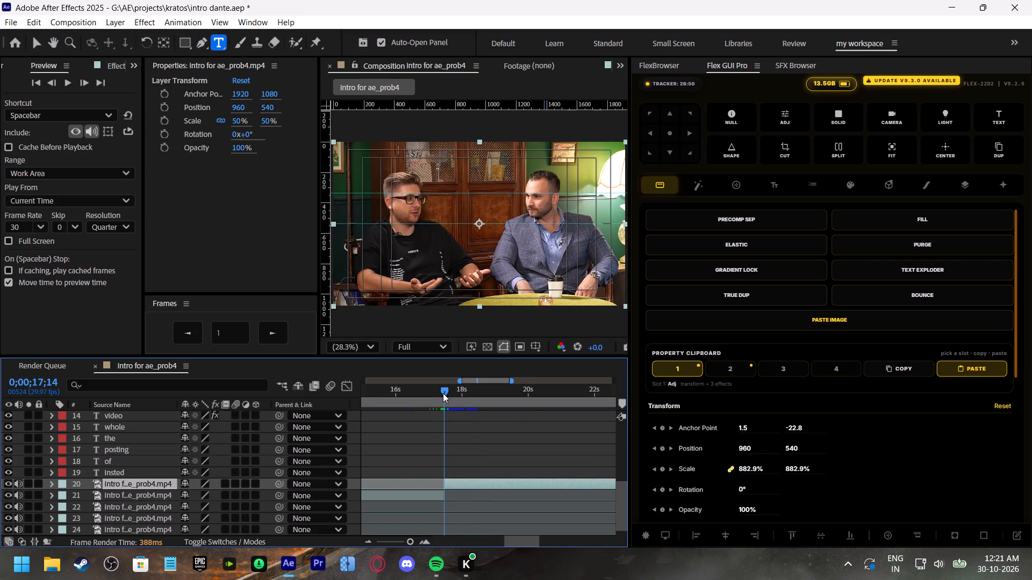
key(space)
click(443, 393)
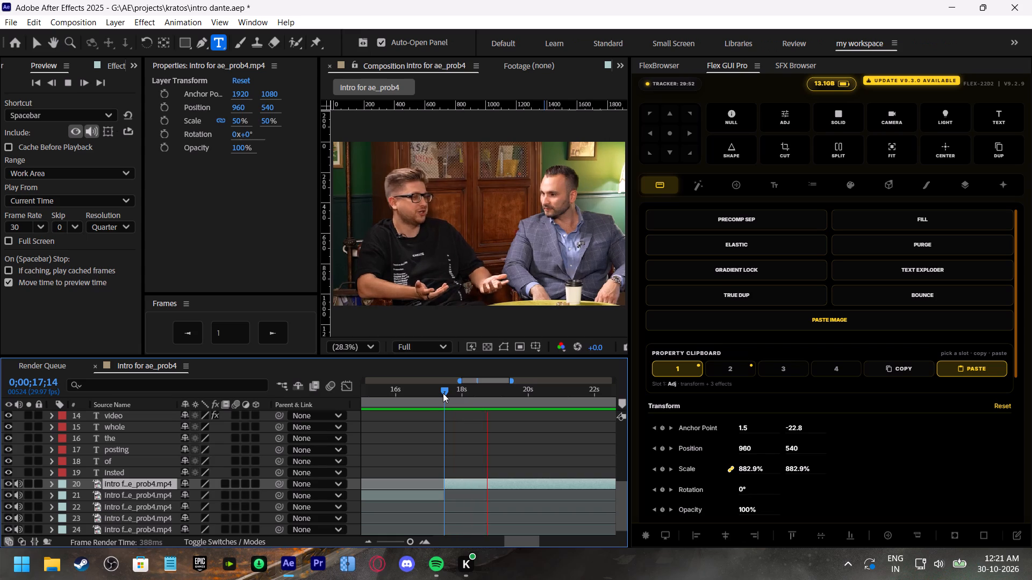
key(space)
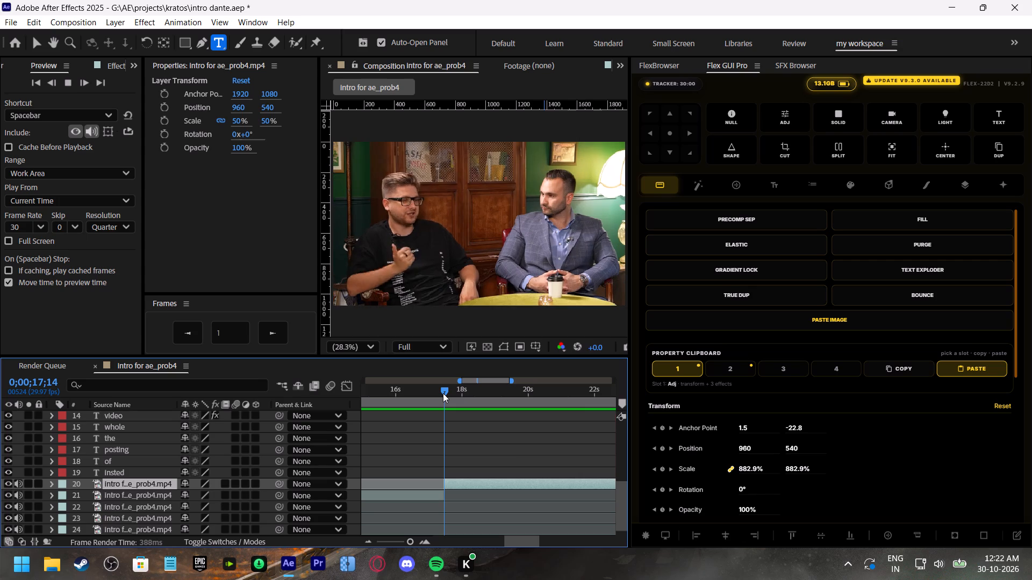
click(443, 393)
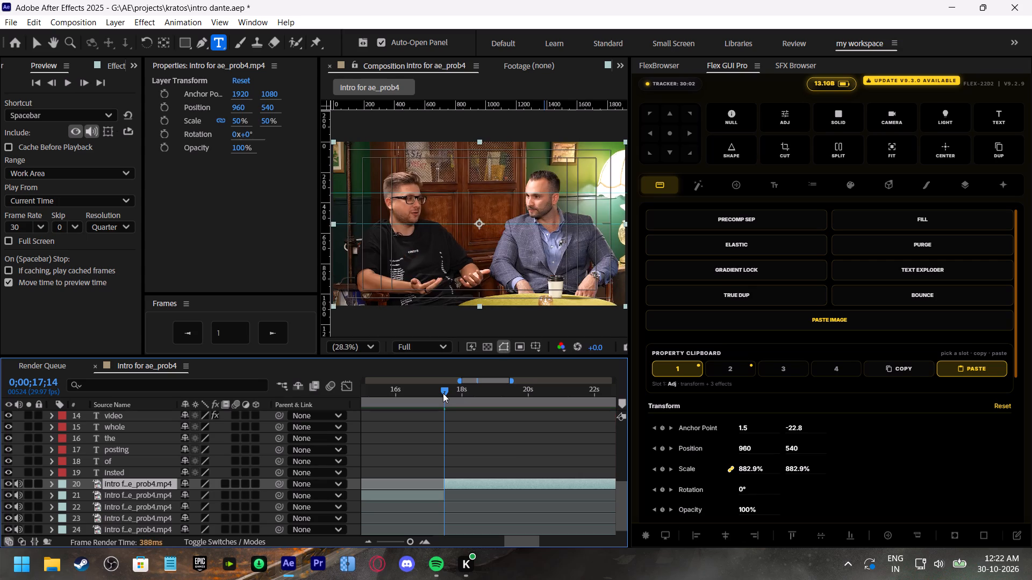
key(space)
shift+scroll(479, 433, down, 3)
shift+scroll(458, 432, up, 2)
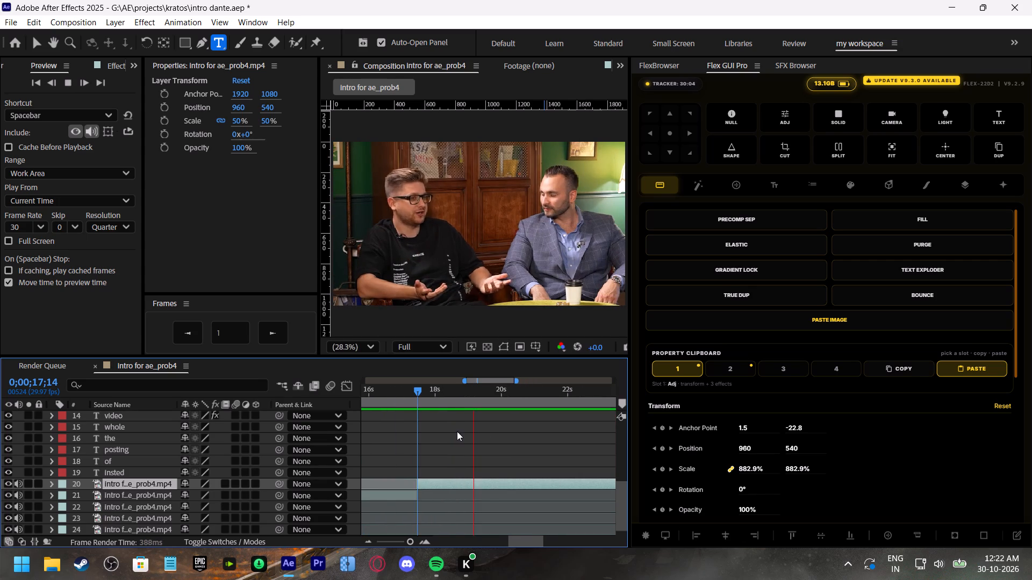
click(404, 392)
key(space)
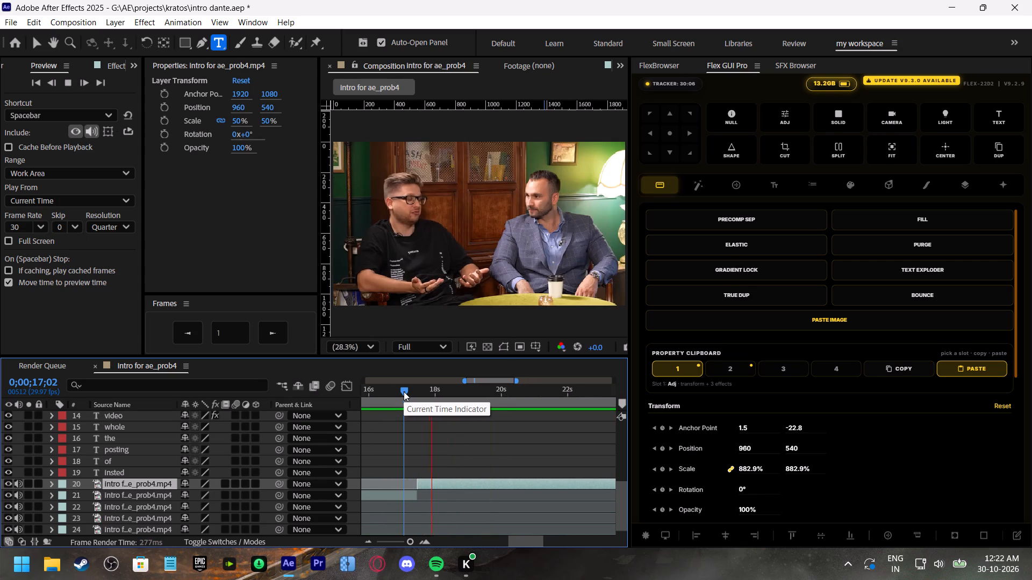
drag(396, 389, 411, 398)
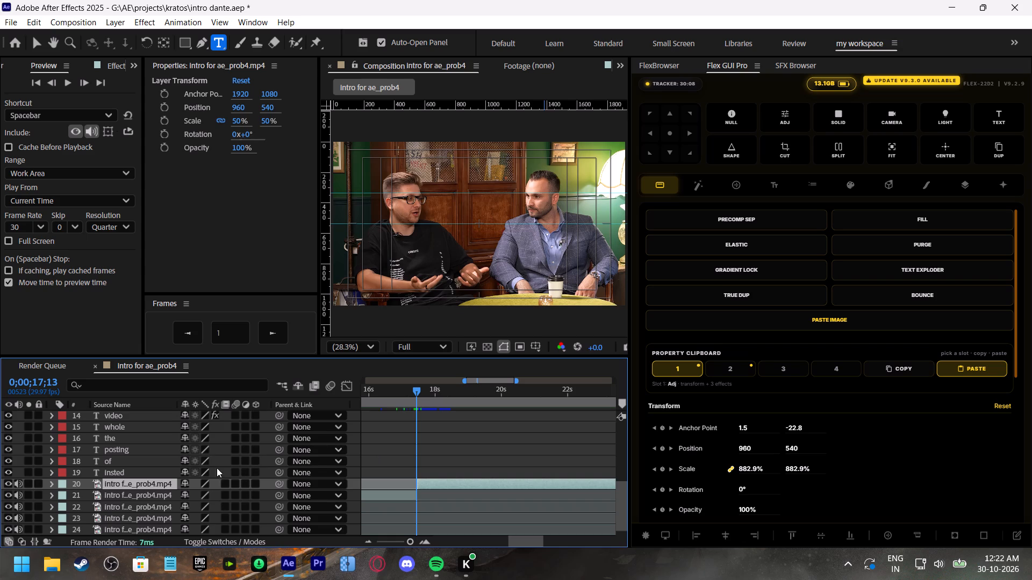
Save the project, duplicate the "posting" caption layer and start the copy at 0;00;17;13, at the cut to the two men.
click(122, 454)
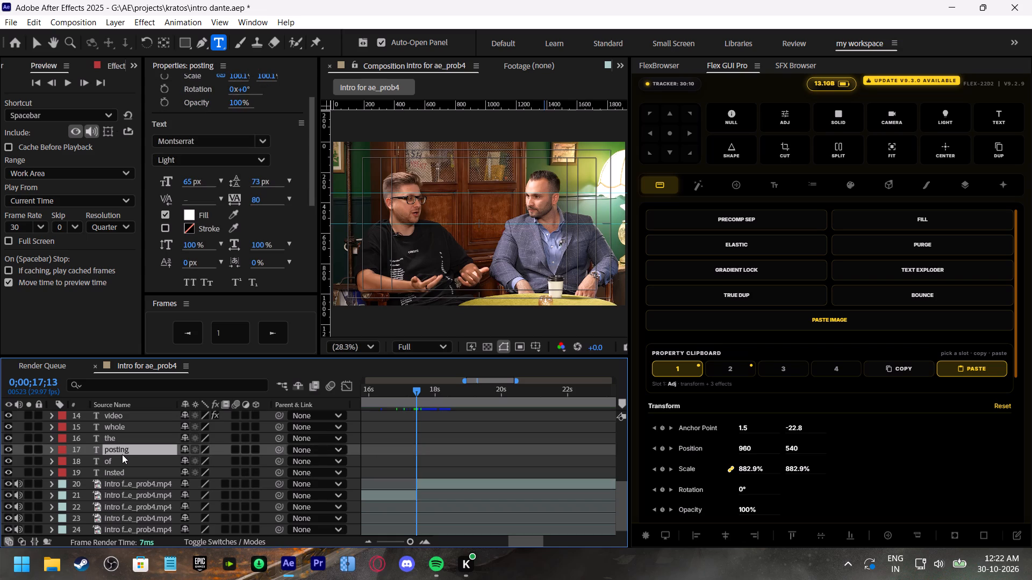
key(ctrl+s)
key(ctrl+d)
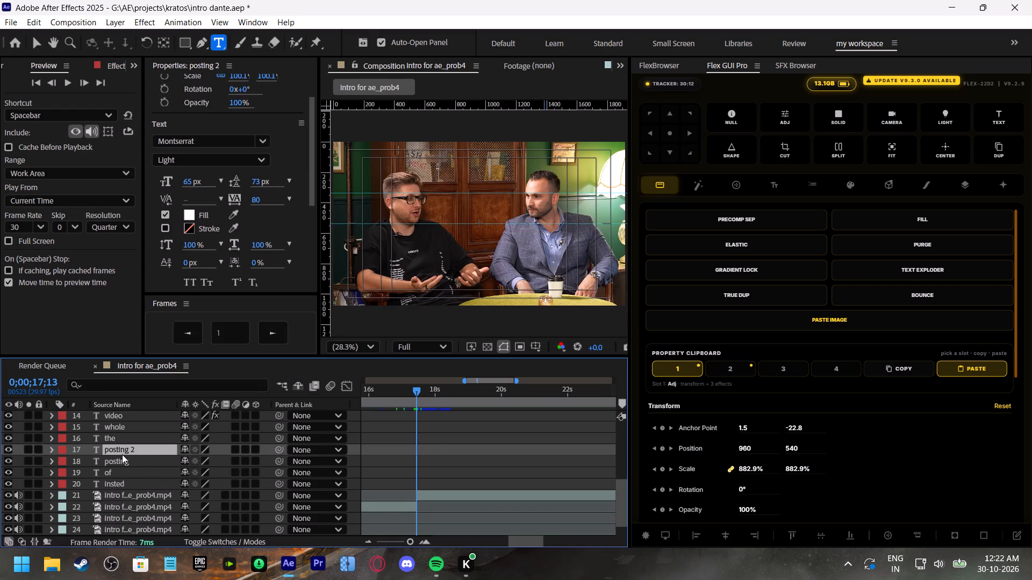
key(bracketleft)
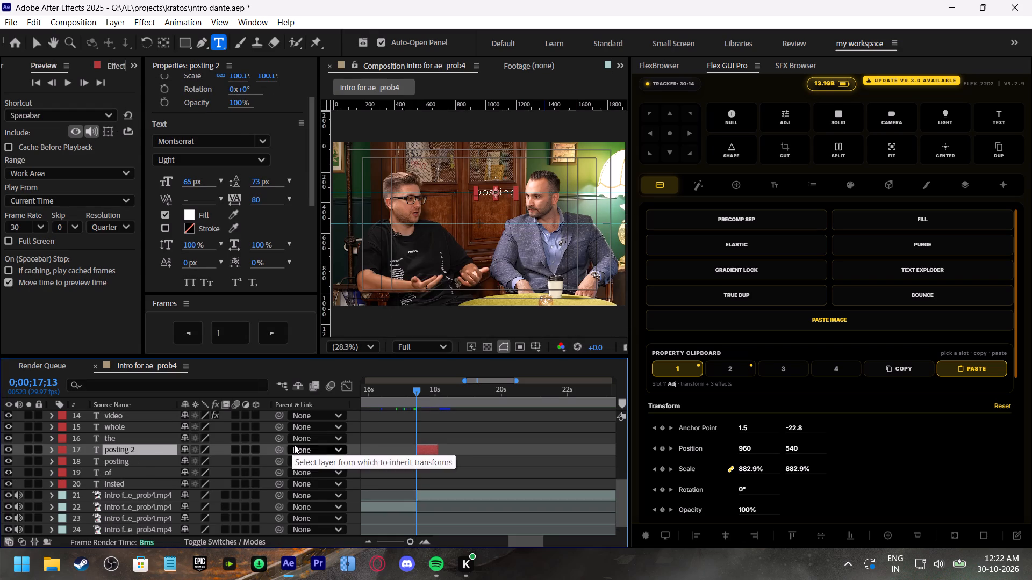
Play back the shot from 0;00;17;13 and move the copied caption beside the head of the man in glasses, near the frame edge.
key(v)
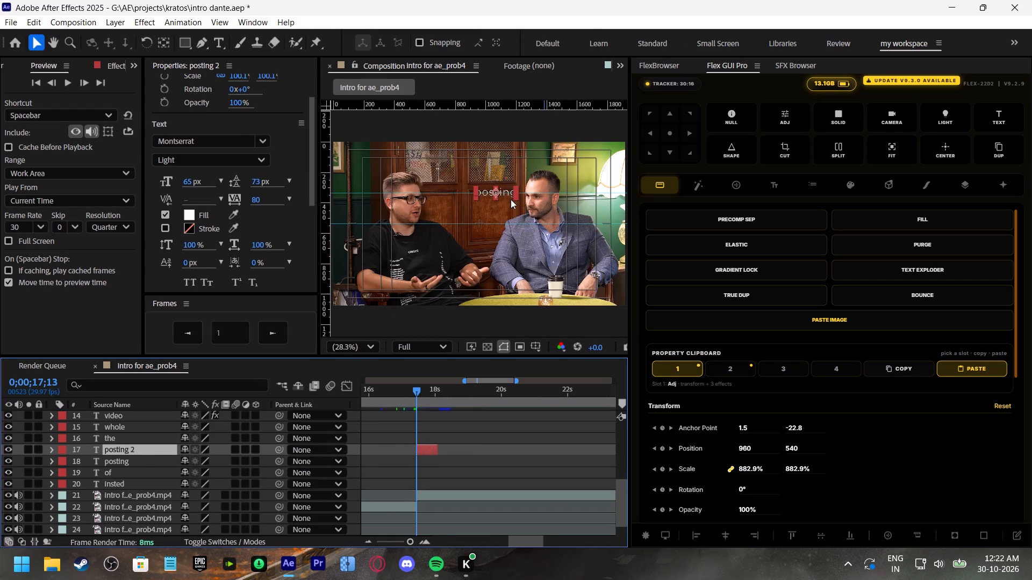
key(space)
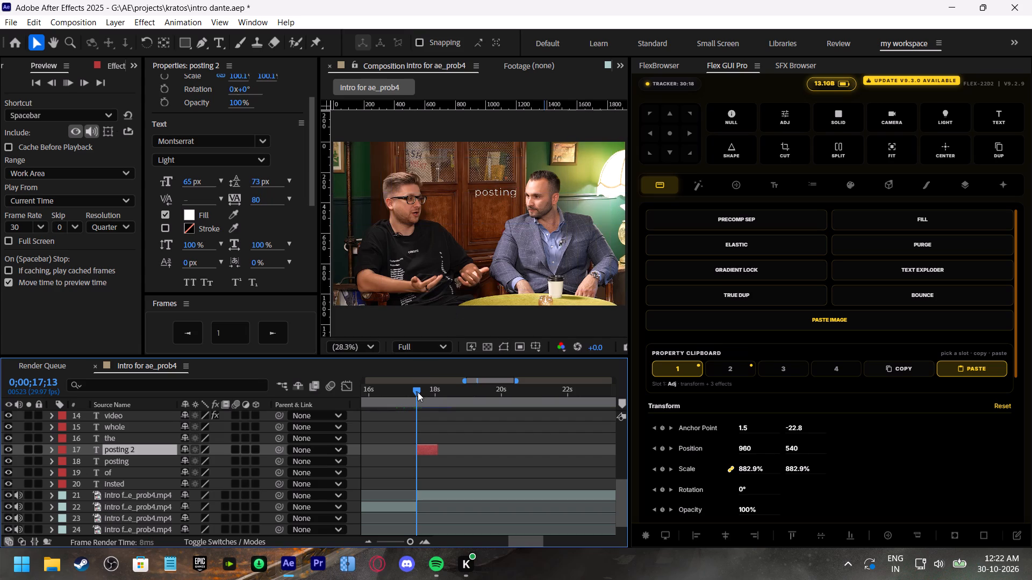
click(418, 392)
key(space)
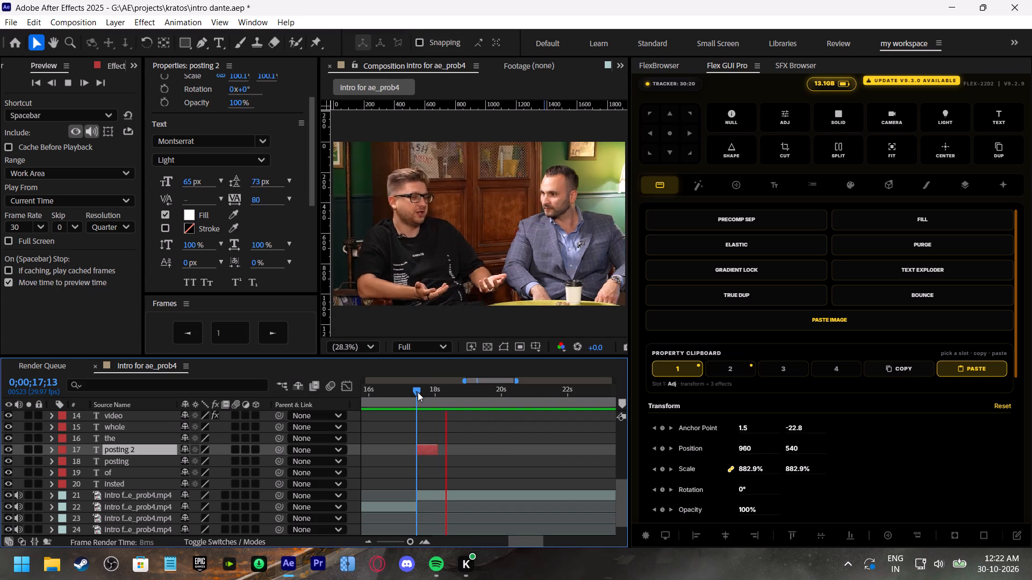
click(418, 392)
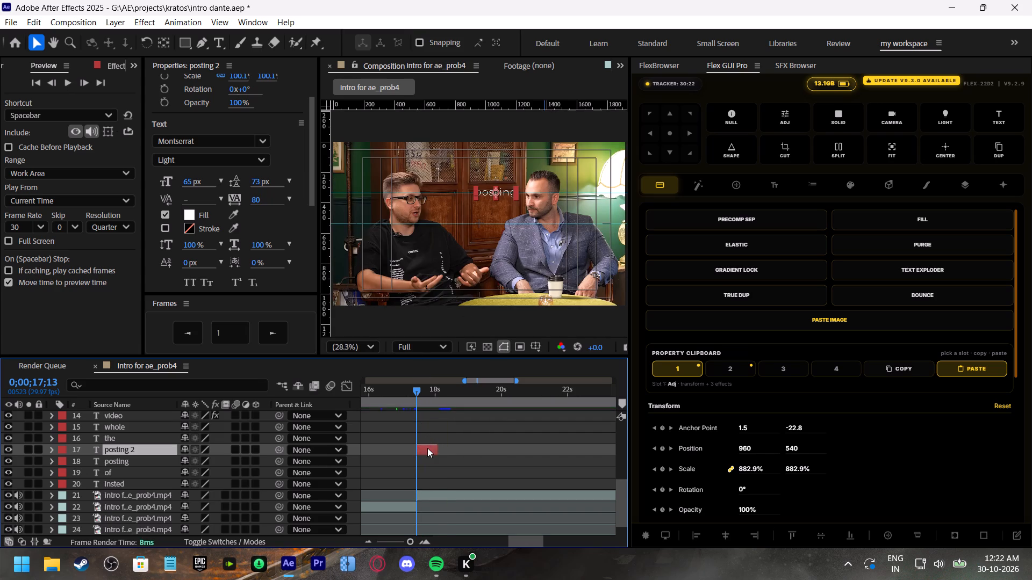
click(427, 448)
drag(486, 197, 471, 215)
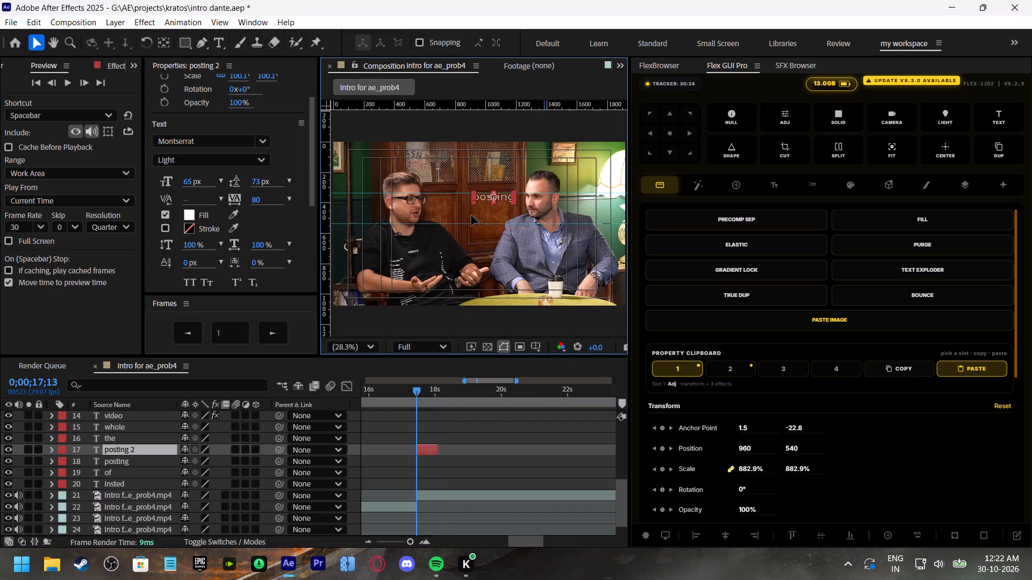
drag(471, 215, 364, 211)
drag(440, 193, 449, 205)
drag(382, 208, 369, 206)
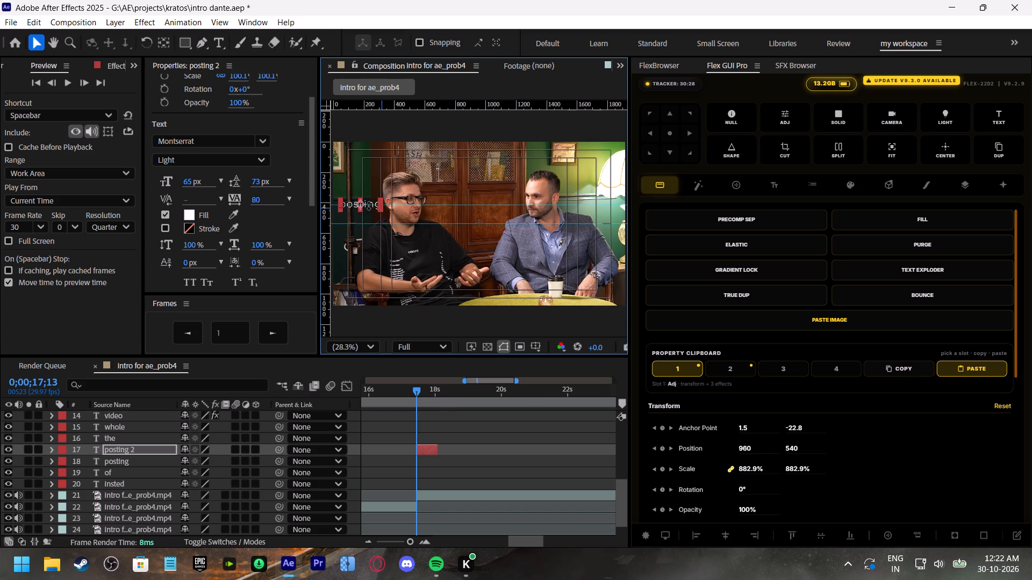
Change the text of the copied "posting" caption to "i mean".
double_click(368, 210)
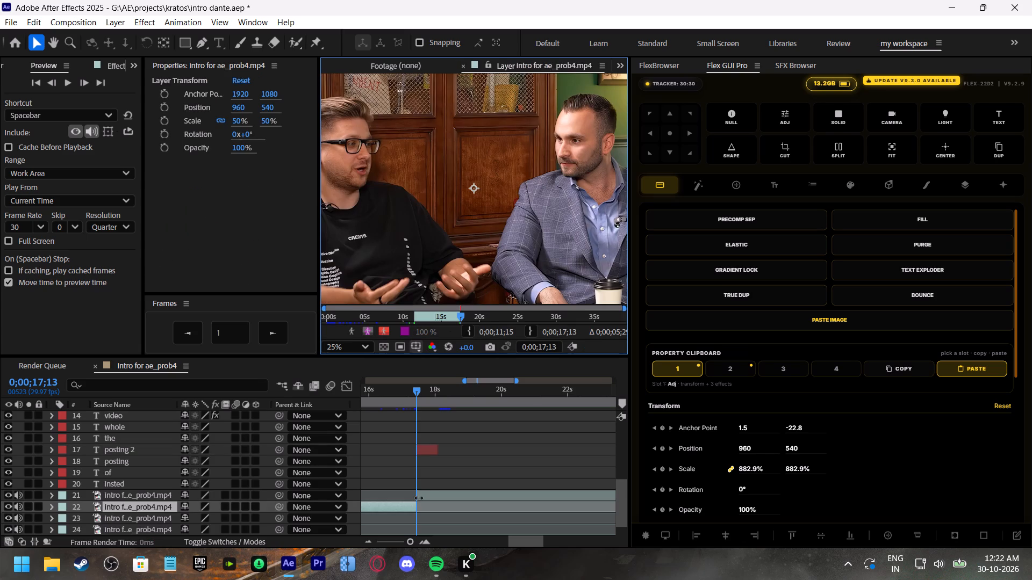
click(421, 448)
scroll(375, 67, up, 4)
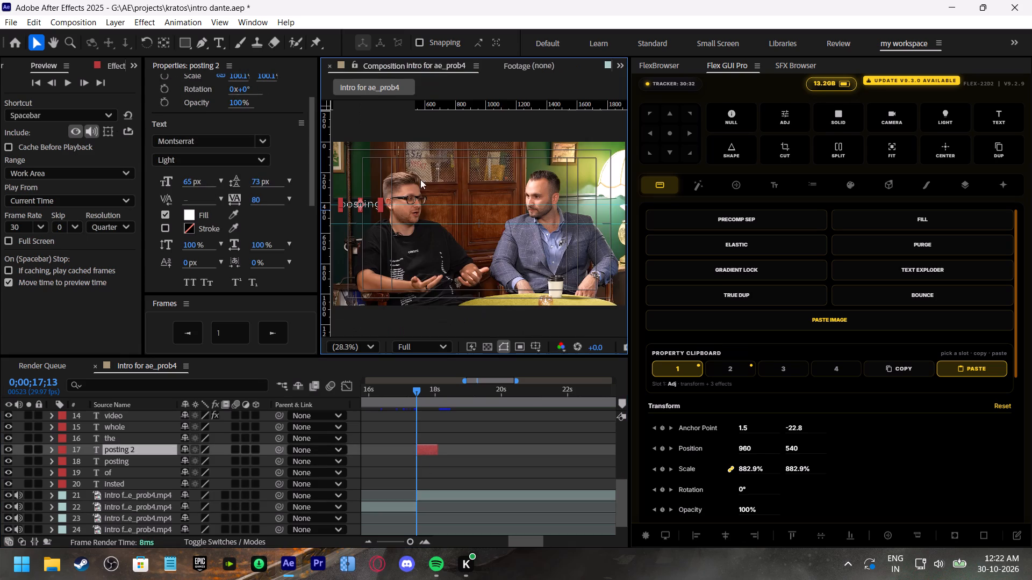
double_click(421, 451)
text(i mean)
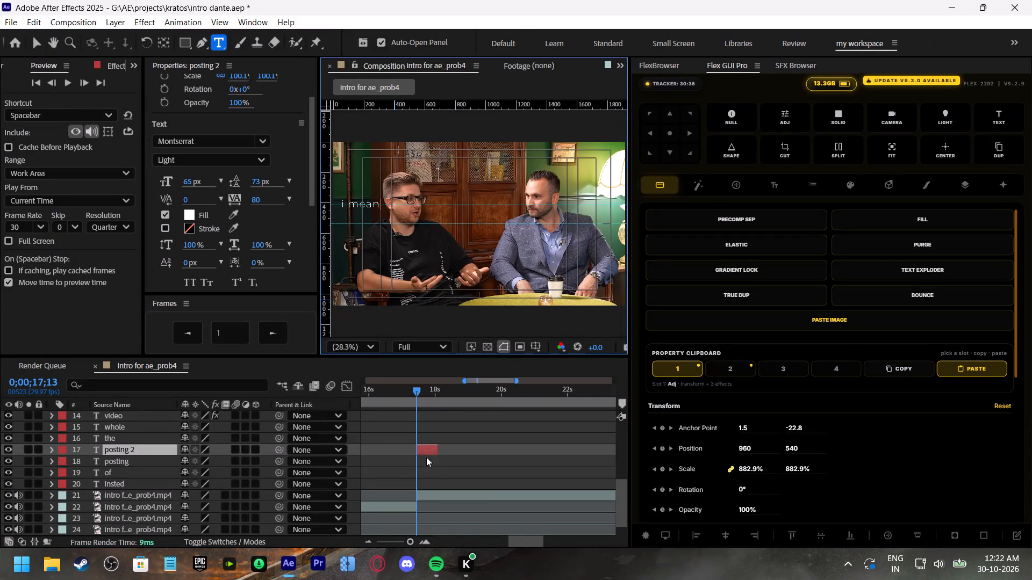
click(434, 475)
Play back from 0;00;17;13 and extend the end of the "i mean" caption layer by about half a second.
key(space)
click(418, 391)
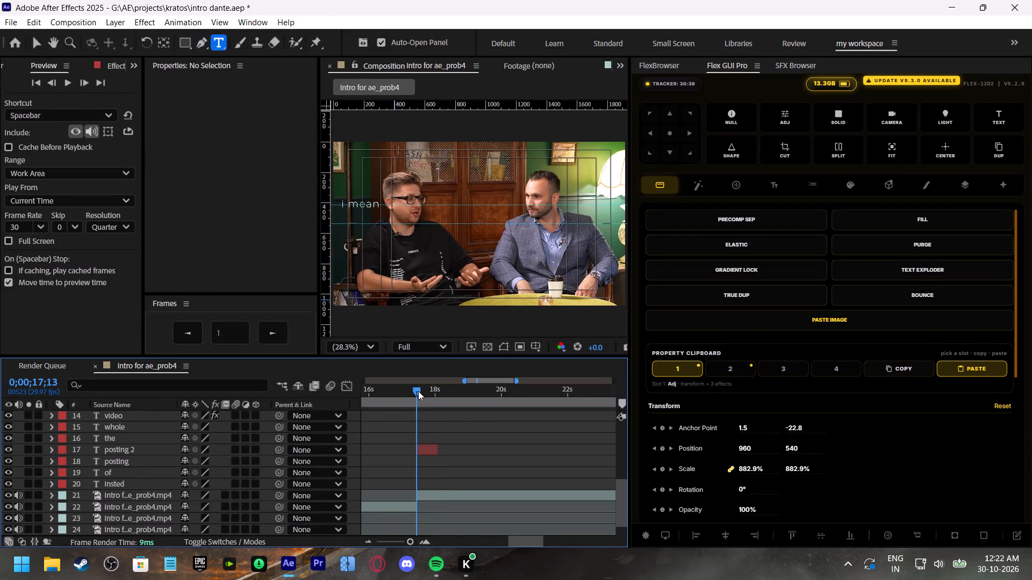
key(space)
drag(418, 391, 432, 405)
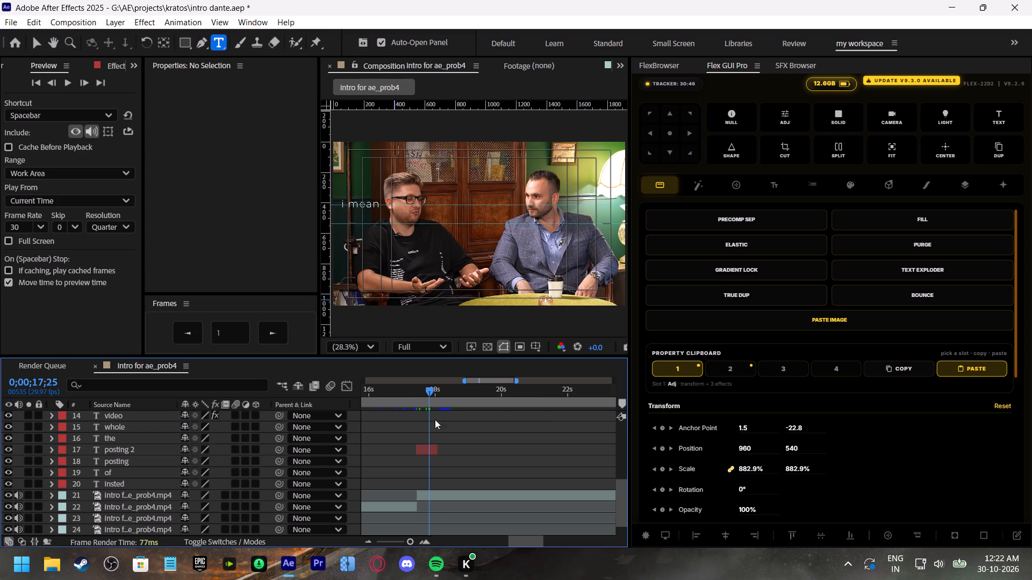
drag(437, 454, 453, 456)
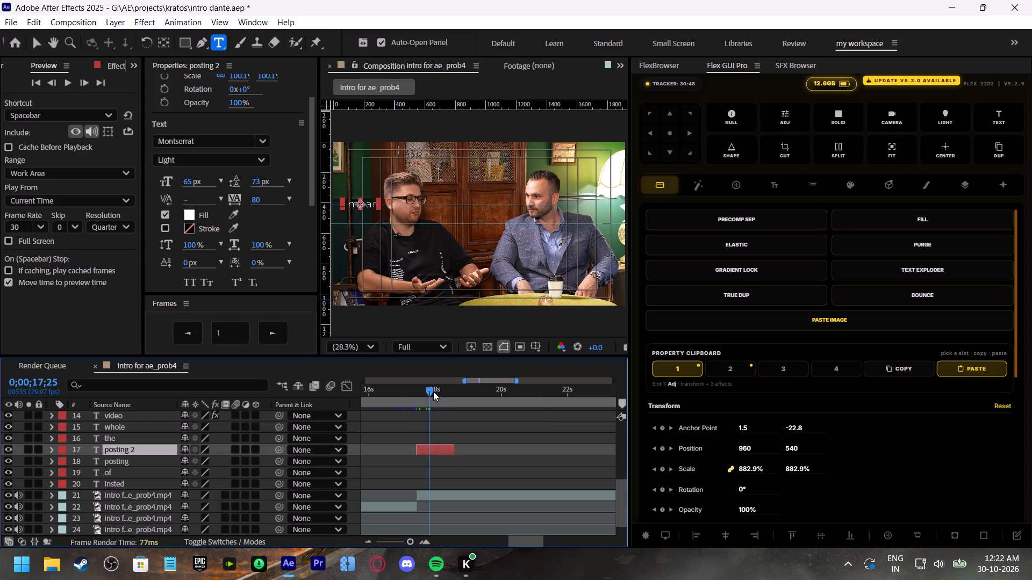
Duplicate the "i mean" caption layer and shift the copy to start at about 0;00;17;25.
key(ctrl+d)
drag(436, 448, 450, 451)
key(space)
drag(432, 389, 437, 401)
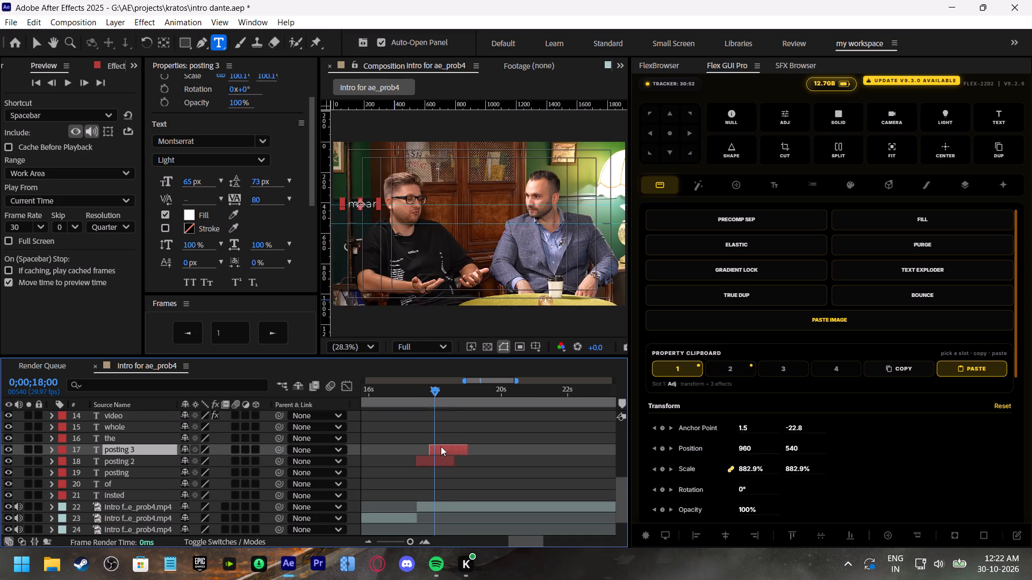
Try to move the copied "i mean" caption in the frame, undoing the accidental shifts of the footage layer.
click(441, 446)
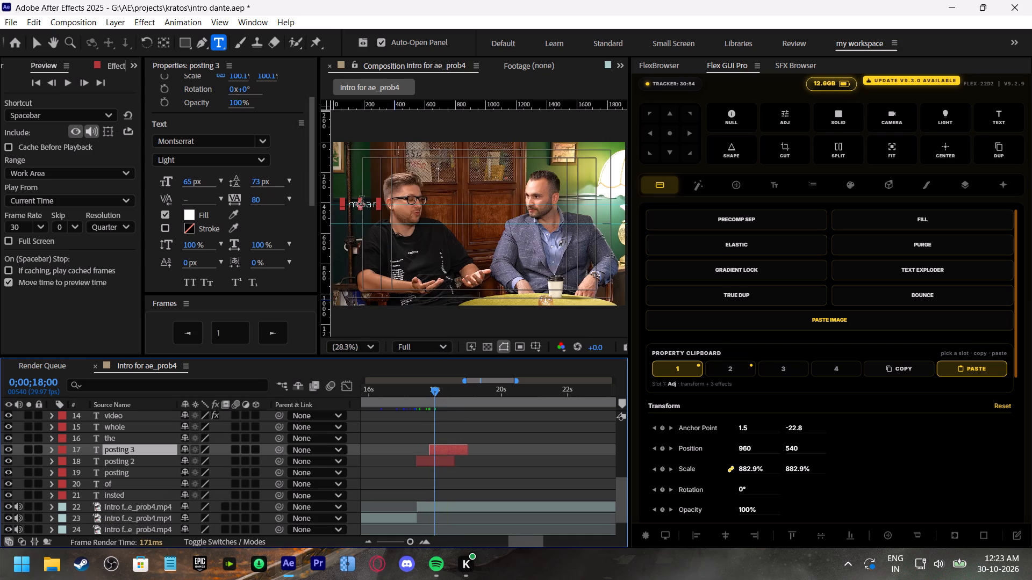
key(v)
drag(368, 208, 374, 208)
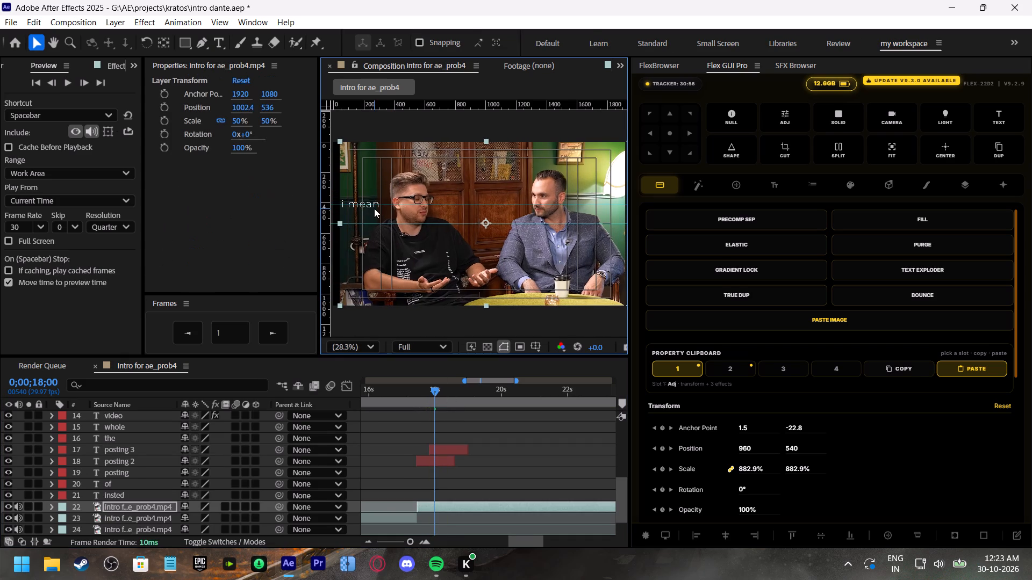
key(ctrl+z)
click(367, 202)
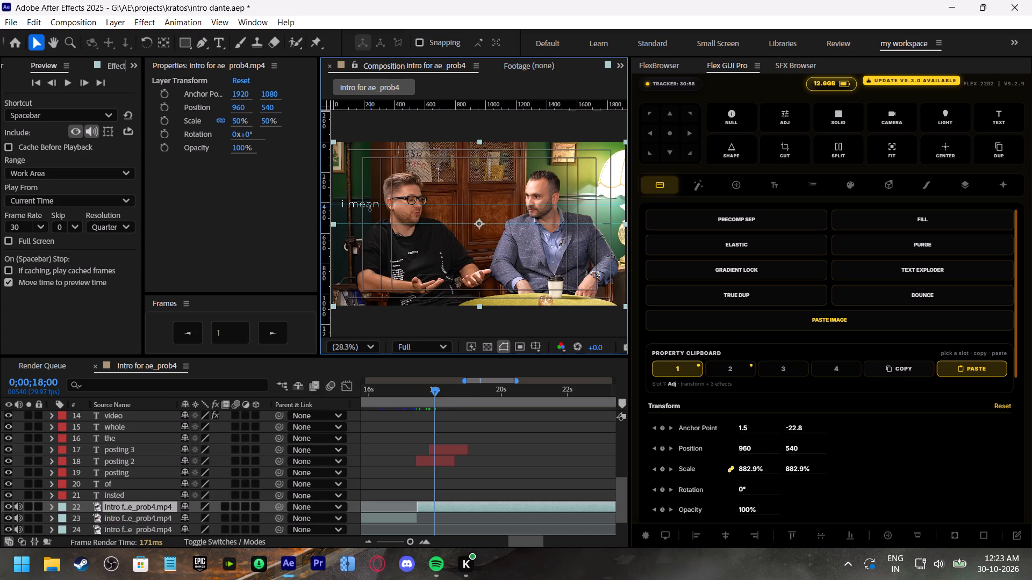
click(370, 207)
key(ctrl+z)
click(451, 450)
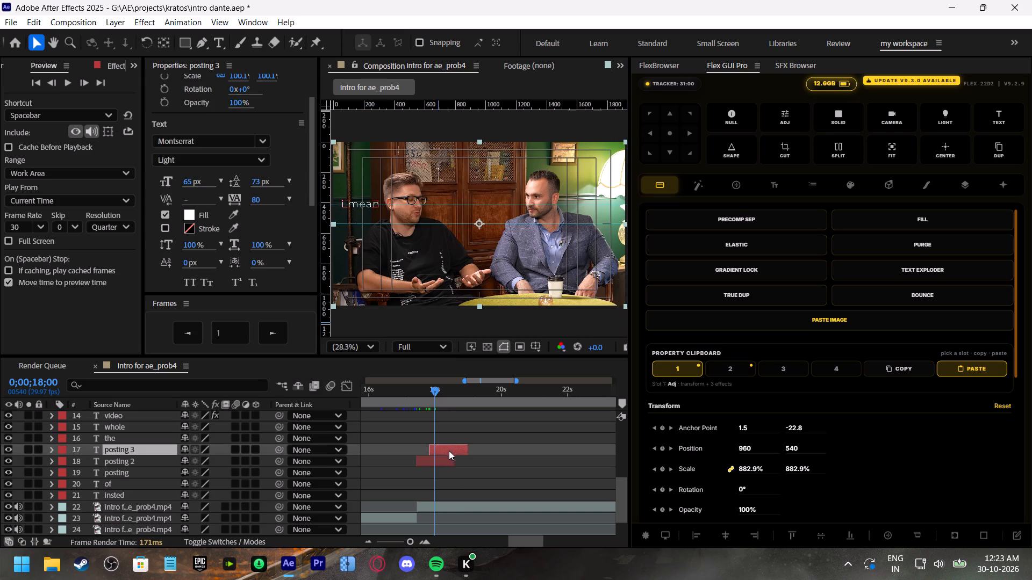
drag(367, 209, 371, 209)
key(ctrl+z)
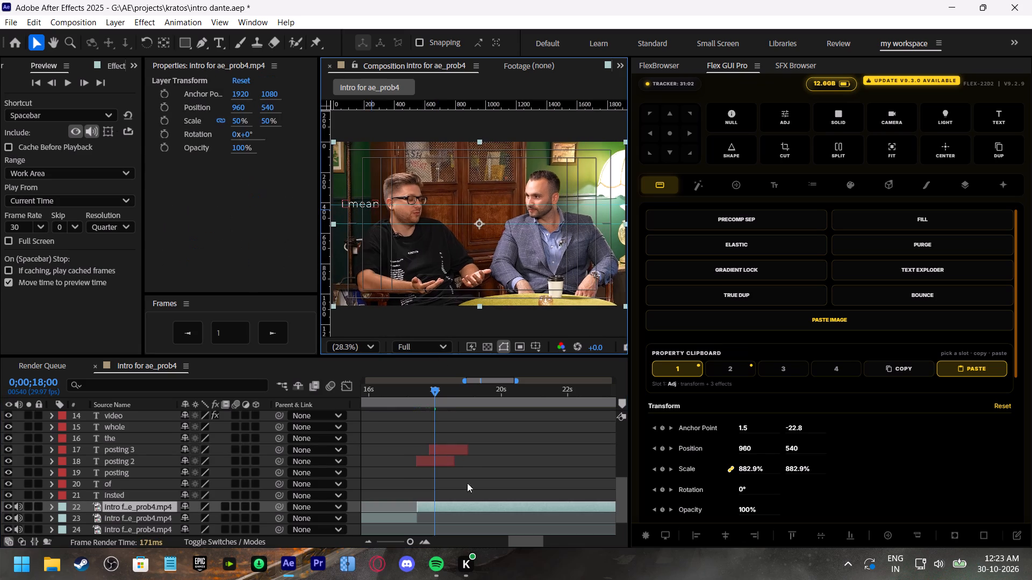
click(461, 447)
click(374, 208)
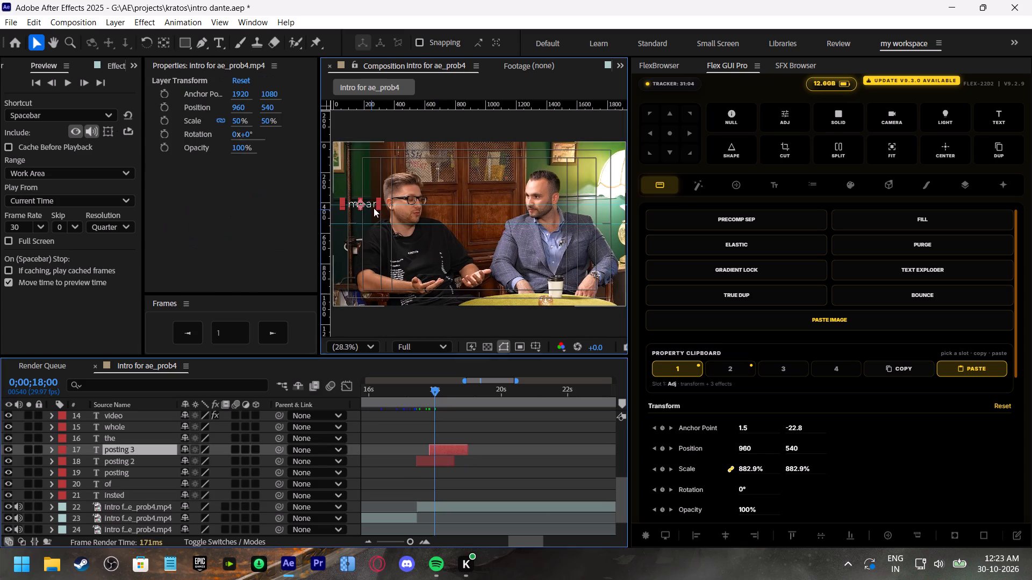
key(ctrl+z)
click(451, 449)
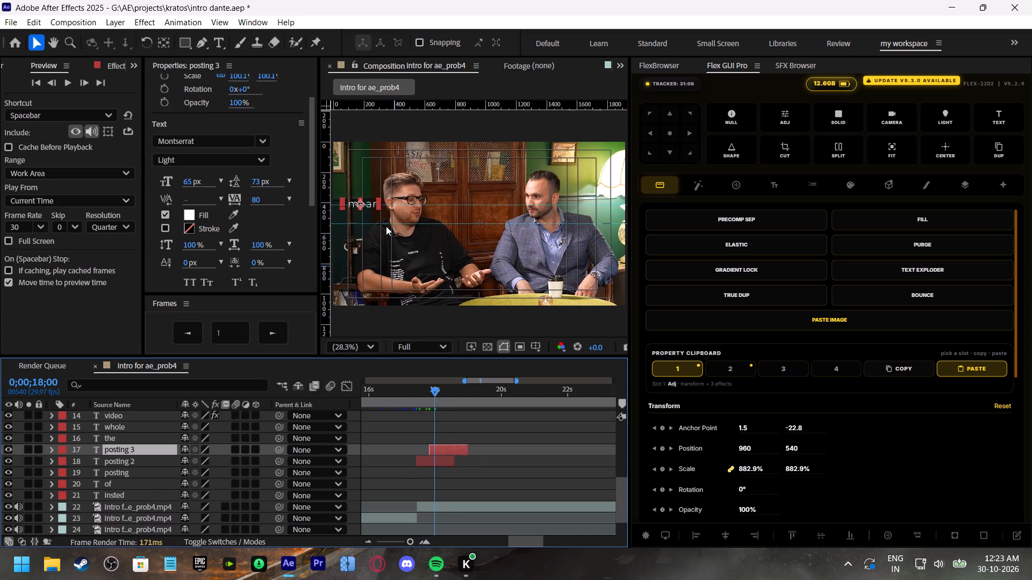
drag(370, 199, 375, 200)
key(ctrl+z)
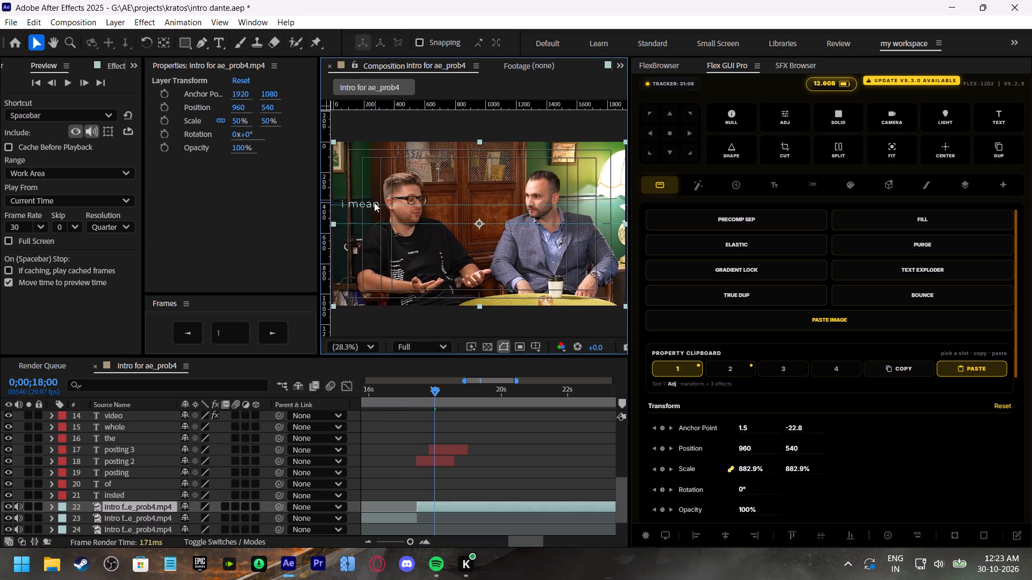
Move the copied "i mean" caption into the gap between the two men, level with the original caption.
click(458, 452)
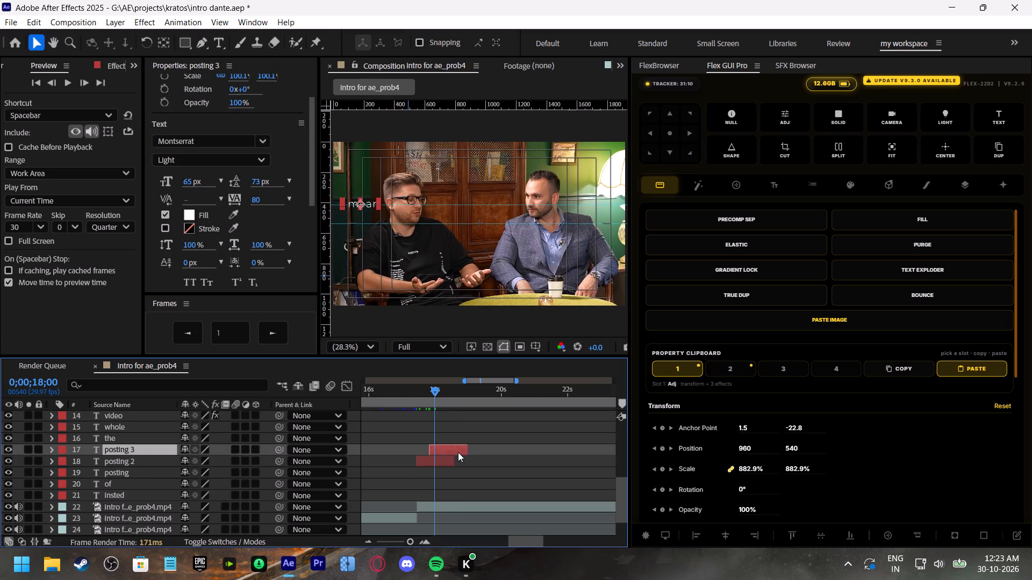
key(Down)
key(Down)
key(Down)
key(Down)
key(Down)
key(Down)
key(Down)
key(Down)
key(Down)
key(Down)
key(Down)
key(Down)
key(Down)
key(Down)
key(Down)
key(Down)
key(Down)
key(Down)
key(Down)
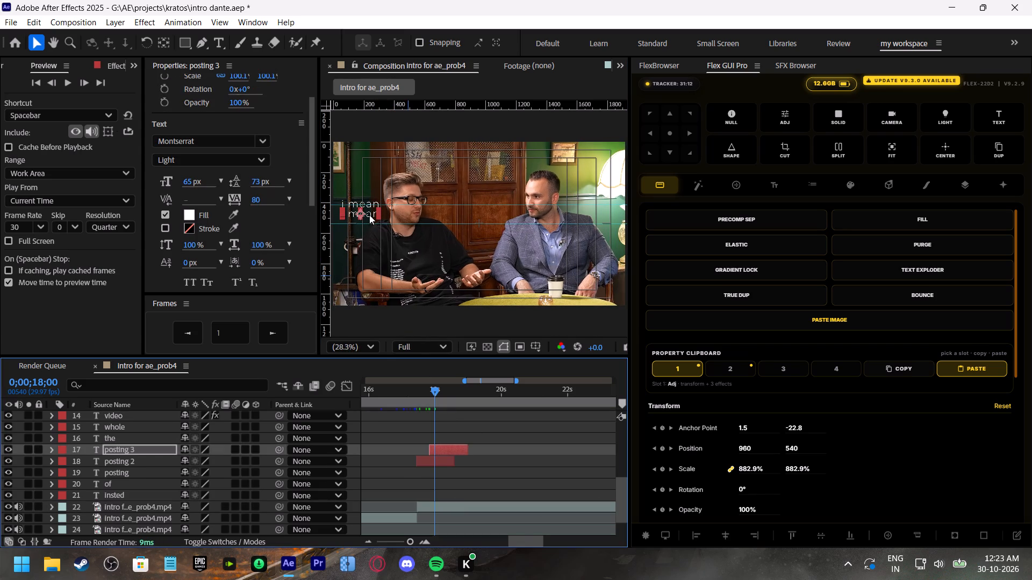
drag(369, 215, 464, 206)
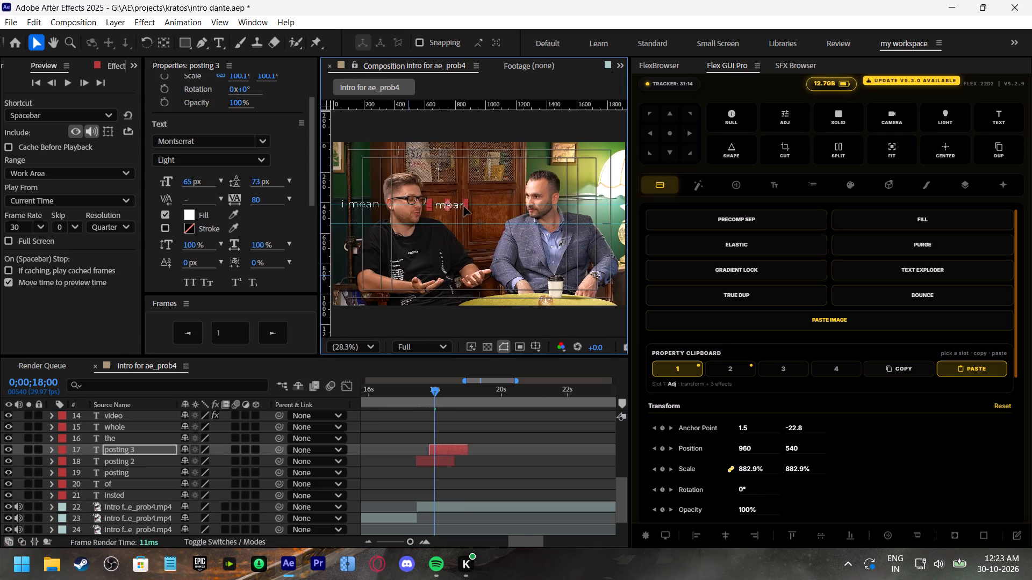
drag(464, 206, 460, 206)
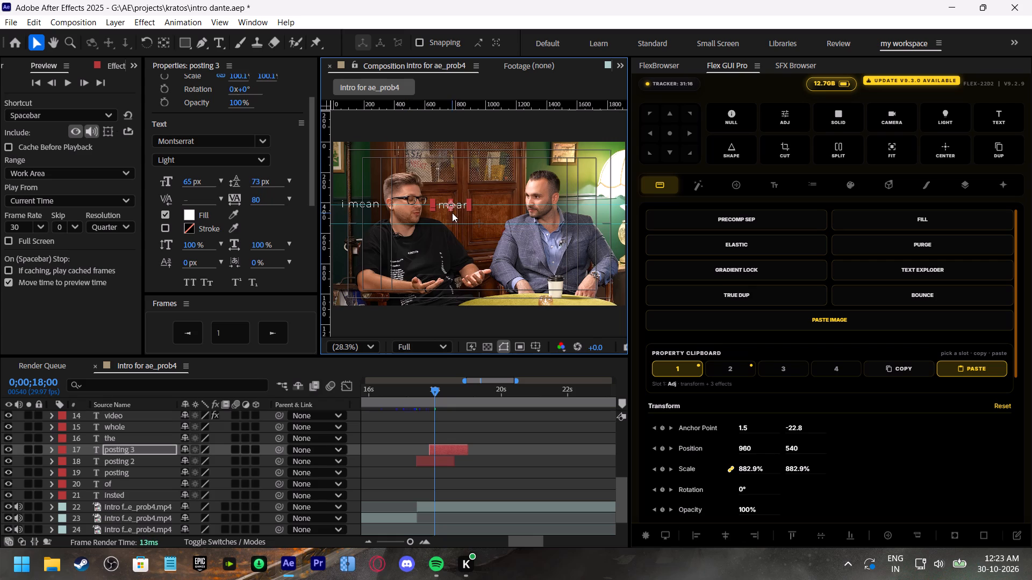
click(455, 208)
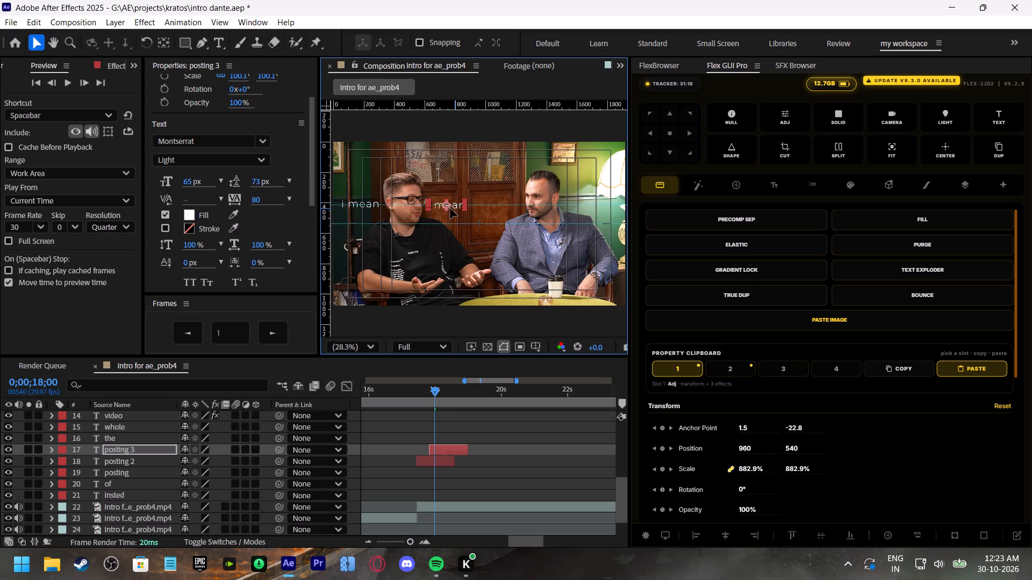
Change the text of the caption between the two men to "for me".
double_click(450, 208)
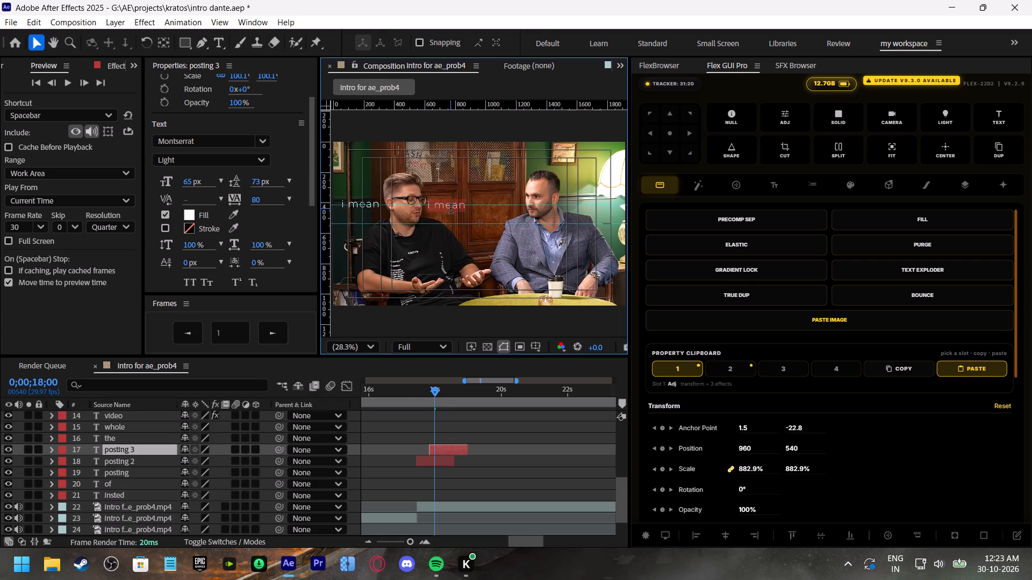
text(for mem)
key(BackSpace)
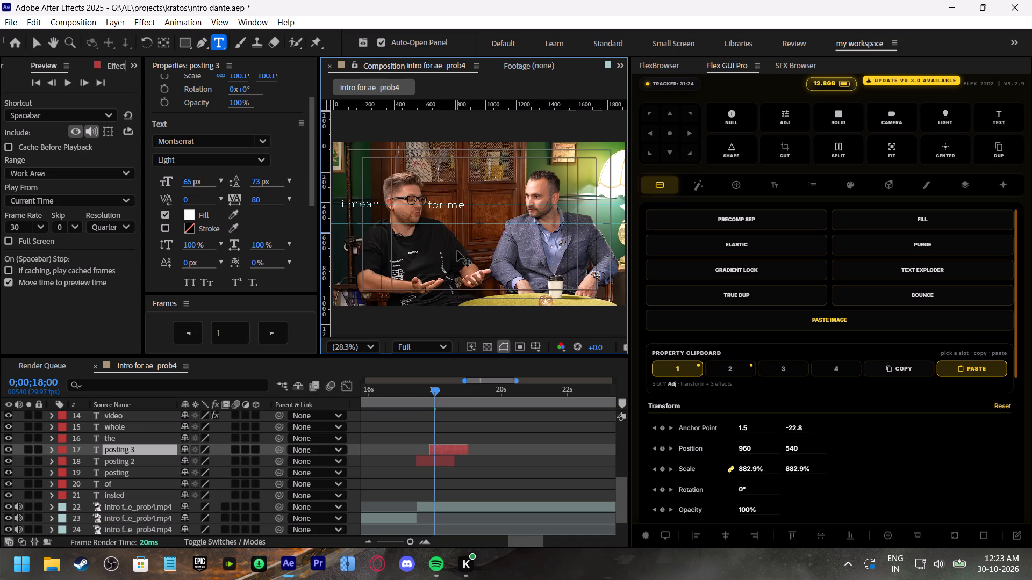
click(419, 422)
Play back the cut and captions from 0;00;17;13, 0;00;16;26 and 0;00;17;06, checking the timing of "i mean" and "for me".
click(416, 389)
key(space)
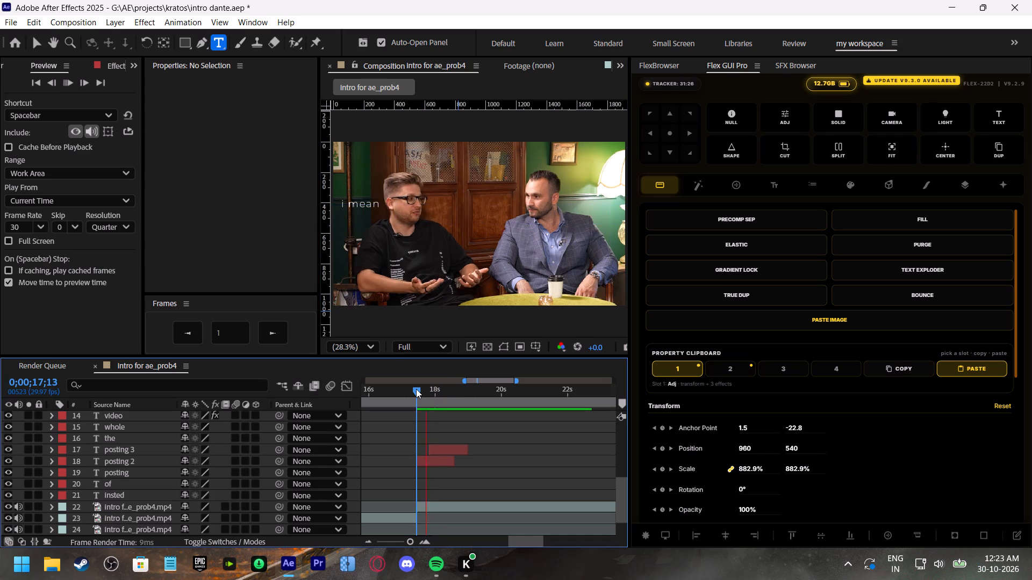
drag(416, 389, 397, 386)
key(space)
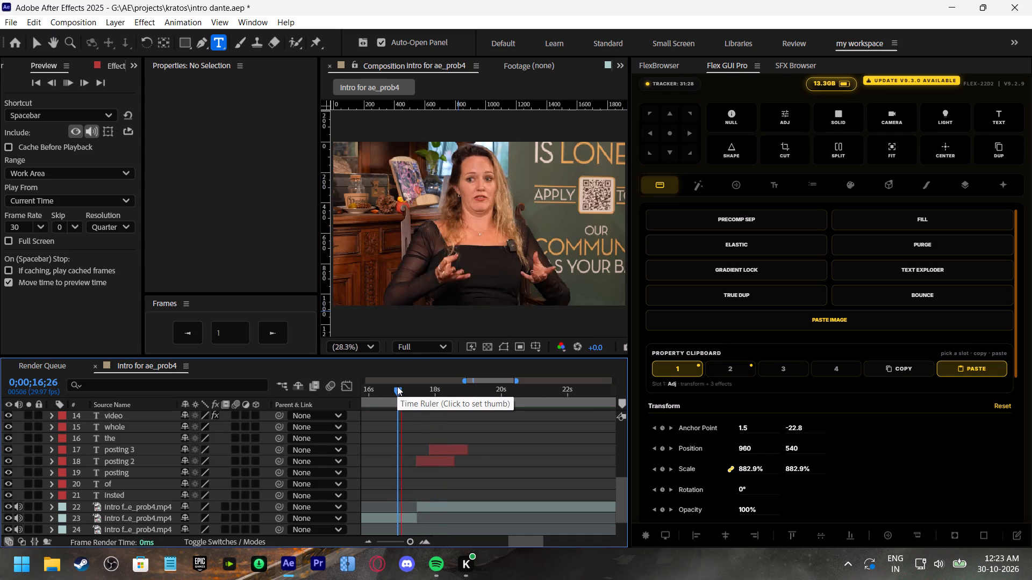
drag(397, 386, 408, 388)
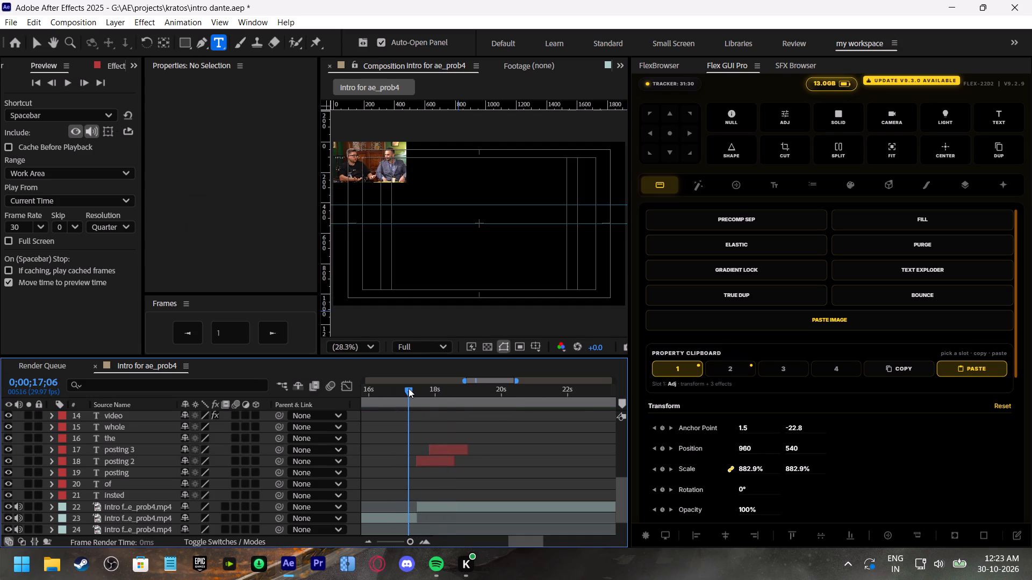
key(space)
drag(429, 392, 433, 395)
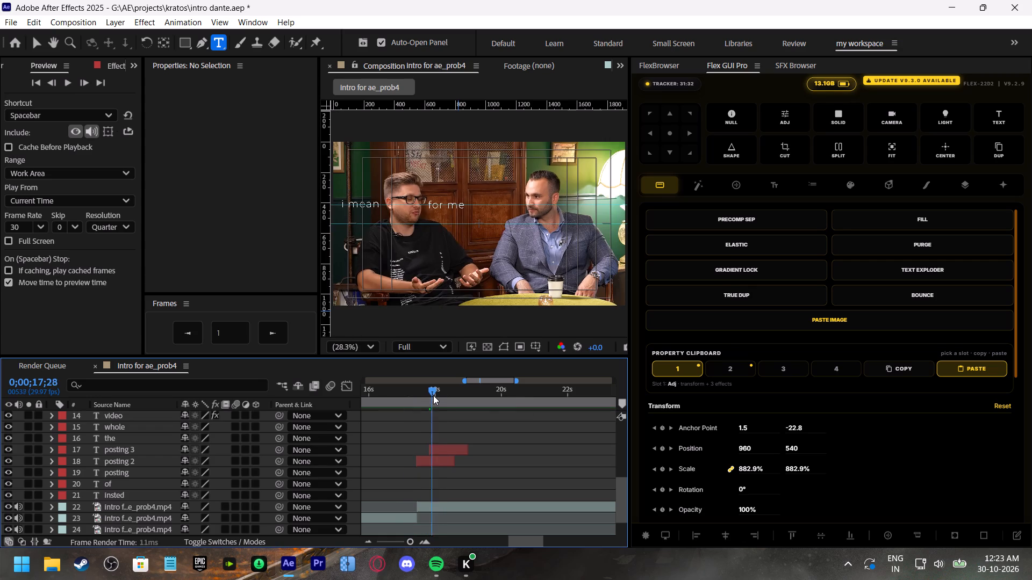
Trim the "i mean" and "for me" captions to end at the shot change around 0;00;18;08, and save the project.
drag(433, 395, 443, 404)
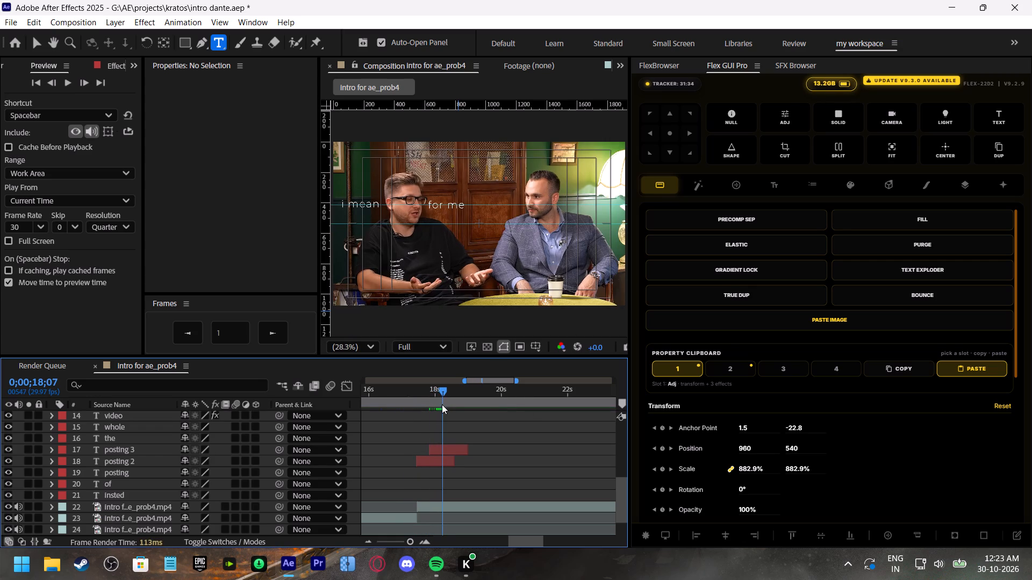
click(272, 335)
click(272, 335)
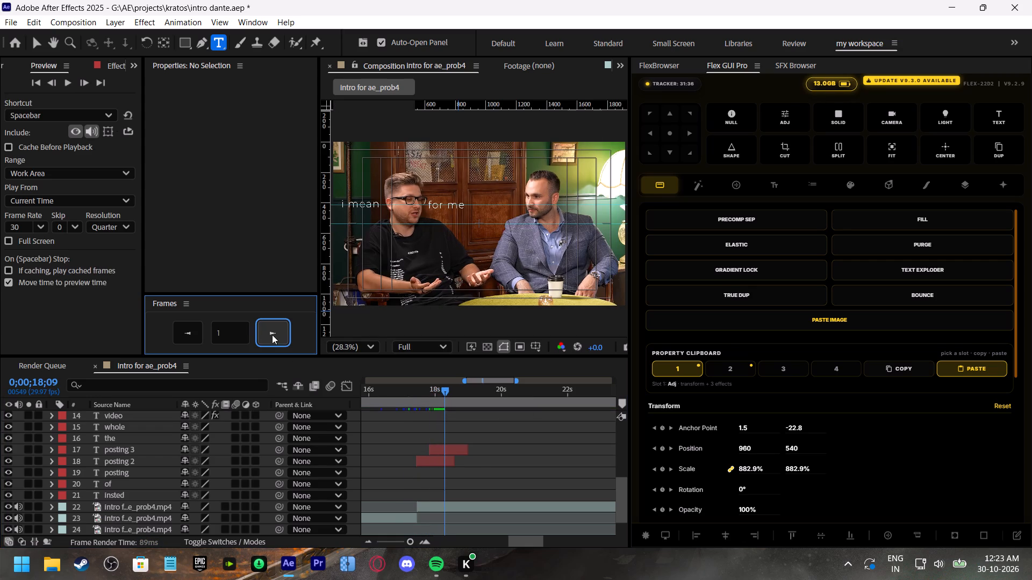
drag(472, 451, 443, 463)
drag(453, 461, 447, 463)
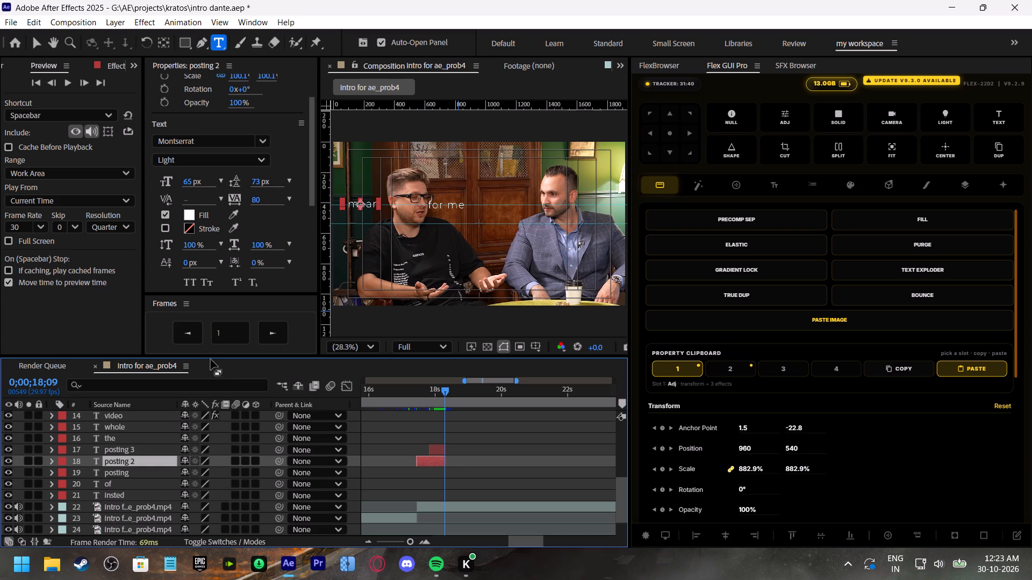
click(188, 337)
shift+click(436, 450)
click(448, 449)
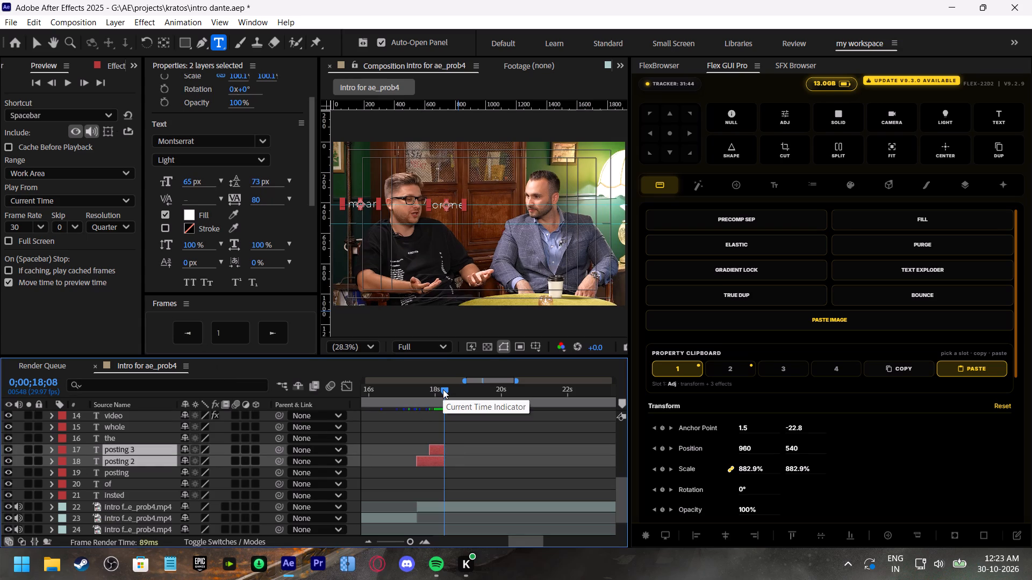
click(471, 460)
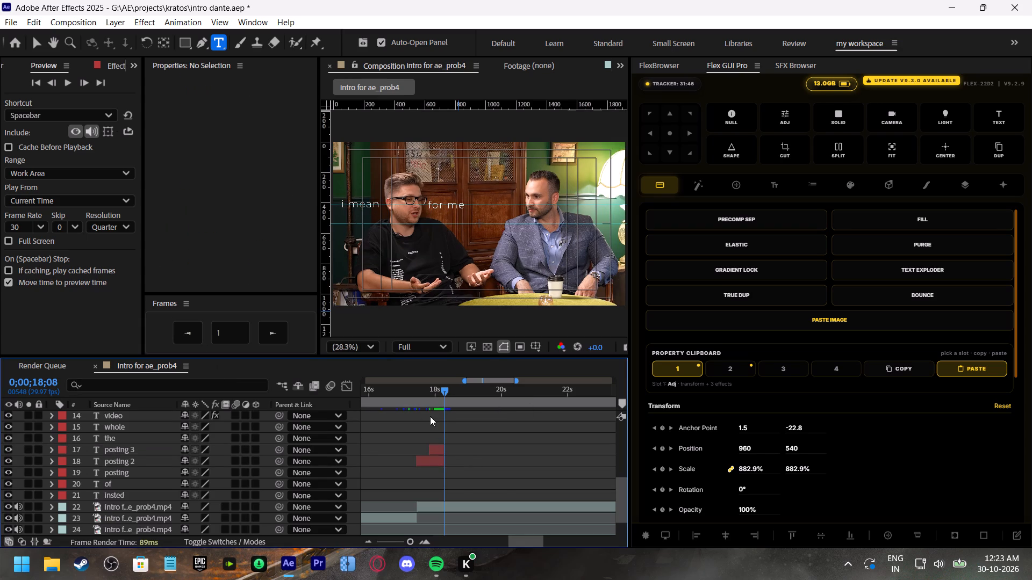
scroll(424, 446, up, 2)
key(ctrl+s)
Duplicate the large "video" title layer used near the start of the intro.
scroll(177, 473, up, 5)
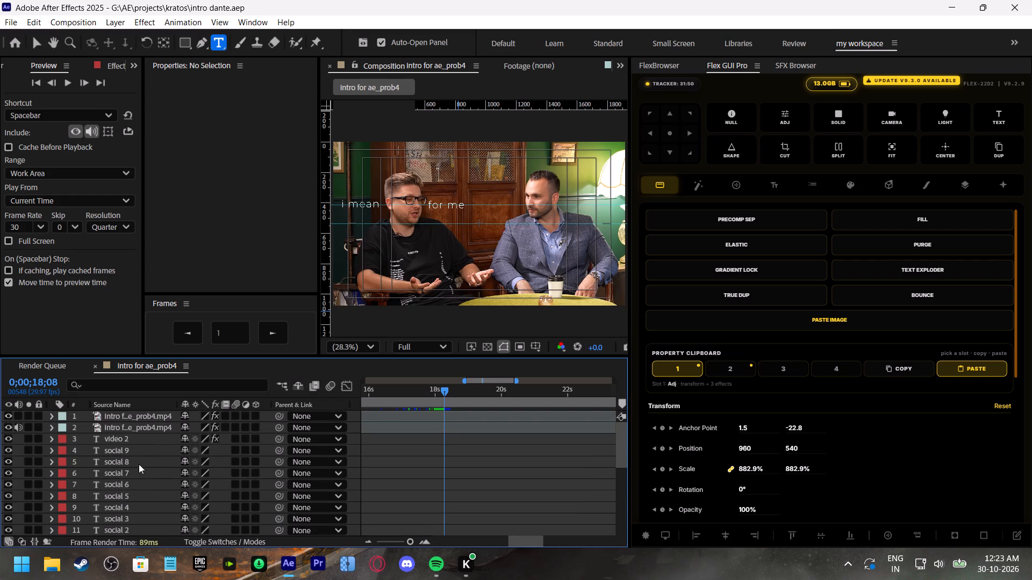
scroll(137, 451, down, 3)
scroll(126, 495, down, 1)
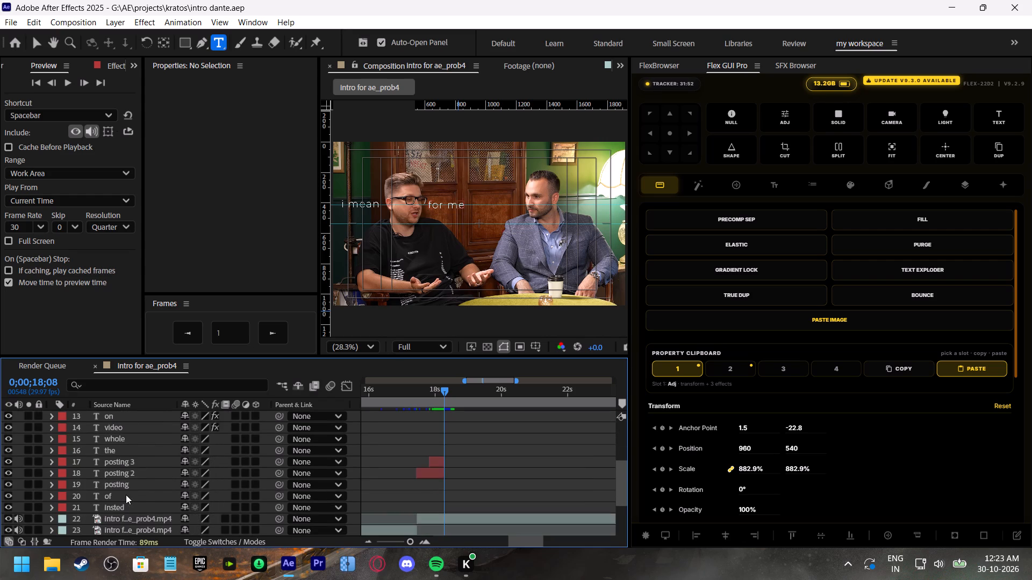
scroll(126, 495, down, 1)
scroll(154, 480, up, 3)
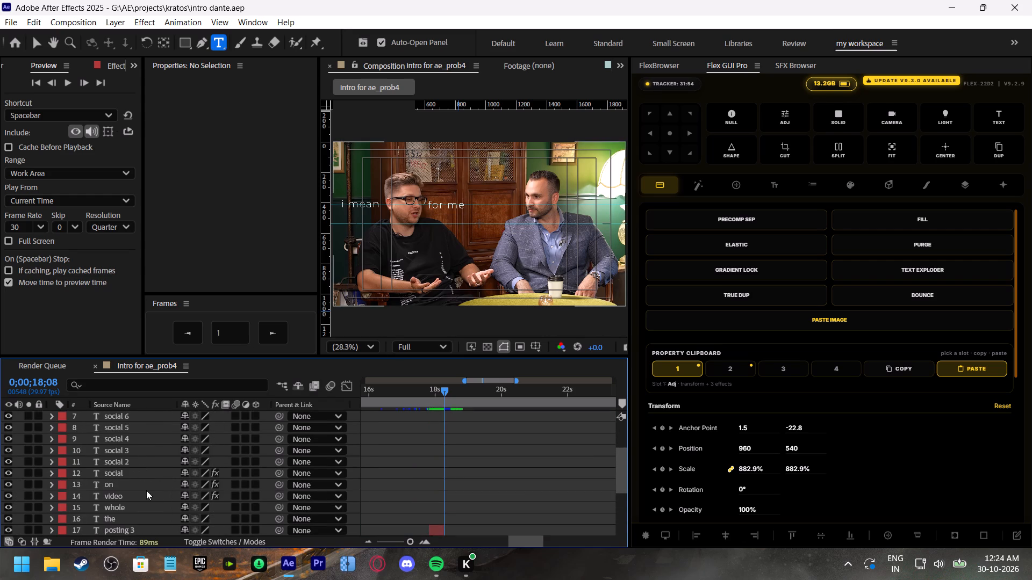
scroll(129, 499, up, 7)
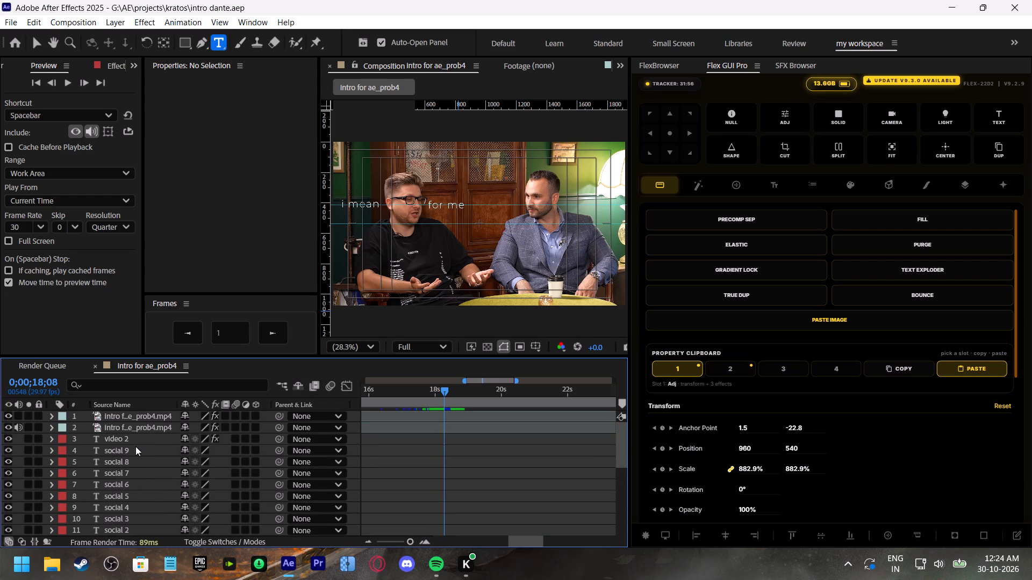
scroll(135, 446, down, 2)
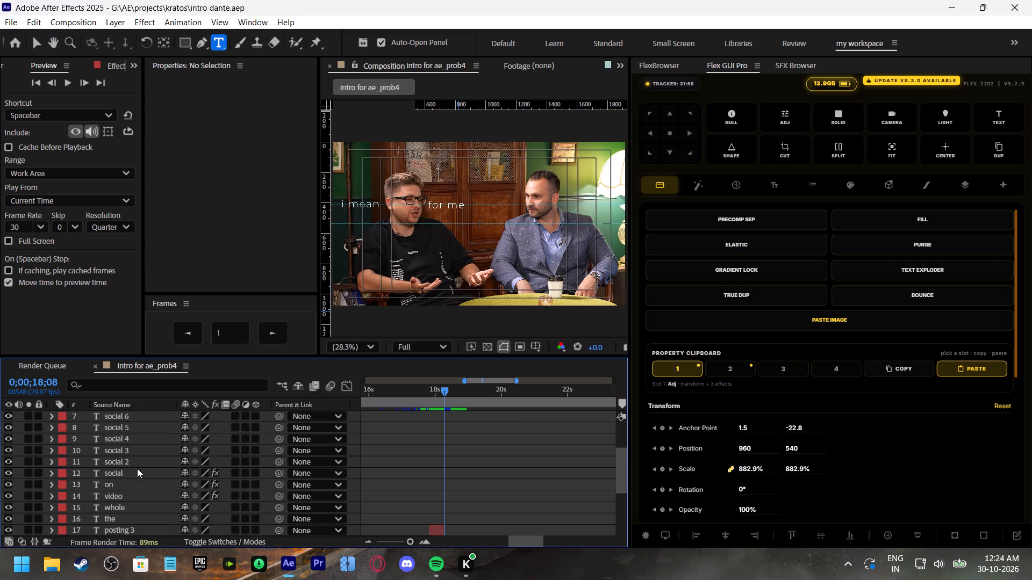
click(129, 472)
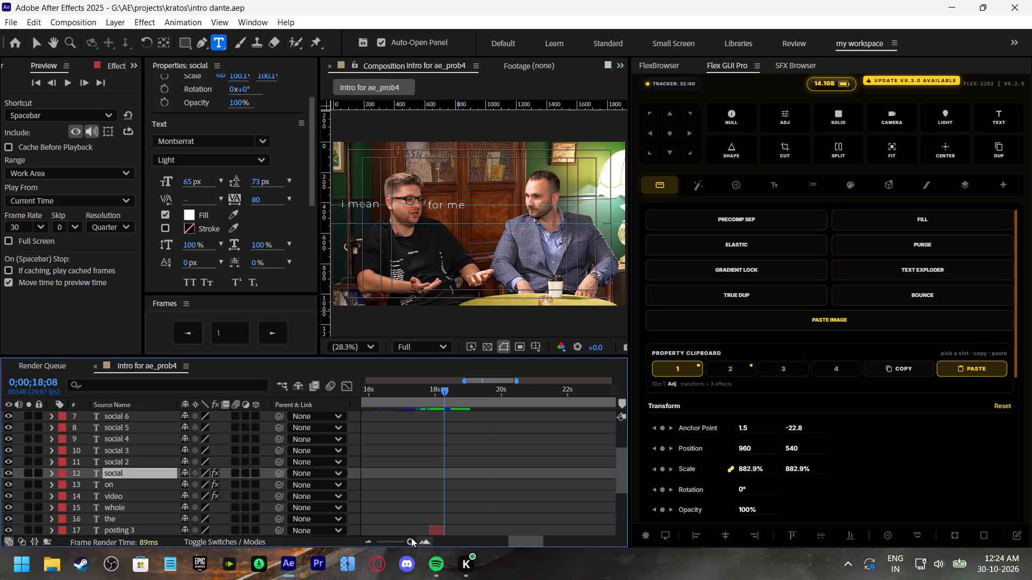
drag(410, 541, 361, 539)
click(378, 383)
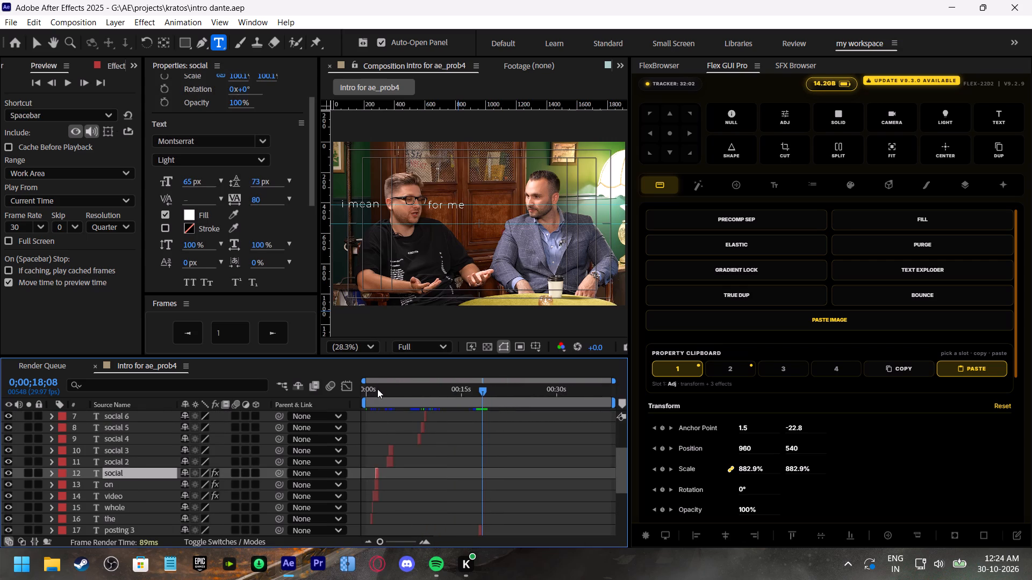
click(377, 389)
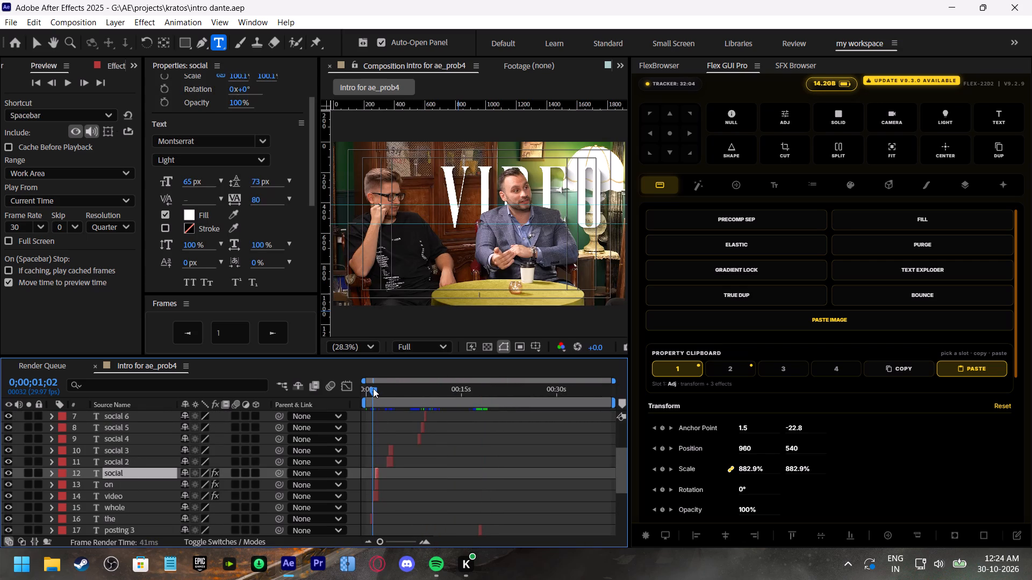
click(118, 498)
key(ctrl+d)
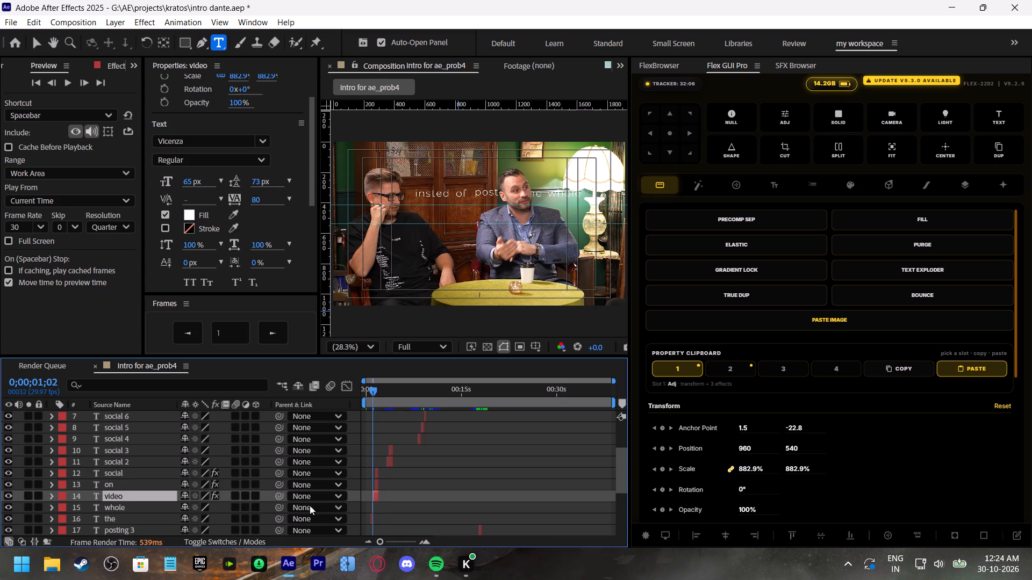
Move the copied "video" title in time so it starts at 0;00;17;20, in the two men's shot.
shift+scroll(506, 492, down, 5)
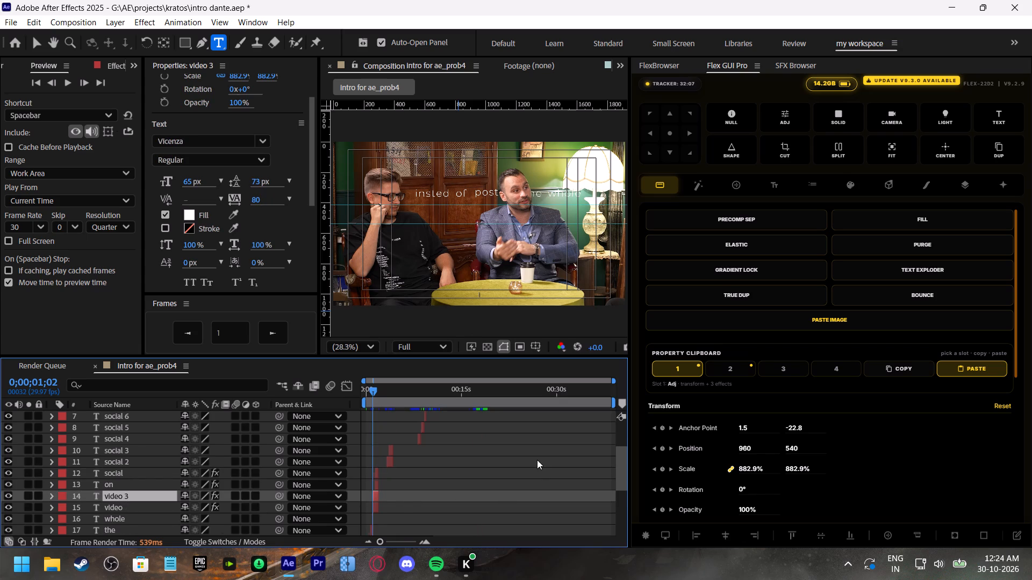
scroll(536, 468, down, 4)
scroll(536, 468, up, 2)
scroll(536, 468, down, 1)
drag(483, 390, 478, 389)
drag(389, 540, 410, 548)
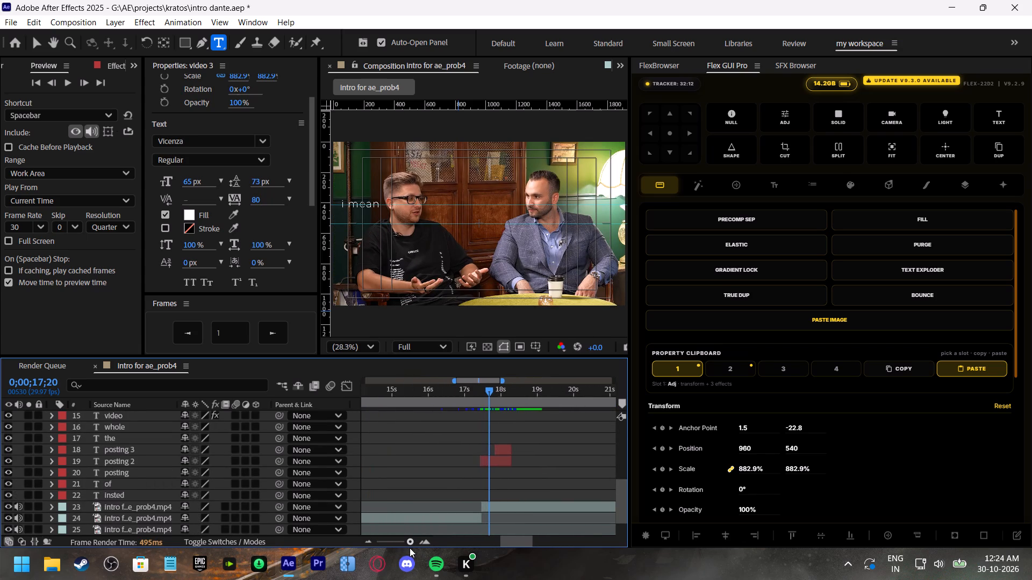
key(bracketleft)
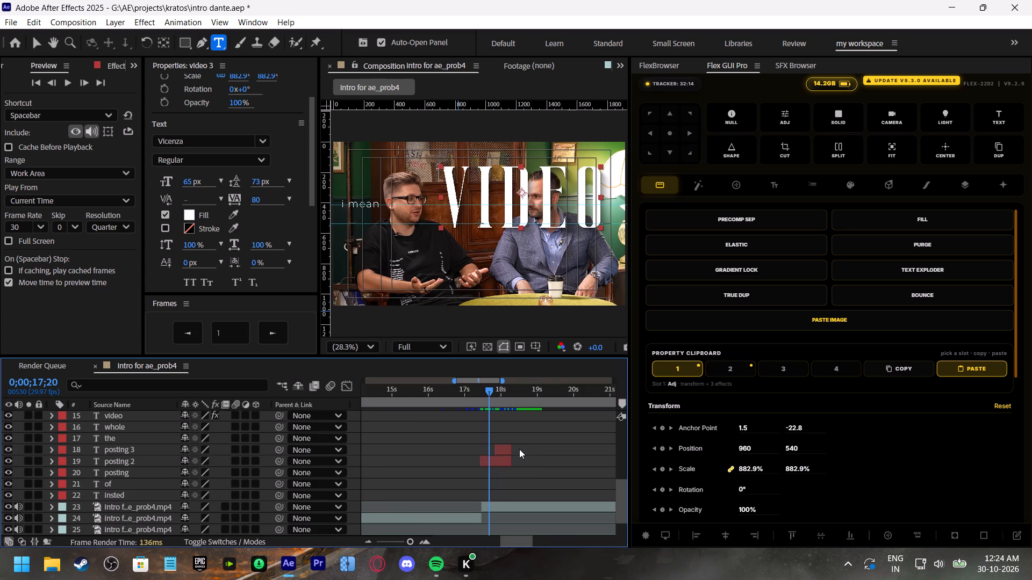
Change the text of the copied large title to "hr".
scroll(519, 449, up, 4)
click(477, 389)
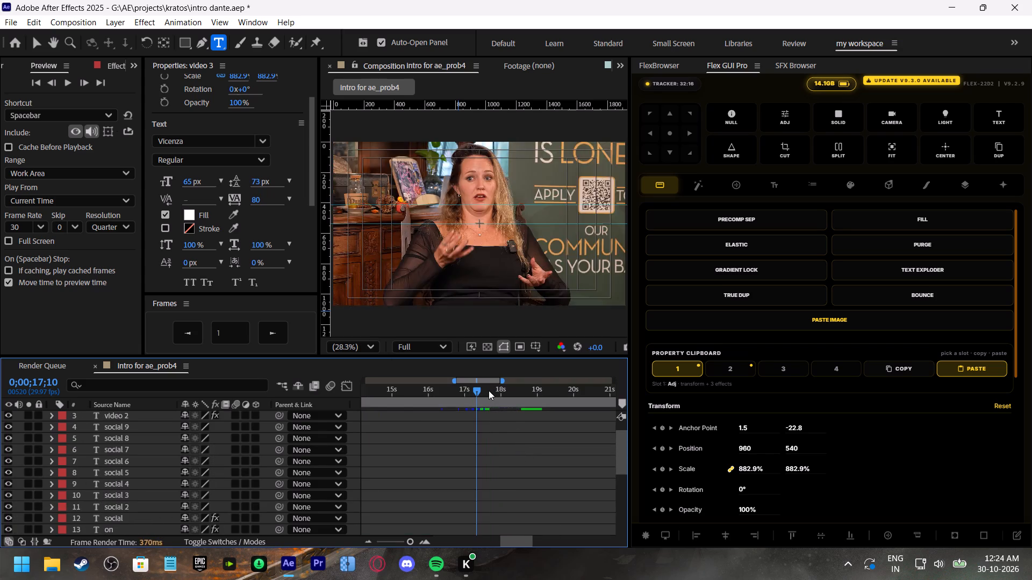
click(489, 390)
scroll(506, 502, down, 2)
double_click(502, 474)
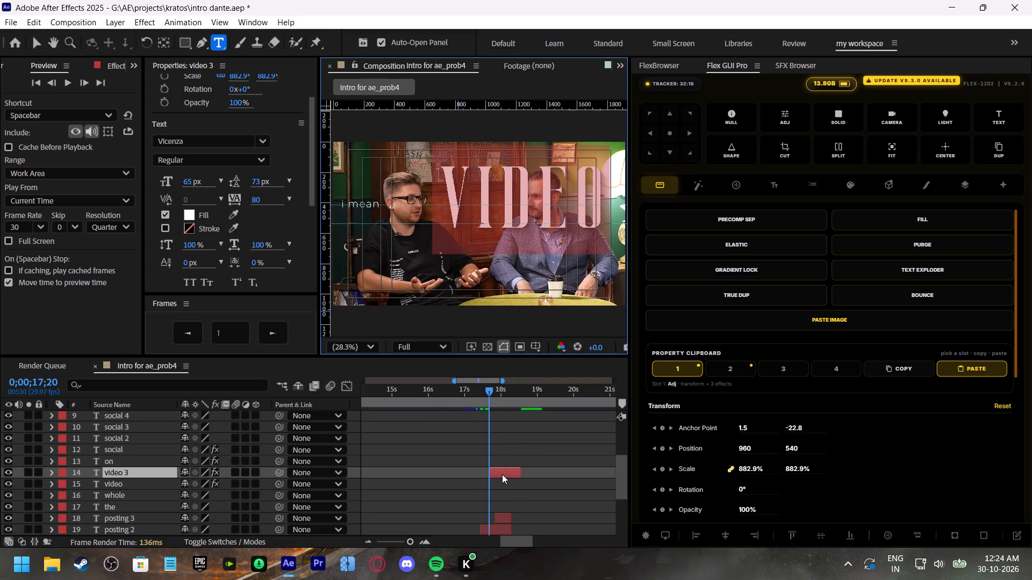
text(hr)
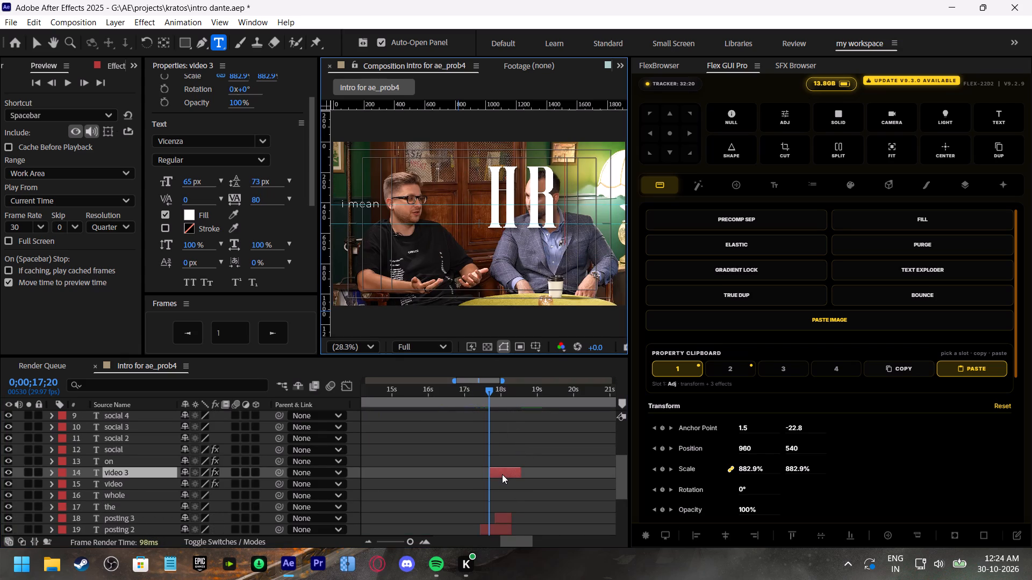
click(509, 491)
Play back from 0;00;17;10 and shift the HR title to start at 0;00;18;08, where the two captions end.
click(476, 390)
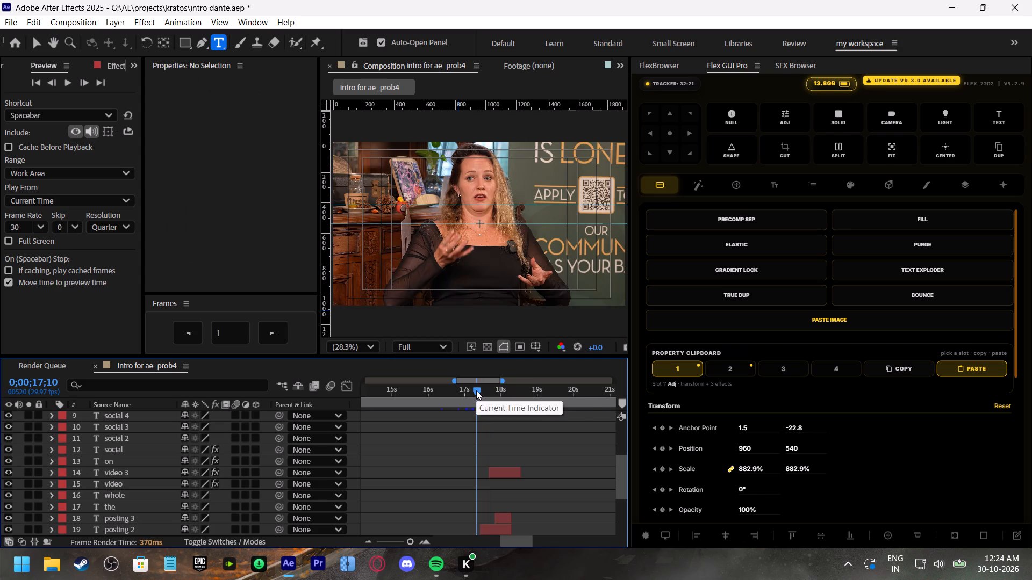
key(space)
drag(483, 392, 512, 414)
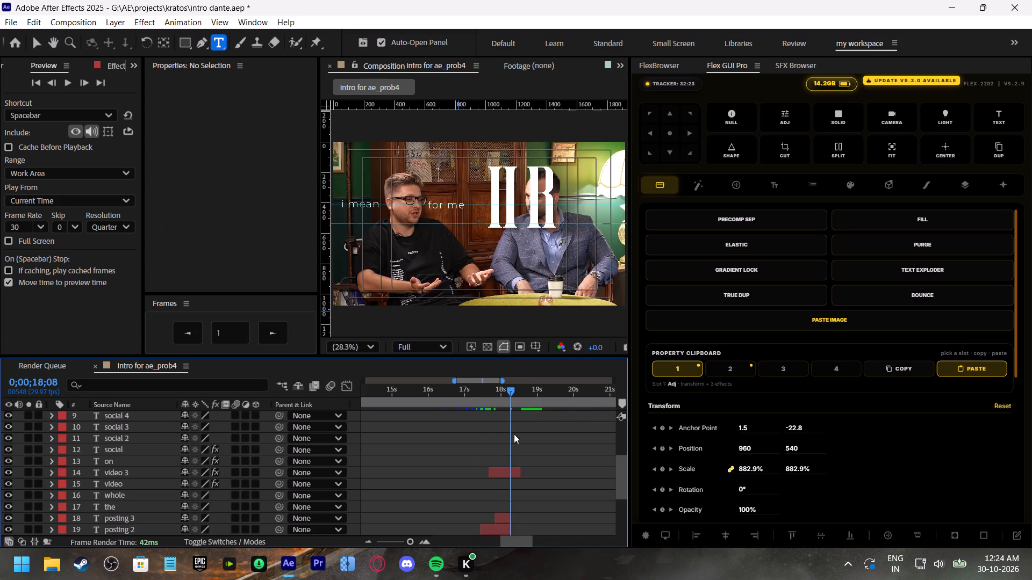
drag(507, 474, 525, 480)
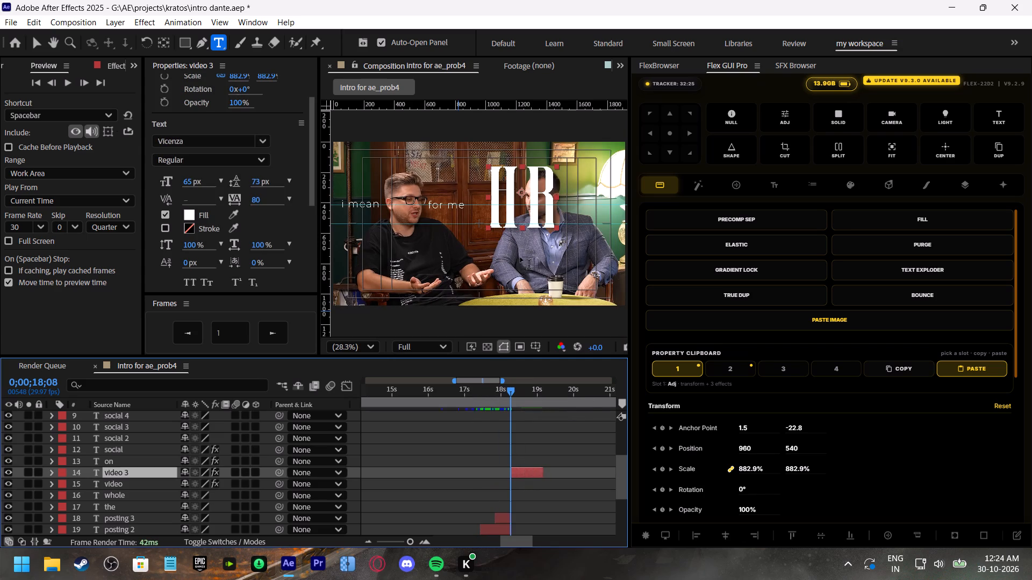
Centre the HR title's anchor point, place it over the man with glasses and enlarge it to about 1133%.
key(v)
click(673, 133)
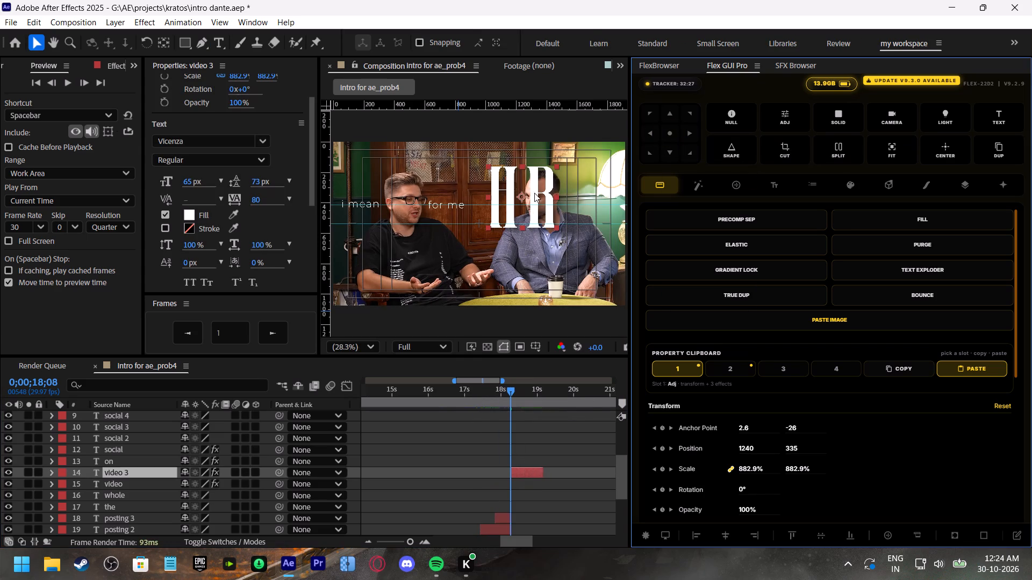
drag(534, 193, 415, 196)
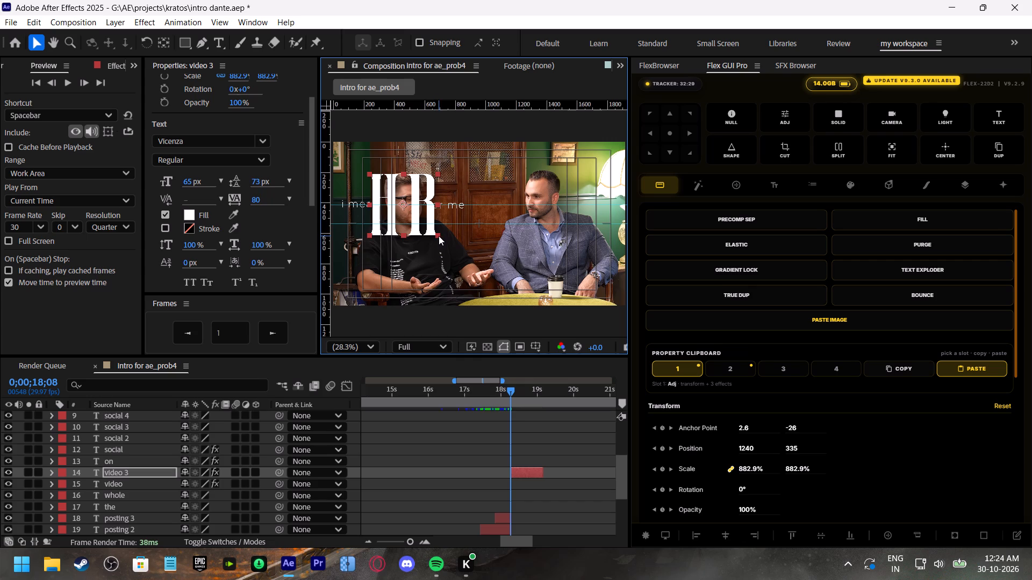
drag(439, 236, 448, 241)
drag(434, 230, 434, 229)
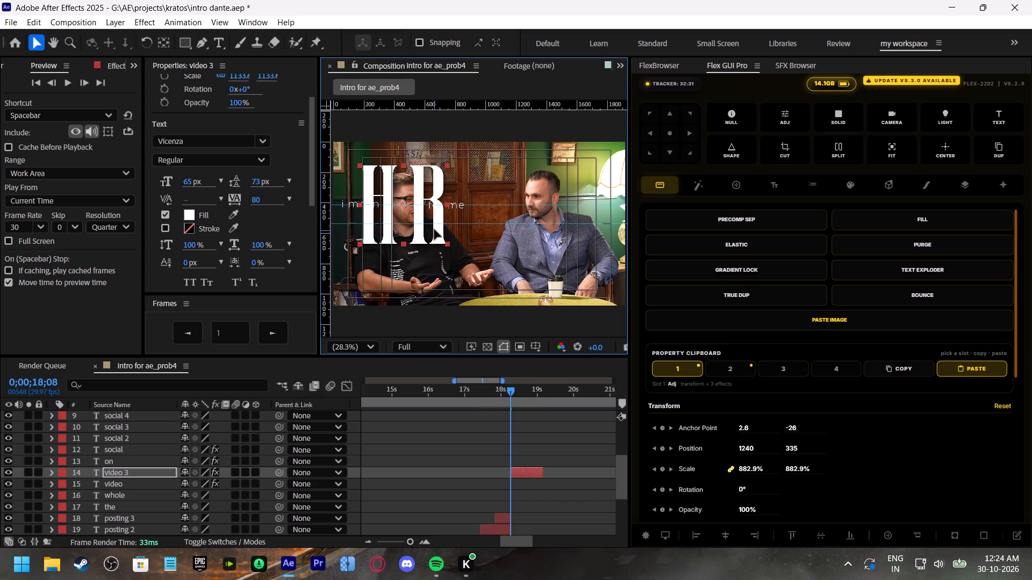
drag(434, 229, 438, 222)
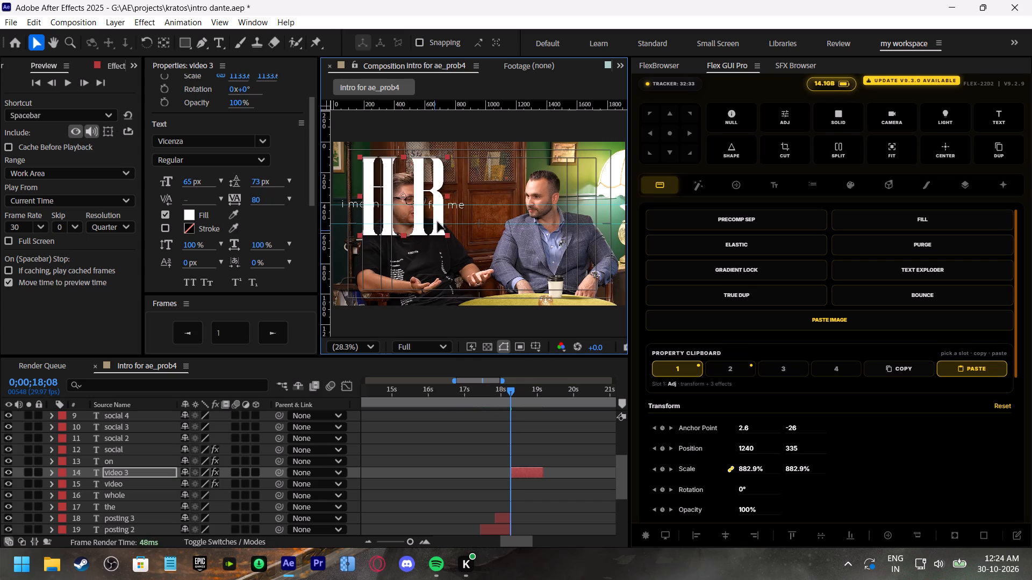
drag(438, 222, 439, 223)
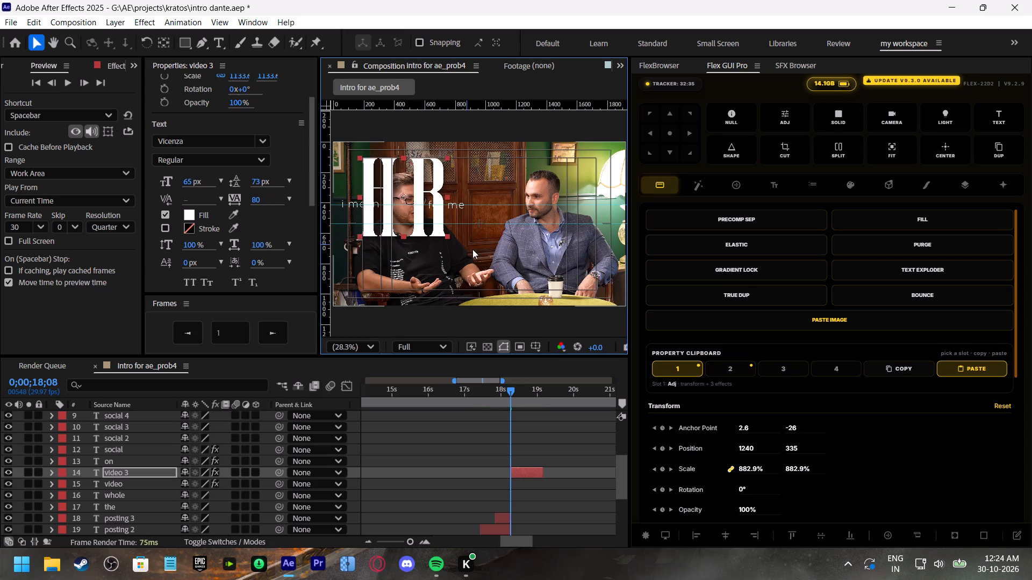
Save the project.
click(484, 393)
key(ctrl+s)
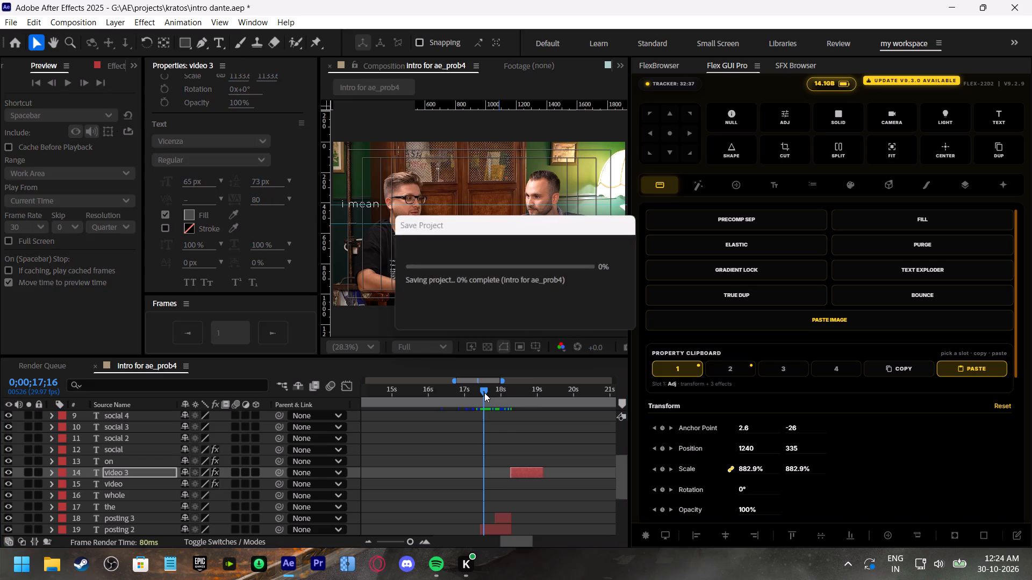
Find the frame where the shot changes at the HR title and split the top intro footage layer at 0;00;18;09.
drag(506, 395, 513, 398)
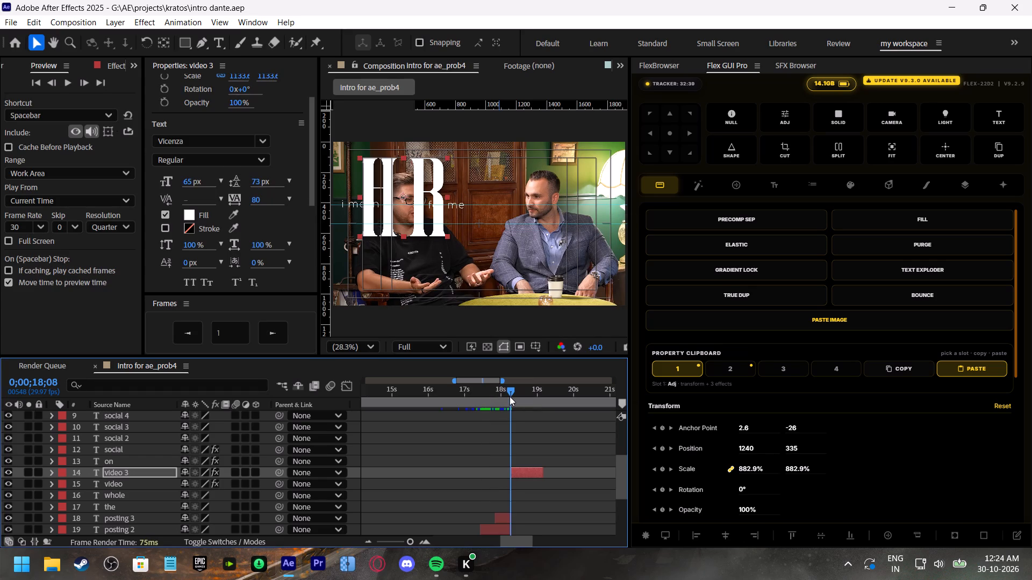
scroll(530, 485, down, 2)
key(space)
click(511, 392)
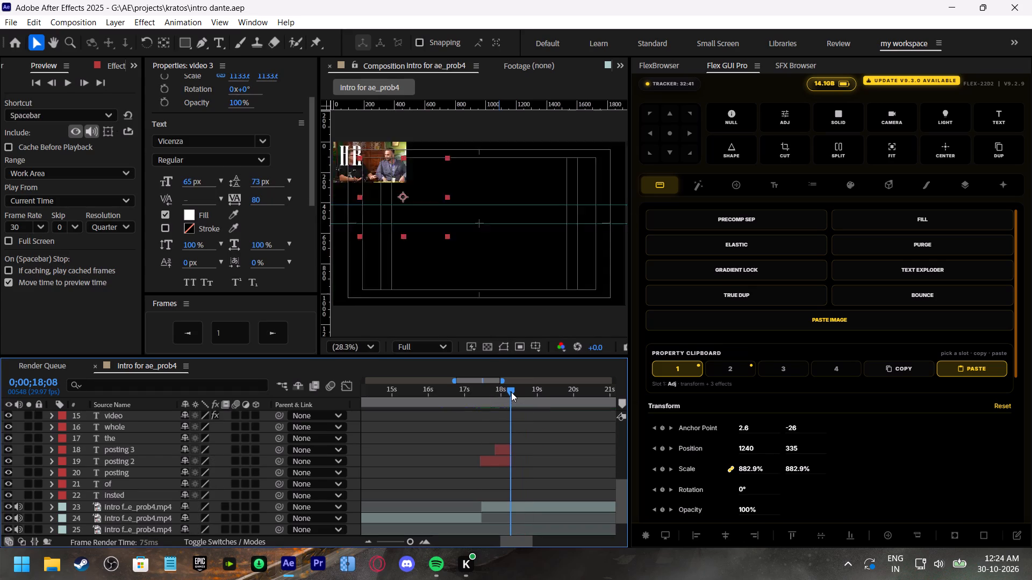
click(268, 339)
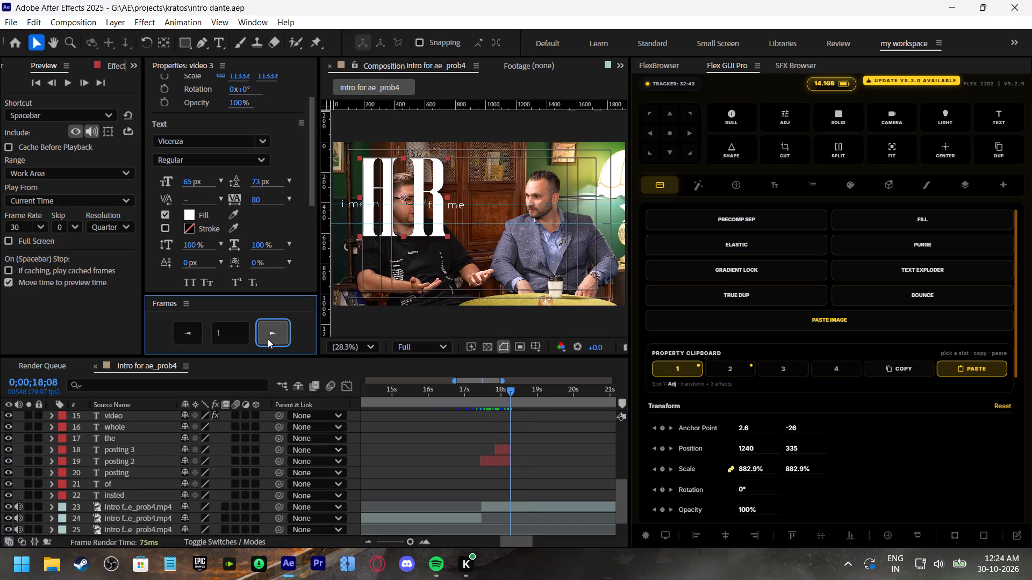
click(268, 339)
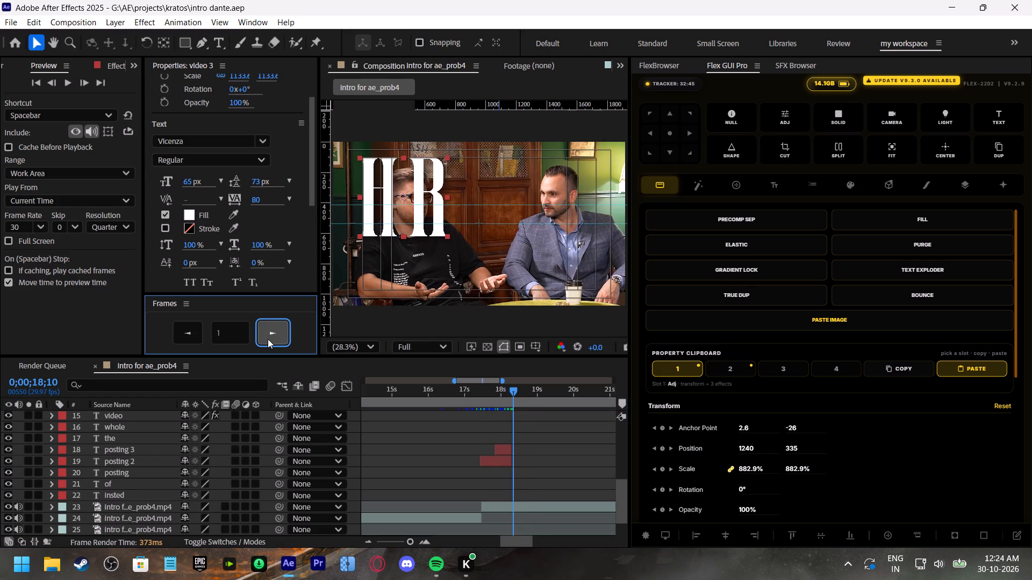
click(268, 339)
click(268, 339)
click(268, 339)
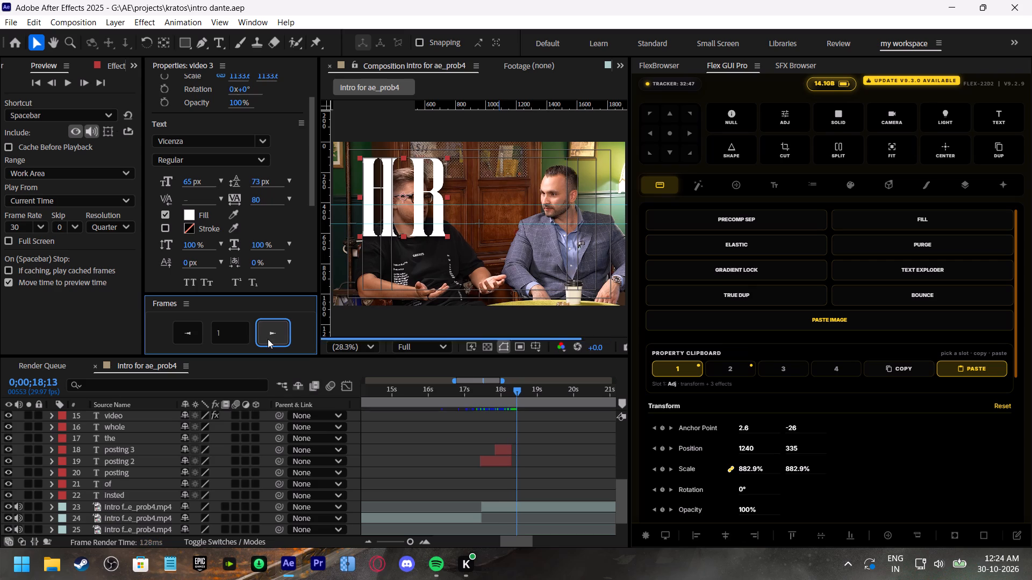
click(268, 339)
click(487, 390)
key(space)
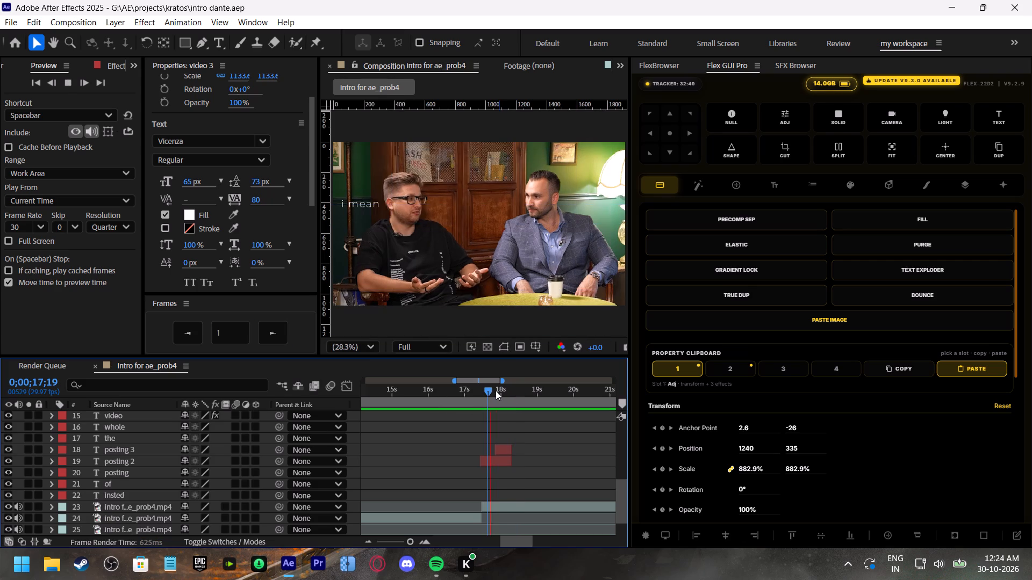
drag(499, 390, 512, 394)
key(space)
click(512, 392)
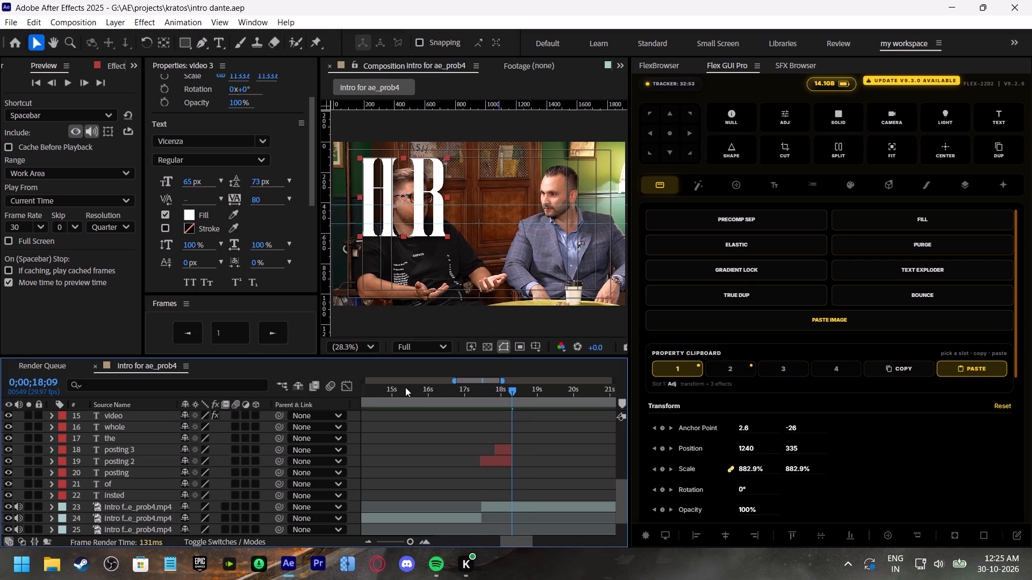
click(191, 331)
click(278, 332)
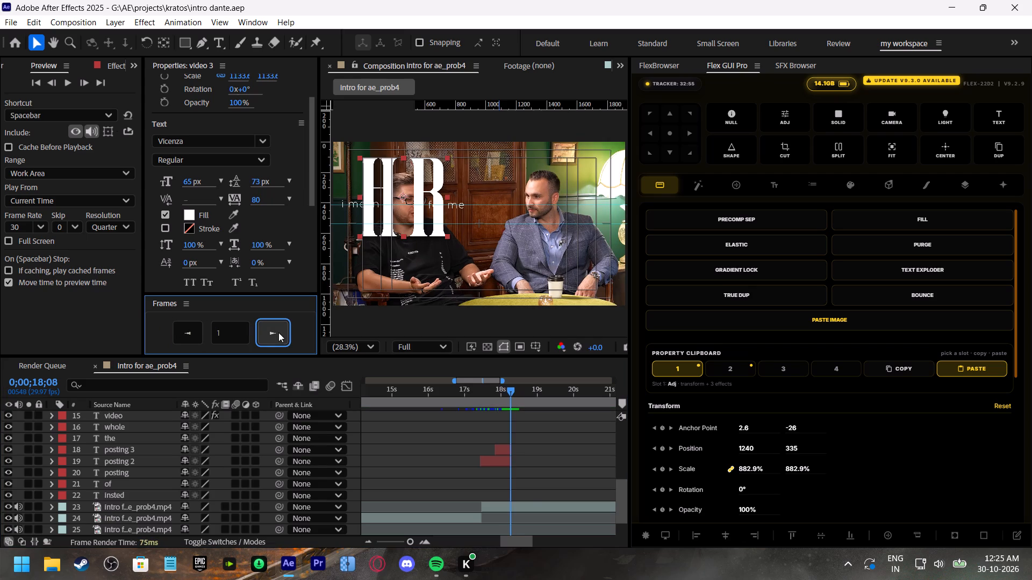
click(526, 506)
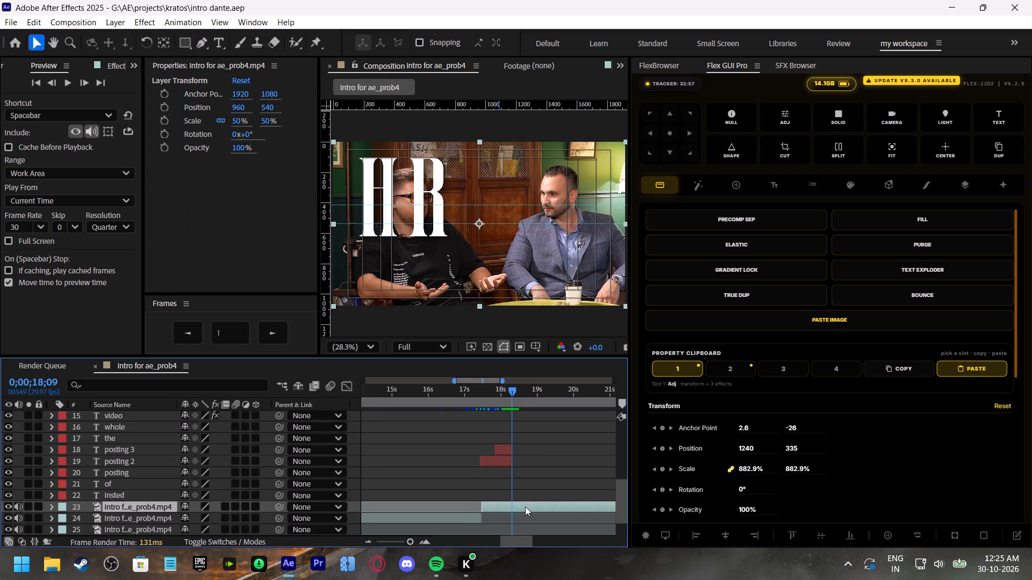
key(ctrl+shift+d)
Play back the footage around the cut at 0;00;18;09 to check the HR title's entrance.
key(space)
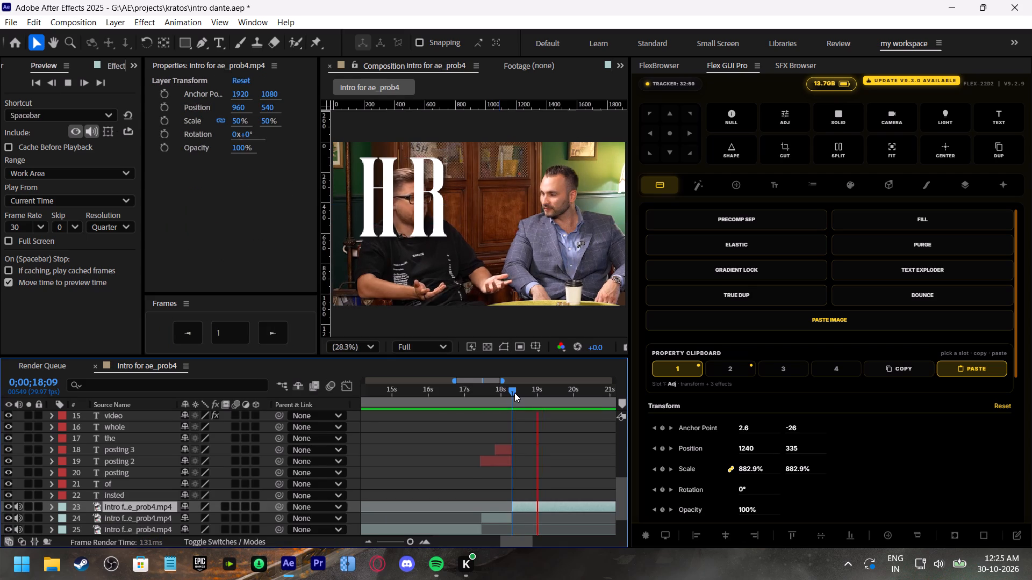
click(514, 393)
key(space)
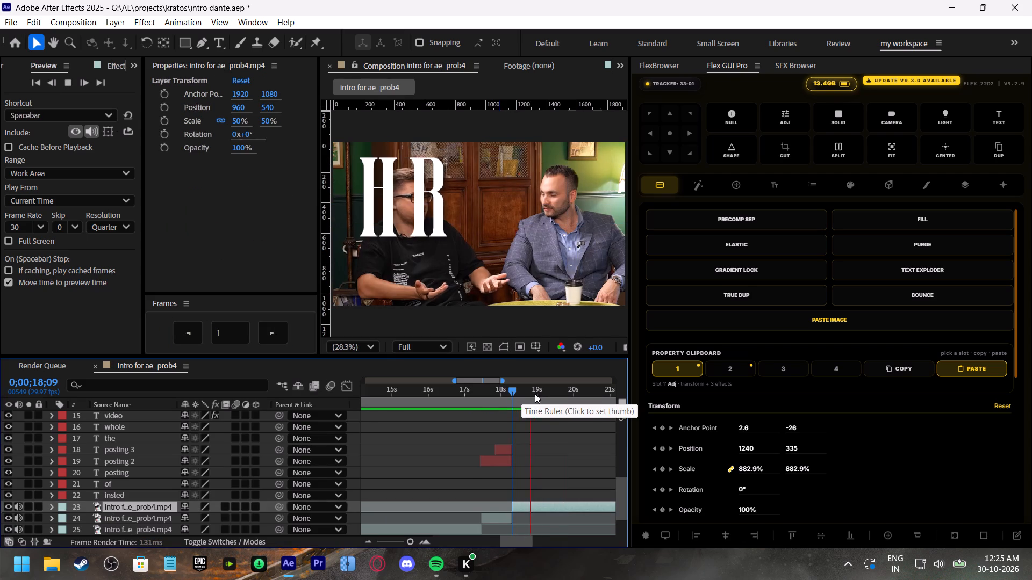
shift+scroll(553, 439, down, 3)
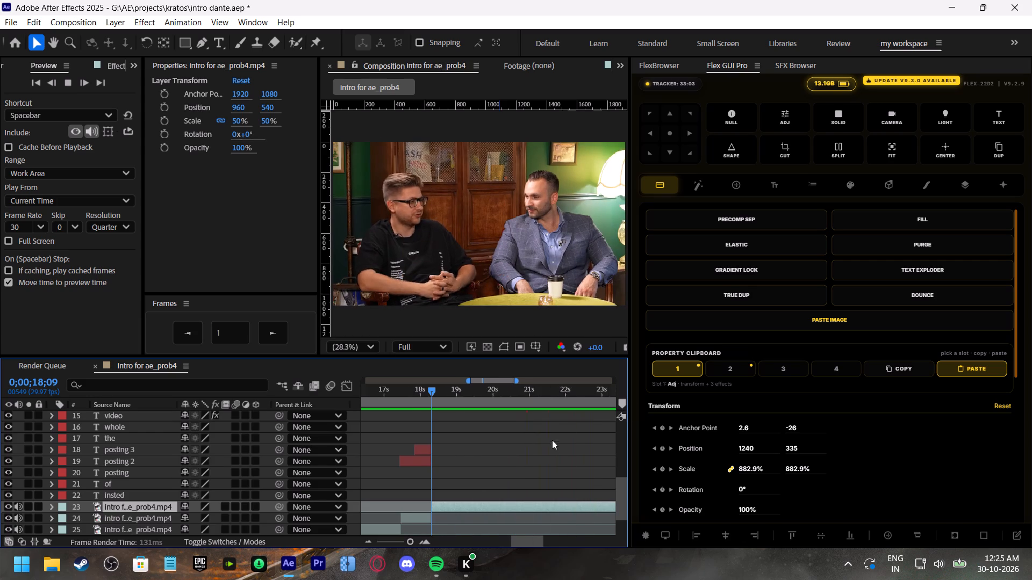
drag(485, 393, 481, 391)
key(space)
drag(481, 391, 427, 386)
key(space)
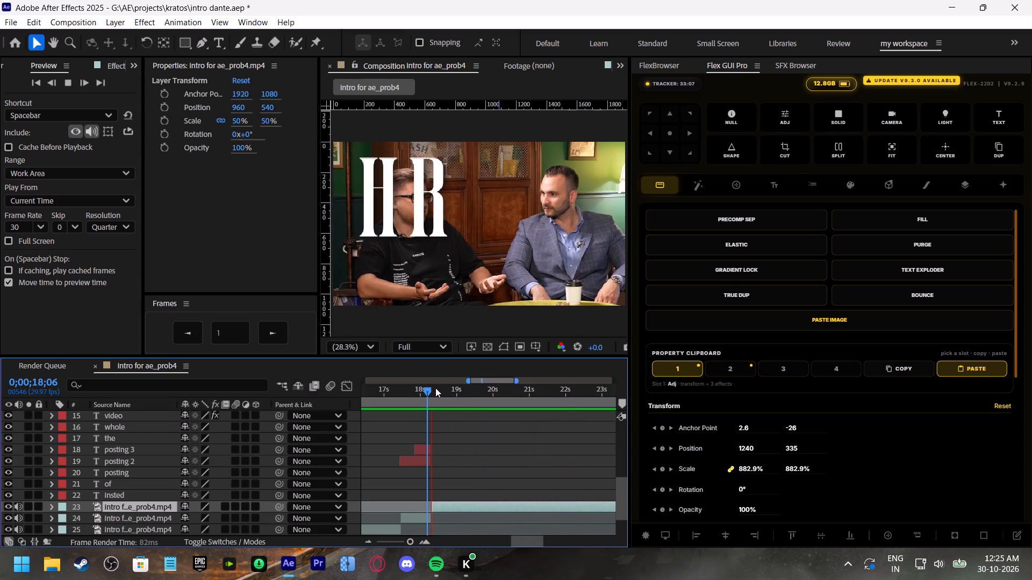
Locate the end of the HR title's footage shot and split the top intro footage layer at 0;00;20;22.
drag(472, 389, 477, 389)
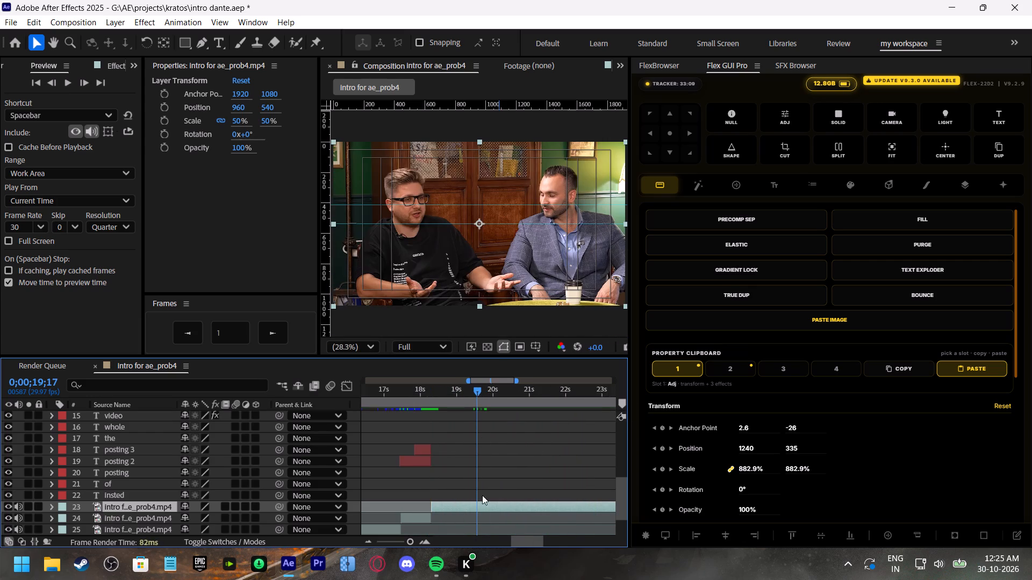
click(483, 506)
click(478, 390)
key(space)
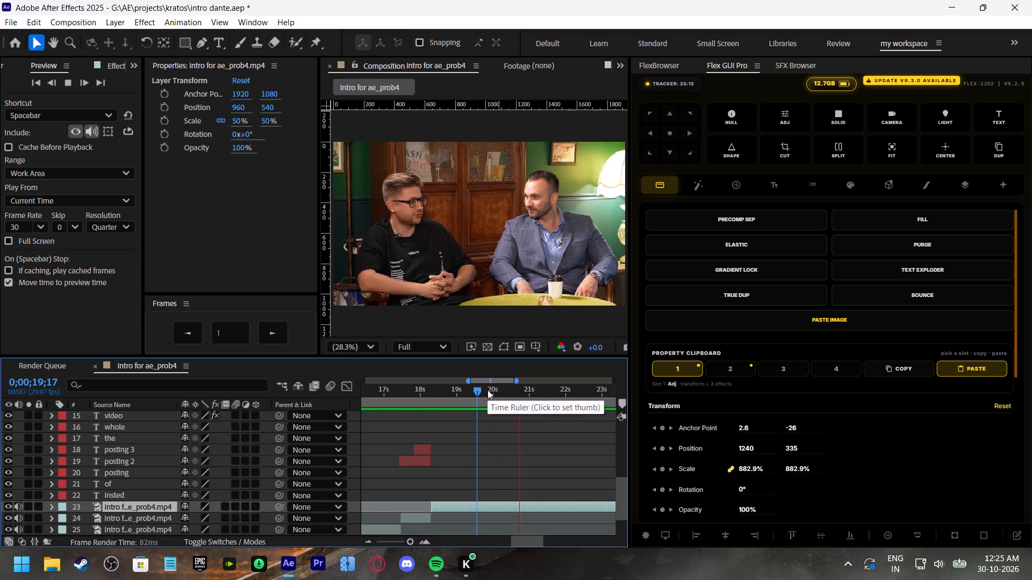
drag(481, 390, 481, 404)
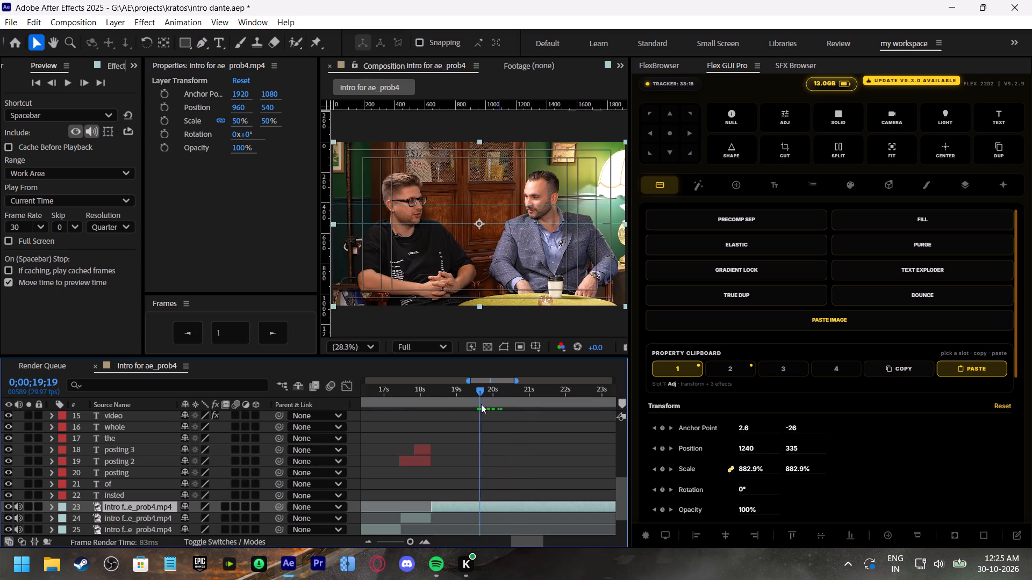
drag(481, 404, 480, 403)
key(space)
click(495, 390)
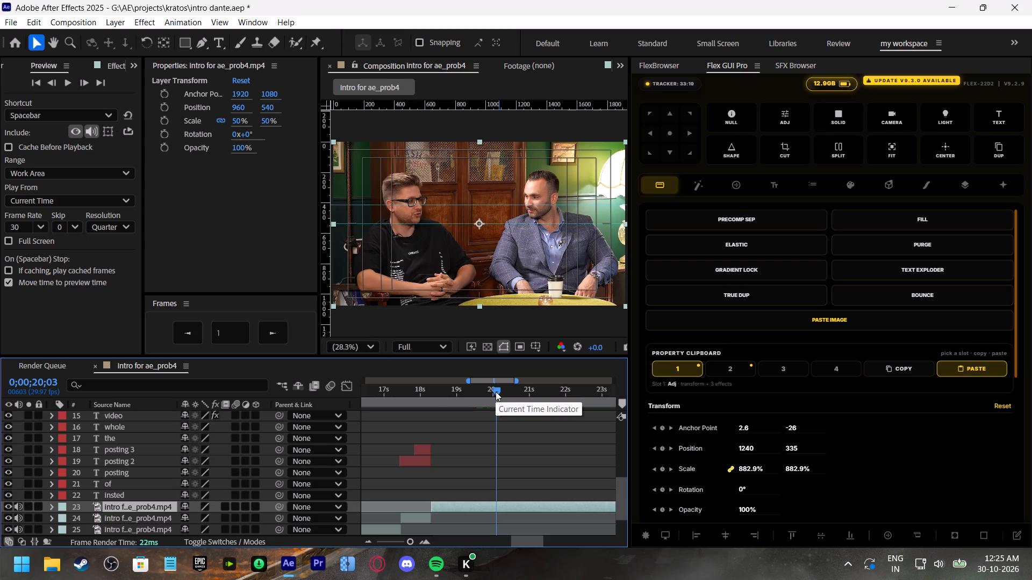
drag(496, 392, 458, 396)
key(space)
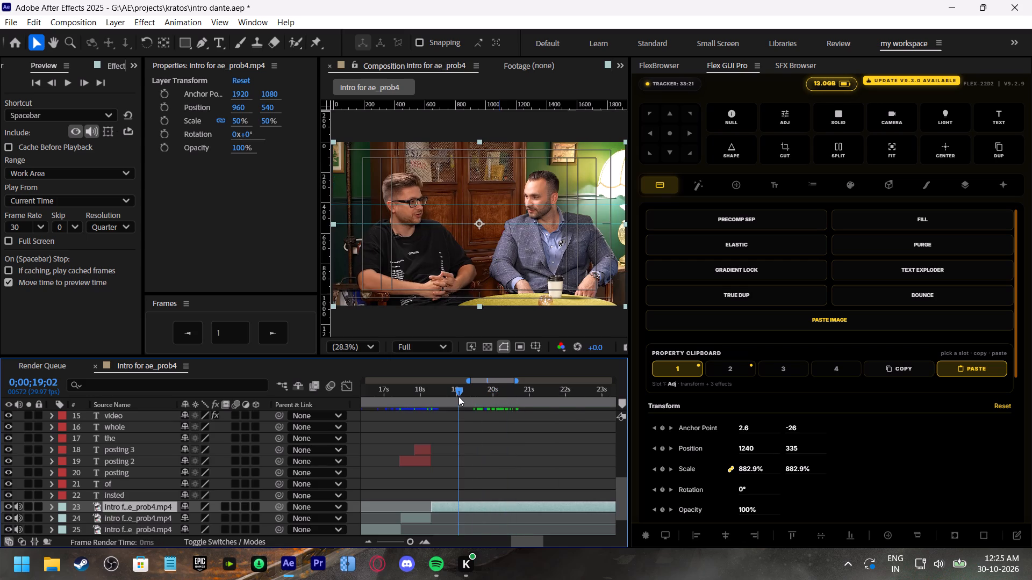
drag(510, 392, 519, 398)
click(499, 506)
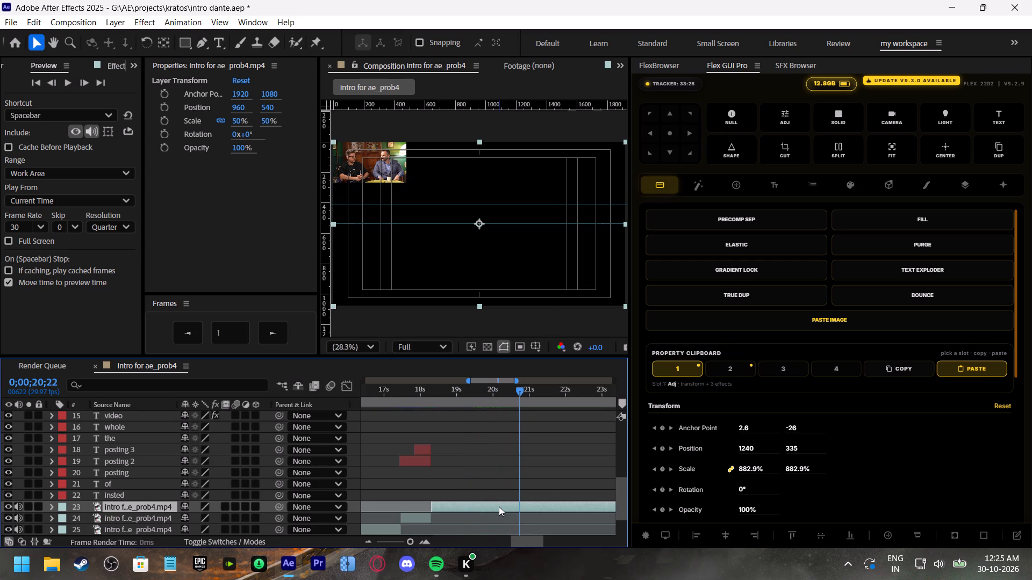
key(ctrl+shift+d)
Duplicate the footage segment between 0;00;18;09 and 0;00;20;22, save the project and mute the copy's audio.
click(490, 518)
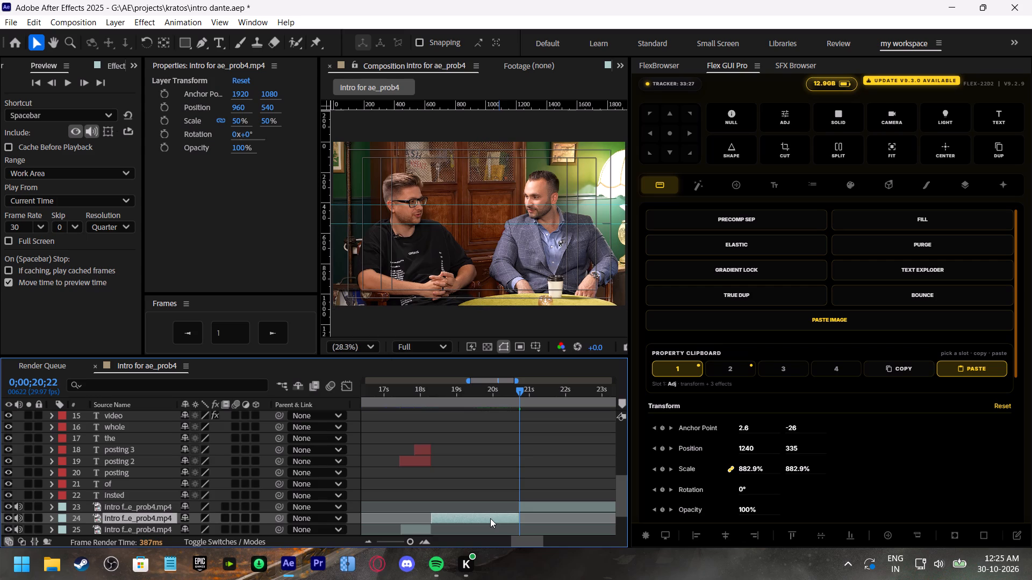
key(ctrl+d)
key(ctrl+s)
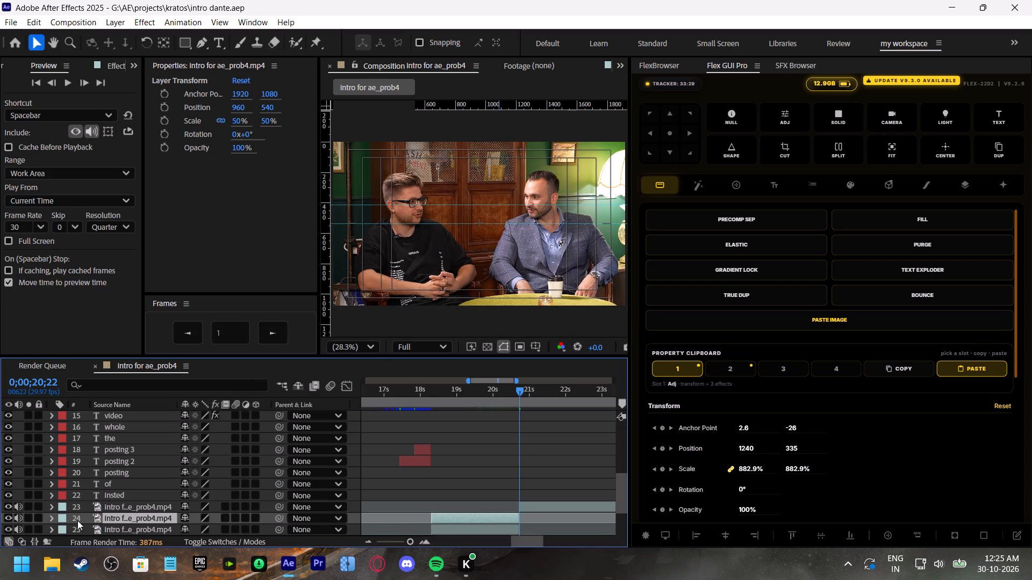
click(20, 519)
click(463, 521)
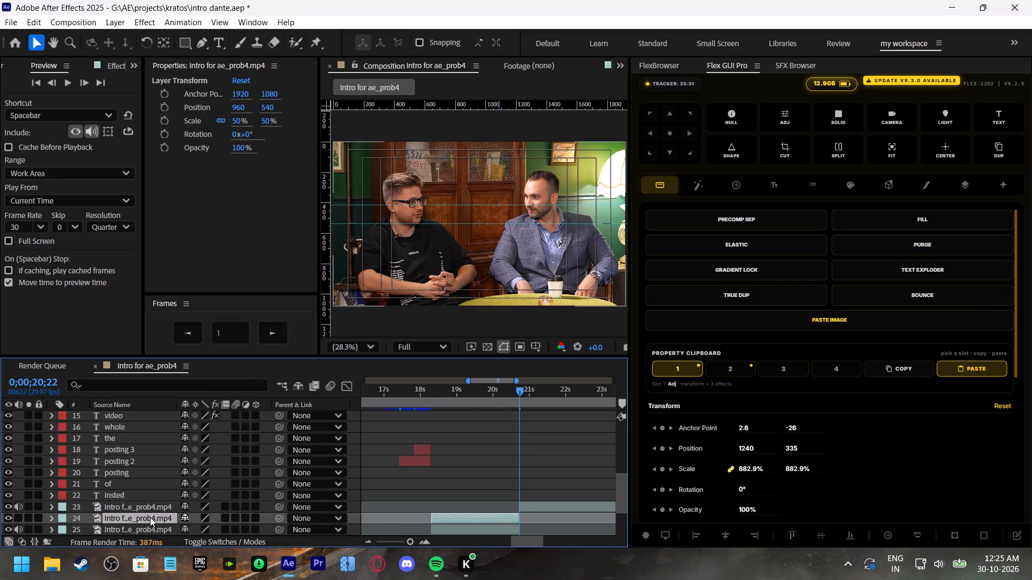
Move the muted footage copy directly above the HR title layer, video 3, and save the project.
drag(150, 517, 135, 506)
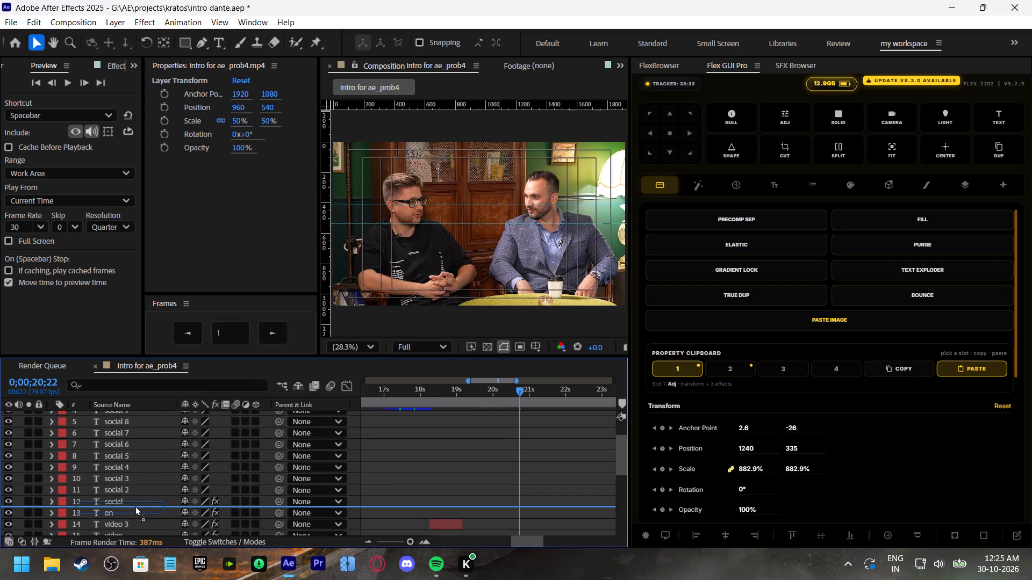
drag(135, 506, 135, 513)
scroll(444, 481, down, 1)
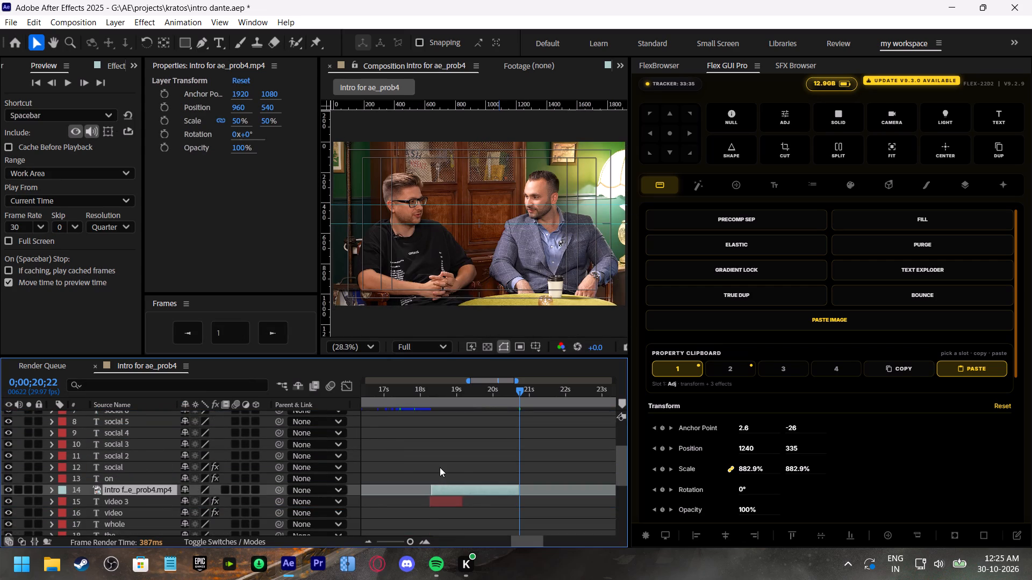
scroll(440, 467, down, 1)
key(ctrl+s)
Open the footage copy in its layer view and paint a Roto Brush foreground stroke over the man with glasses at 0;00;20;22.
click(469, 458)
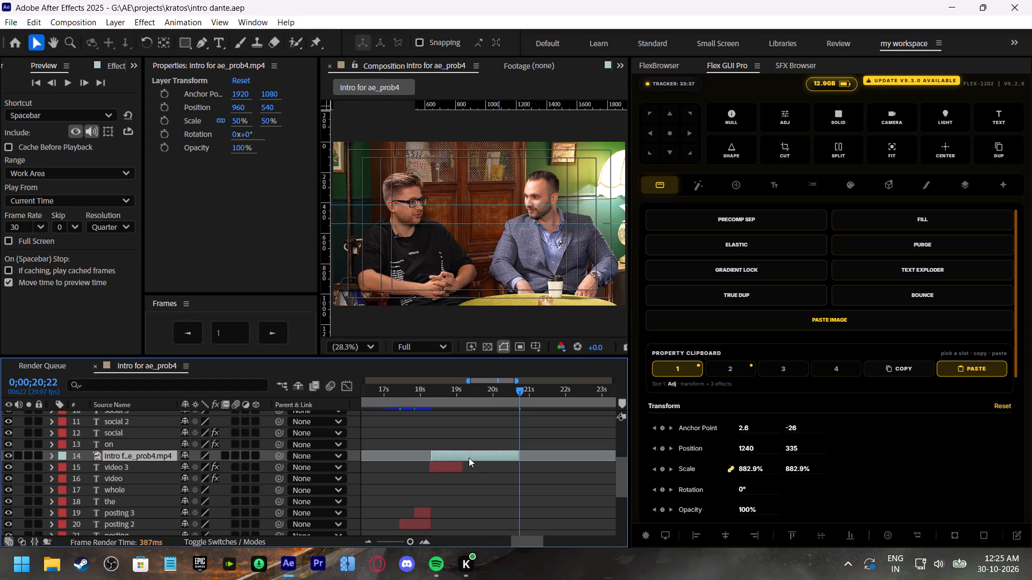
click(290, 47)
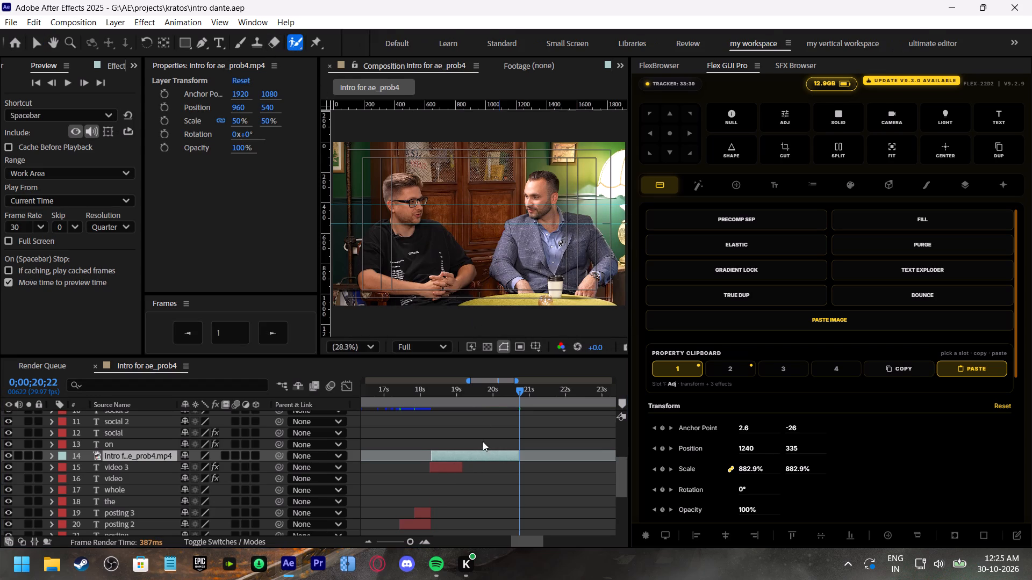
double_click(484, 458)
key(space)
key(space)
key(space)
key(space)
key(space)
key(space)
key(space)
key(space)
key(space)
key(space)
key(space)
key(space)
key(space)
key(space)
key(space)
key(space)
key(space)
key(space)
key(space)
key(space)
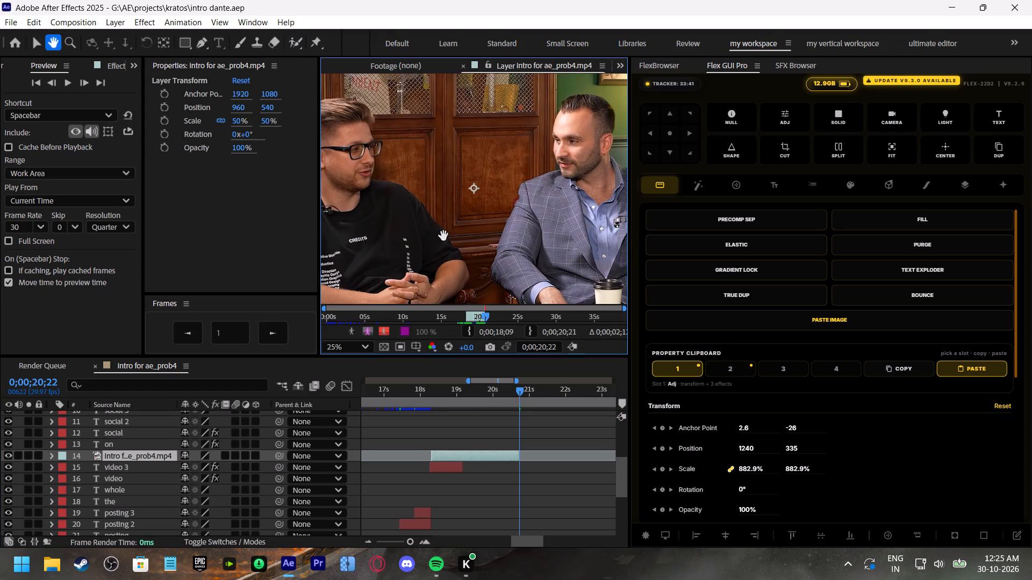
drag(399, 236, 525, 224)
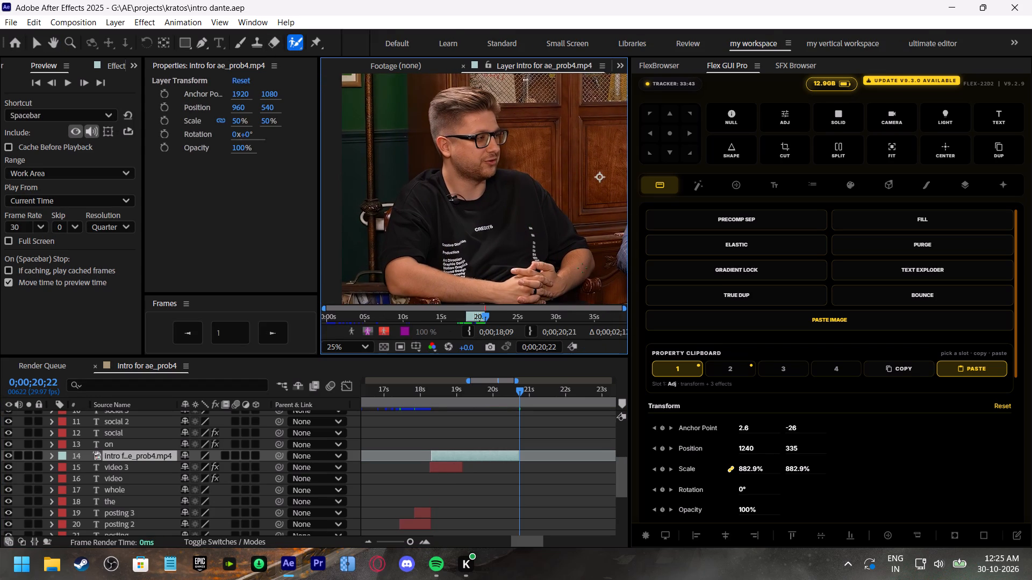
drag(582, 267, 408, 252)
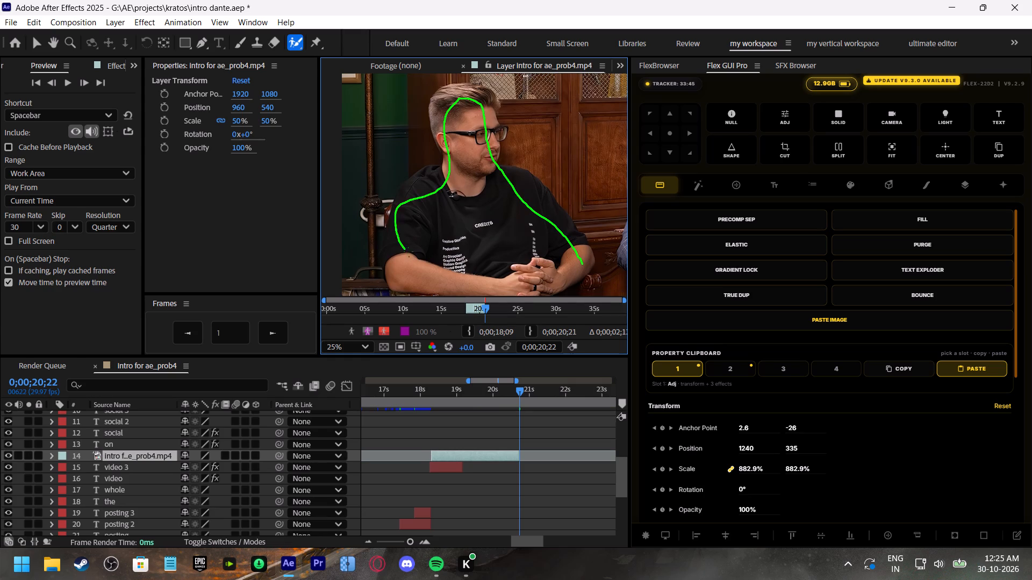
drag(408, 252, 410, 252)
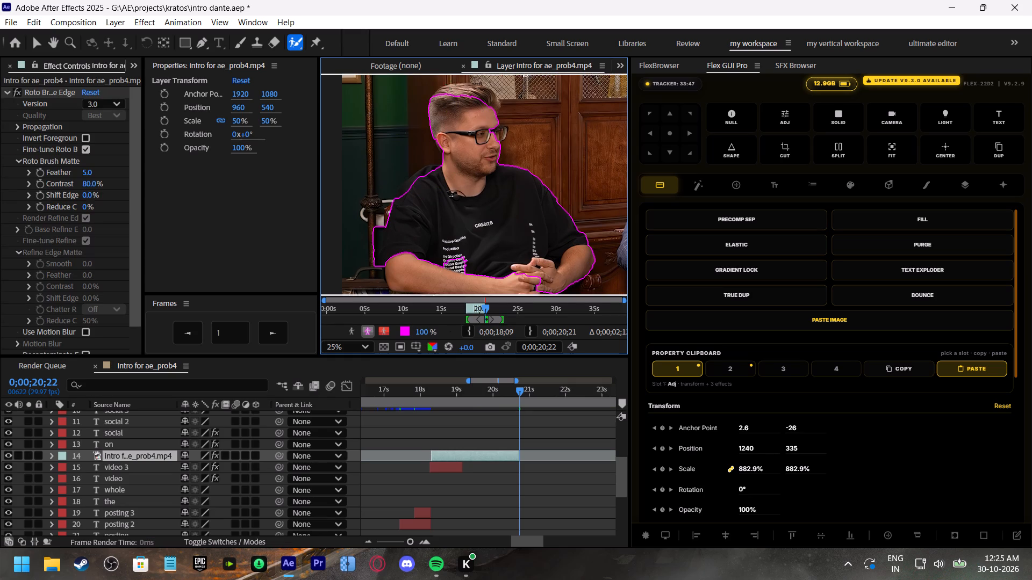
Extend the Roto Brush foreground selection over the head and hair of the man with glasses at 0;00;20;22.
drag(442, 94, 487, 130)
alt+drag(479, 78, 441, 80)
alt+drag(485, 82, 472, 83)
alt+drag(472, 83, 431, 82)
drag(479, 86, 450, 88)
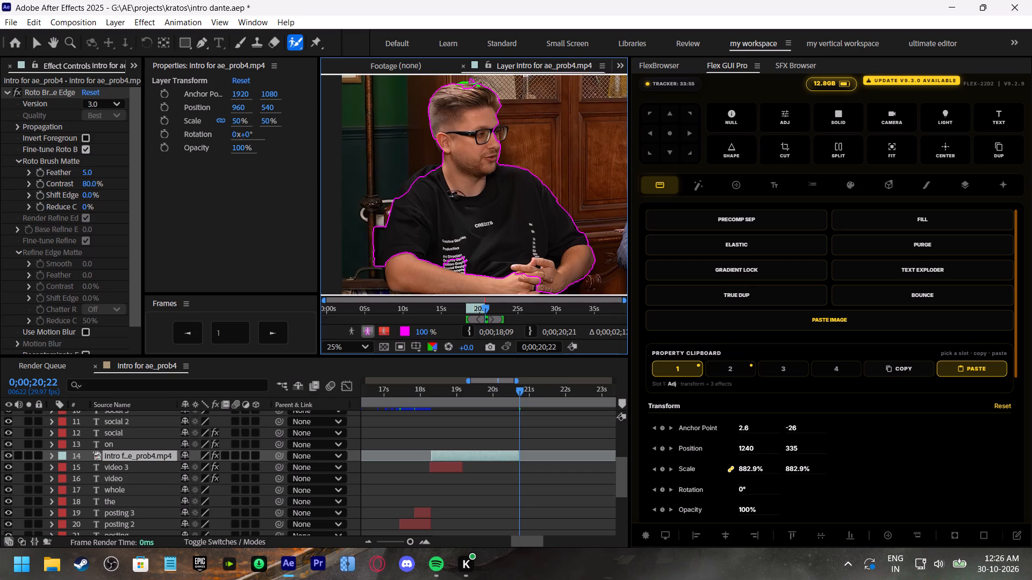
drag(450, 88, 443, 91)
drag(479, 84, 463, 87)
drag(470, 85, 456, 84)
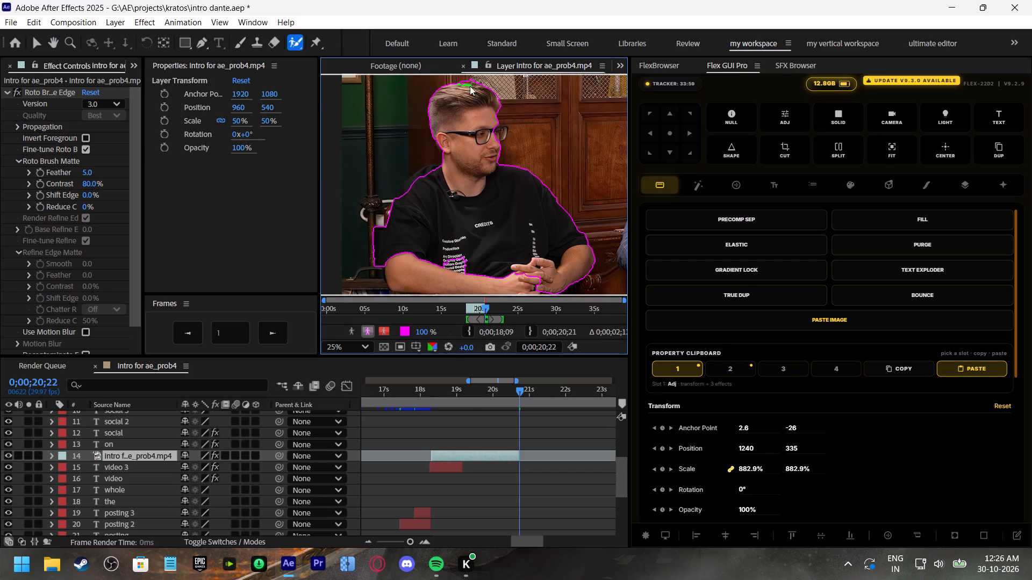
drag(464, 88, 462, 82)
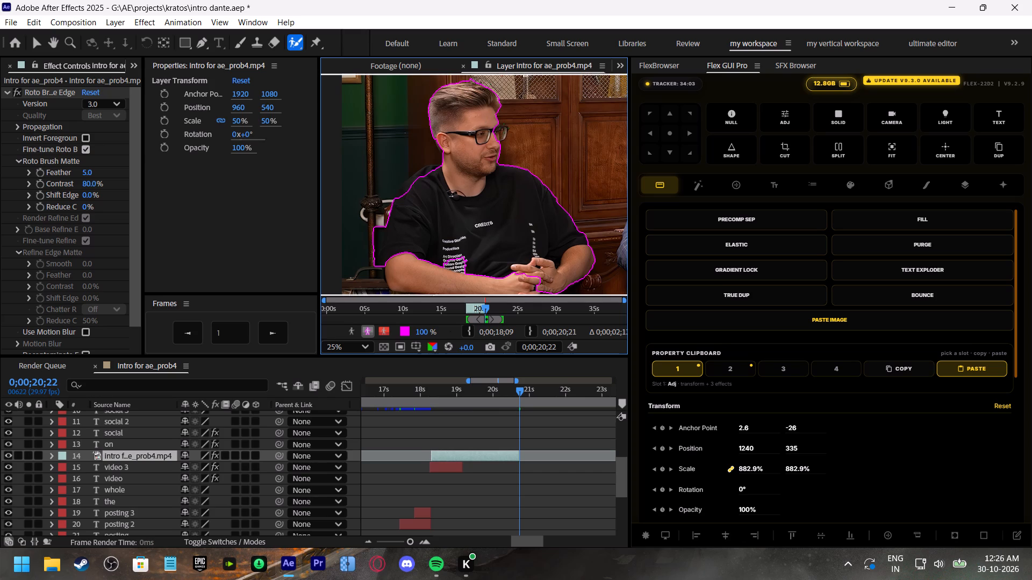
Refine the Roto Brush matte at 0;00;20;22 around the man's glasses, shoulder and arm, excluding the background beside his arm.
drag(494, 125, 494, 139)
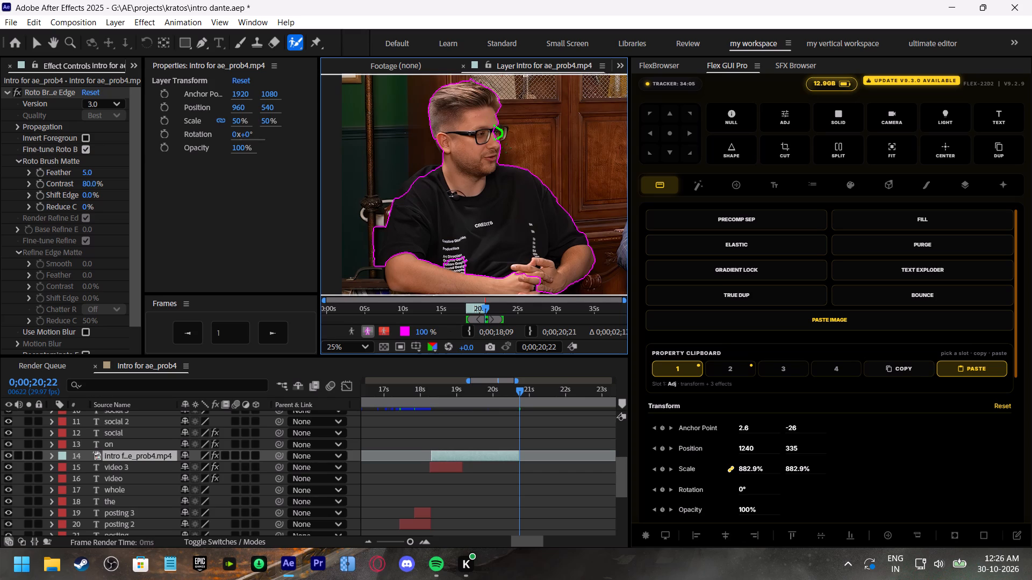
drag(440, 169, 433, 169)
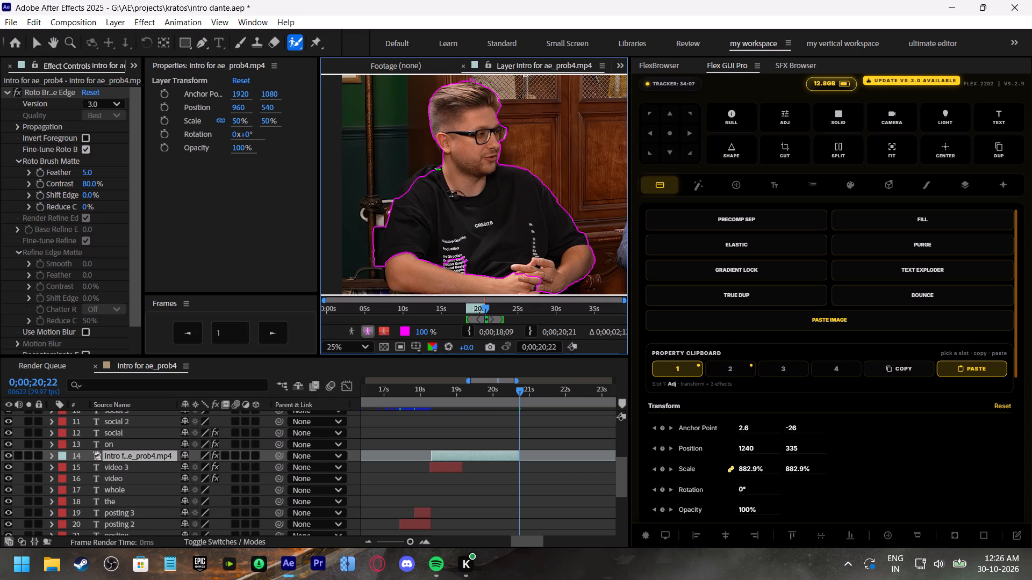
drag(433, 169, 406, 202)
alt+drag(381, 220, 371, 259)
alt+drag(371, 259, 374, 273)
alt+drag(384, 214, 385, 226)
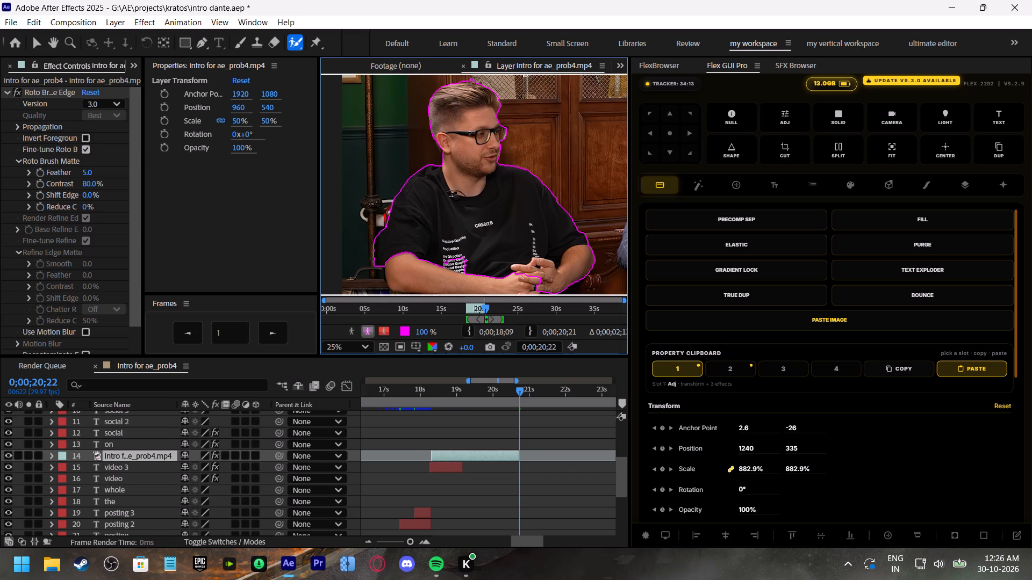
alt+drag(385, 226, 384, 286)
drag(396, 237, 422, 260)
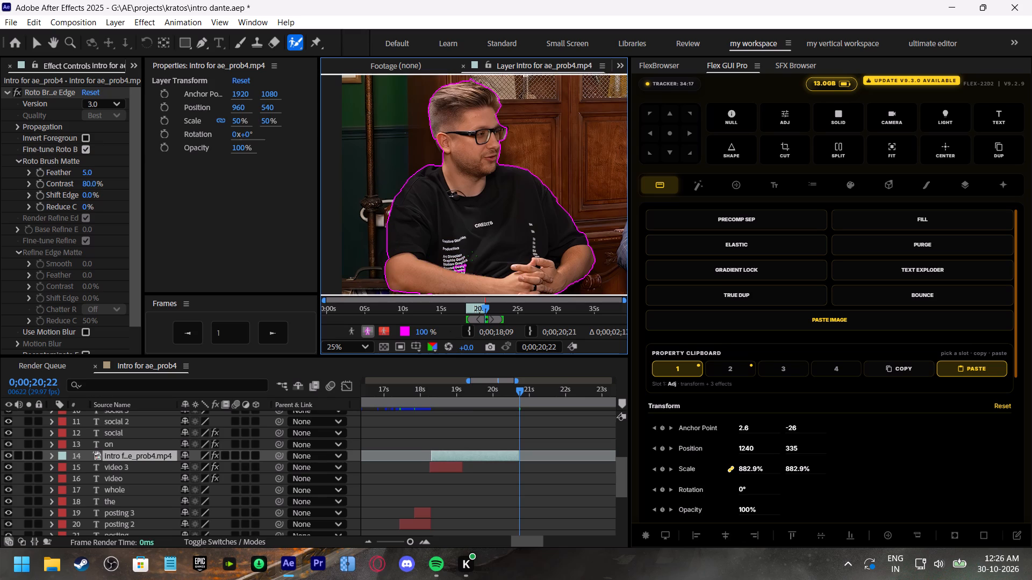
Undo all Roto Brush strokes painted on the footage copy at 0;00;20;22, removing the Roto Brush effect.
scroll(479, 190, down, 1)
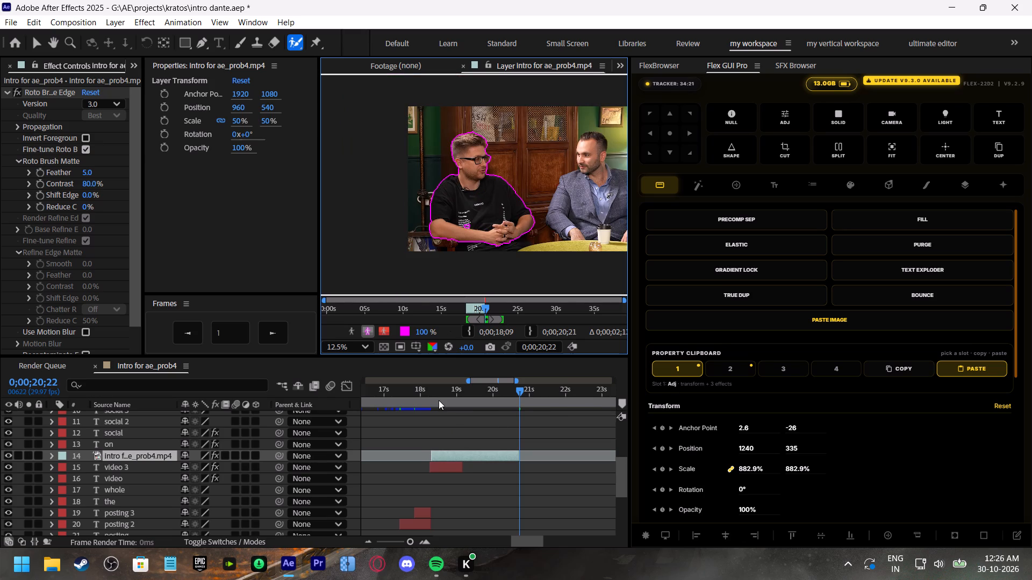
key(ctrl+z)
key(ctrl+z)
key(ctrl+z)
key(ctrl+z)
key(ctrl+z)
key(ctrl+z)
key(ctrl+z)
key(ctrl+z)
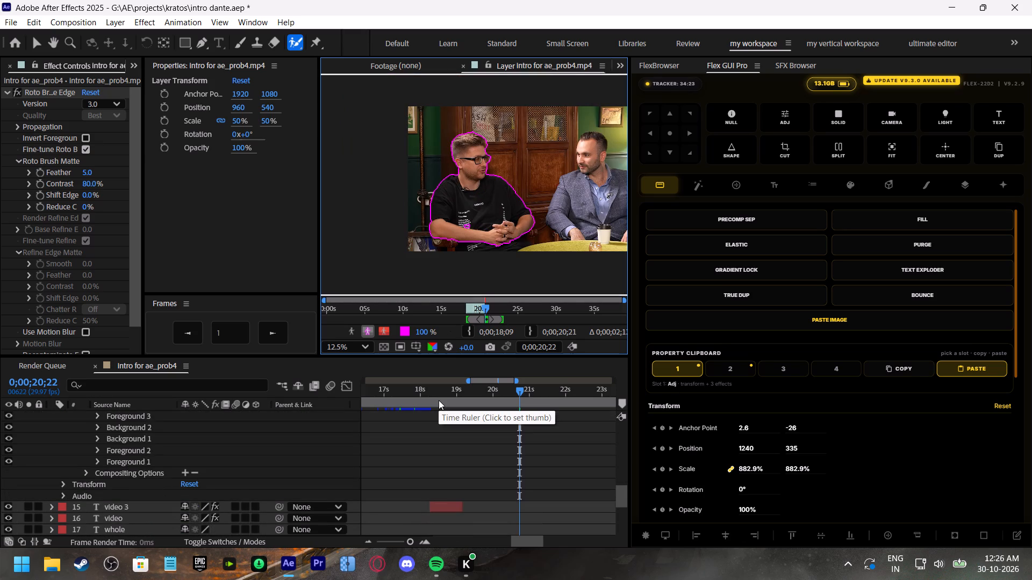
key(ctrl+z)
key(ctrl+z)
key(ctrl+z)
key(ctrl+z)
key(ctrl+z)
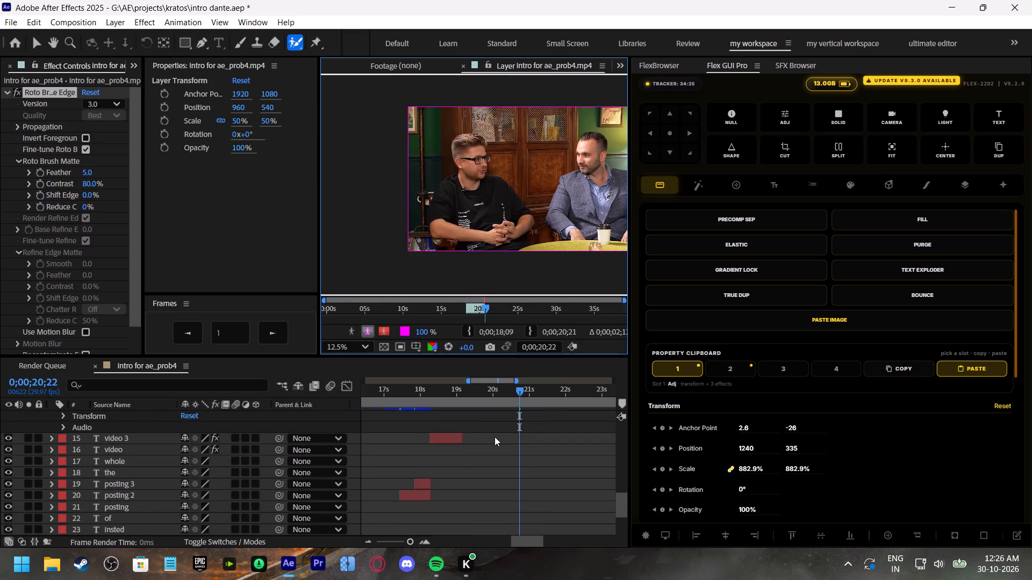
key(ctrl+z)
Paint a Roto Brush foreground stroke over the man with glasses at the footage copy's first frame, 0;00;18;09.
drag(458, 392, 439, 401)
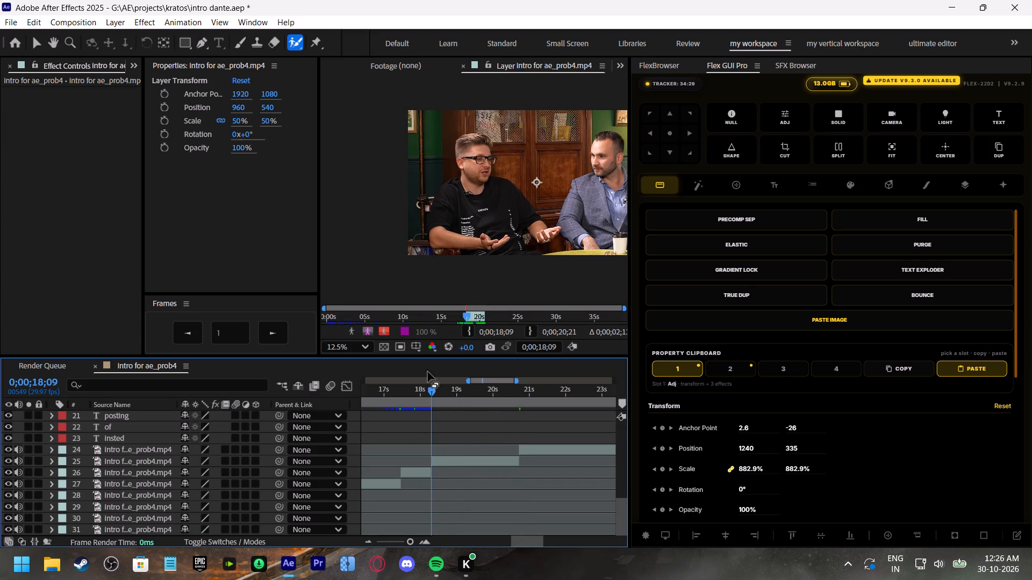
click(410, 390)
key(space)
drag(428, 388, 431, 389)
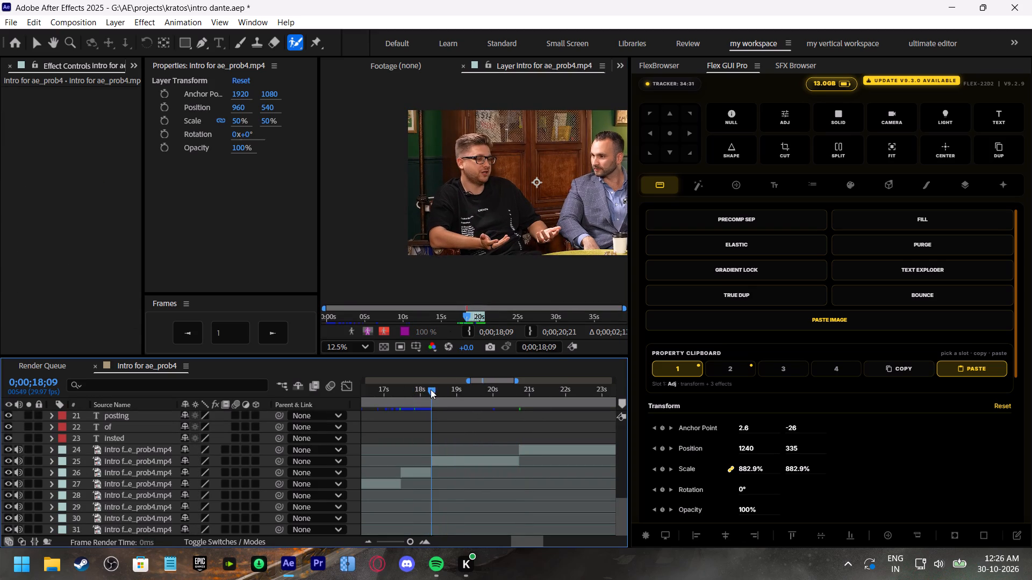
drag(431, 389, 436, 391)
key(space)
click(433, 391)
scroll(452, 170, up, 1)
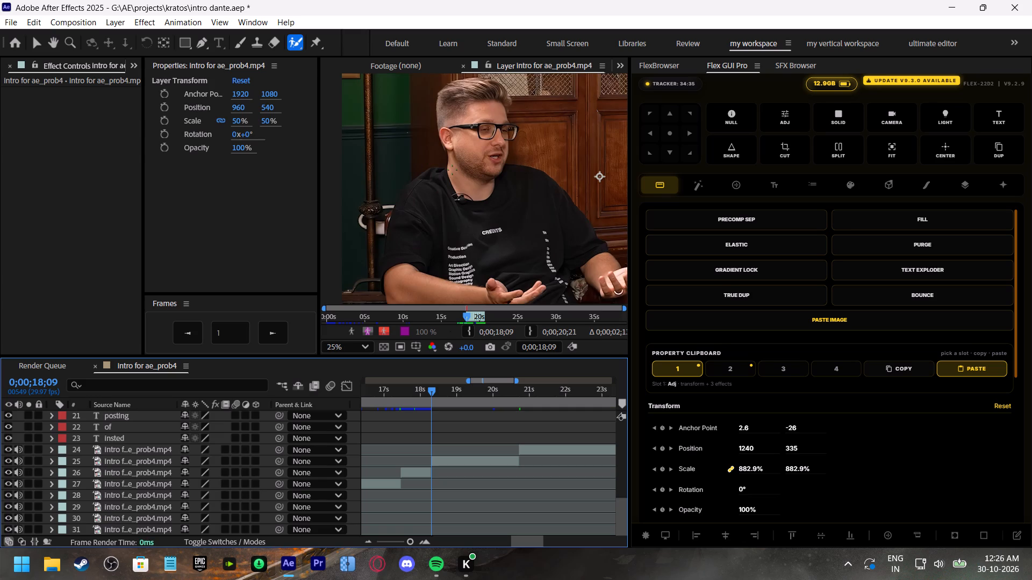
drag(598, 263, 492, 100)
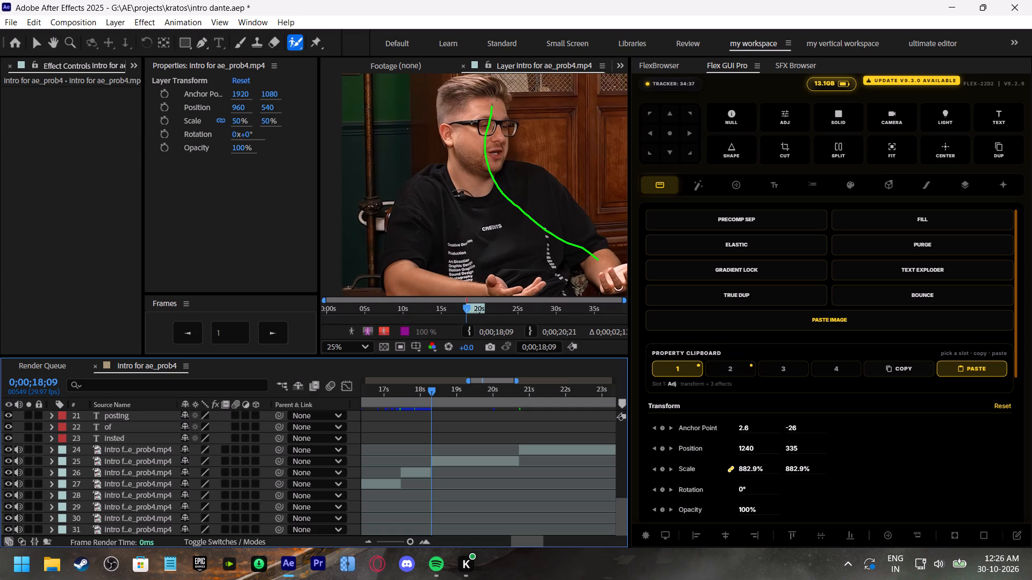
drag(492, 100, 496, 266)
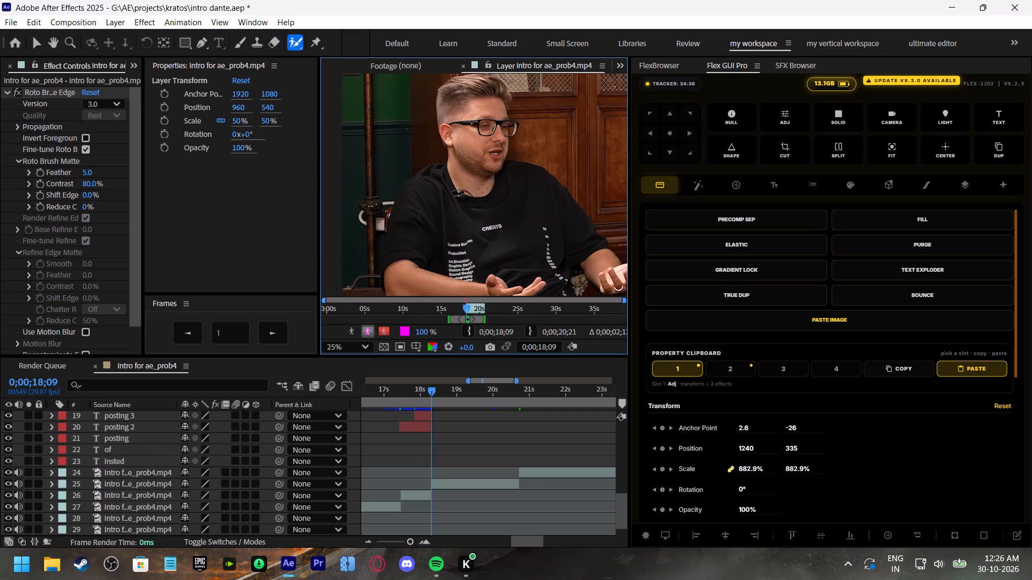
Add Roto Brush foreground strokes over the man's hair and the outer edge of his glasses at 0;00;18;09.
drag(459, 84, 477, 82)
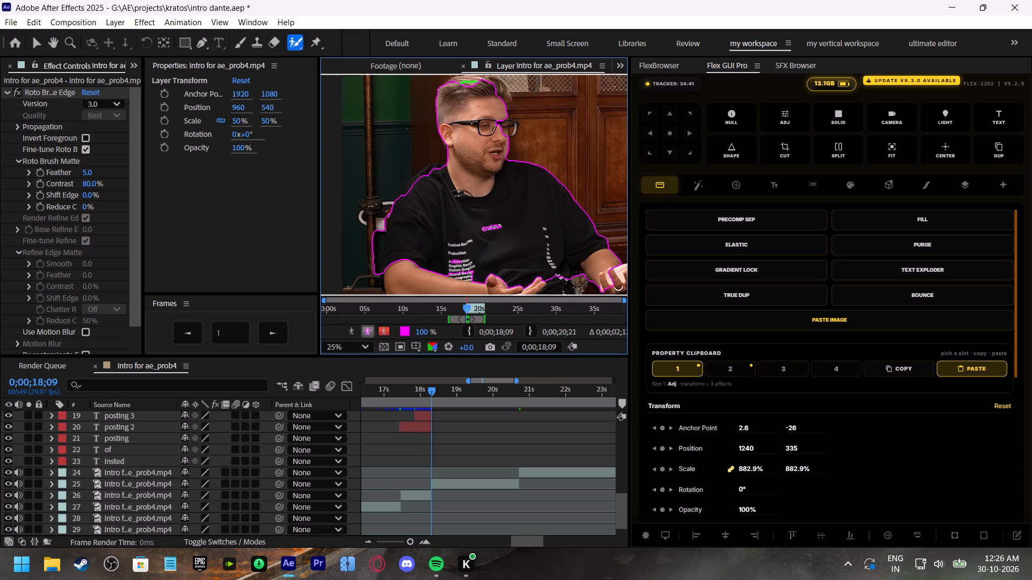
drag(490, 82, 503, 92)
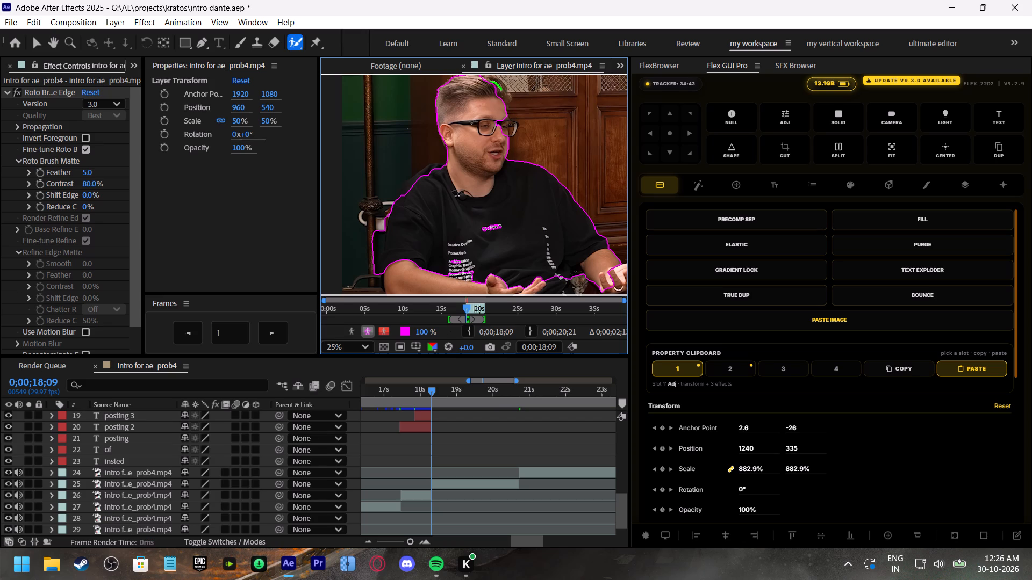
drag(503, 92, 507, 128)
drag(508, 120, 517, 125)
drag(517, 125, 505, 133)
Exclude the background beside the man's arm and above his shoulder, and include his shoulder, sleeve and shirt lettering in the matte.
alt+drag(383, 222, 374, 281)
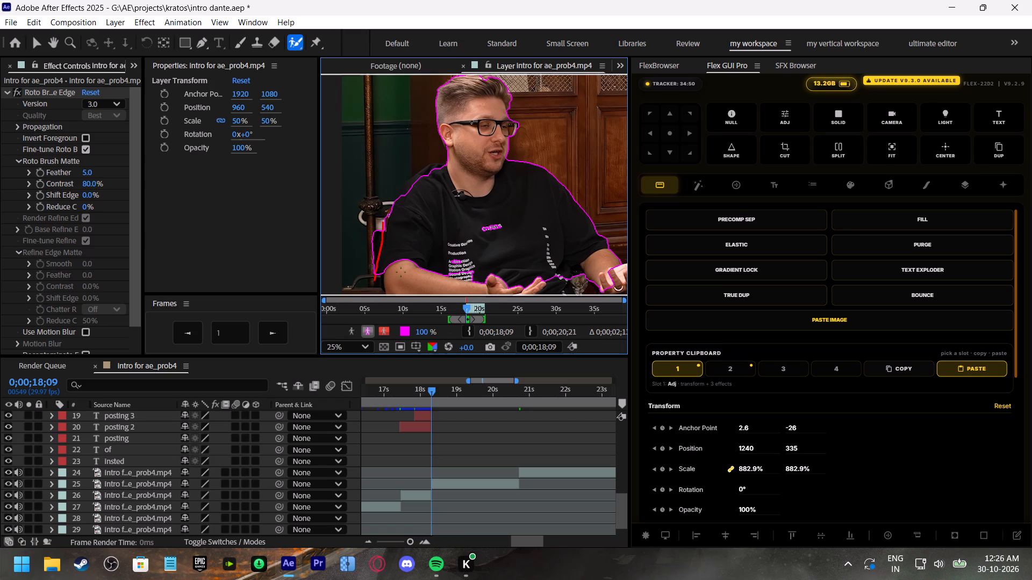
drag(452, 166, 419, 272)
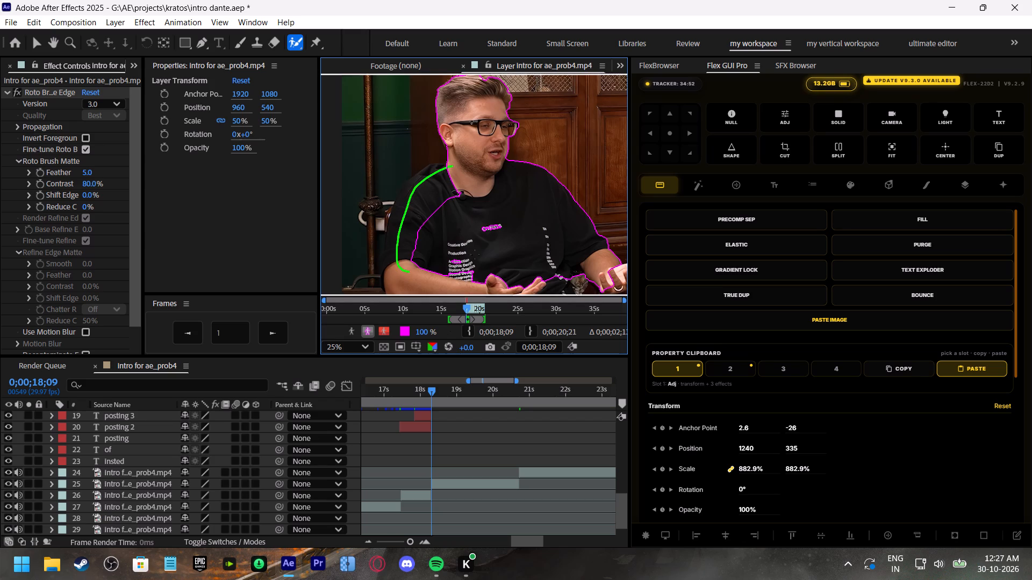
drag(504, 218, 491, 208)
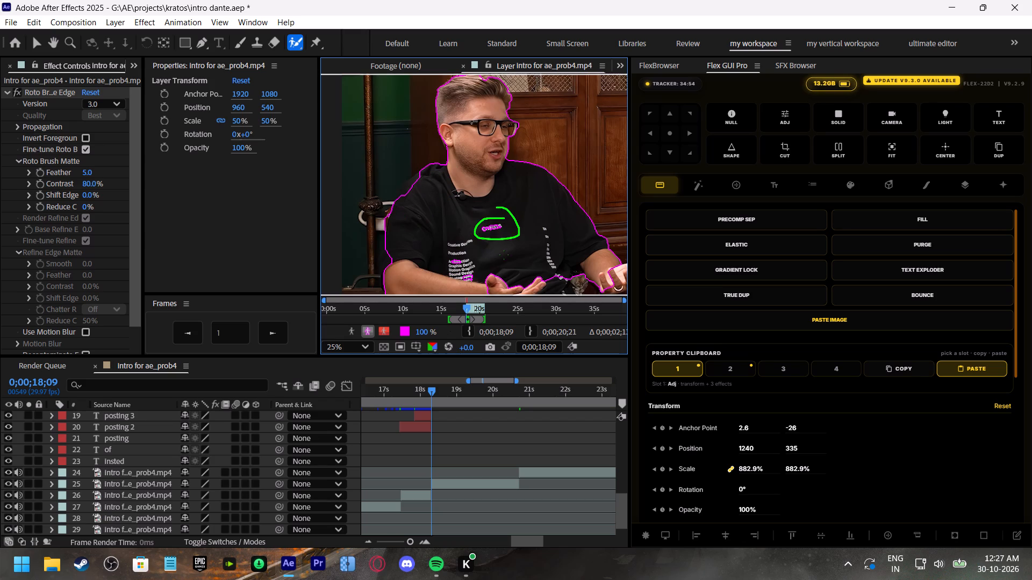
drag(501, 231, 500, 224)
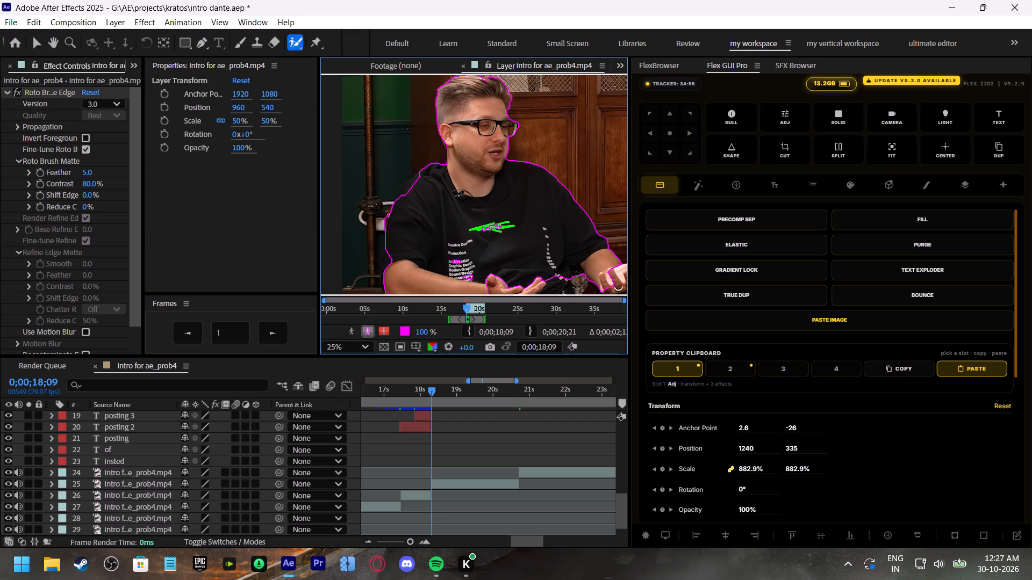
drag(500, 224, 488, 227)
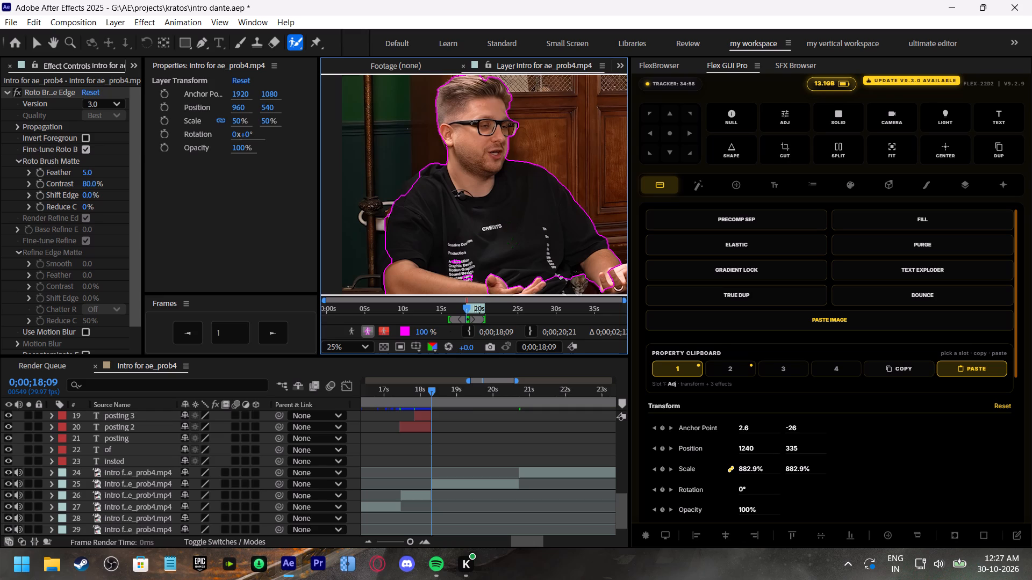
alt+drag(439, 162, 422, 165)
alt+drag(422, 165, 399, 182)
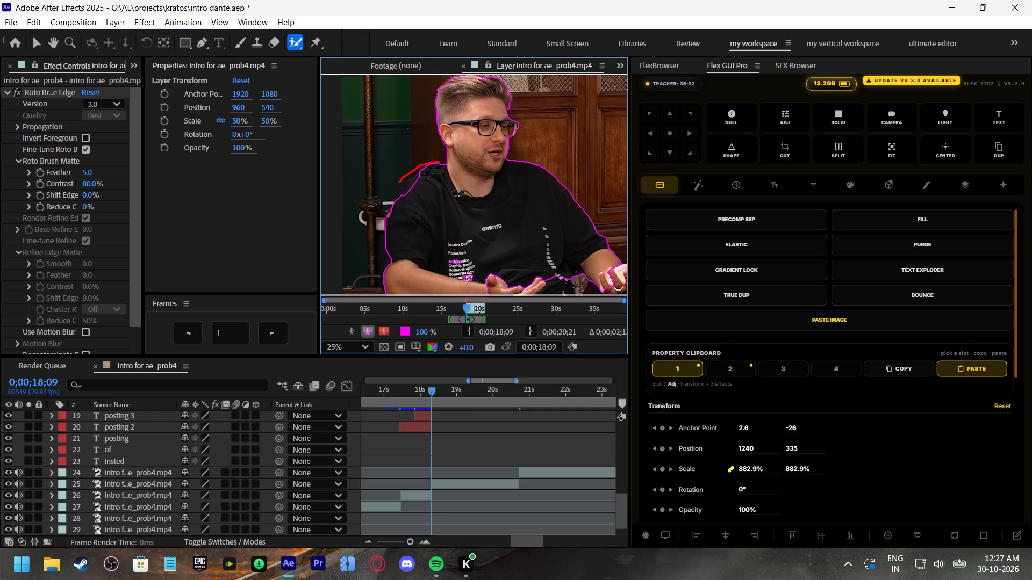
drag(429, 173, 400, 206)
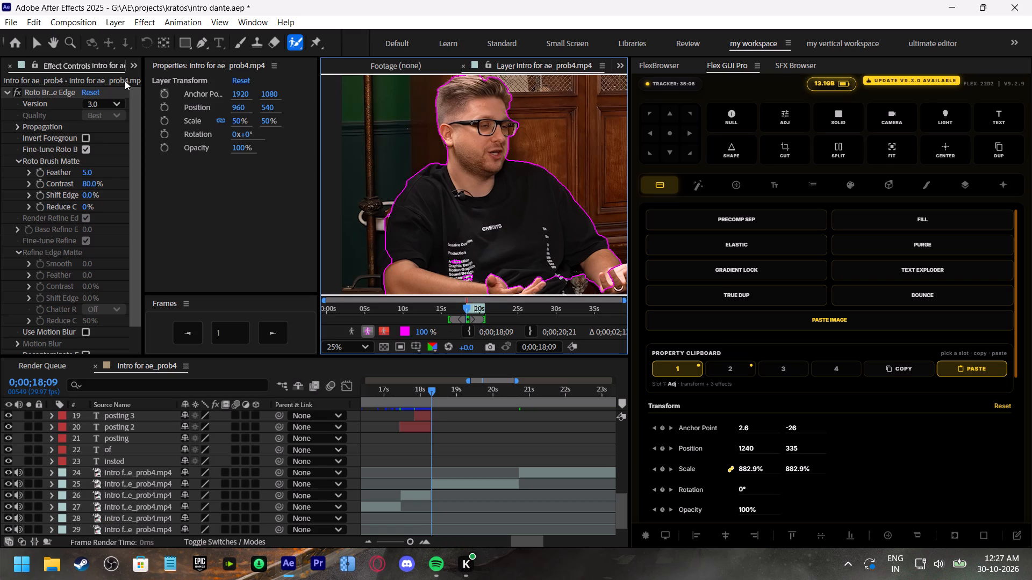
Play the Roto Brush propagation from 0;00;18;09, move to 0;00;20;06, save the project and switch to the Selection tool.
scroll(70, 65, up, 1)
click(71, 85)
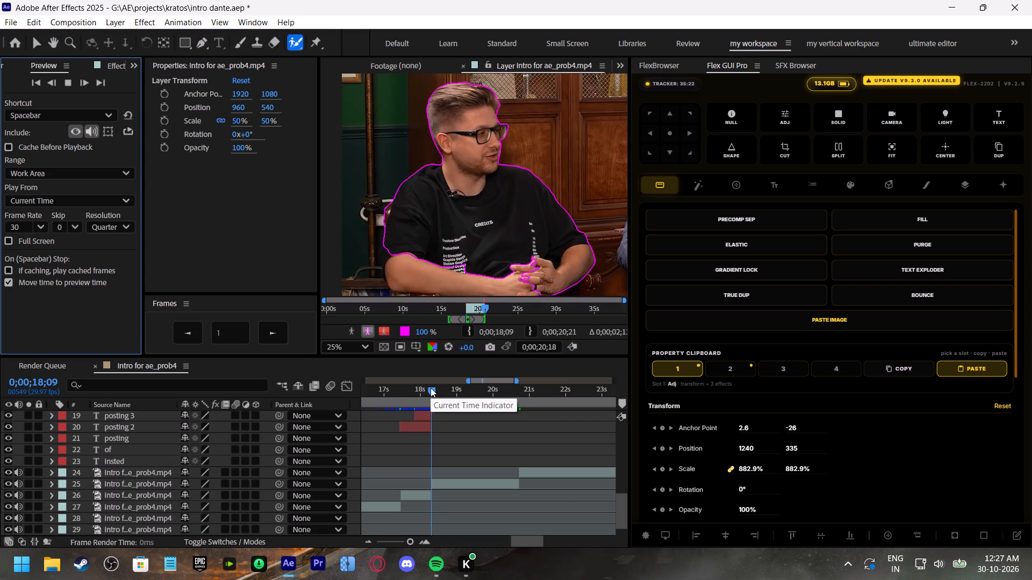
click(500, 393)
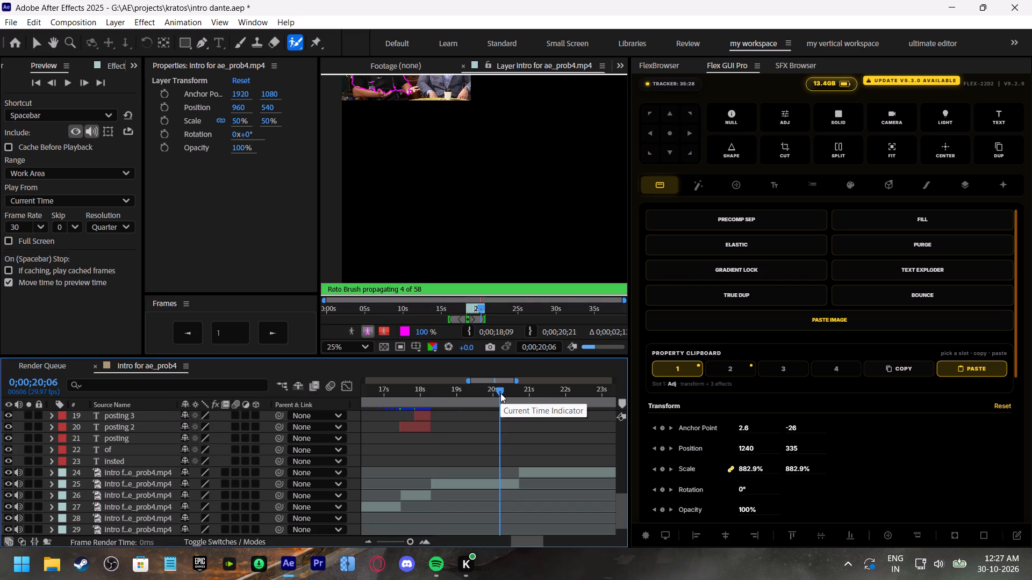
key(ctrl+s)
key(v)
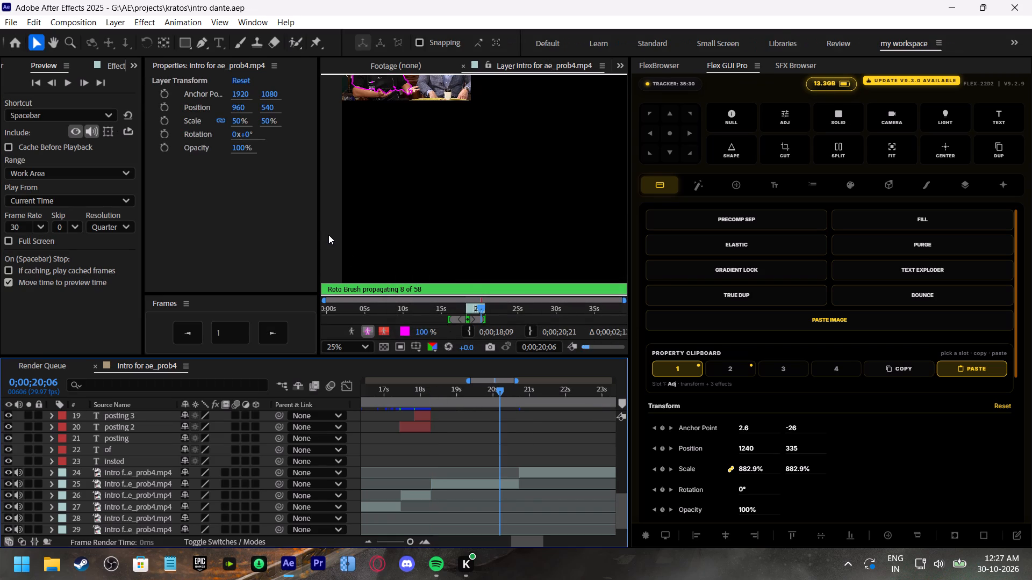
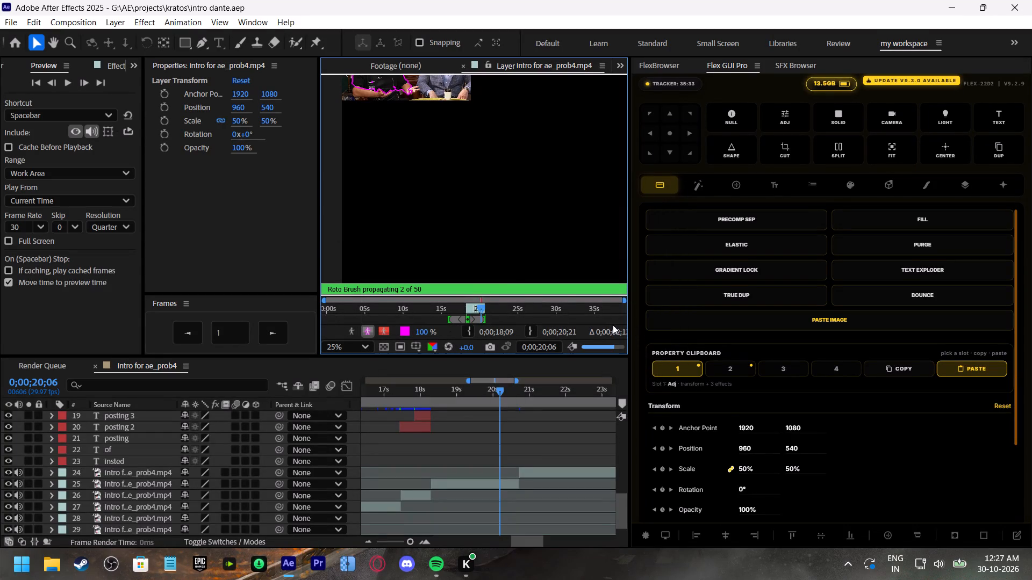
Enlarge the layer view and freeze the Roto Brush & Refine Edge matte of the man in the black shirt.
key(grave)
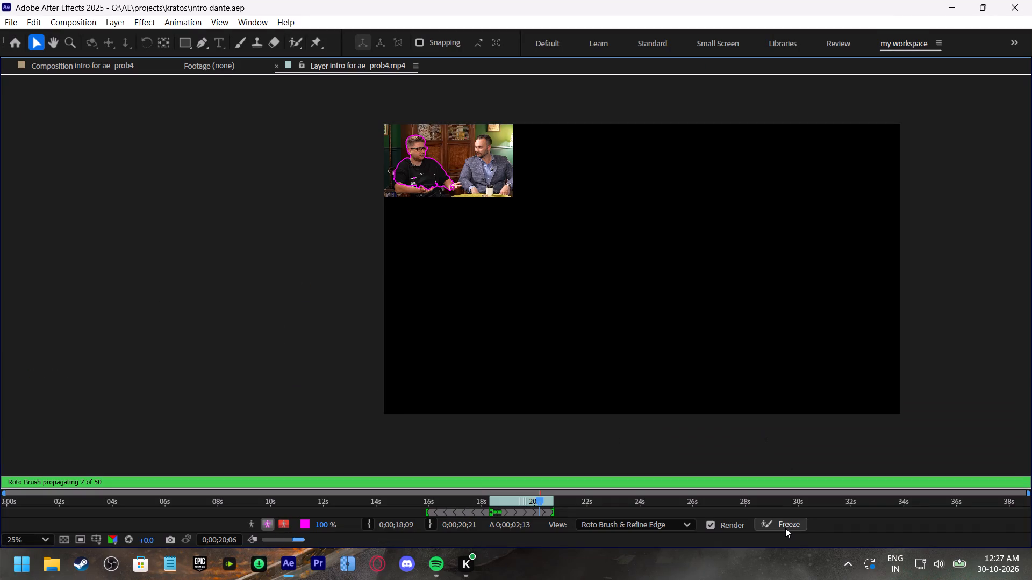
click(785, 528)
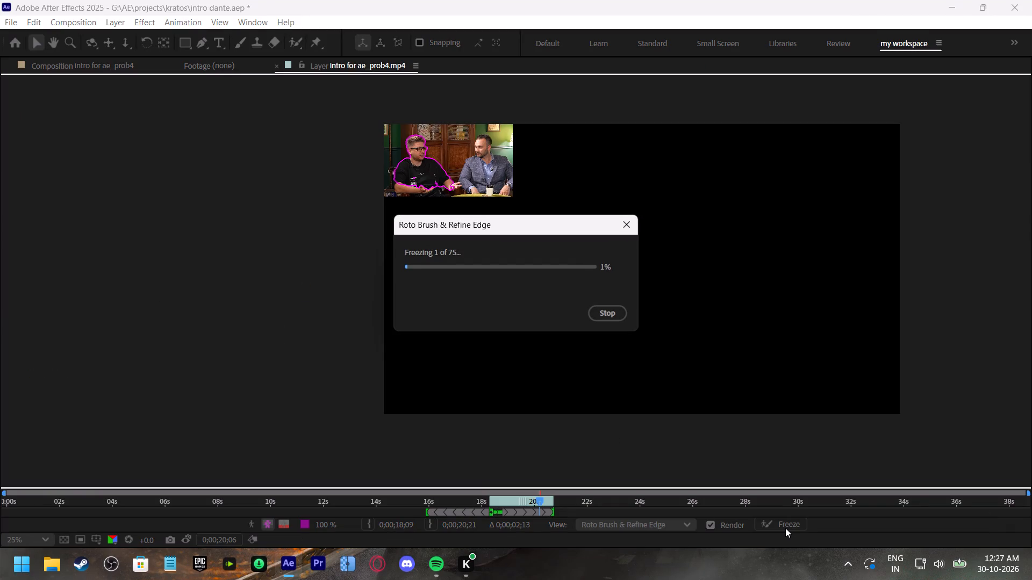
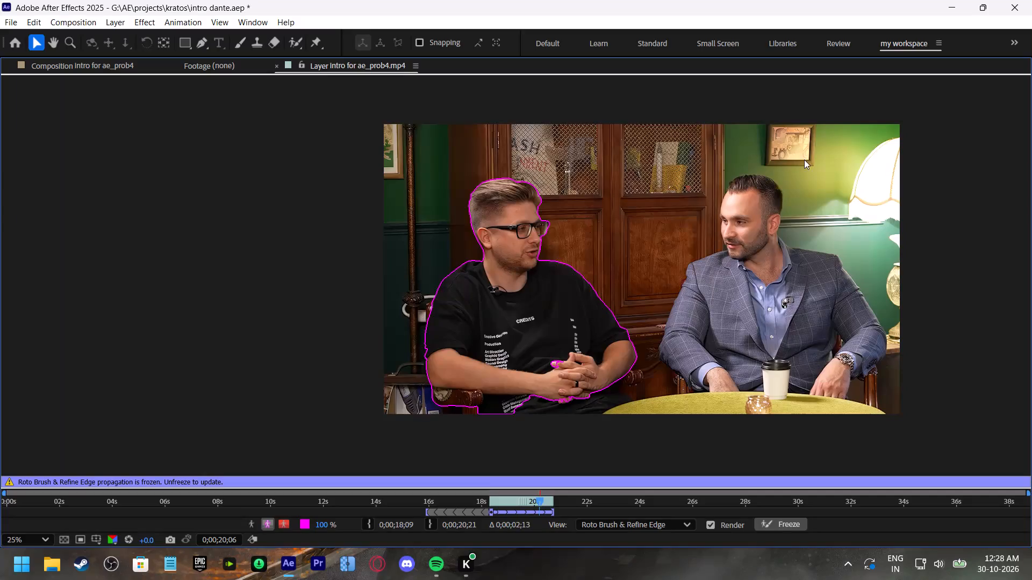
Restore the full panel layout and return to the Intro for ae_prob4 composition view.
key(grave)
scroll(504, 438, up, 3)
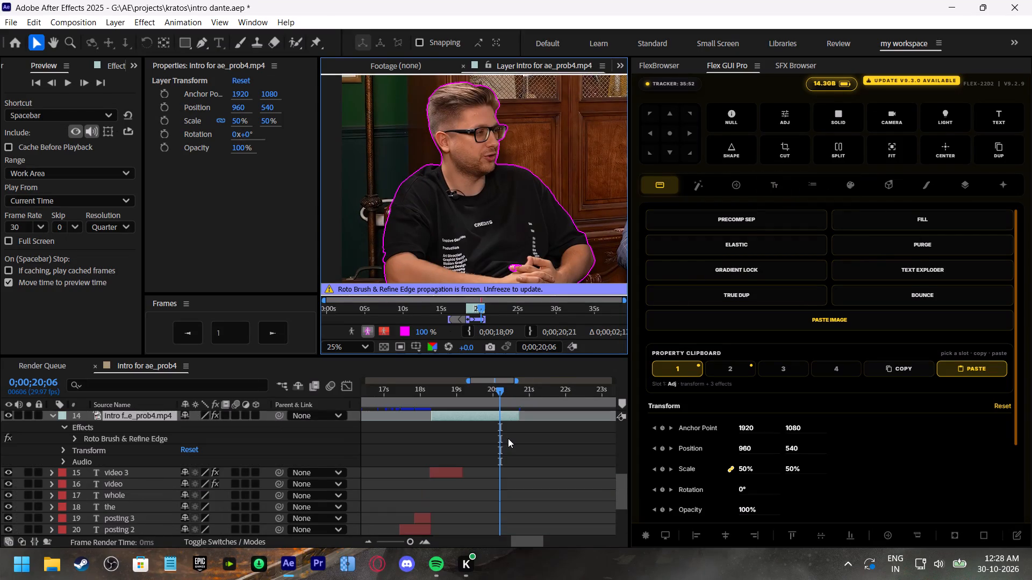
scroll(345, 69, down, 1)
scroll(345, 69, up, 2)
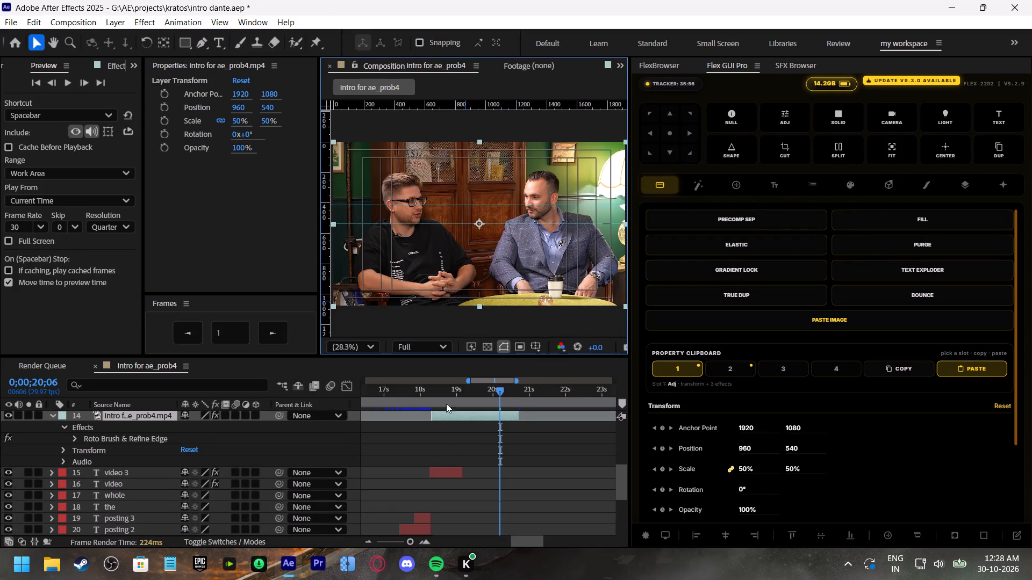
Preview the large title behind the man in the black shirt between about 0;00;17;25 and 0;00;18;23, checking its timing in the video 3 layer.
click(414, 395)
key(space)
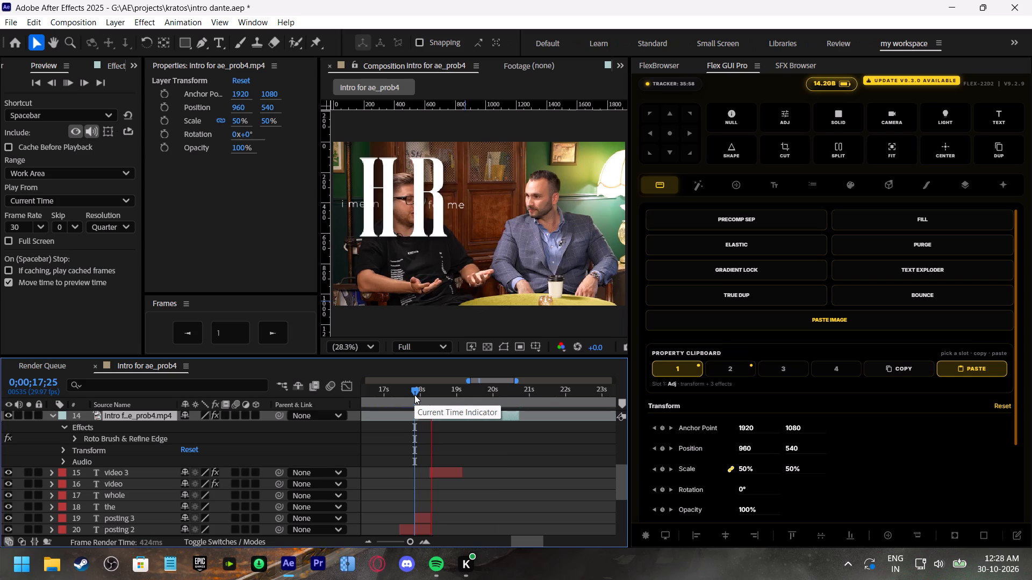
drag(414, 395, 434, 403)
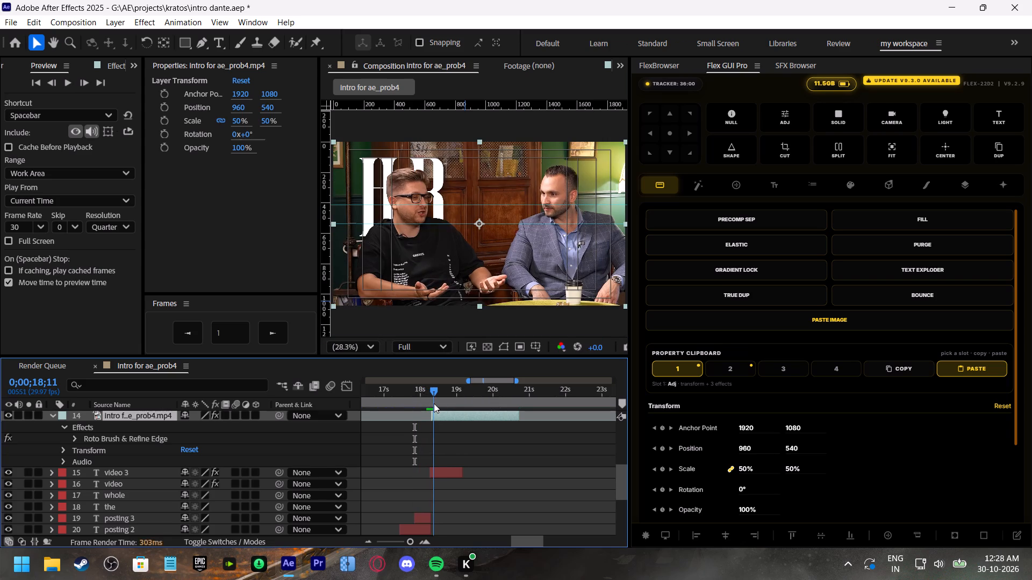
drag(434, 403, 432, 404)
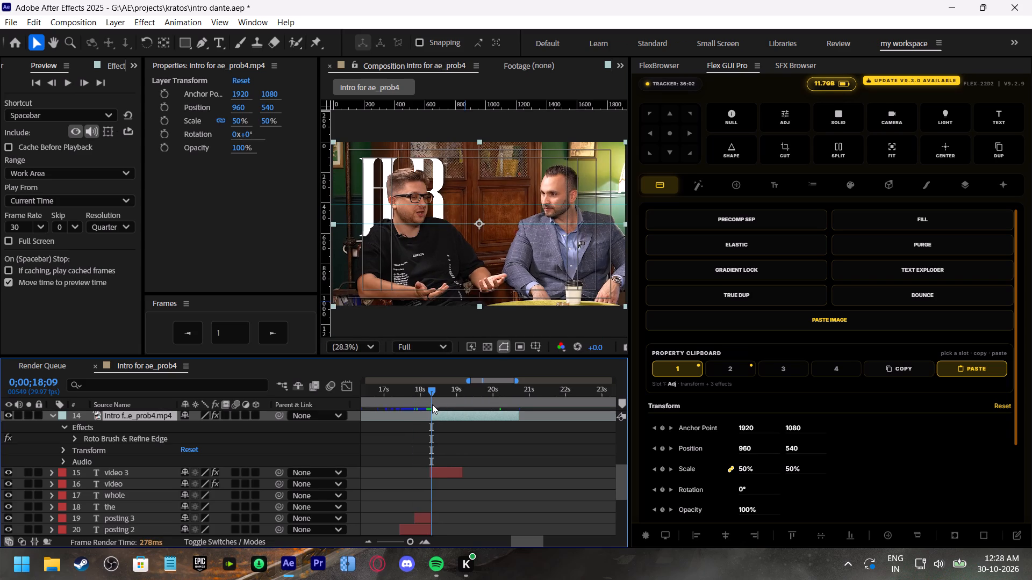
click(429, 470)
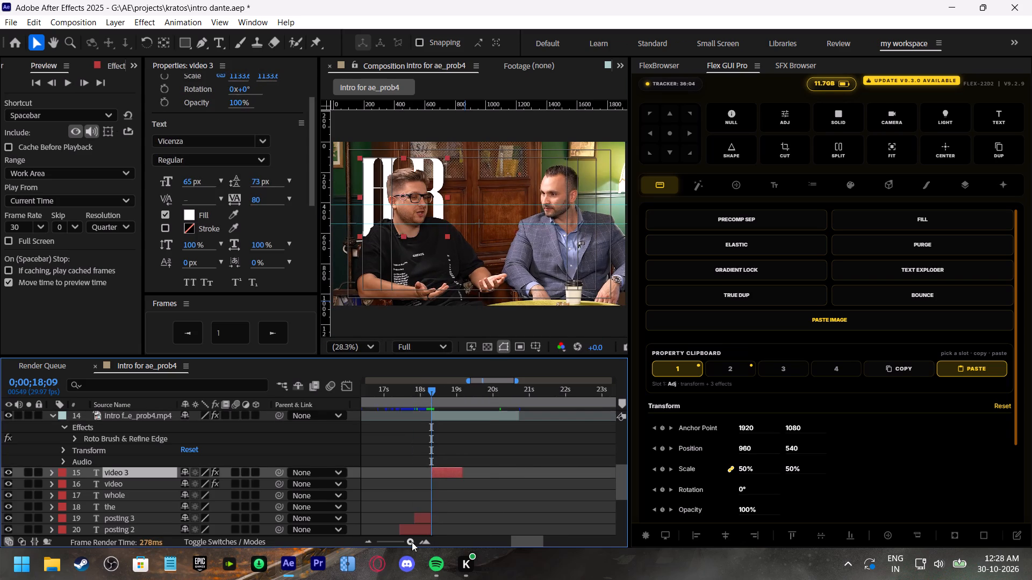
drag(411, 542, 412, 547)
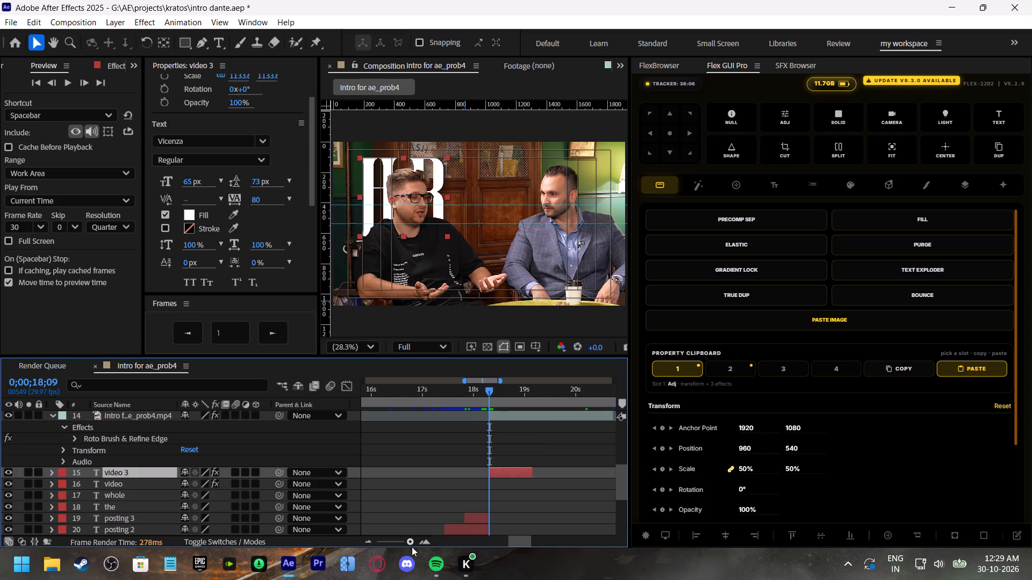
drag(412, 547, 412, 547)
click(466, 398)
key(space)
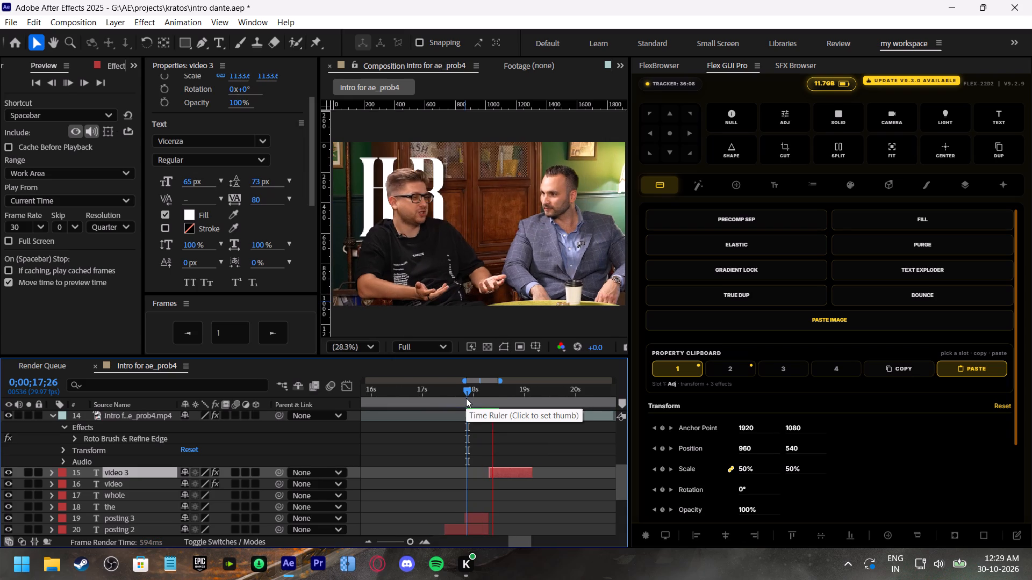
drag(466, 398, 489, 414)
shift+scroll(527, 451, down, 2)
key(space)
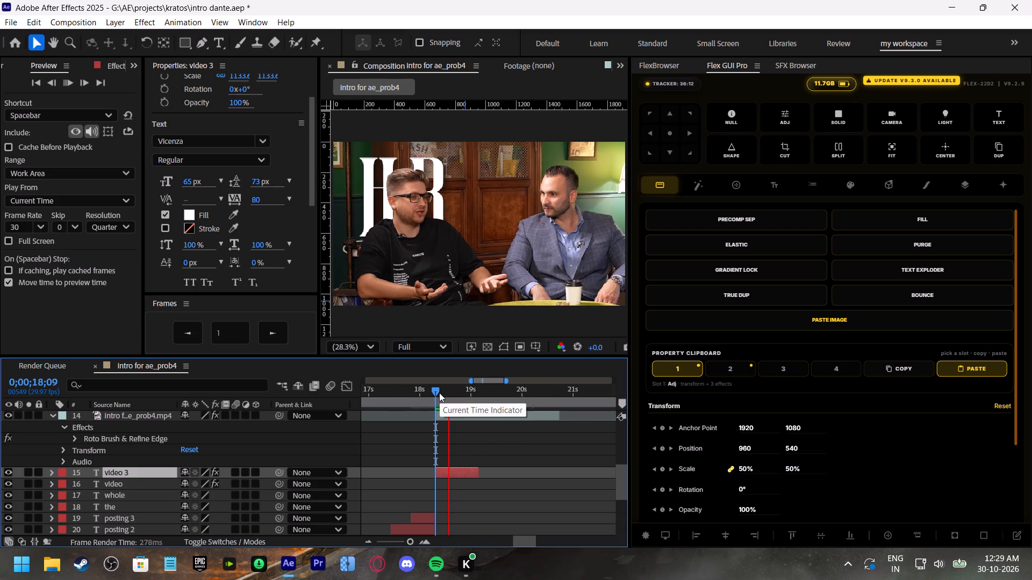
drag(440, 393, 463, 408)
key(space)
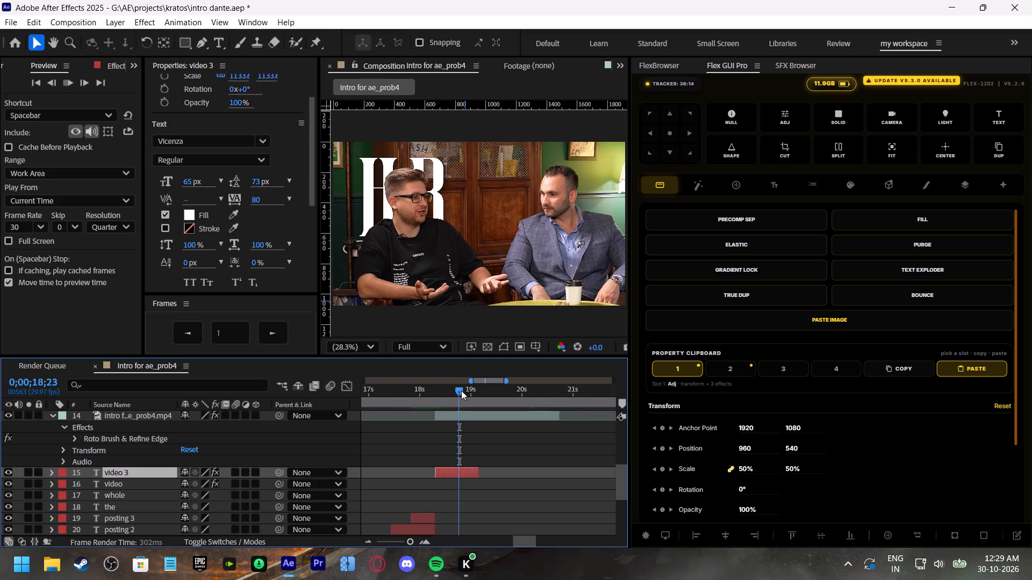
drag(460, 390, 421, 394)
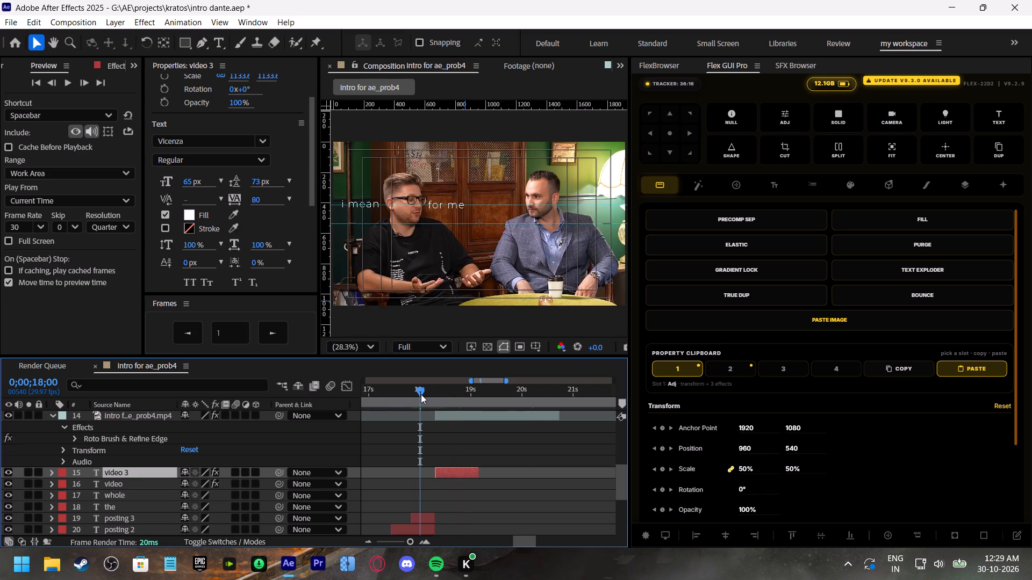
Save the project.
key(ctrl+s)
Extend the end of the video 3 text layer to about 0;00;20;05 and split the layer at 0;00;18;23.
key(space)
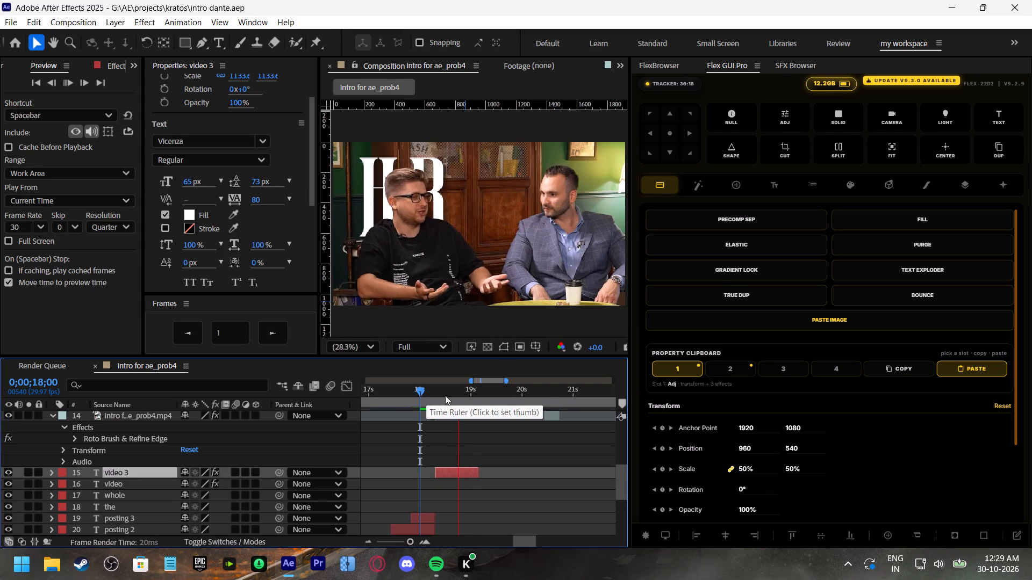
drag(447, 396, 458, 407)
key(space)
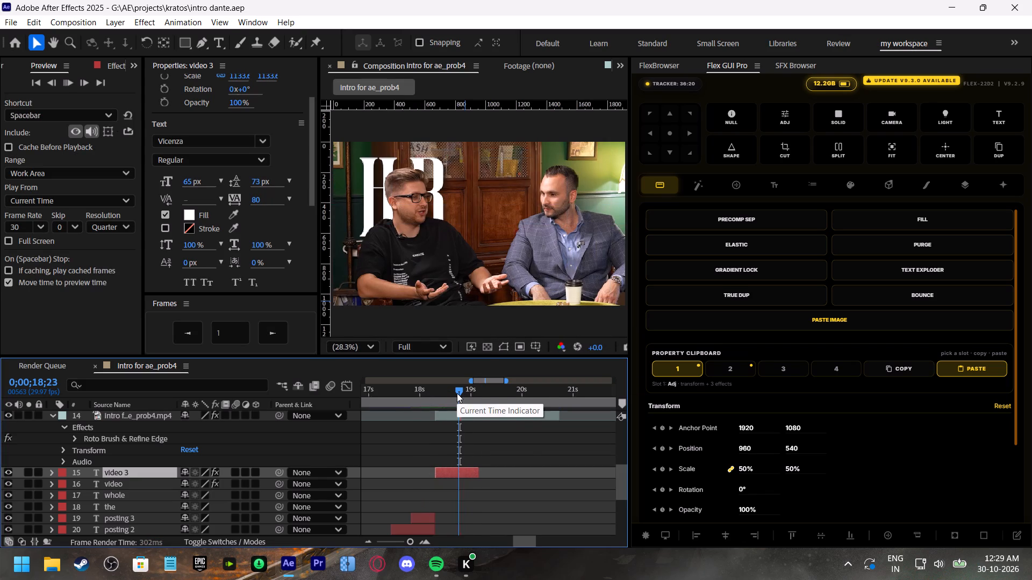
click(457, 393)
drag(480, 473, 530, 475)
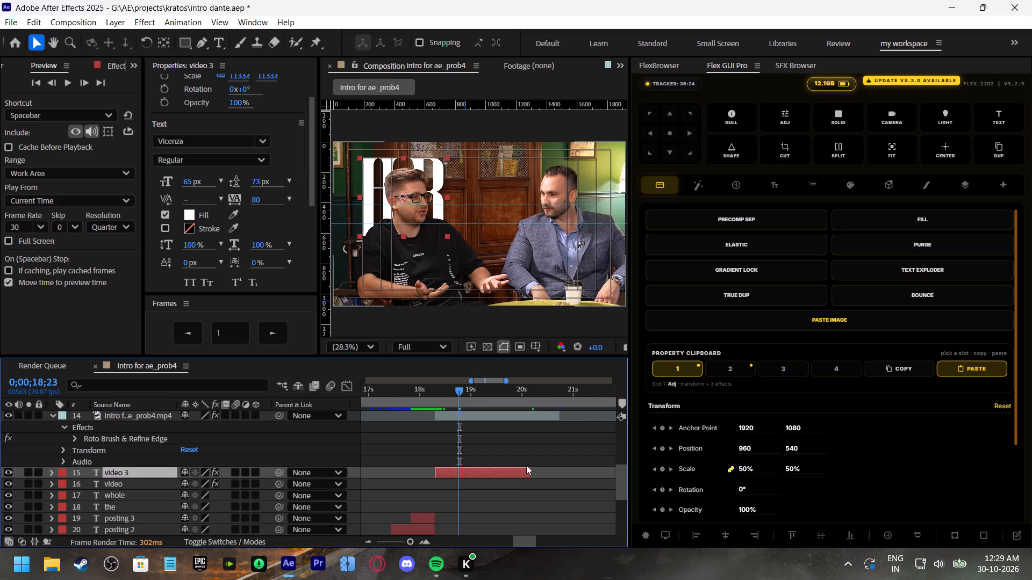
key(ctrl+shift+d)
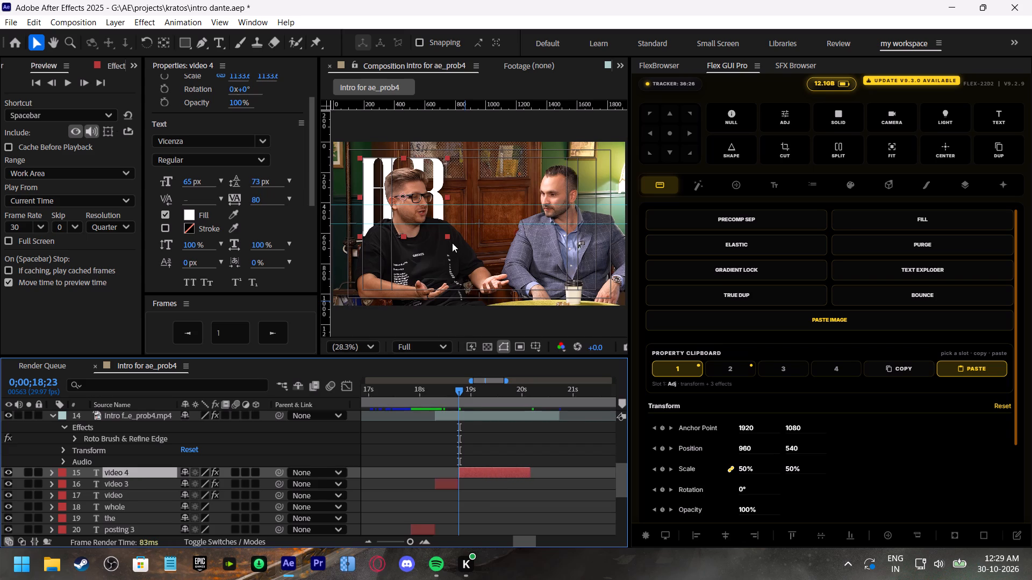
Scale the second part of the split title up to about 1356% and save the project.
drag(447, 238, 456, 244)
click(424, 389)
key(ctrl+s)
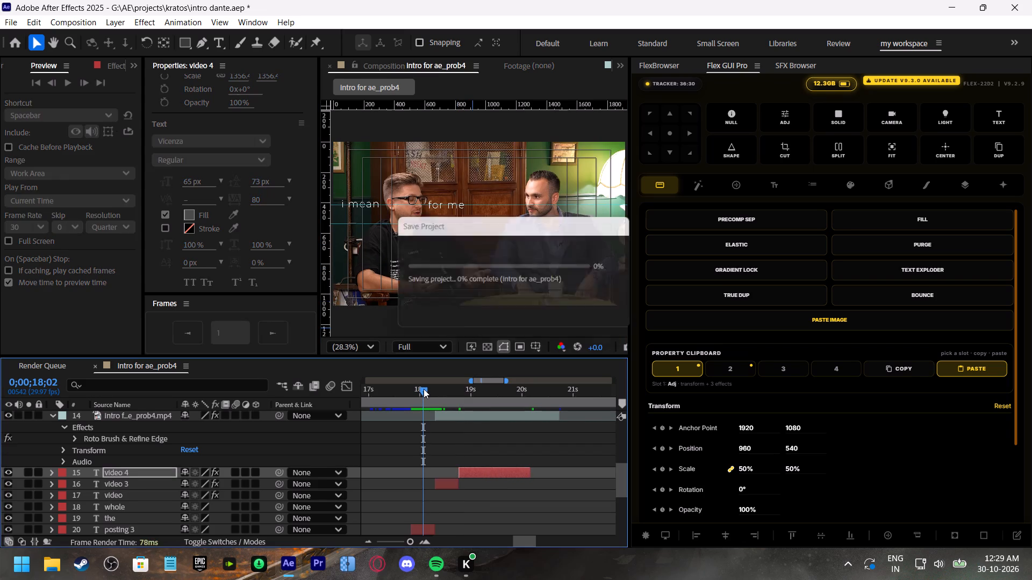
Preview the enlarged title from 0;00;18;02 to about 0;00;20;01 and locate the cue for the next word around 0;00;19;14.
key(space)
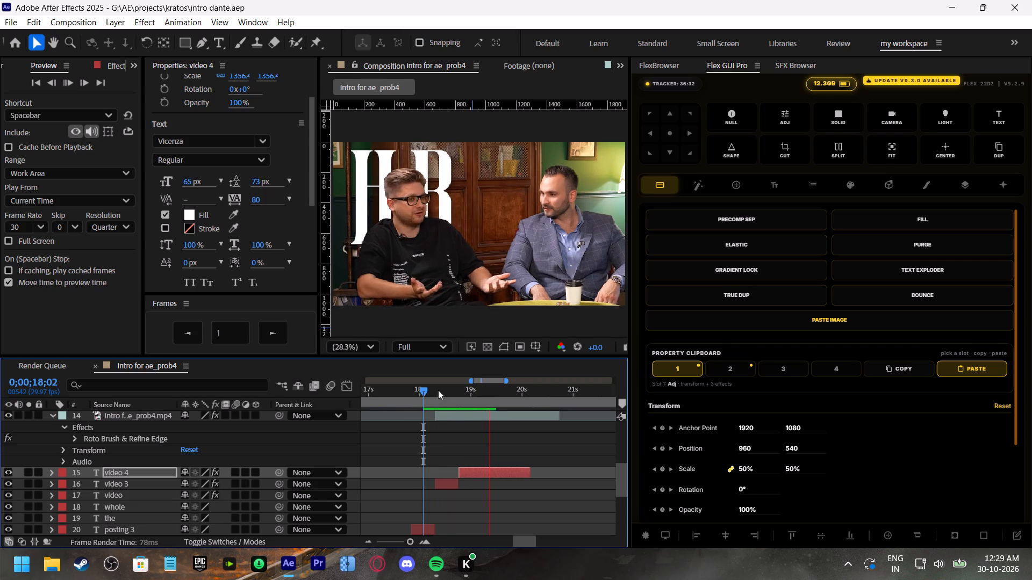
click(454, 392)
key(space)
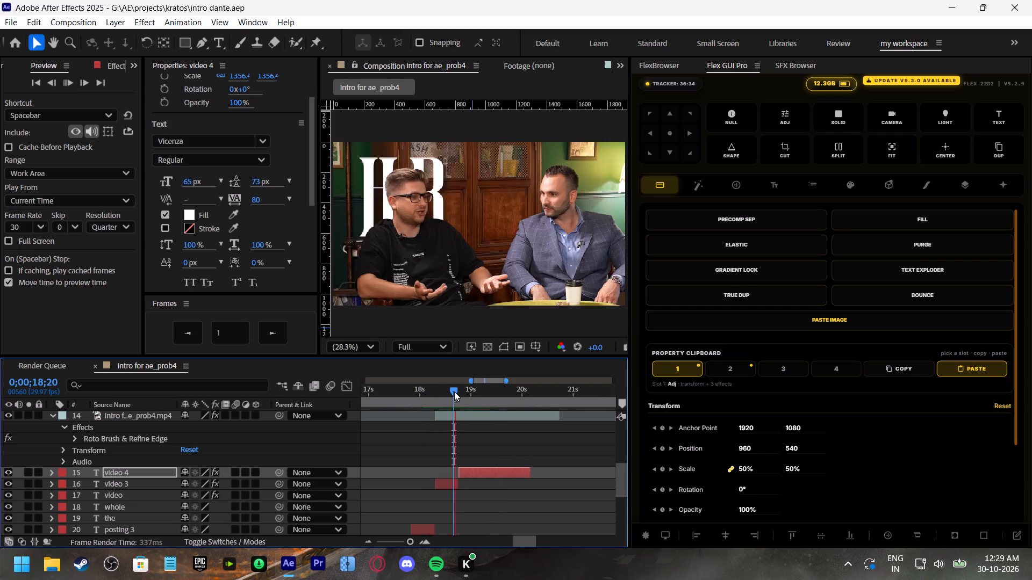
click(454, 392)
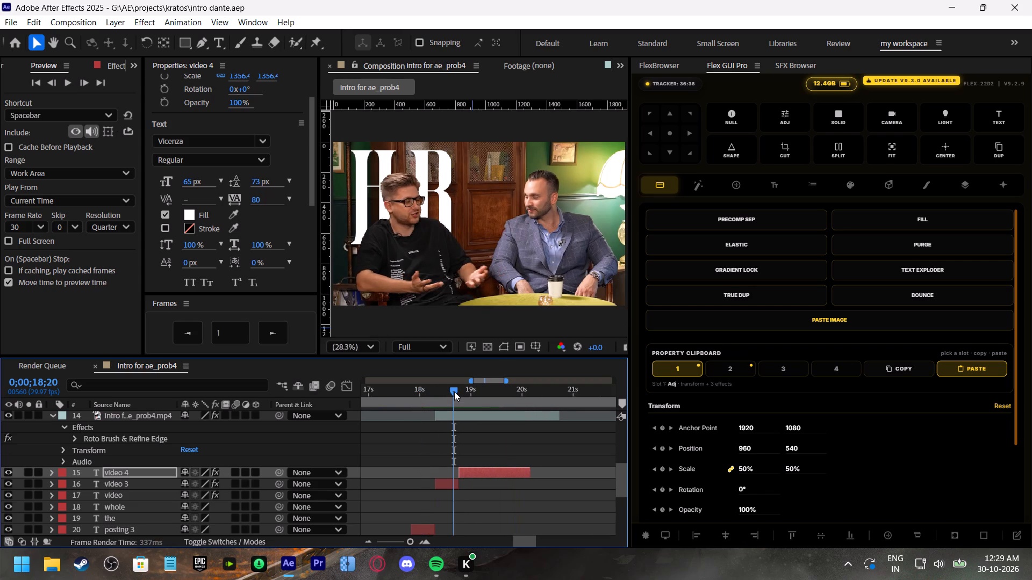
key(space)
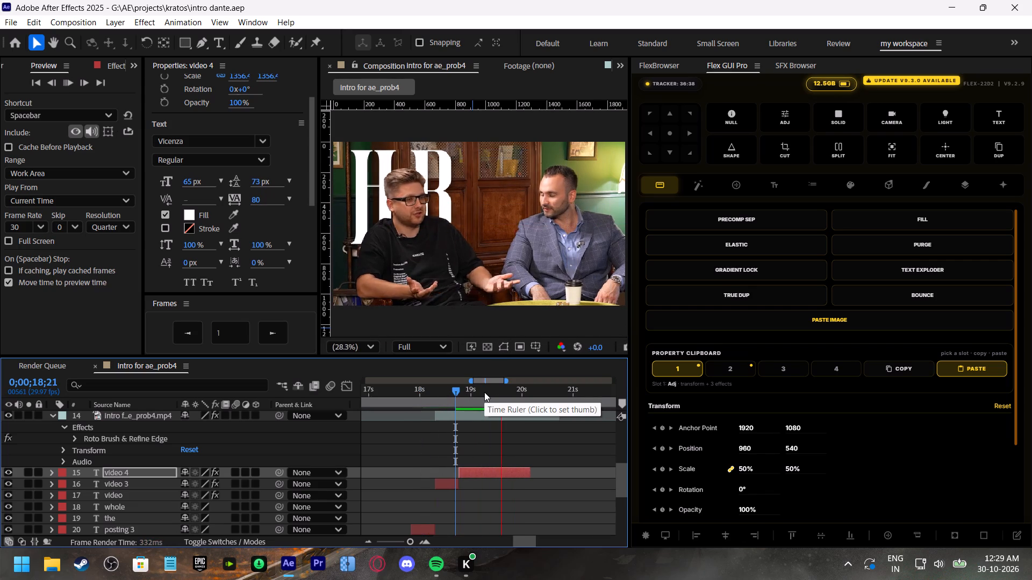
click(486, 392)
key(space)
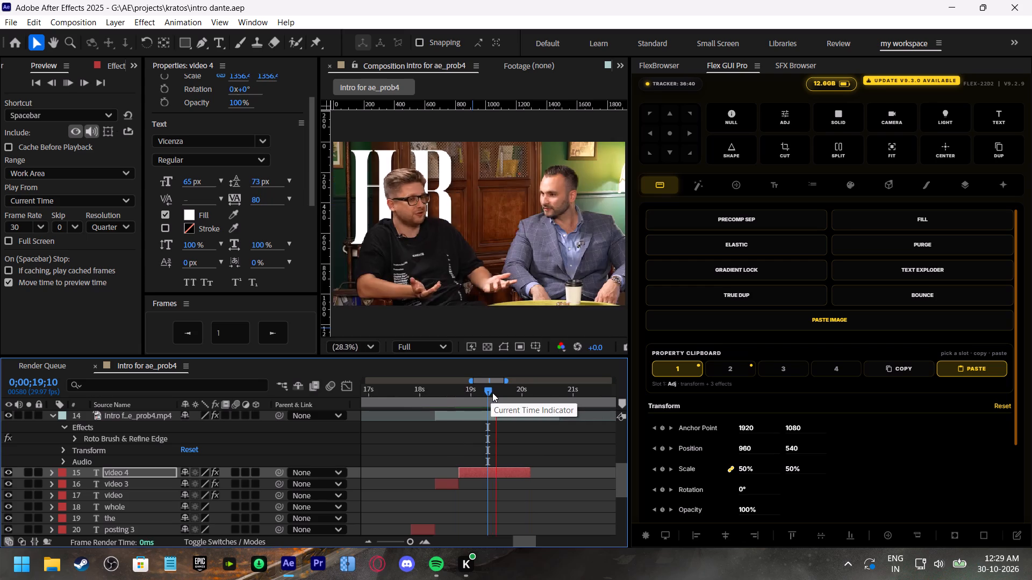
click(503, 392)
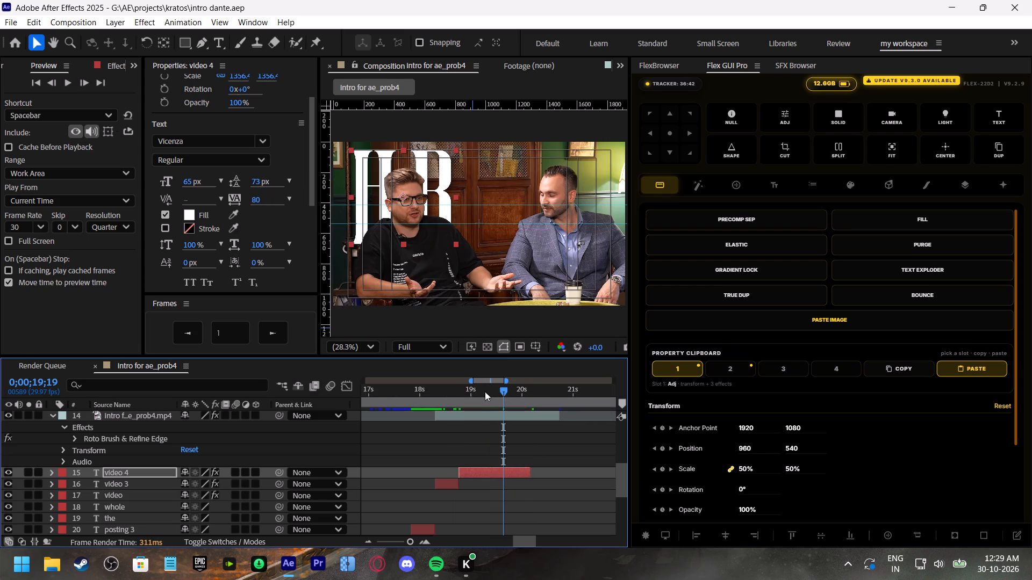
click(462, 392)
key(space)
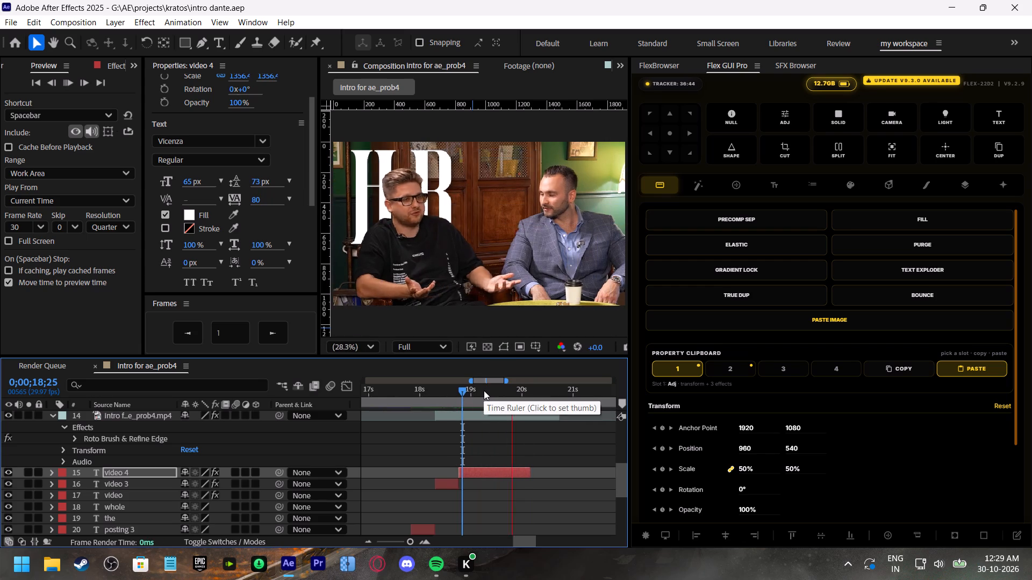
drag(484, 390, 514, 444)
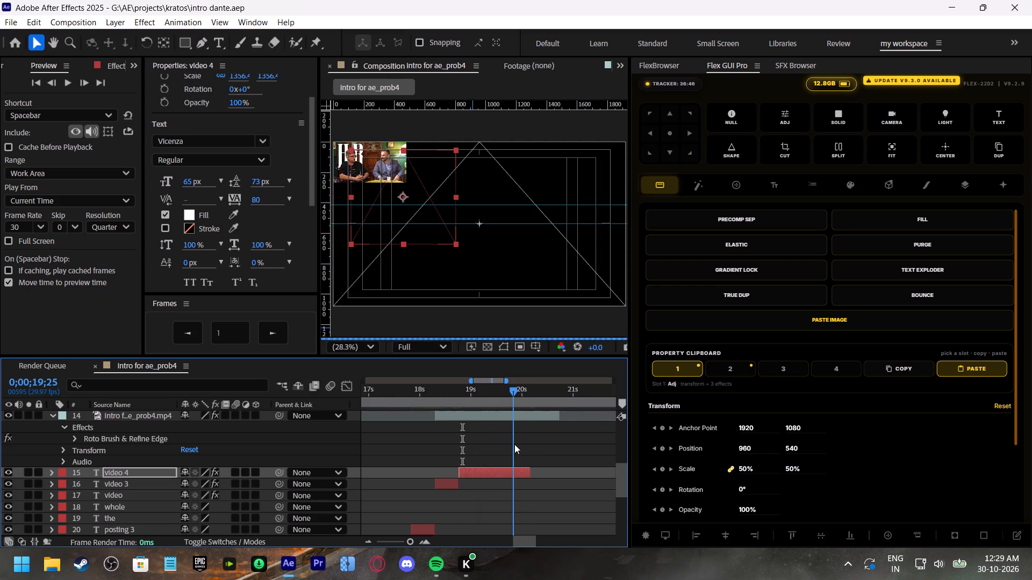
drag(514, 444, 515, 448)
drag(512, 389, 521, 407)
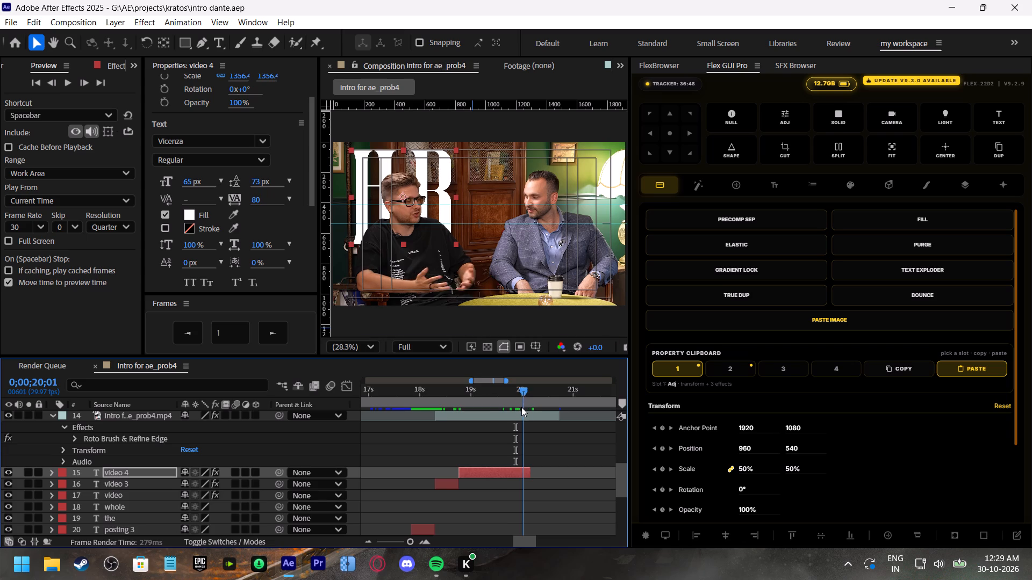
drag(521, 407, 499, 413)
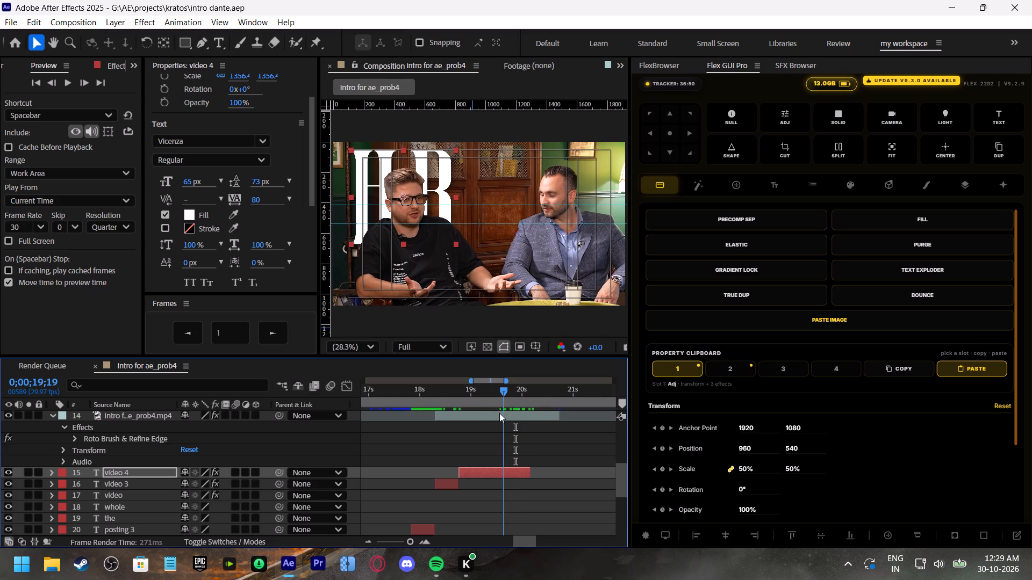
drag(499, 413, 488, 410)
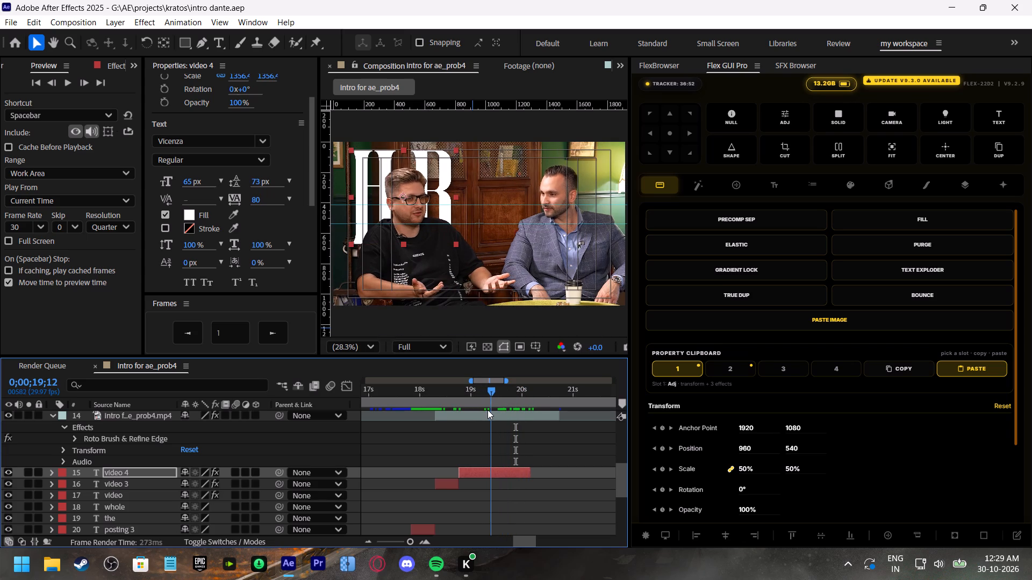
drag(488, 410, 492, 413)
key(space)
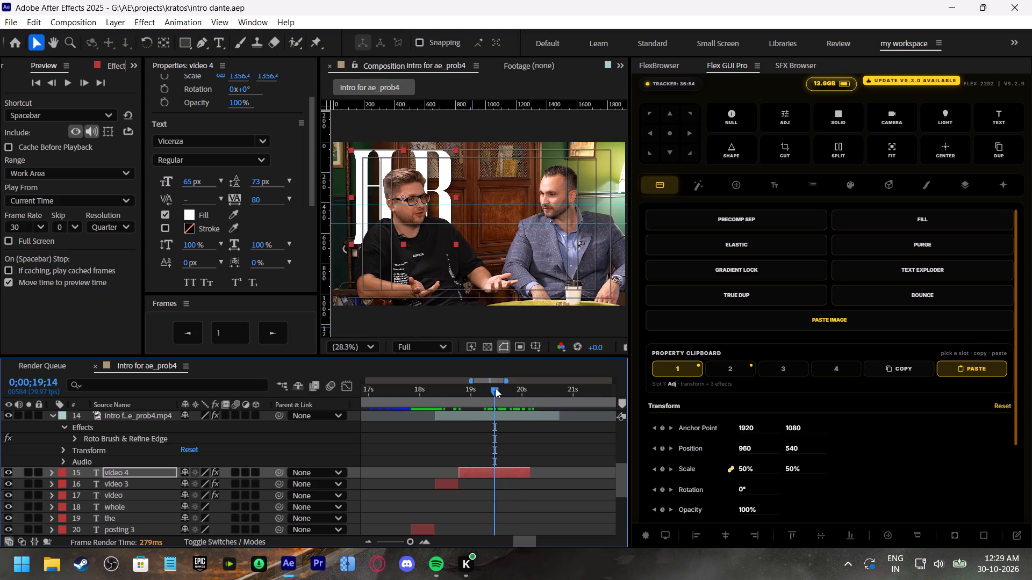
click(495, 388)
key(space)
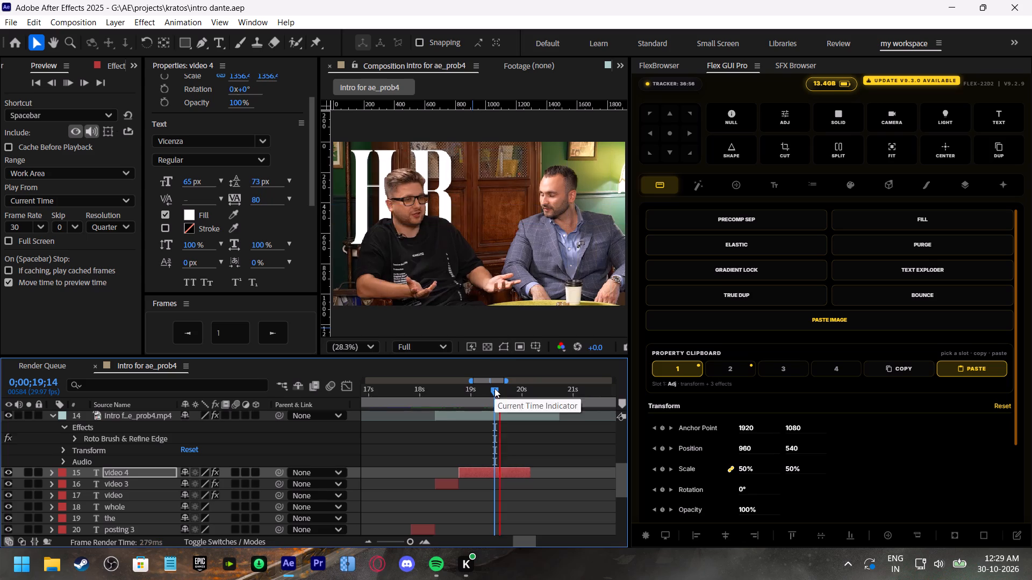
click(494, 388)
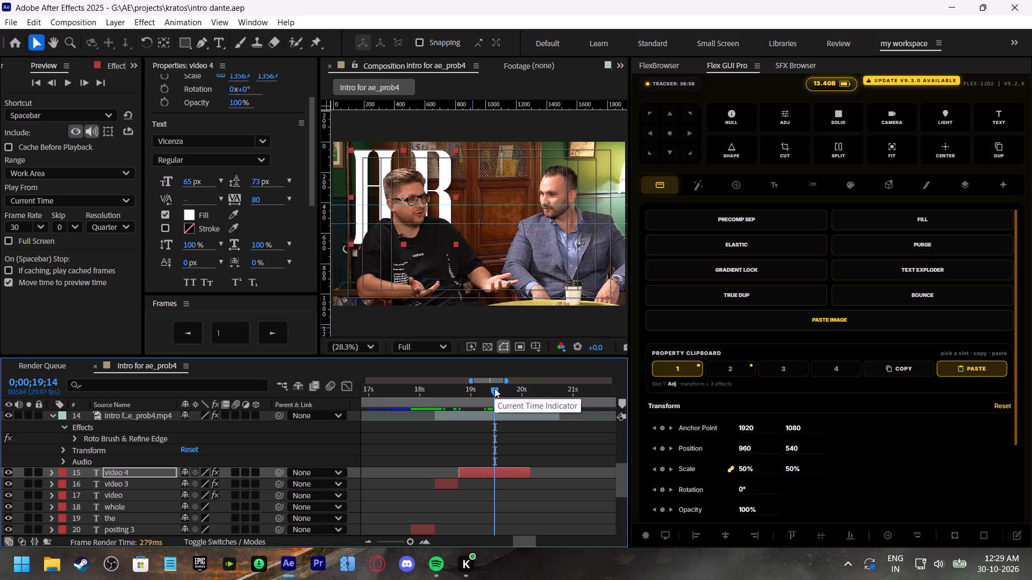
Duplicate the posting 3 text layer, place the copy directly below video 4, and move its start to about 0;00;19;12.
click(454, 485)
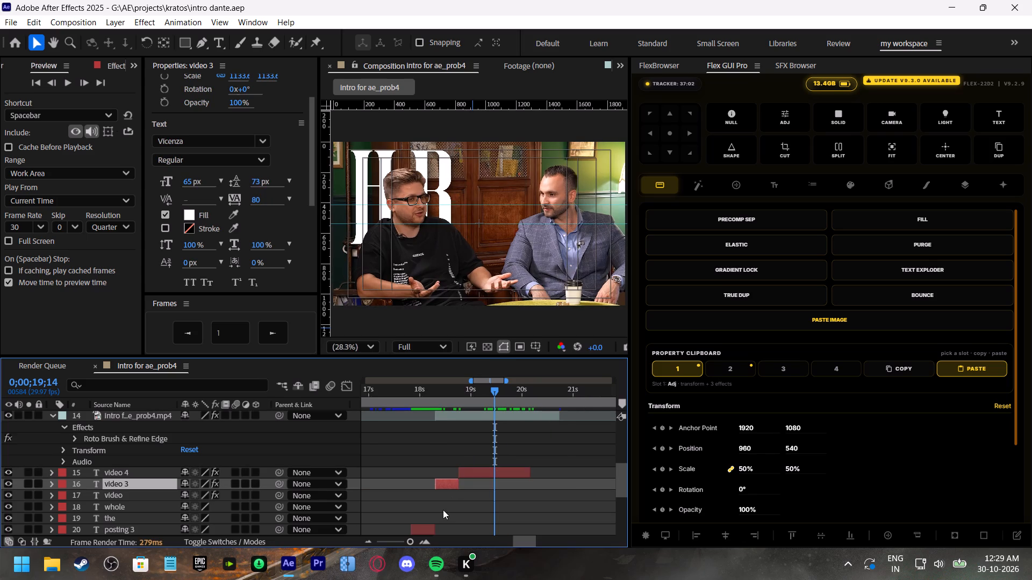
click(432, 526)
key(ctrl+d)
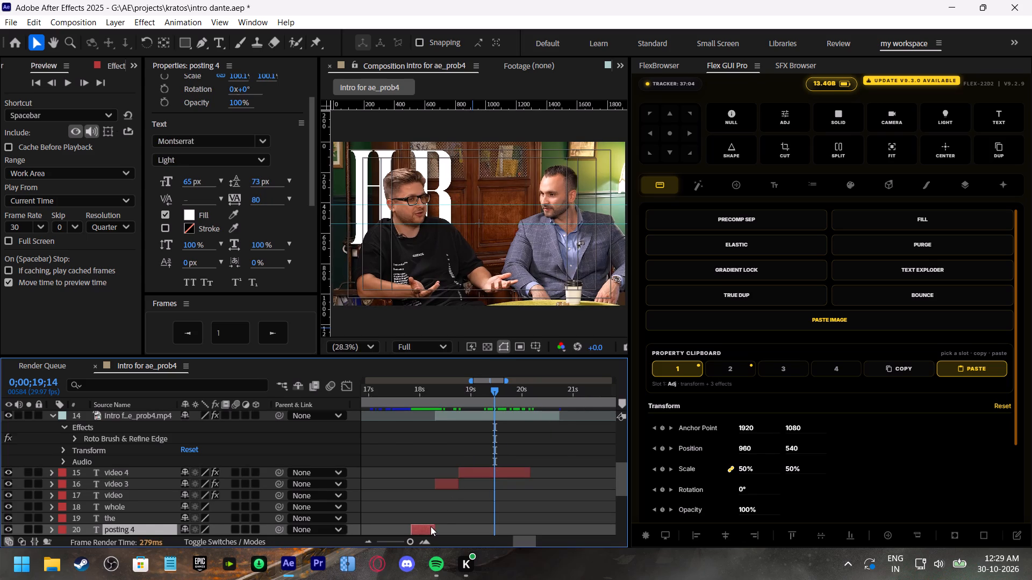
drag(145, 528, 146, 482)
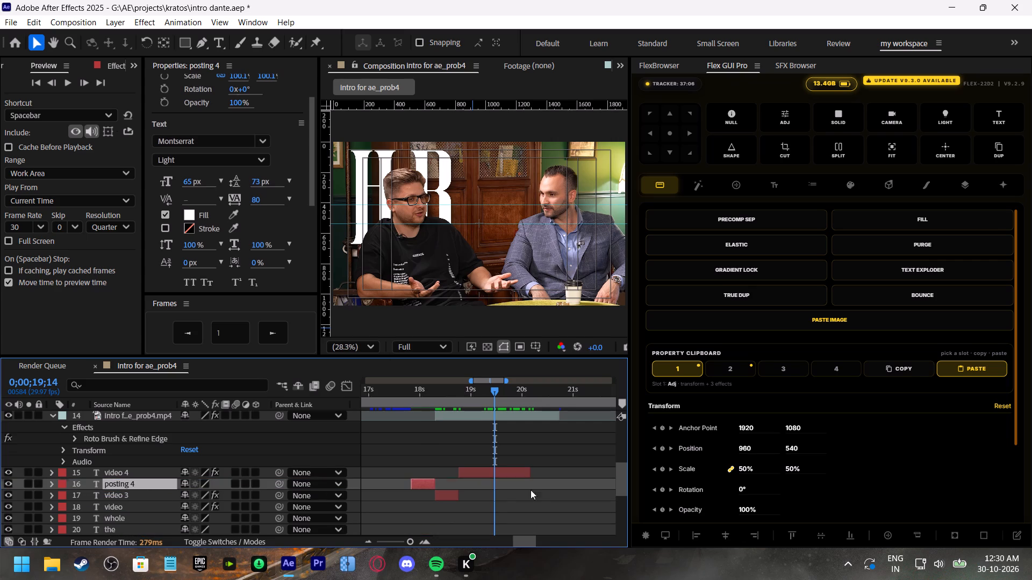
drag(421, 481, 501, 489)
Replace the duplicated text layer's wording with "like".
double_click(508, 485)
text(like)
click(504, 504)
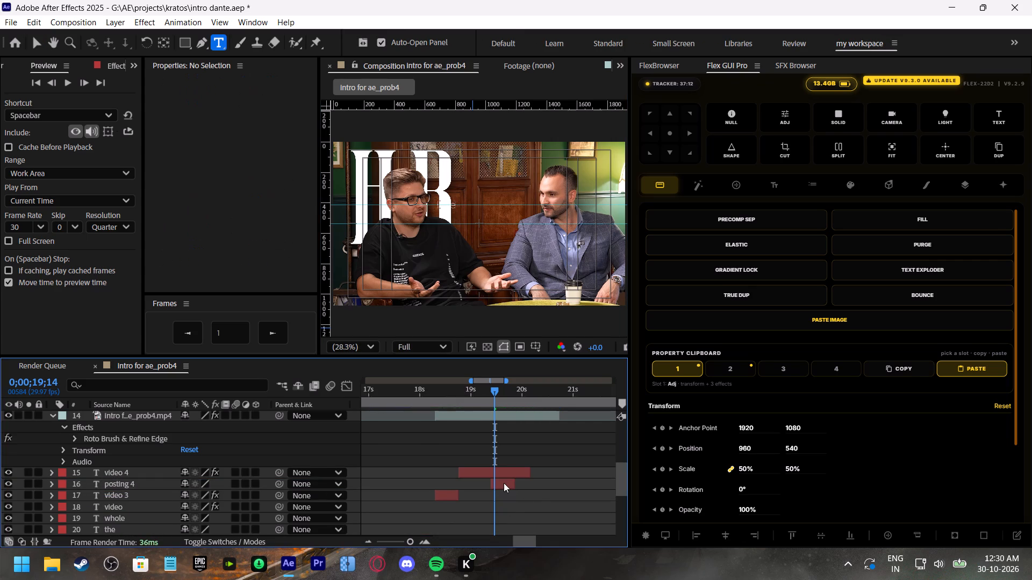
Move the word "like" up beside the upper edge of the large title letters.
click(504, 483)
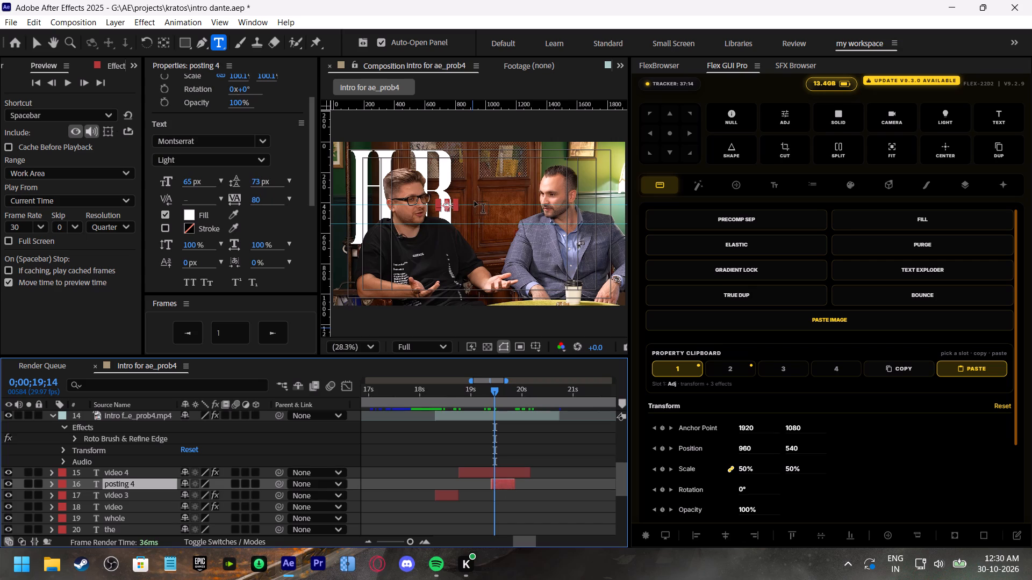
key(v)
drag(478, 204, 478, 190)
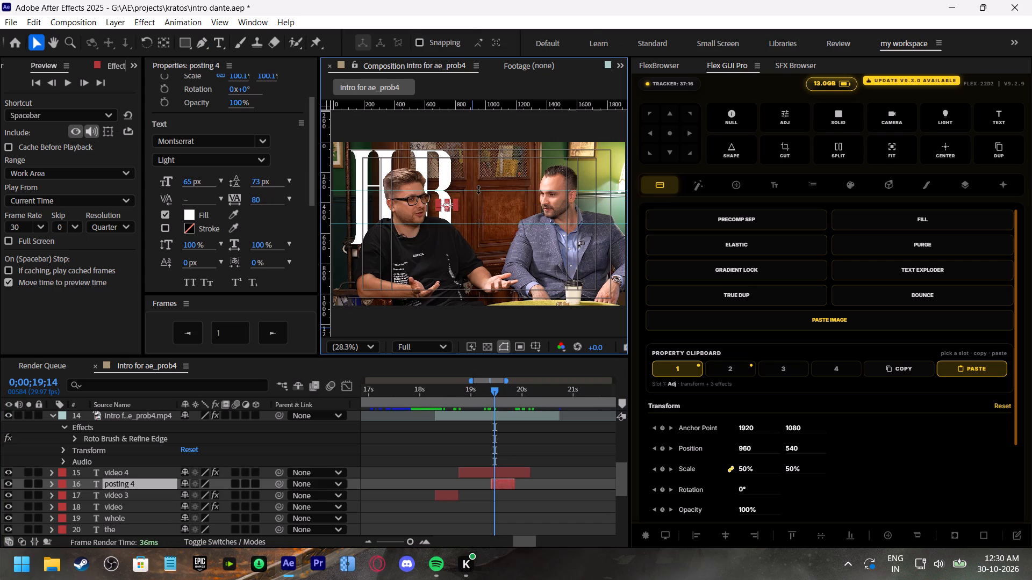
drag(478, 190, 479, 191)
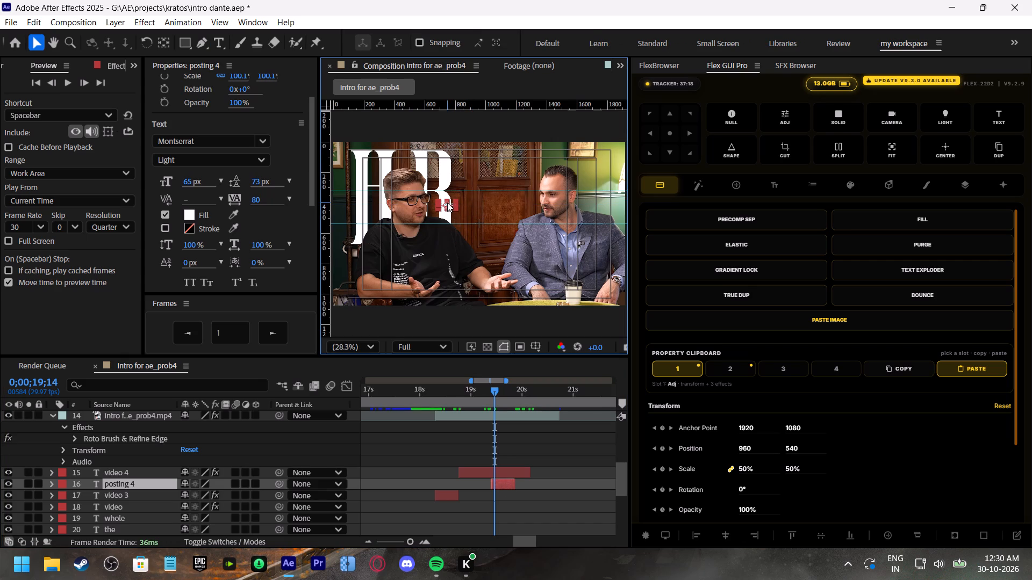
drag(447, 204, 464, 190)
click(512, 456)
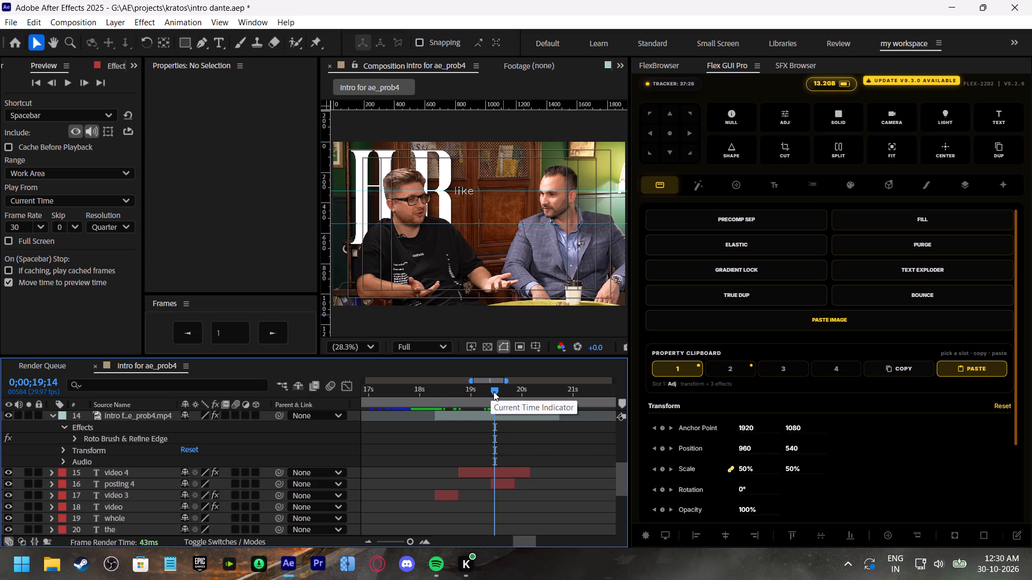
Examine the frames from 0;00;19;14 to 0;00;20;00 for the camera change behind the title and "like".
drag(493, 392, 502, 397)
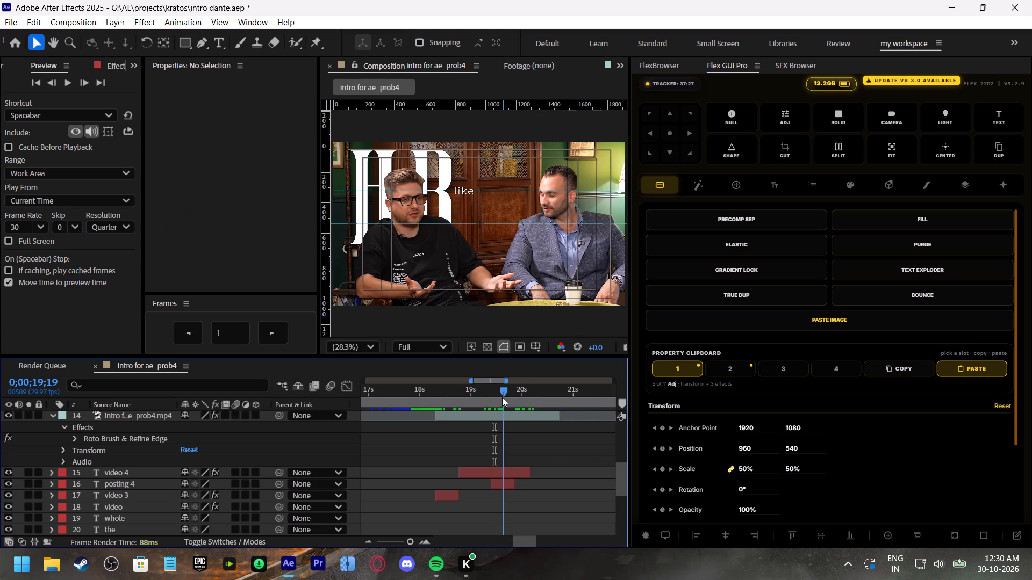
drag(502, 397, 511, 407)
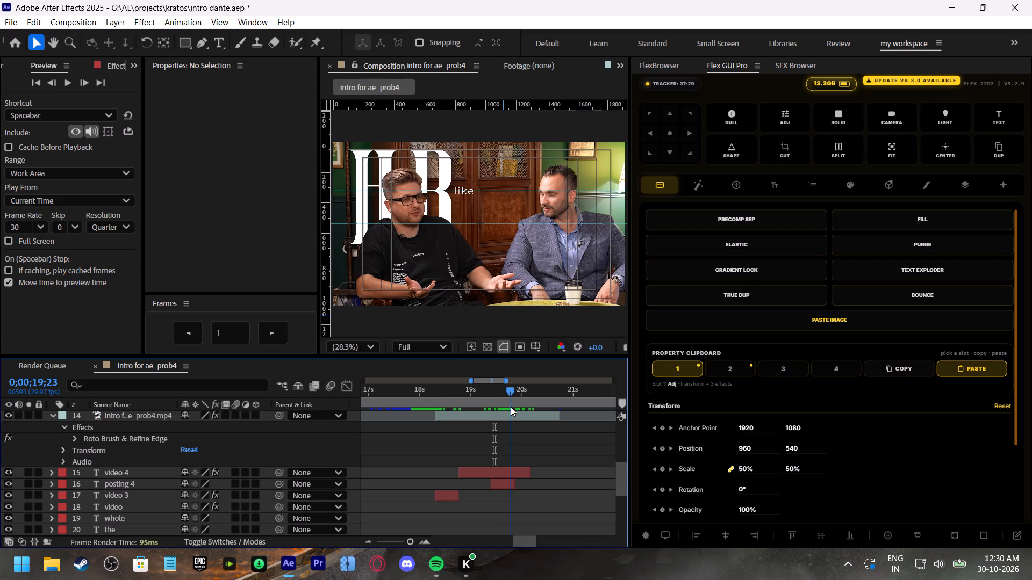
drag(511, 407, 508, 408)
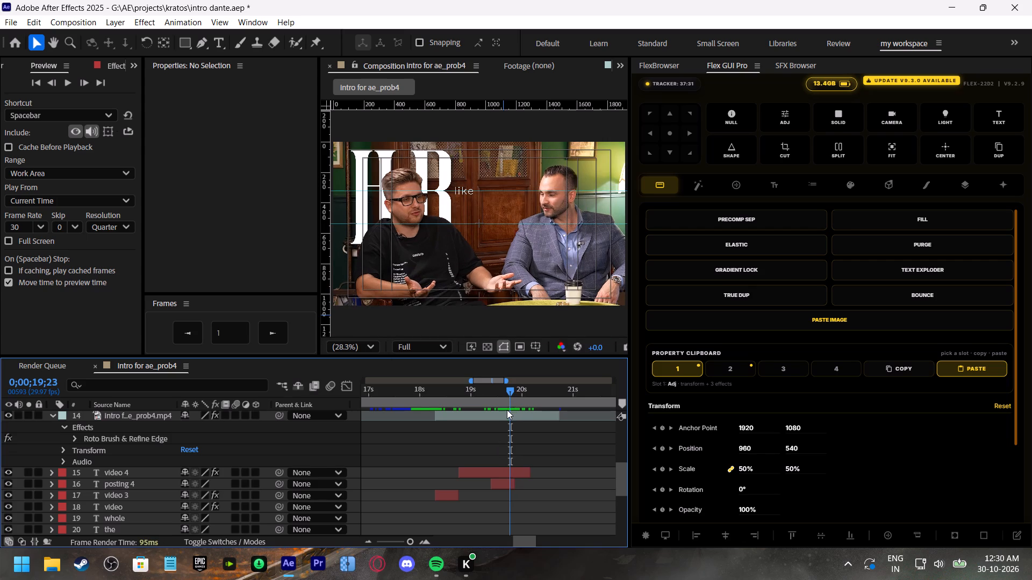
click(178, 337)
click(275, 328)
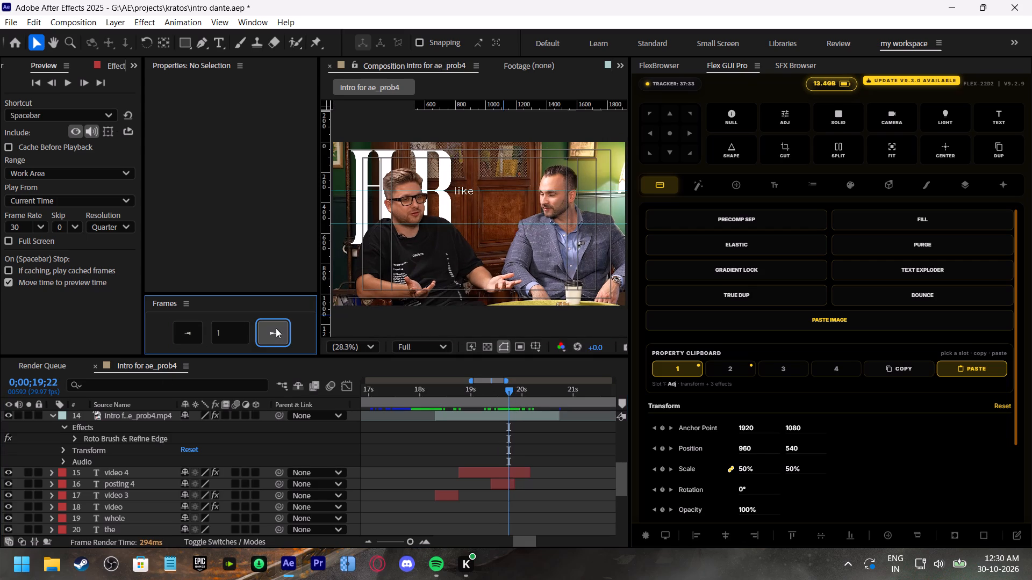
click(276, 328)
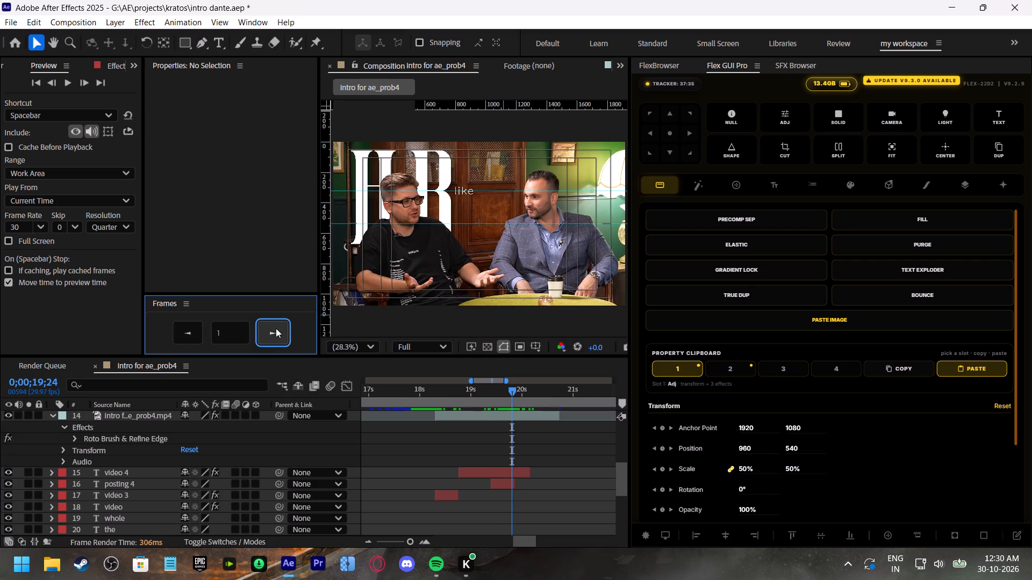
click(276, 328)
click(276, 328)
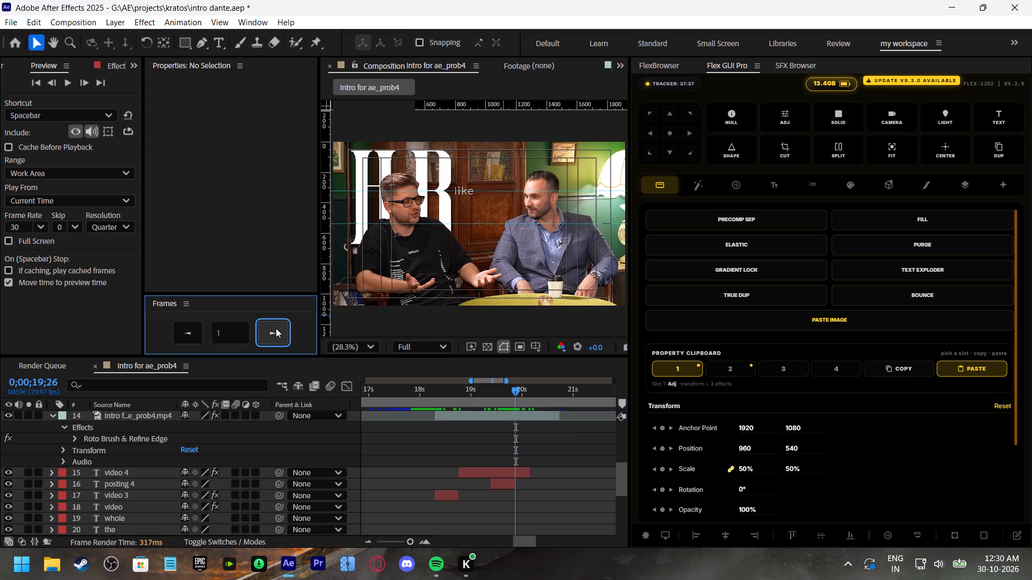
click(276, 328)
click(276, 328)
click(276, 328)
click(276, 328)
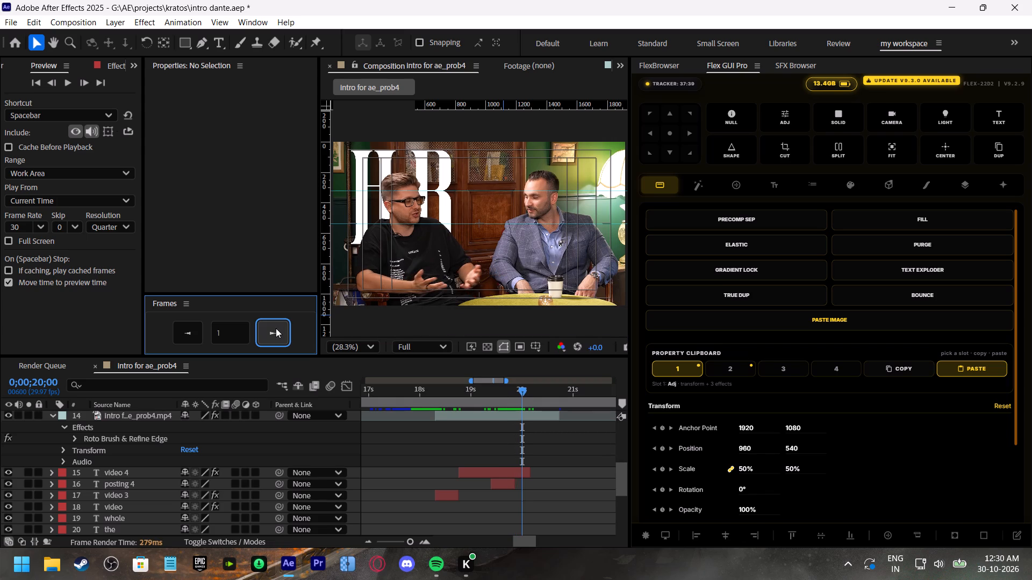
Replay and scrub between 0;00;19;12 and 0;00;20;06 to check the speech timing around the camera change.
click(491, 389)
key(space)
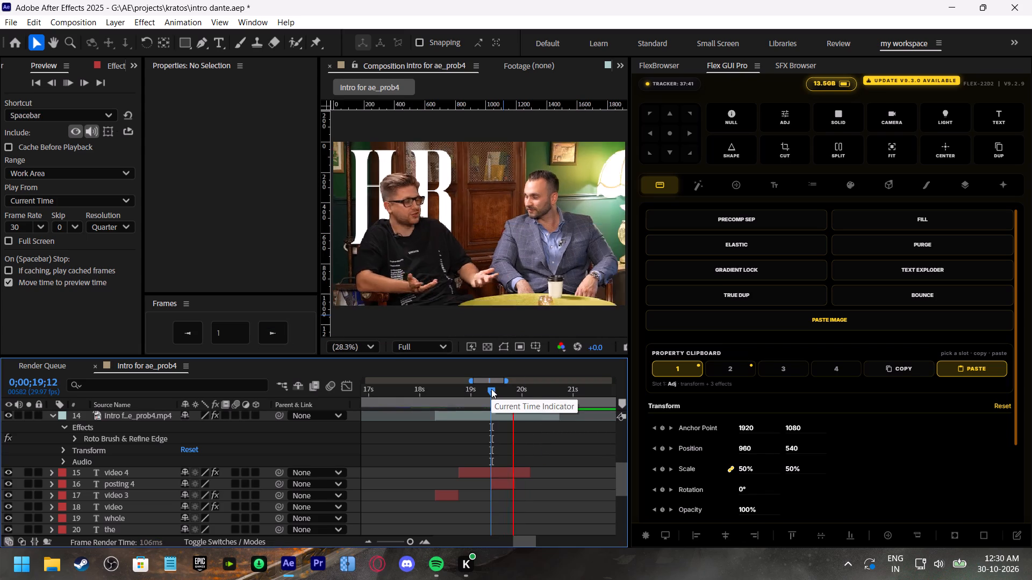
click(491, 389)
key(space)
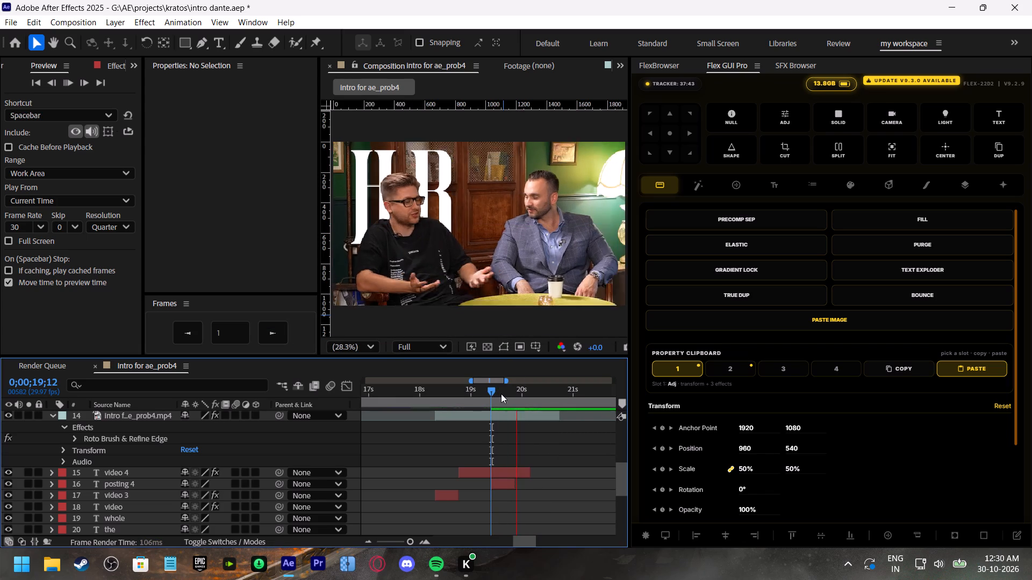
drag(501, 394, 515, 401)
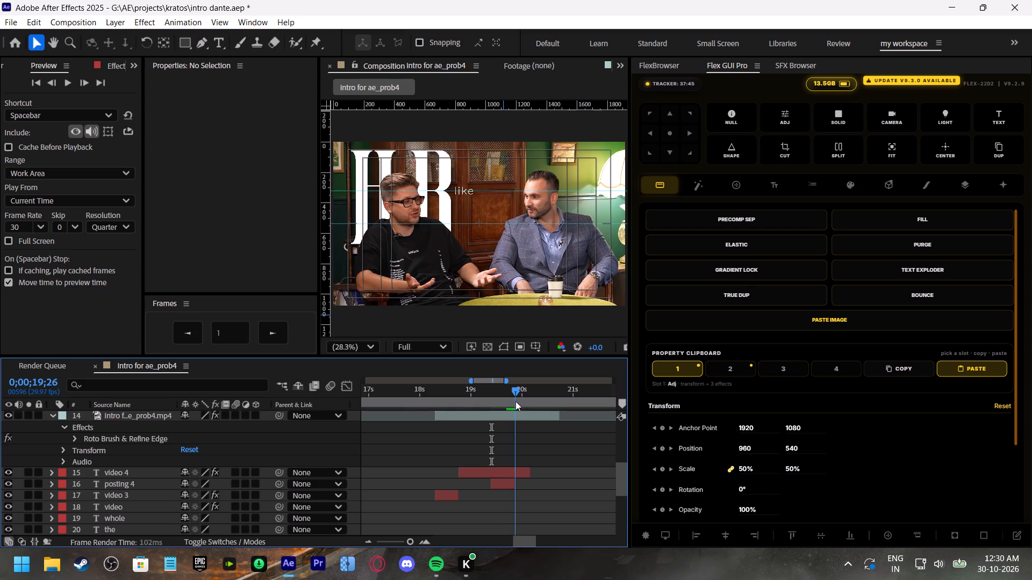
drag(515, 401, 533, 425)
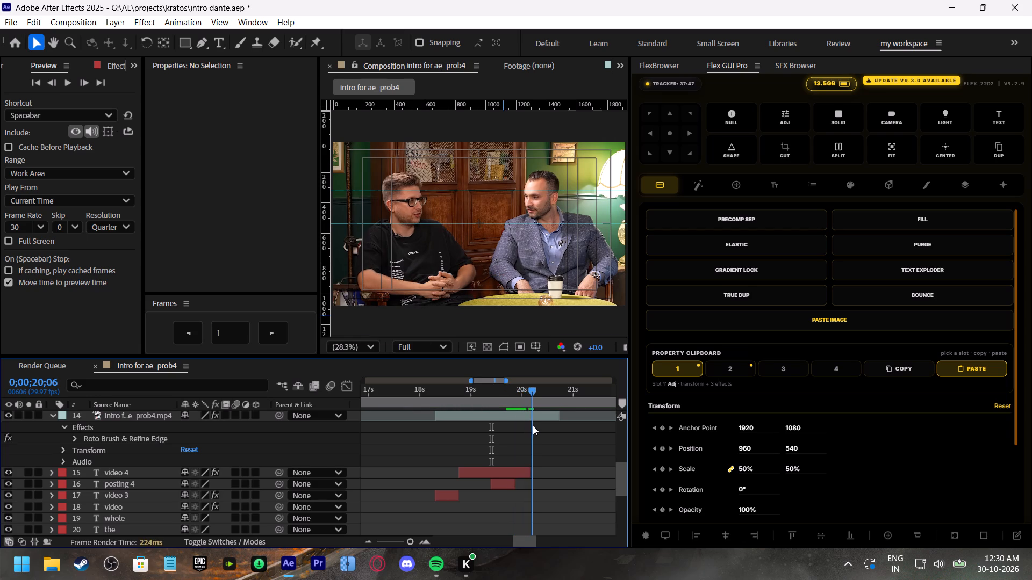
drag(533, 425, 510, 413)
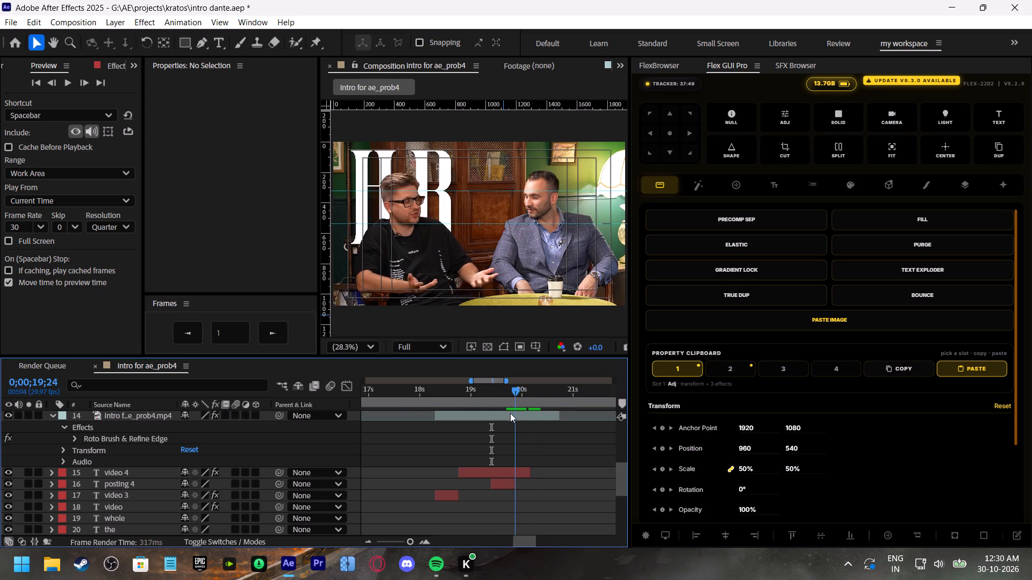
drag(510, 413, 506, 410)
key(space)
drag(506, 392, 510, 394)
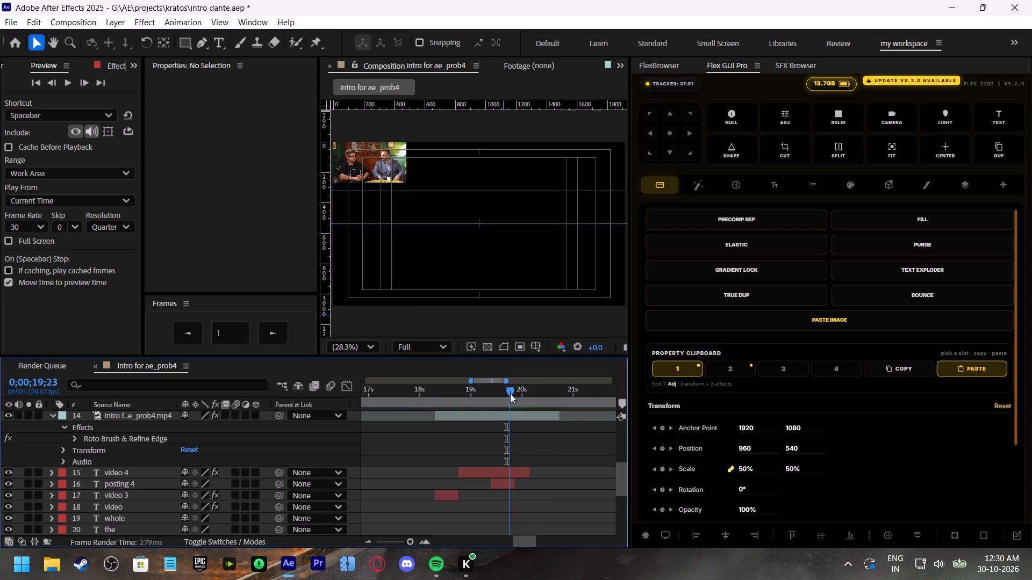
drag(510, 394, 514, 410)
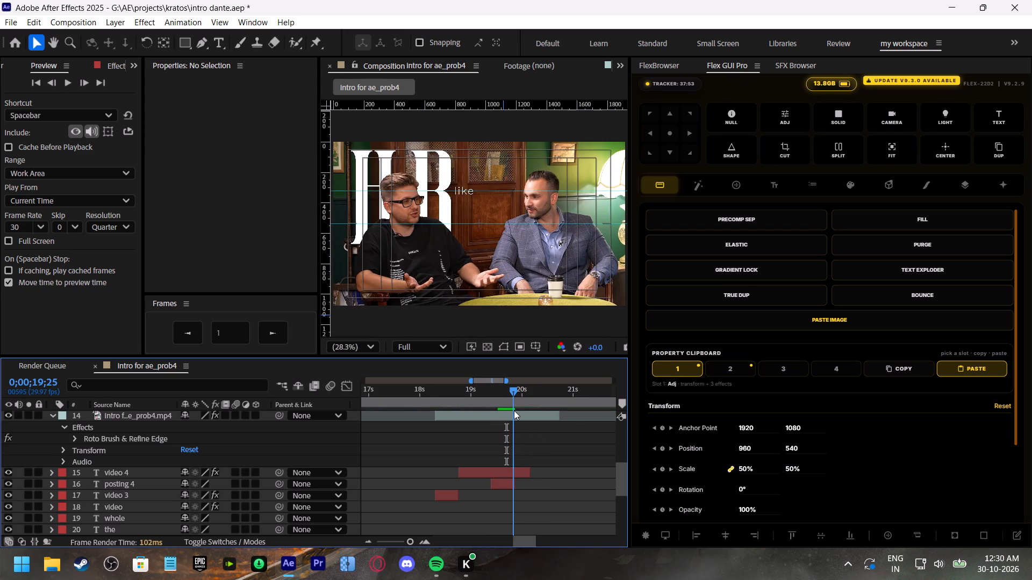
drag(514, 410, 496, 405)
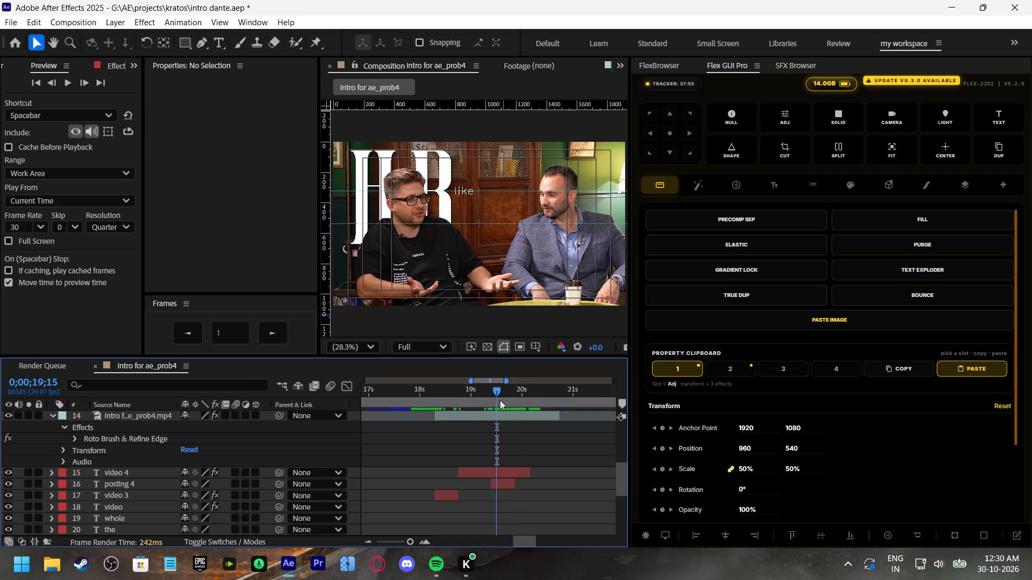
key(space)
Trim the video 4 and posting 4 text layers to end at the camera change, with 0;00;19;23 as their last frame.
drag(500, 400, 510, 406)
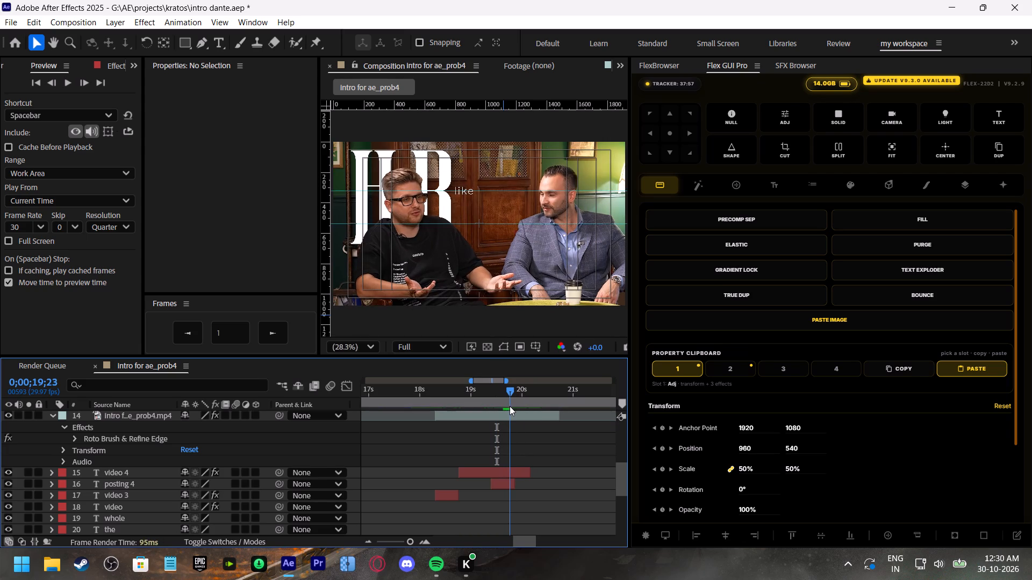
drag(510, 406, 511, 409)
click(277, 336)
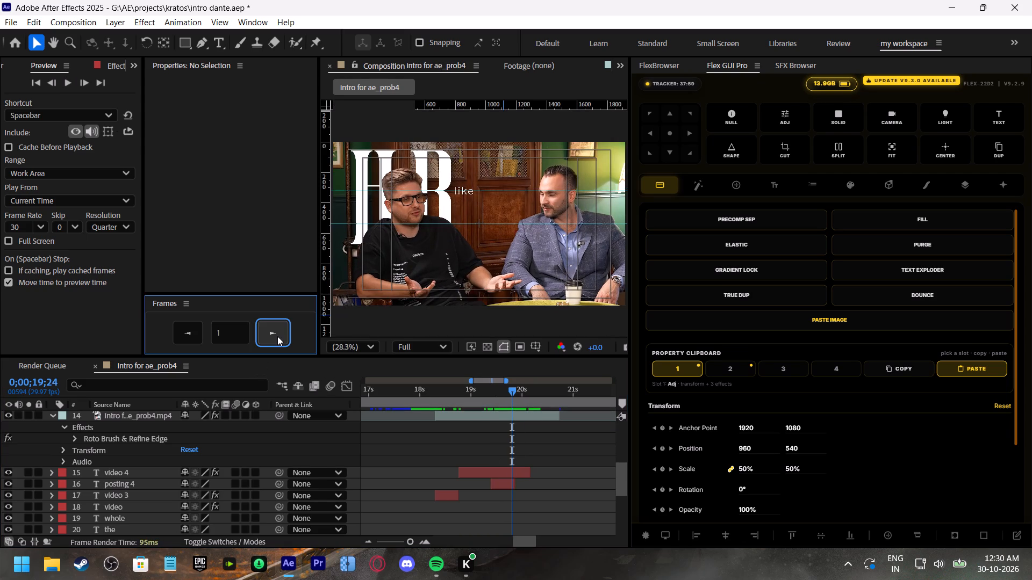
drag(531, 472, 512, 477)
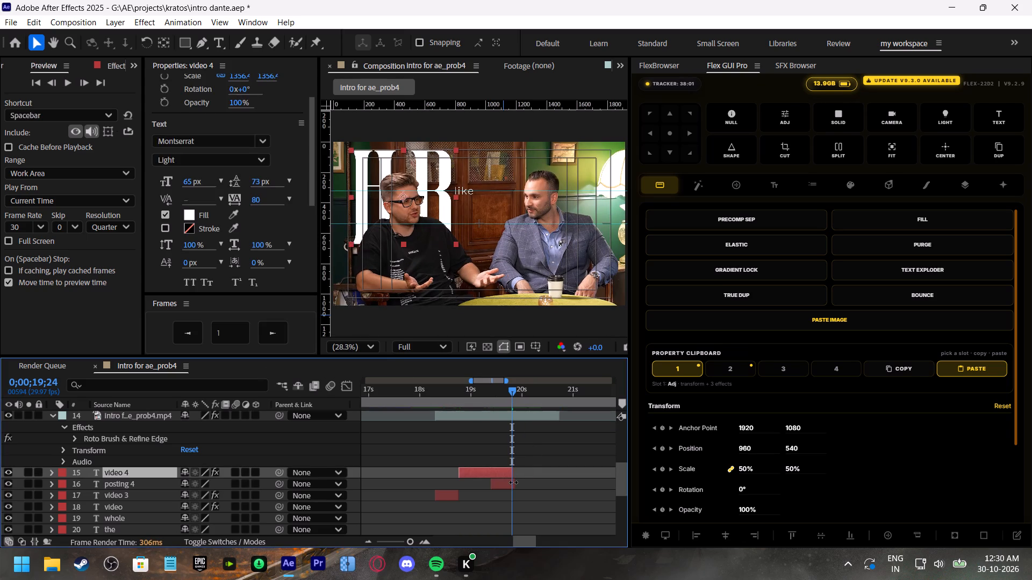
drag(514, 484, 509, 490)
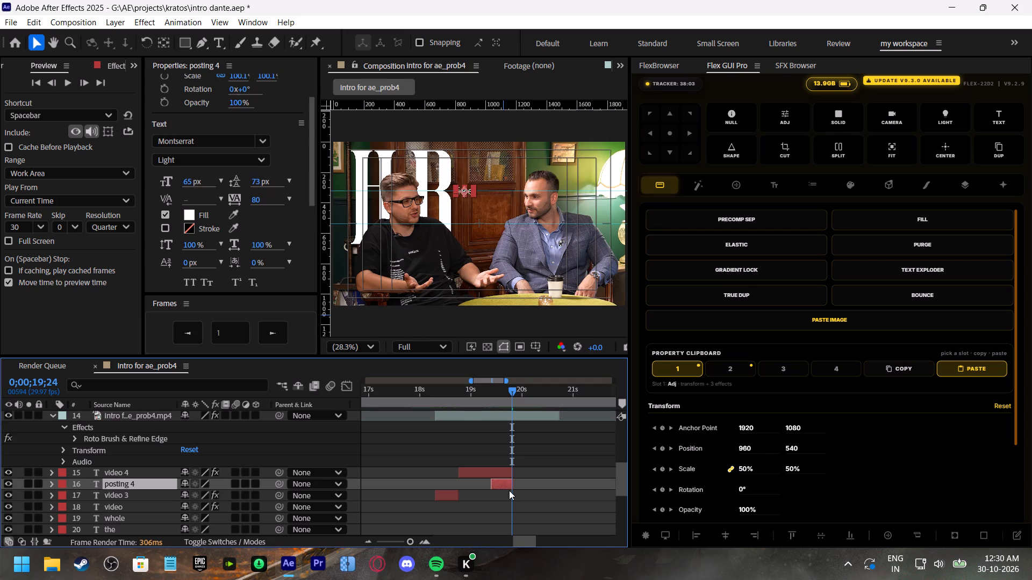
click(190, 332)
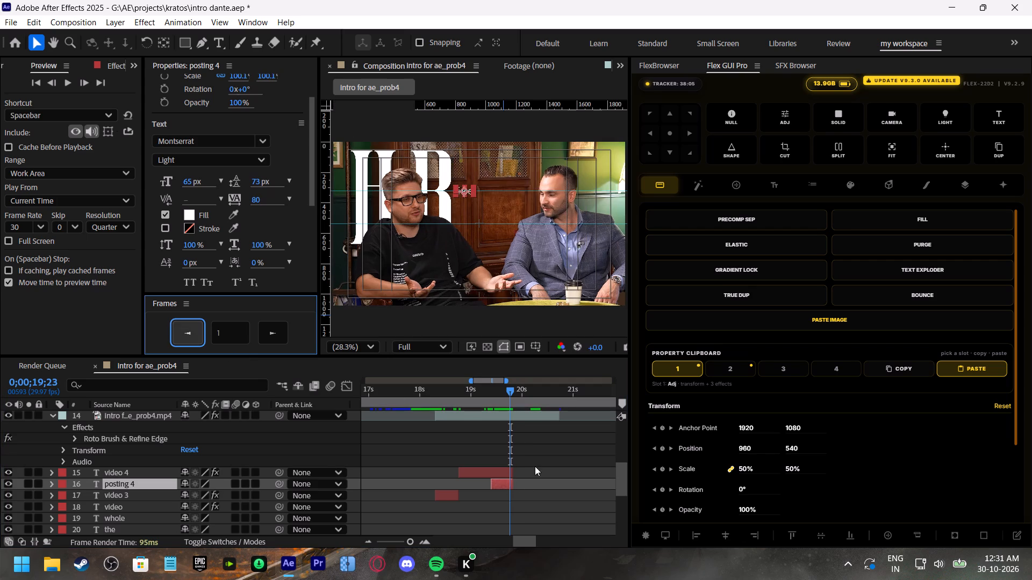
shift+click(501, 472)
drag(517, 476, 497, 489)
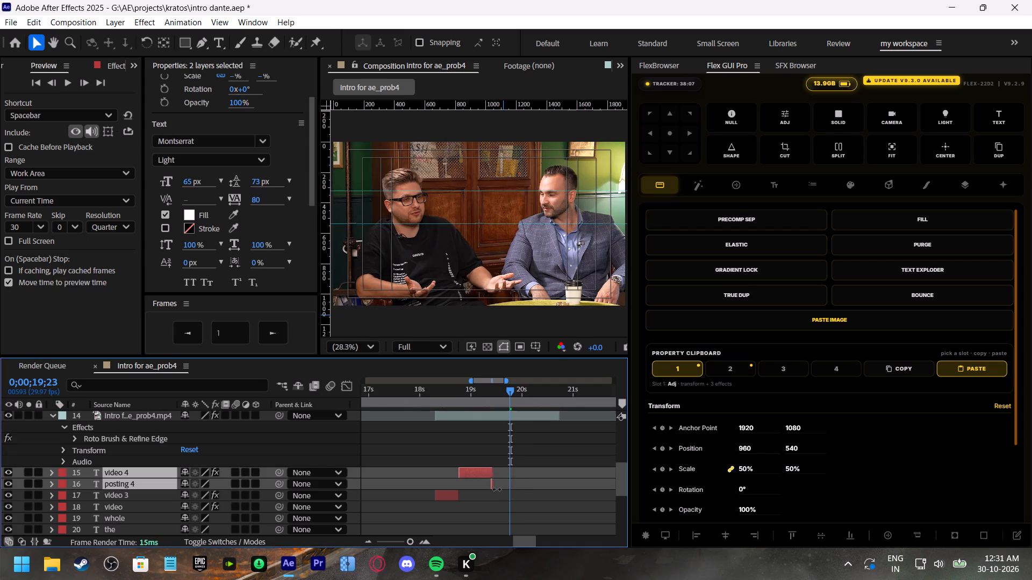
drag(497, 489, 519, 500)
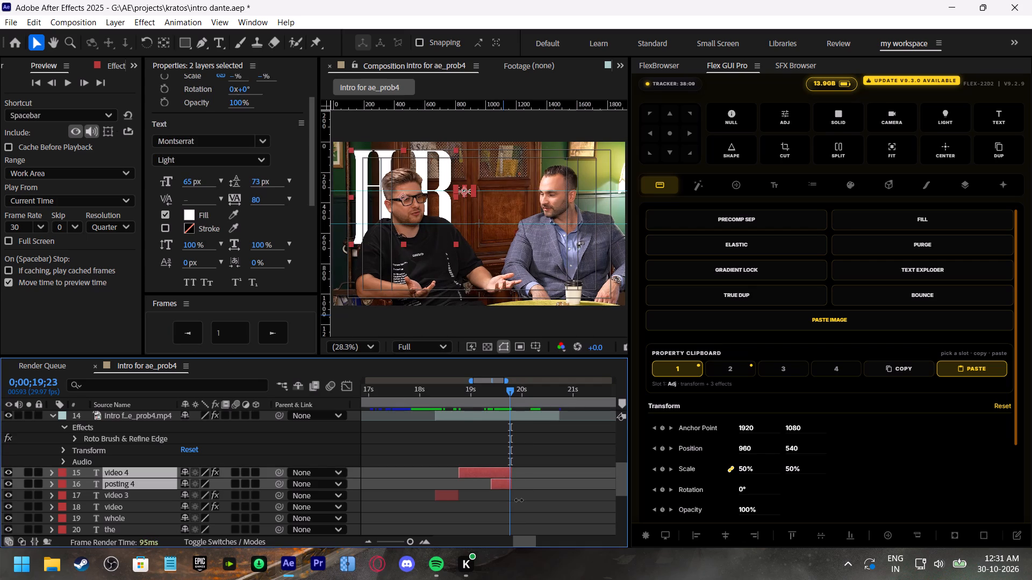
drag(519, 500, 507, 499)
click(273, 329)
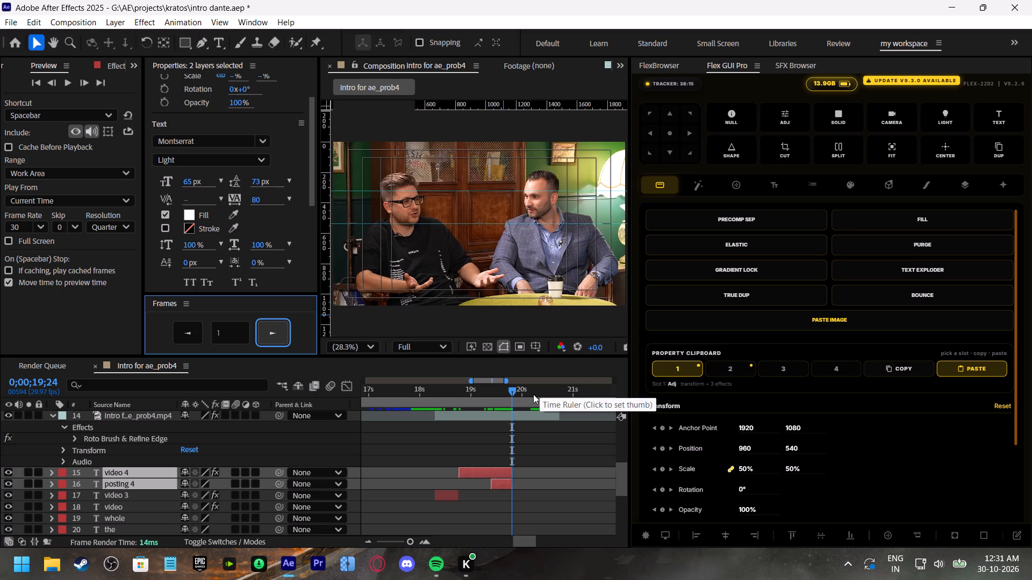
Duplicate the posting 4 text layer and move the copy to start at 0;00;19;24.
click(526, 492)
click(497, 487)
key(ctrl+d)
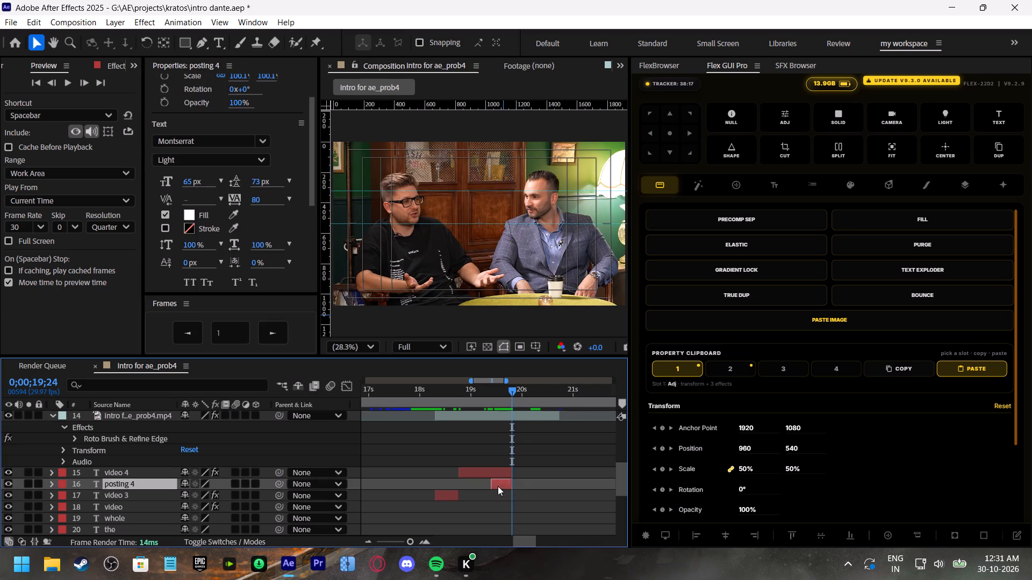
drag(500, 483, 517, 490)
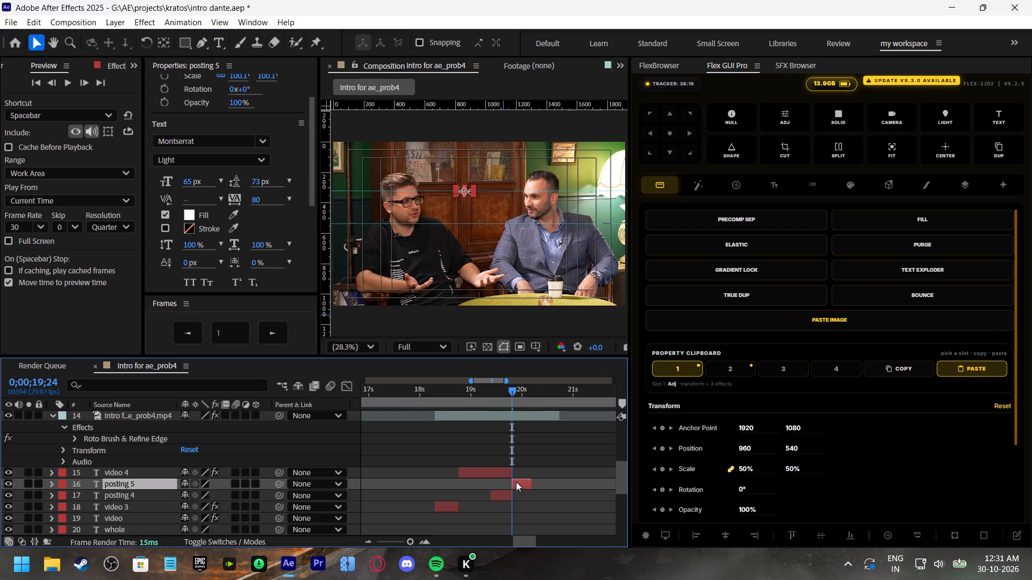
Move the copied word down and closer to the man in the black shirt, just beside his shoulder.
drag(486, 192, 503, 211)
drag(463, 192, 448, 211)
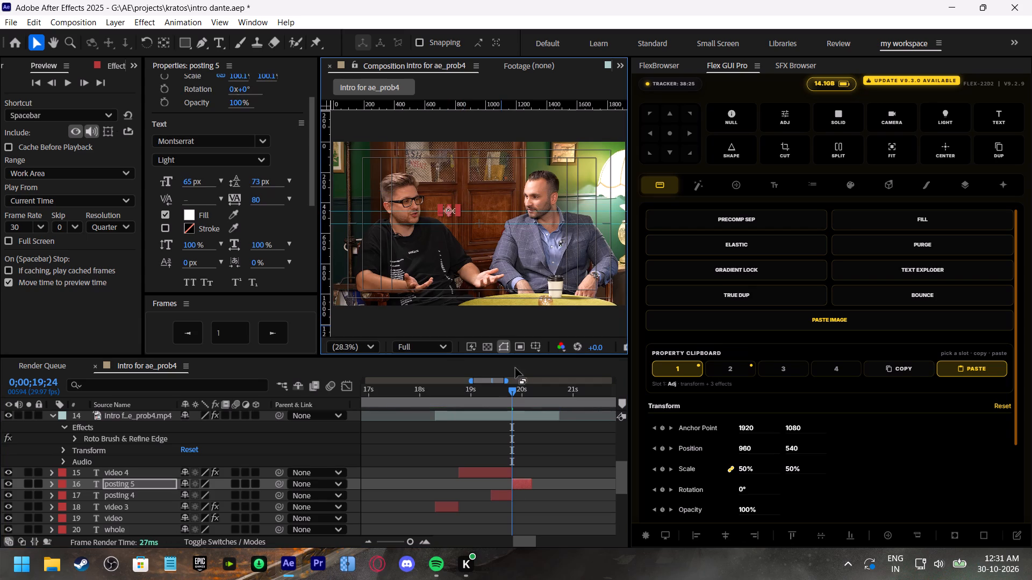
Preview from 0;00;19;24 and trim the end of the rotoscoped footage layer to about that time.
key(space)
click(514, 389)
key(space)
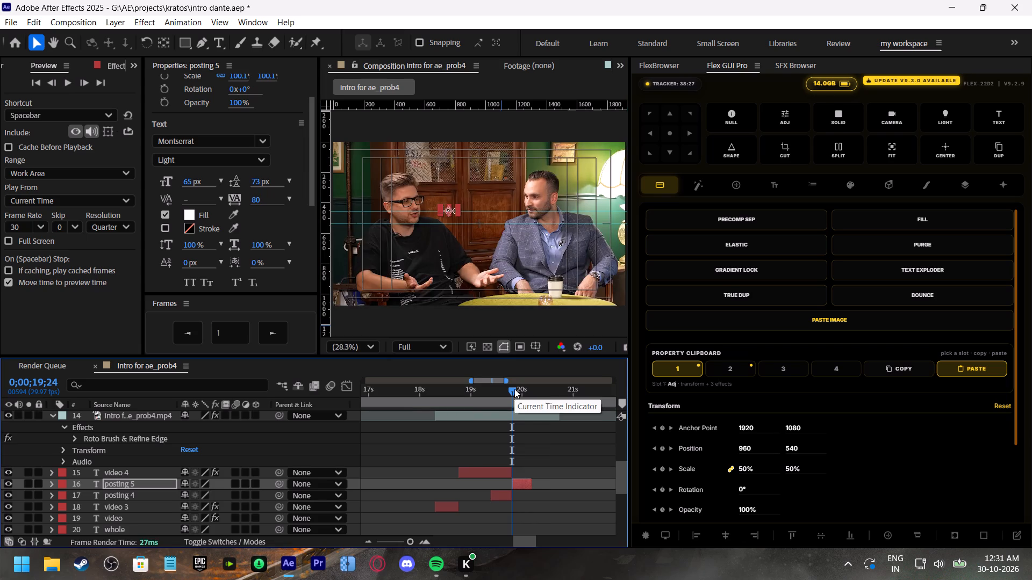
click(514, 389)
key(space)
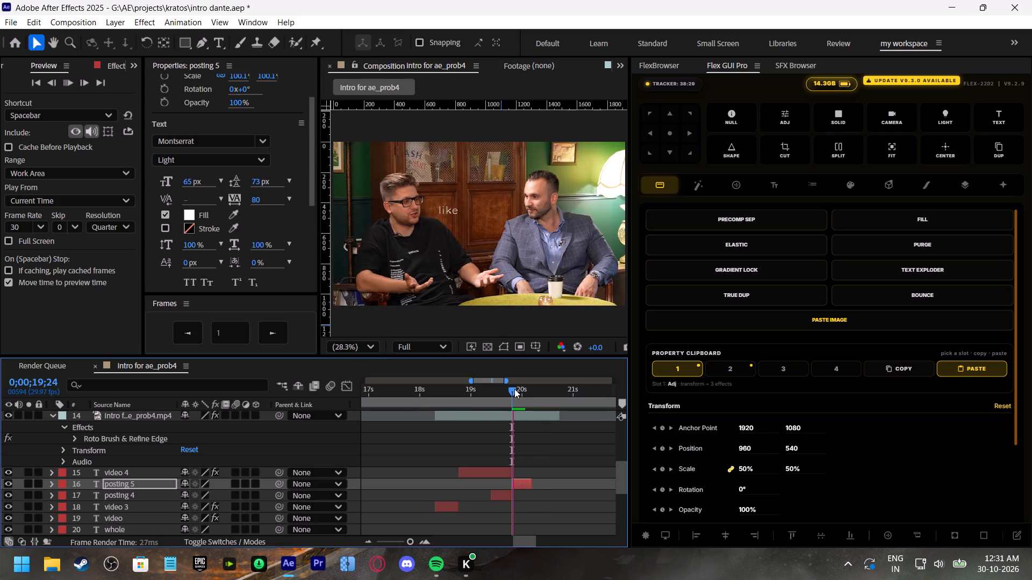
click(514, 389)
drag(559, 415, 518, 421)
Play and scrub from 0;00;19;24 to about 0;00;20;02 to check the speech timing for the new caption word.
key(space)
drag(513, 392, 521, 415)
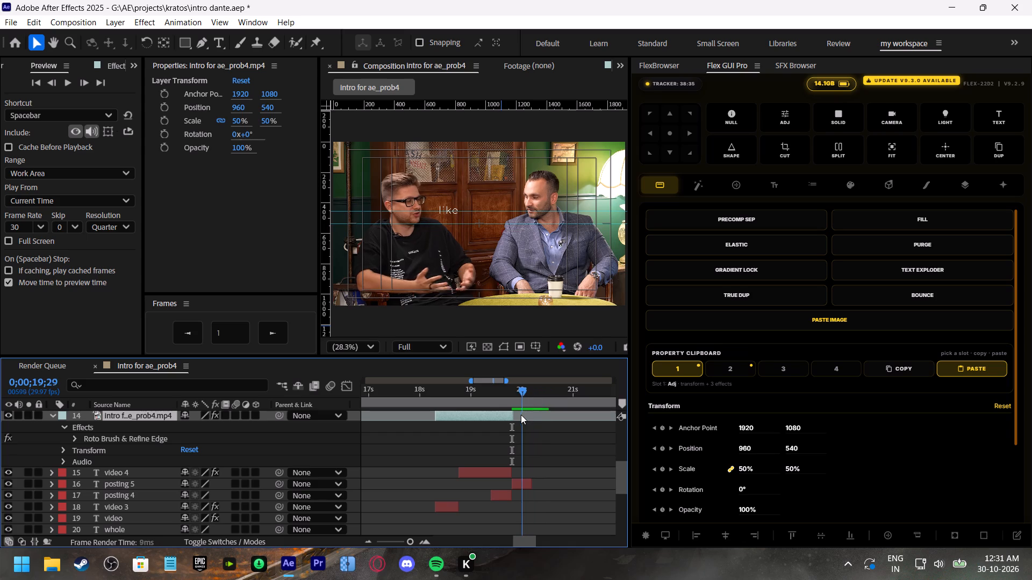
drag(521, 415, 520, 415)
key(space)
drag(540, 390, 511, 397)
key(space)
drag(518, 395, 525, 400)
key(space)
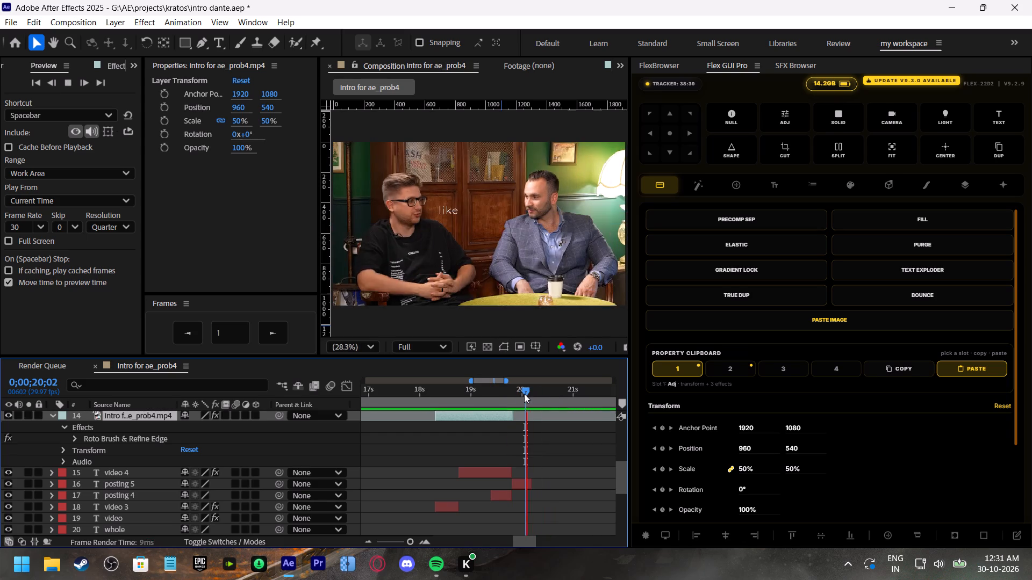
click(524, 394)
Duplicate the posting 5 text layer, start the copy at 0;00;20;02 and change its text to "two".
click(521, 483)
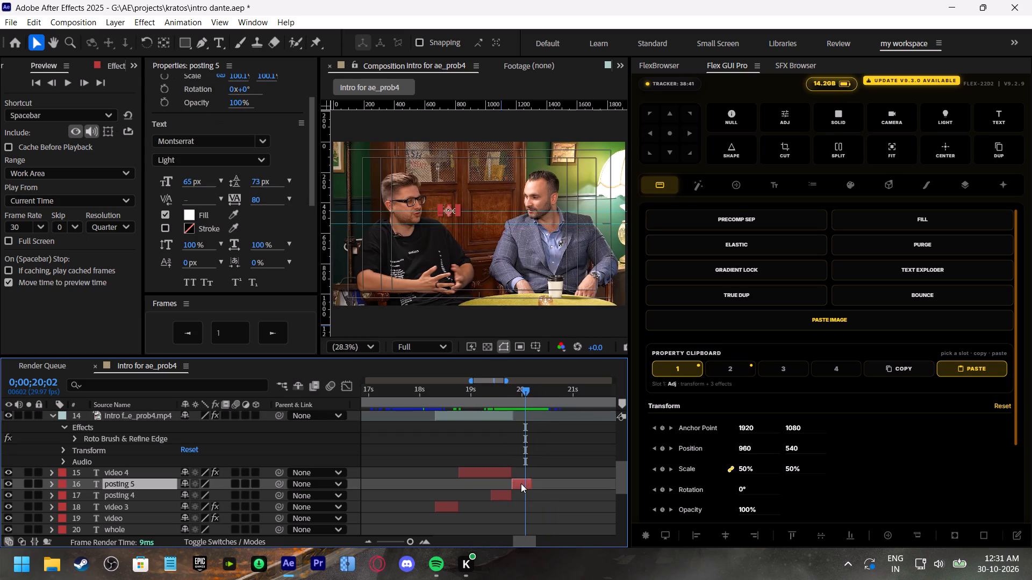
double_click(521, 483)
click(531, 497)
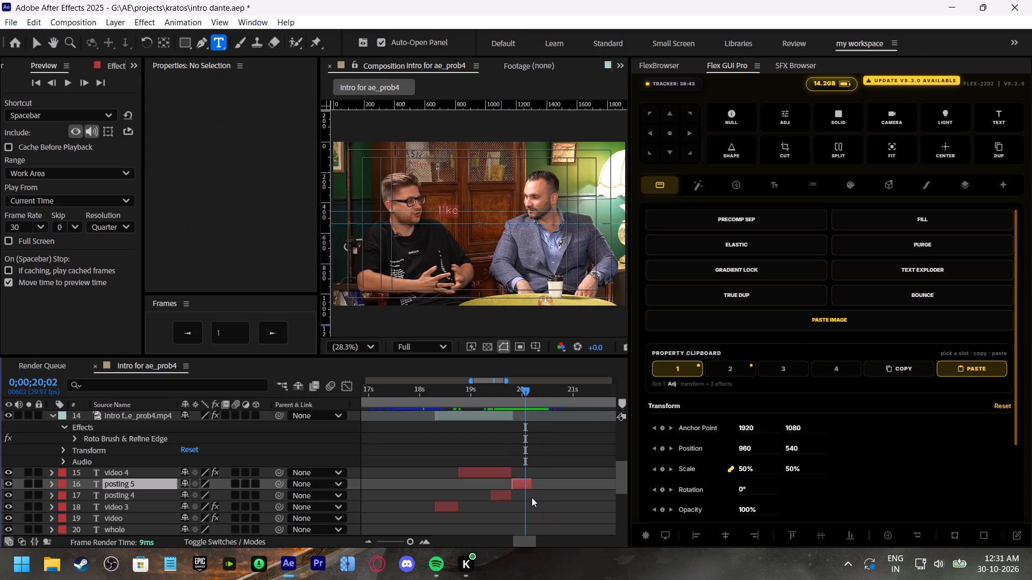
click(514, 481)
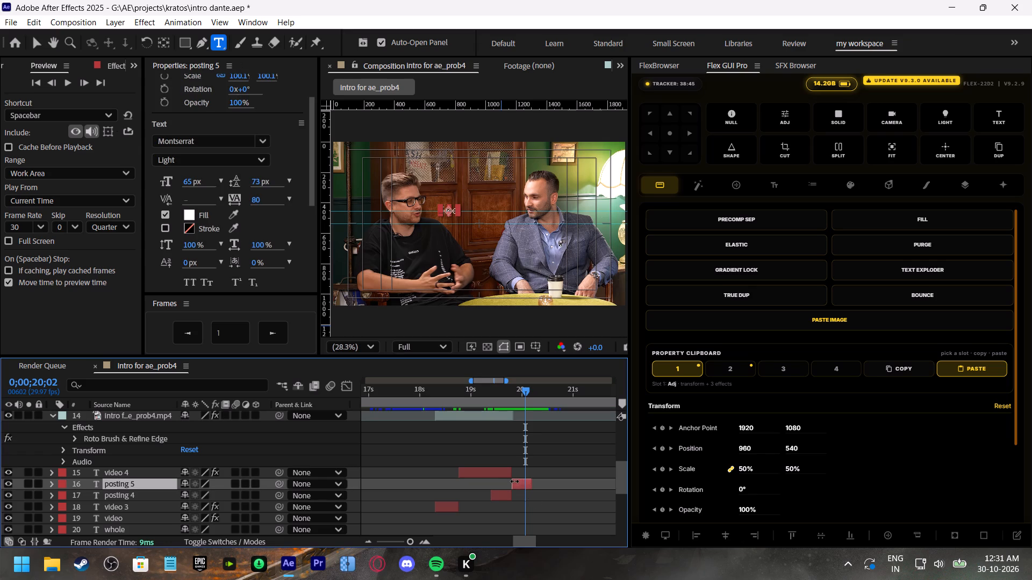
key(ctrl+d)
drag(522, 483, 532, 487)
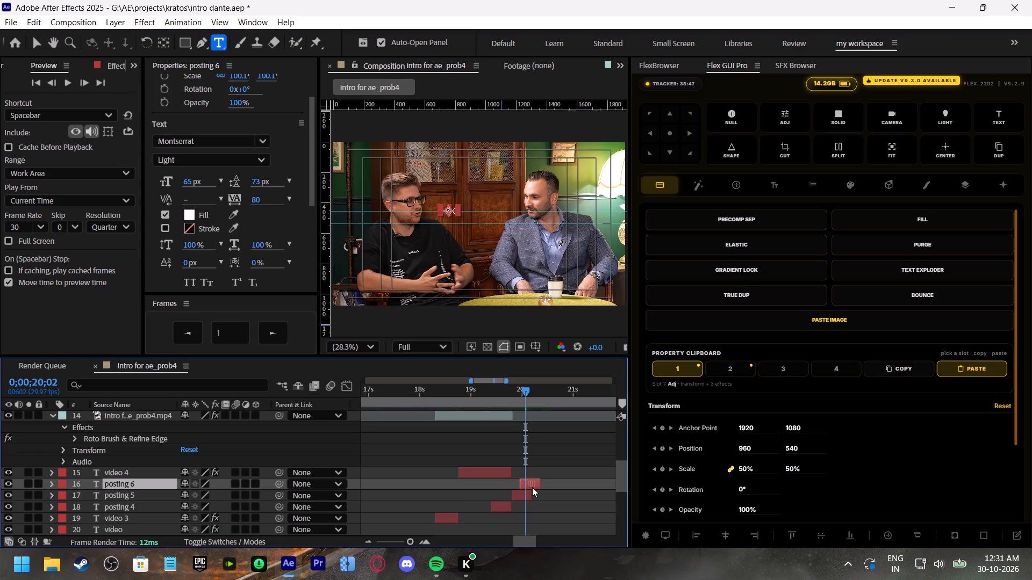
drag(532, 487, 535, 488)
double_click(535, 484)
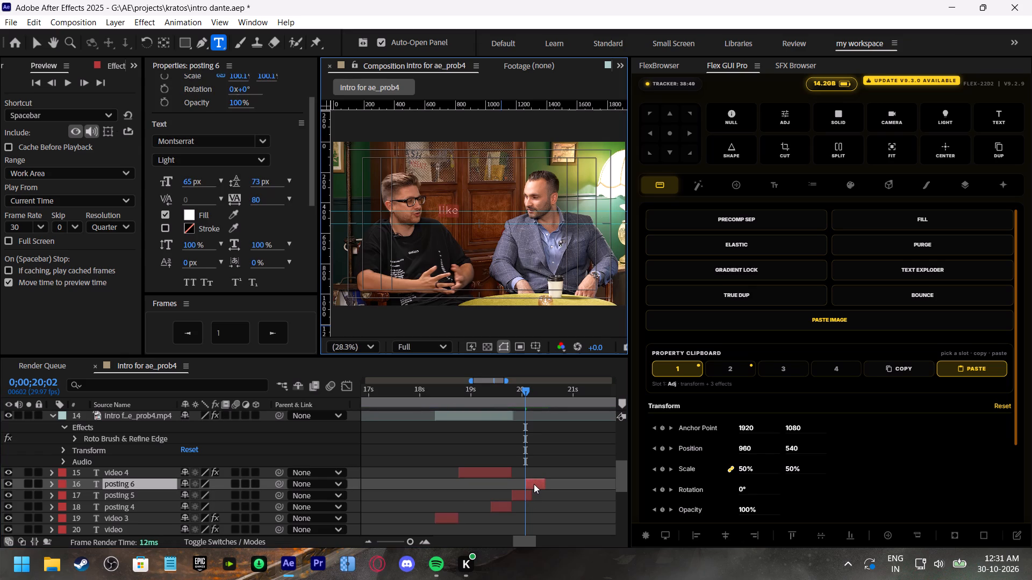
text(two)
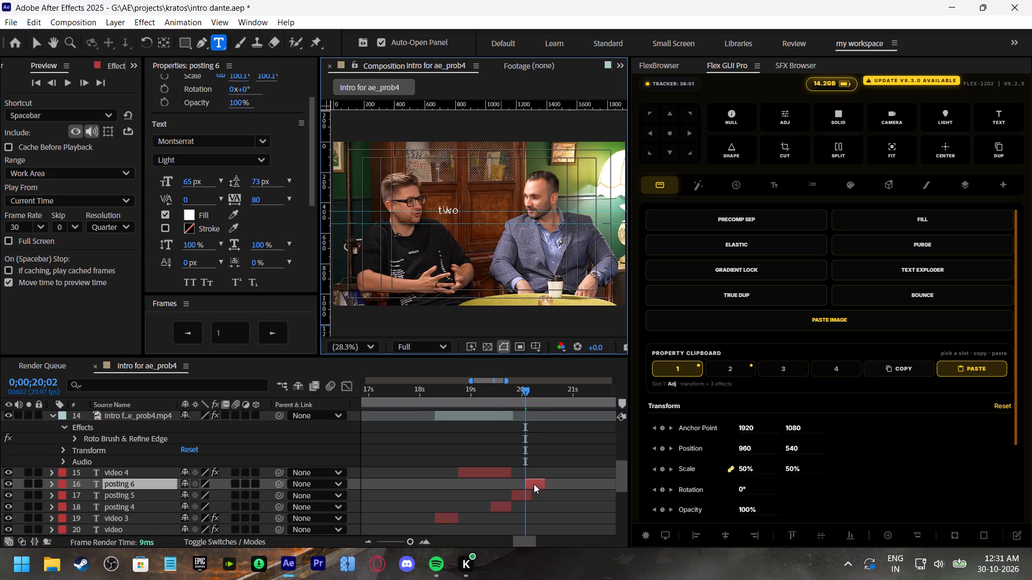
click(545, 502)
Listen on to 0;00;20;08, duplicate the "two" layer, start the copy there and change its text to "letters".
shift+scroll(547, 487, down, 2)
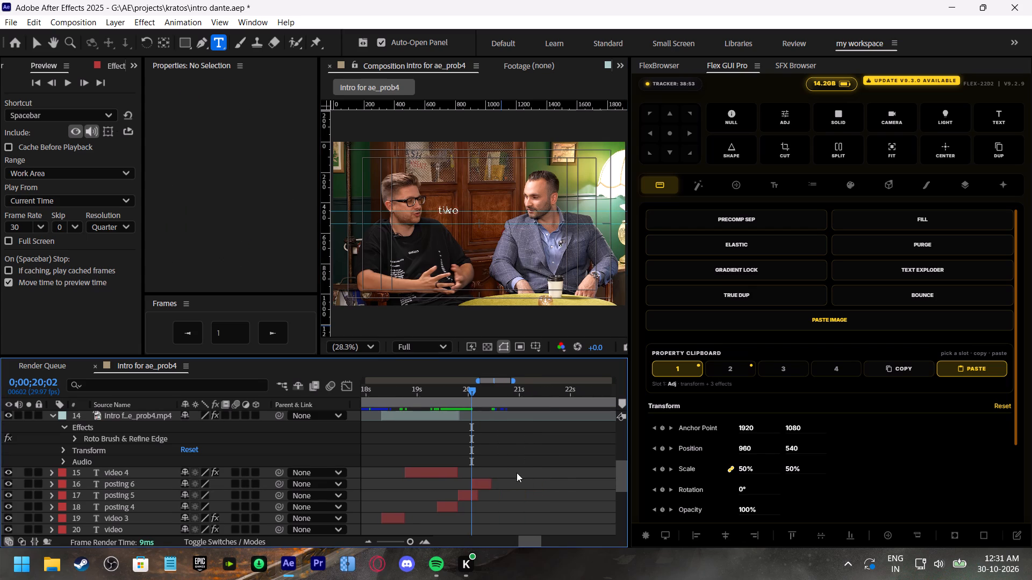
drag(476, 392, 483, 397)
key(space)
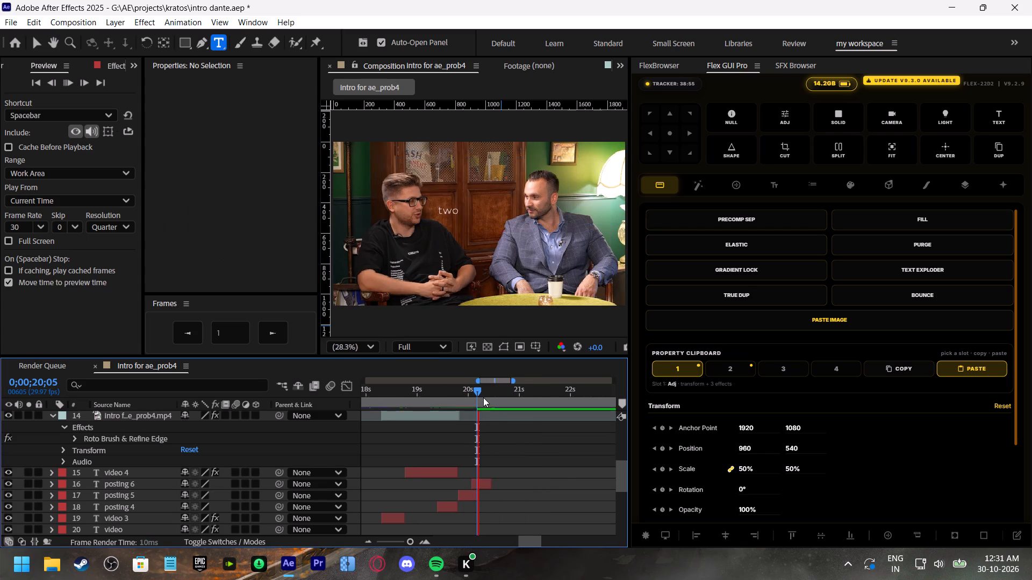
click(483, 397)
key(space)
click(483, 397)
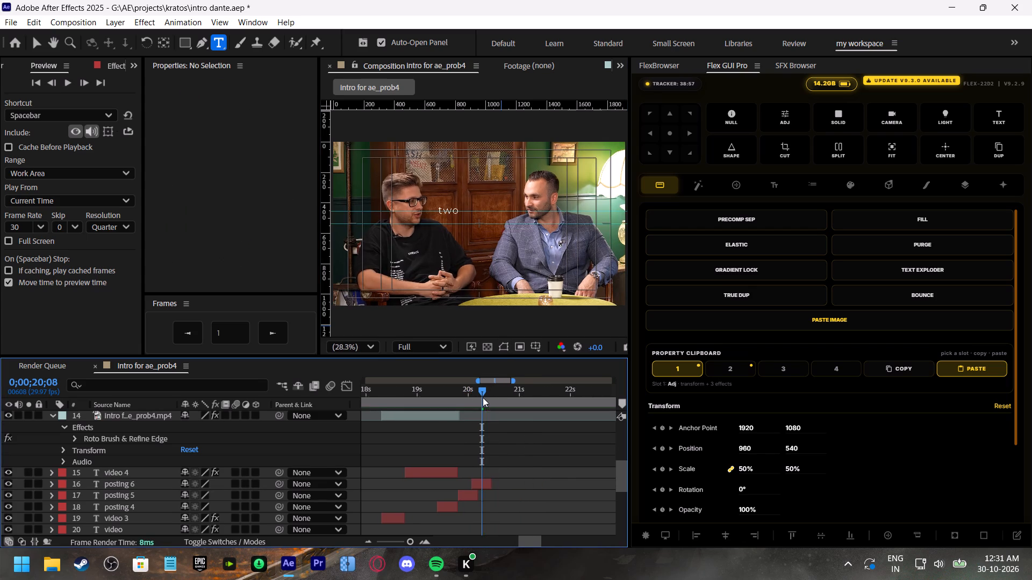
click(476, 480)
key(ctrl+d)
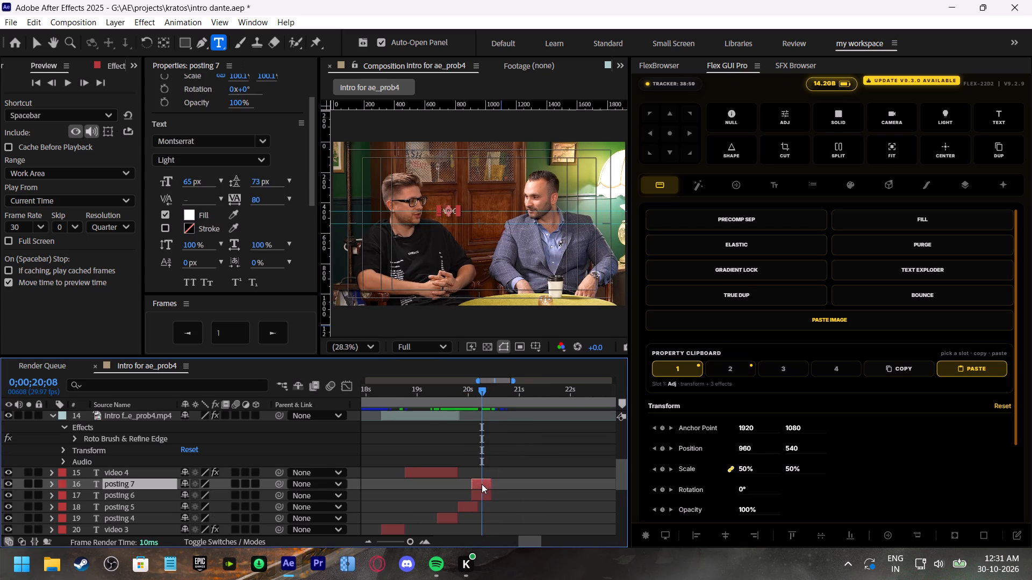
drag(482, 484, 491, 488)
click(492, 485)
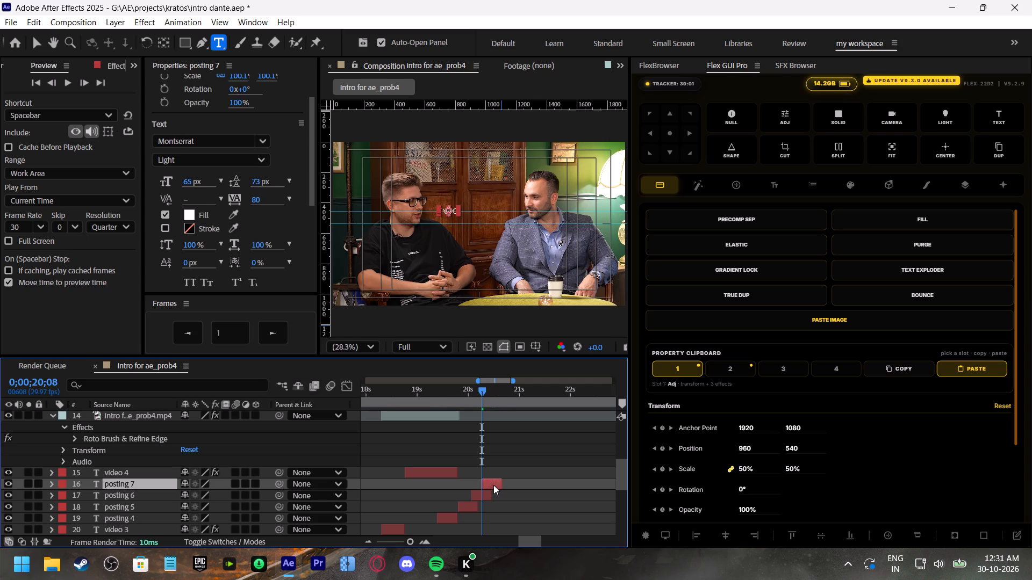
double_click(493, 485)
text(letters)
click(497, 509)
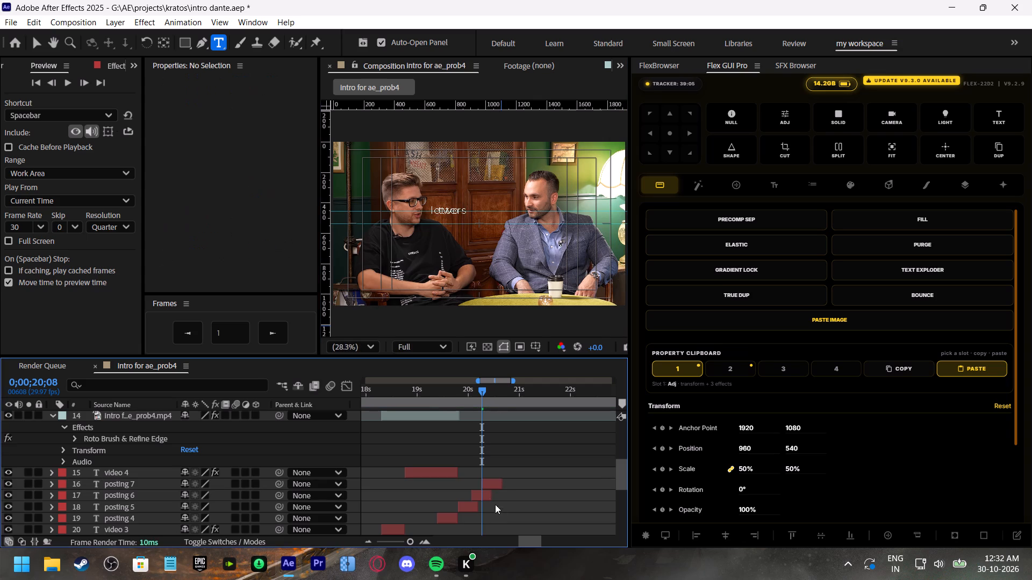
Duplicate the "letters" layer, start the copy at 0;00;20;17 and change its text to "you know".
click(491, 485)
key(ctrl+d)
drag(491, 485, 493, 485)
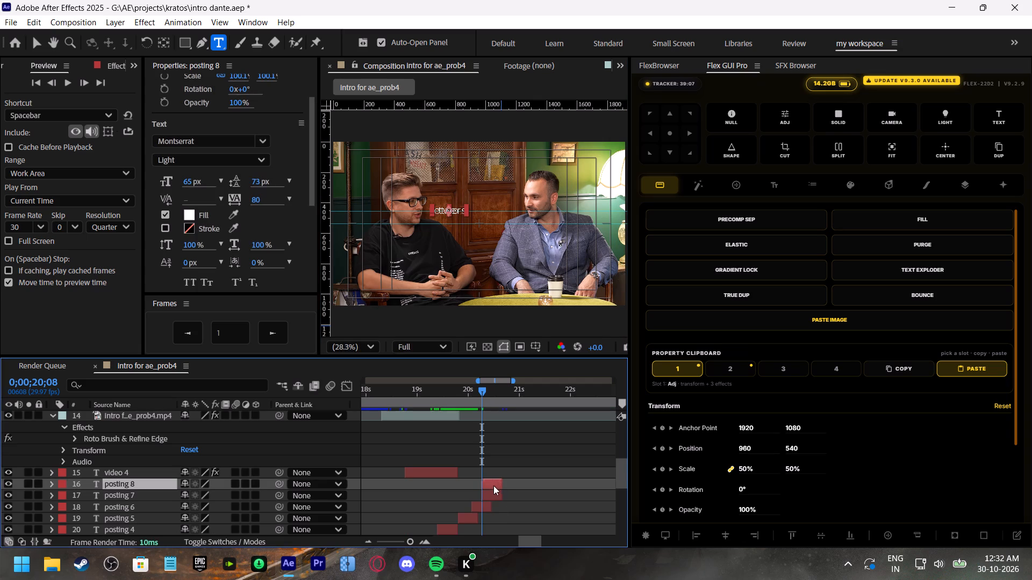
drag(493, 485, 501, 491)
key(space)
drag(483, 389, 496, 397)
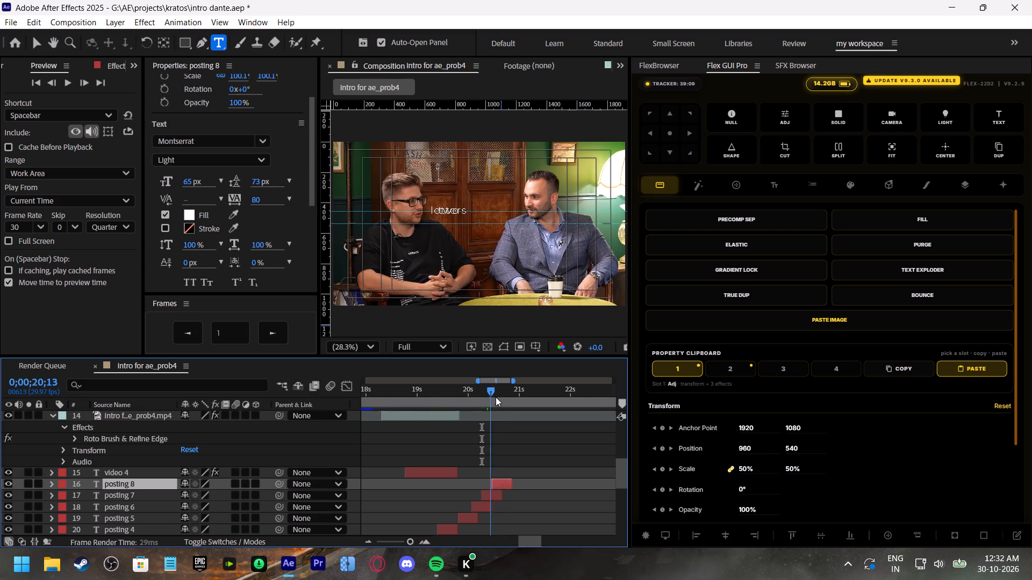
drag(496, 397, 499, 403)
click(499, 481)
double_click(504, 483)
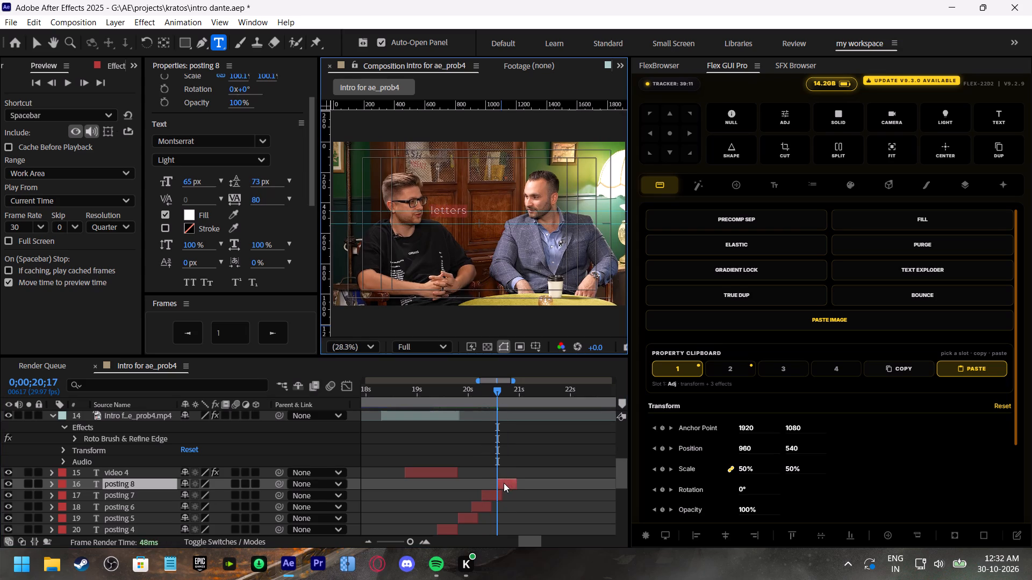
text(you)
key(space)
key(BackSpace)
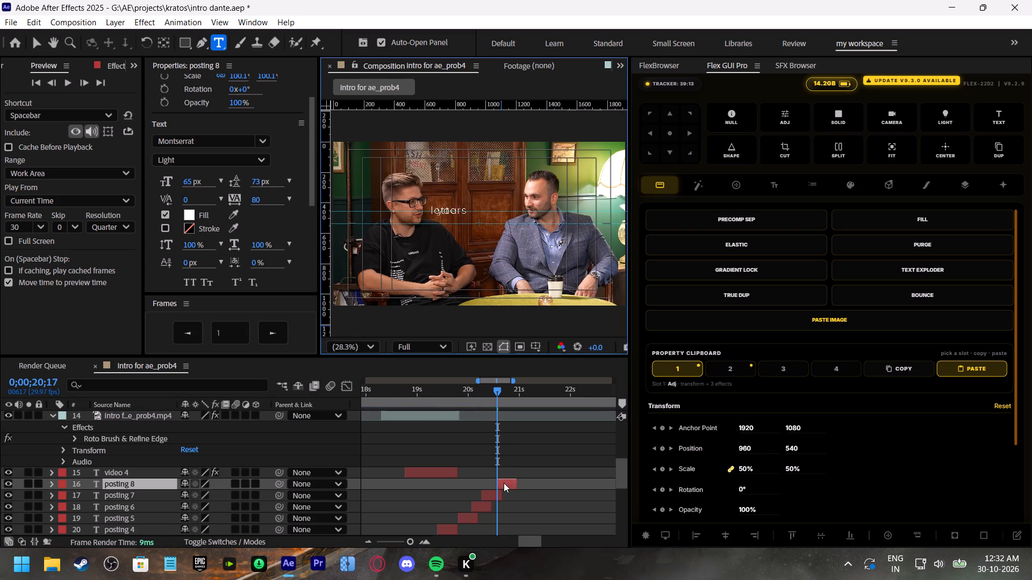
key(space)
text(know)
Play and scrub from 0;00;19;21 to 0;00;19;29 to check the caption words against the speech.
click(453, 390)
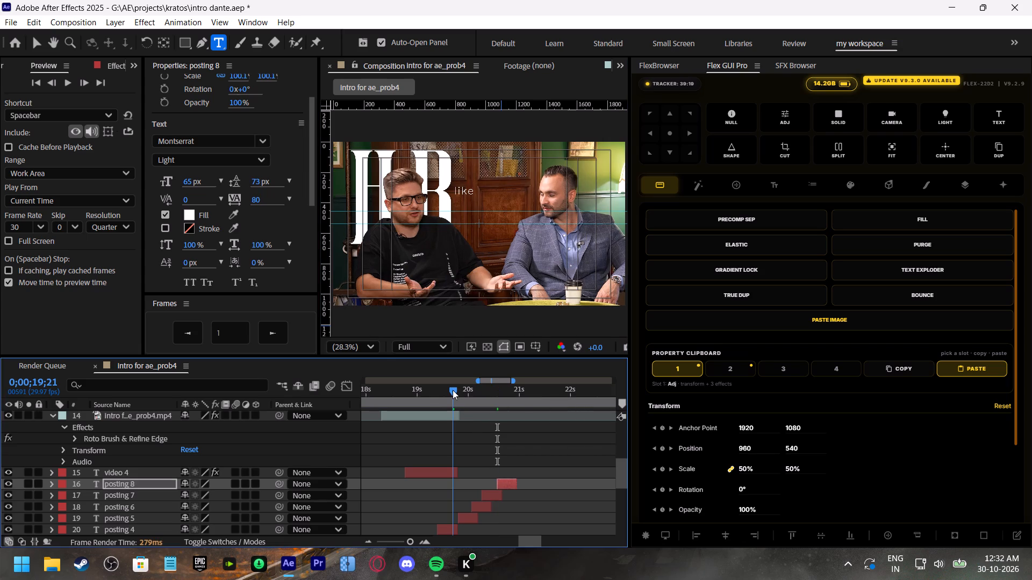
key(space)
click(453, 390)
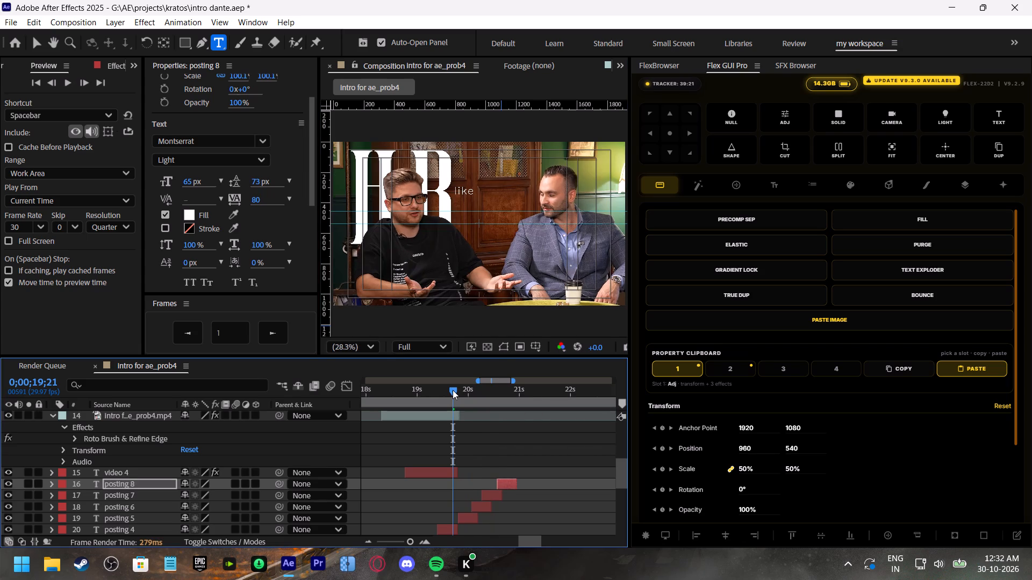
key(space)
click(453, 390)
click(413, 538)
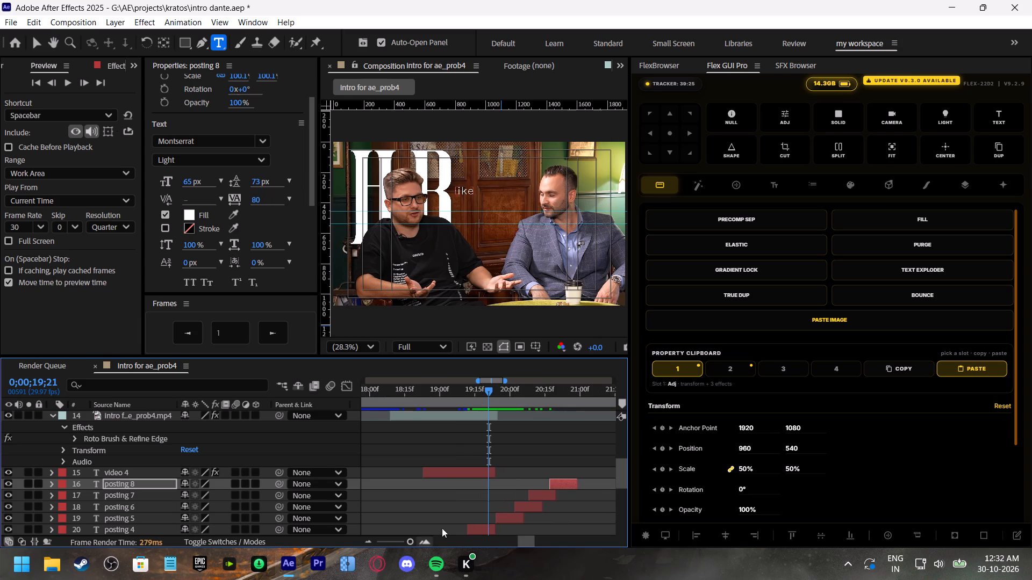
shift+scroll(528, 494, down, 2)
drag(437, 388, 442, 391)
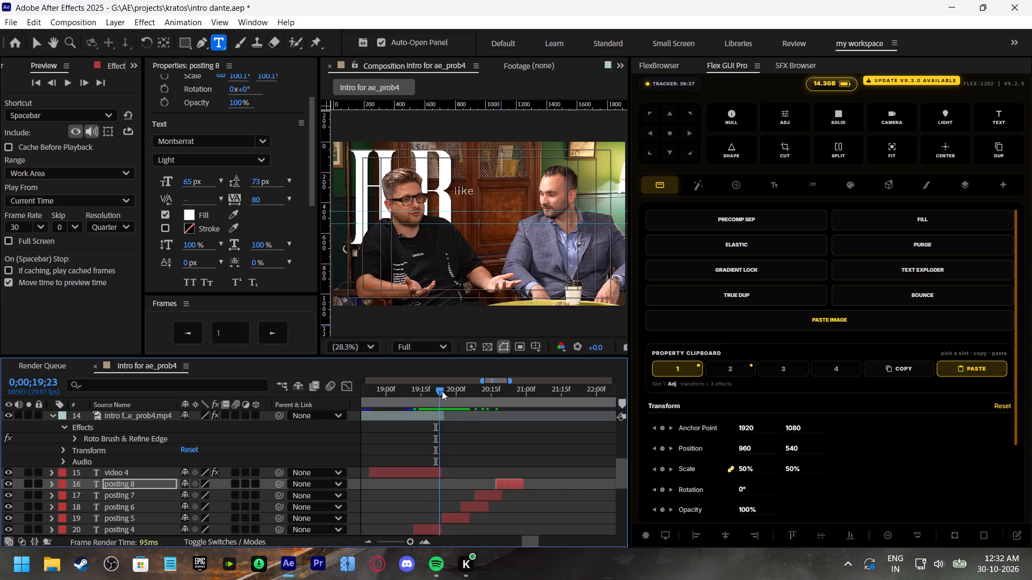
drag(442, 391, 451, 398)
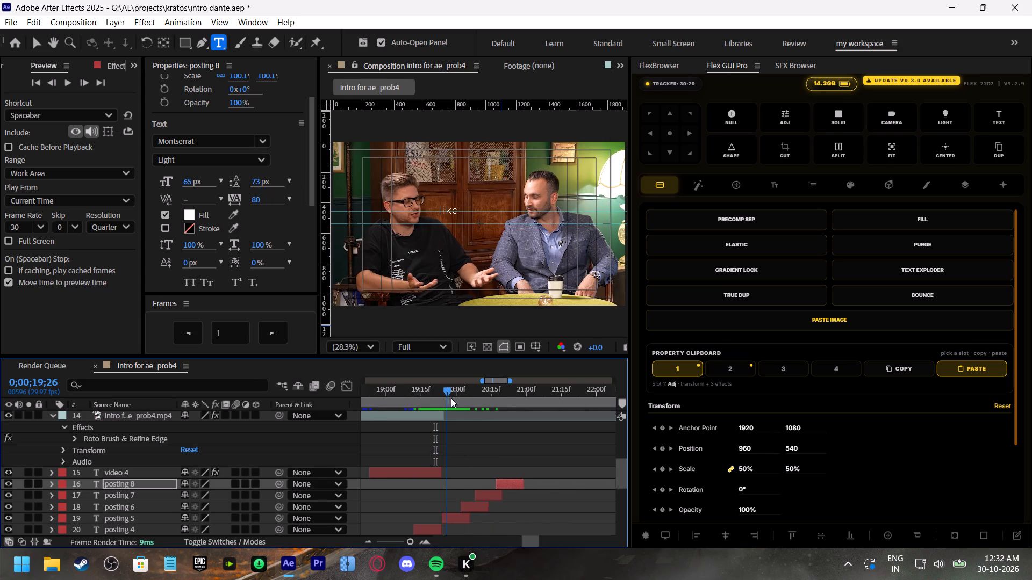
drag(451, 398, 455, 416)
Change the text of the posting 5 layer to "just".
click(451, 520)
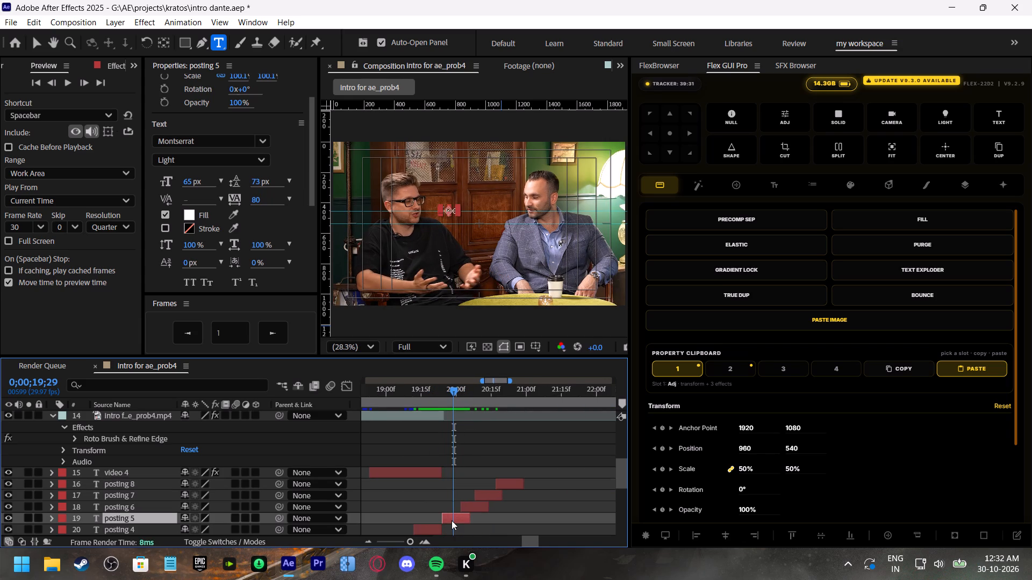
double_click(451, 520)
double_click(451, 520)
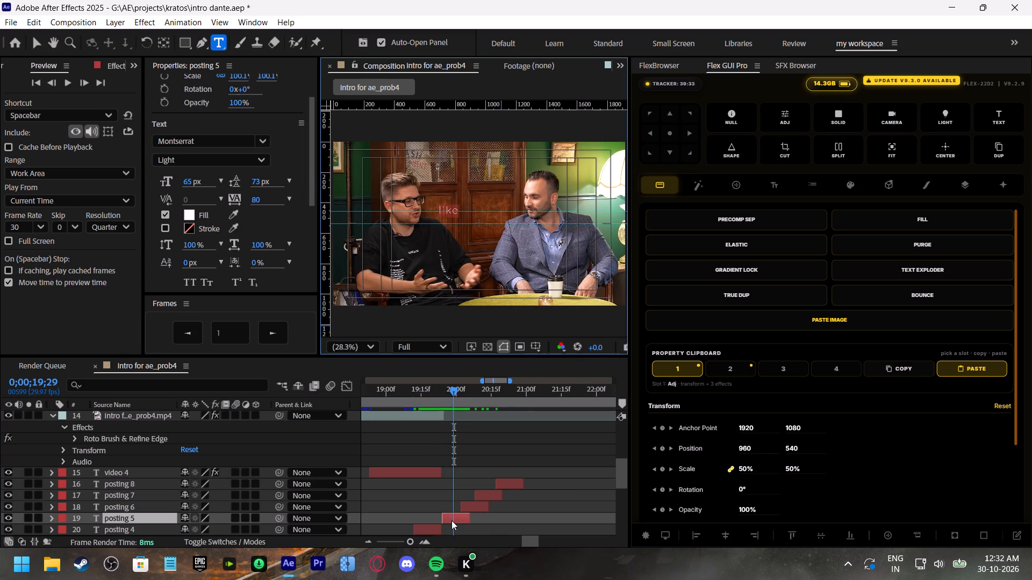
text(just)
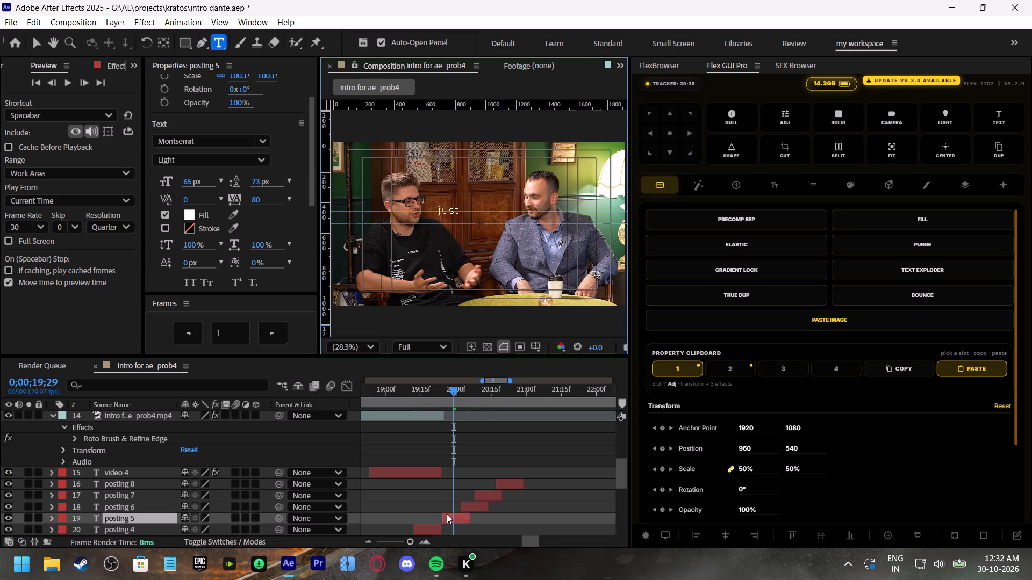
click(419, 477)
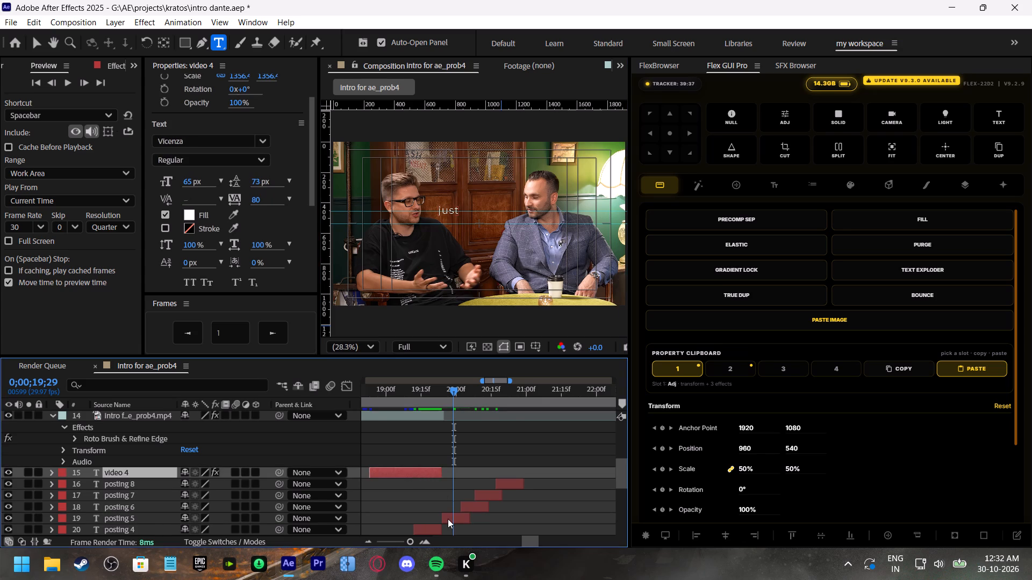
Move the word "just" slightly closer to the man in the black shirt.
click(450, 517)
key(v)
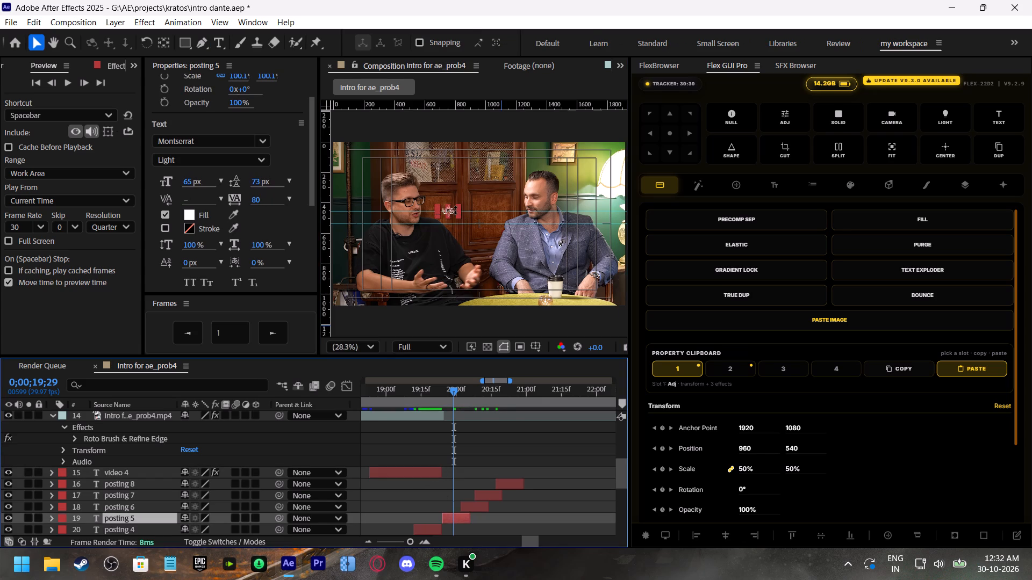
scroll(454, 210, up, 1)
drag(433, 206, 424, 205)
Extend the ends of the "just", "two" and "letters" layers to about 0;00;21;00 so they overlap.
drag(461, 393, 470, 397)
drag(472, 517, 525, 520)
drag(489, 509, 536, 509)
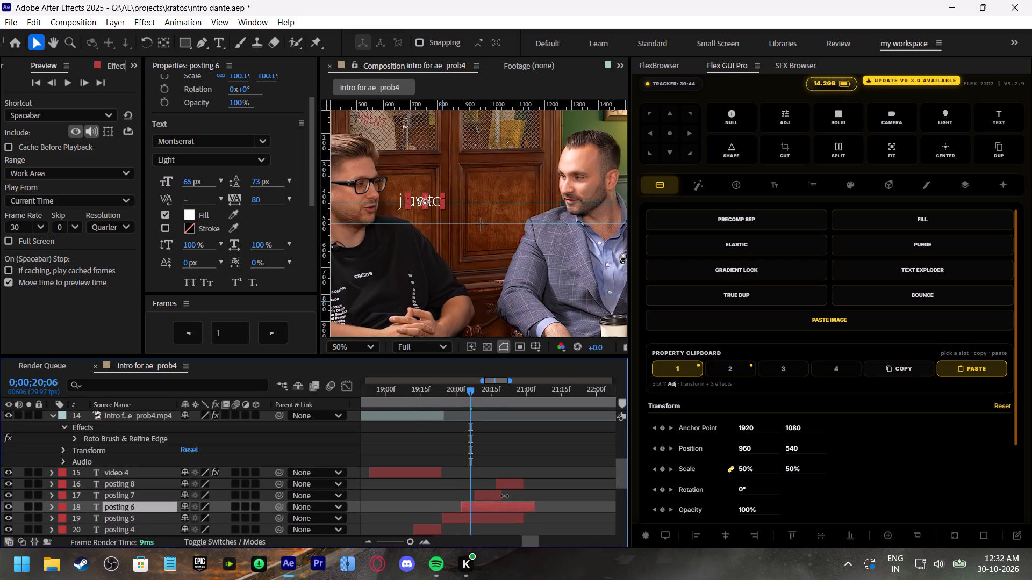
drag(504, 495, 529, 501)
click(526, 517)
Move "two" and "letters" onto one line after "just", reading across the gap between the two men.
click(483, 508)
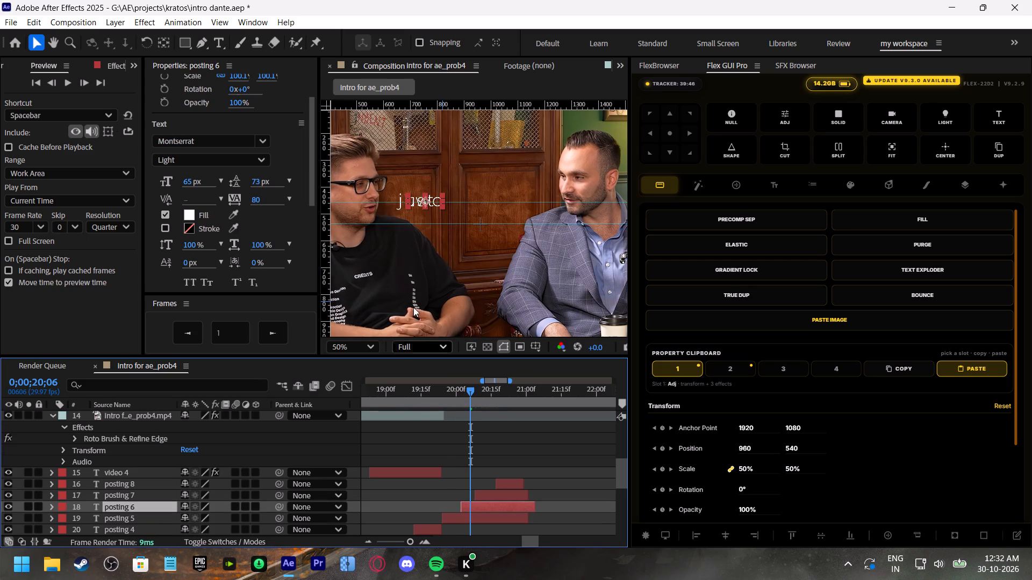
drag(433, 206, 464, 207)
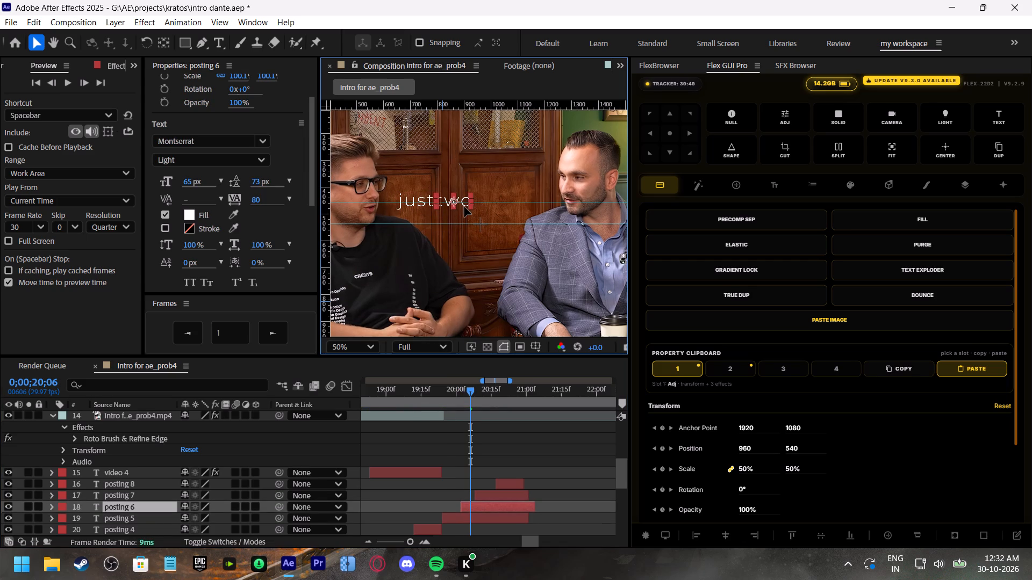
drag(464, 207, 468, 207)
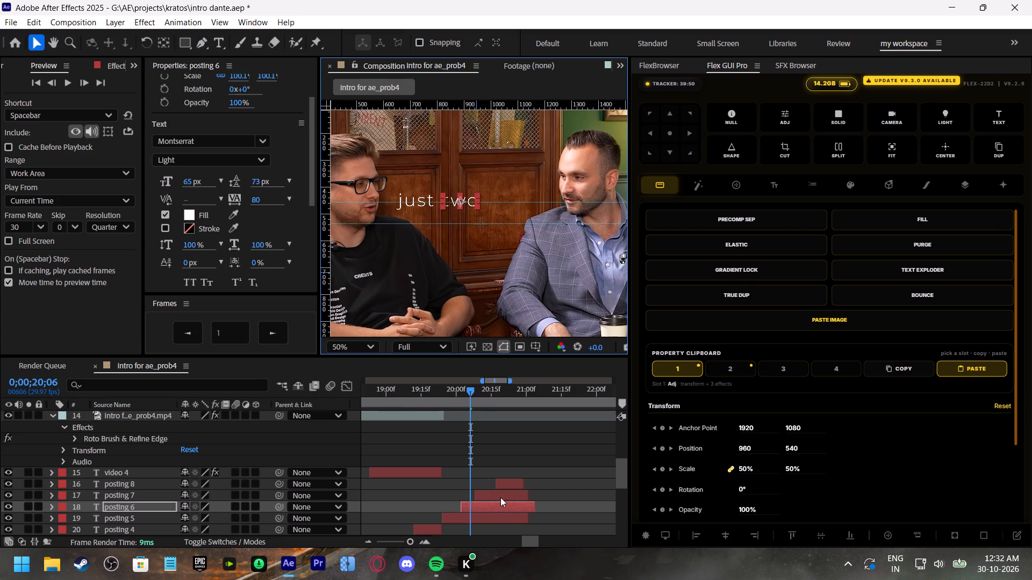
click(499, 498)
click(483, 390)
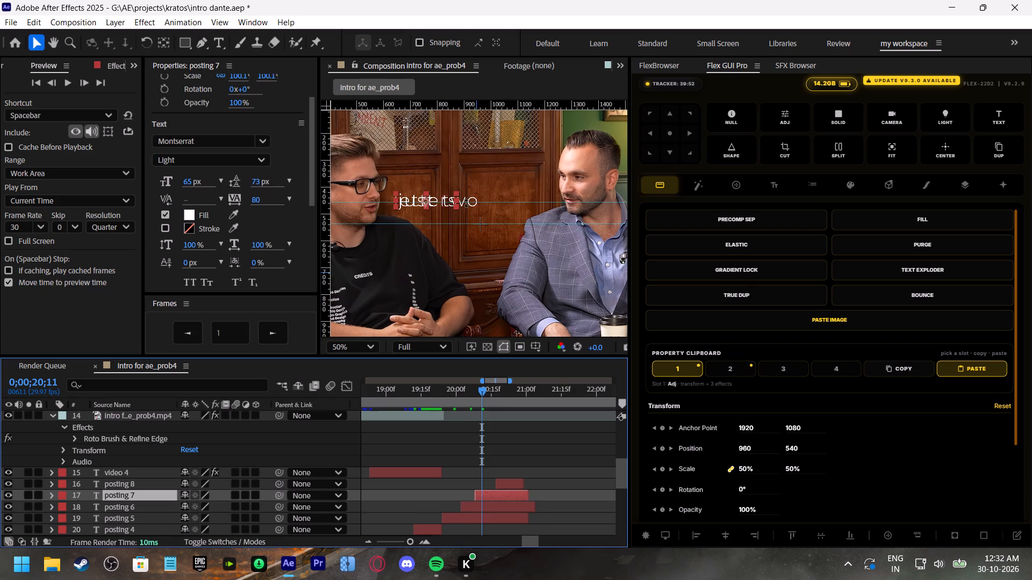
drag(435, 205, 521, 207)
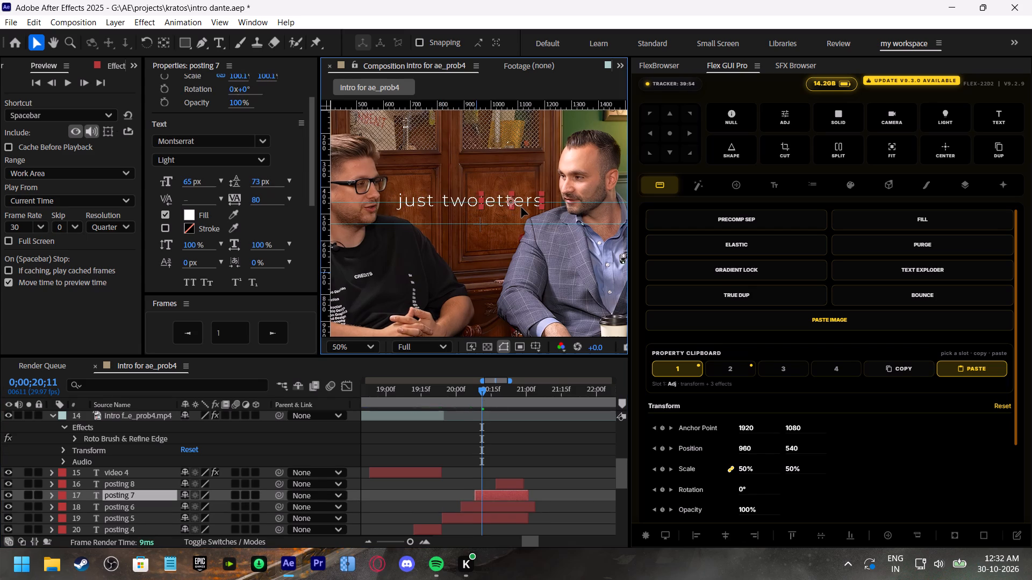
drag(521, 207, 522, 207)
click(517, 448)
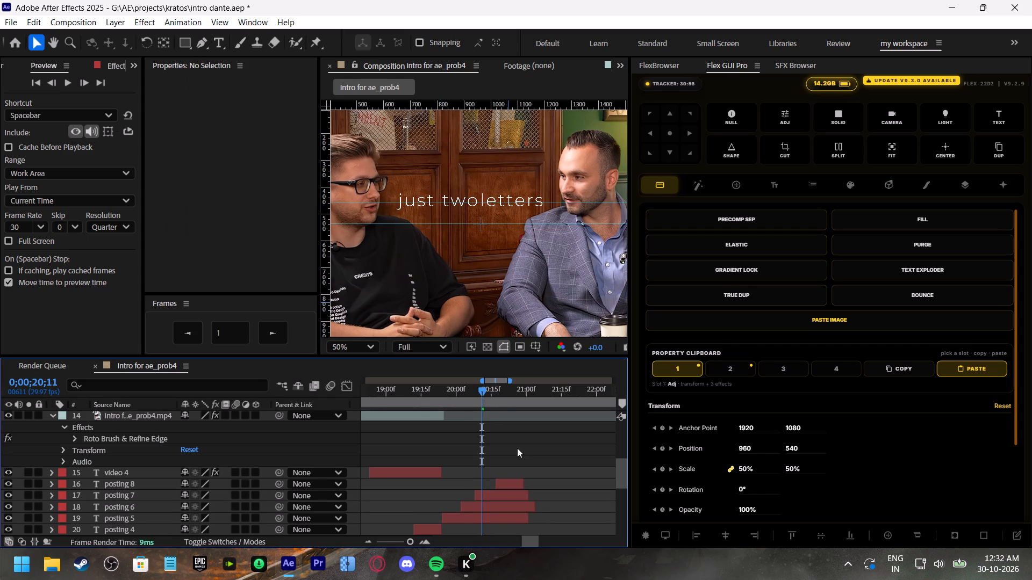
Nudge the word "two" so it is evenly spaced between "just" and "letters".
click(462, 204)
click(464, 204)
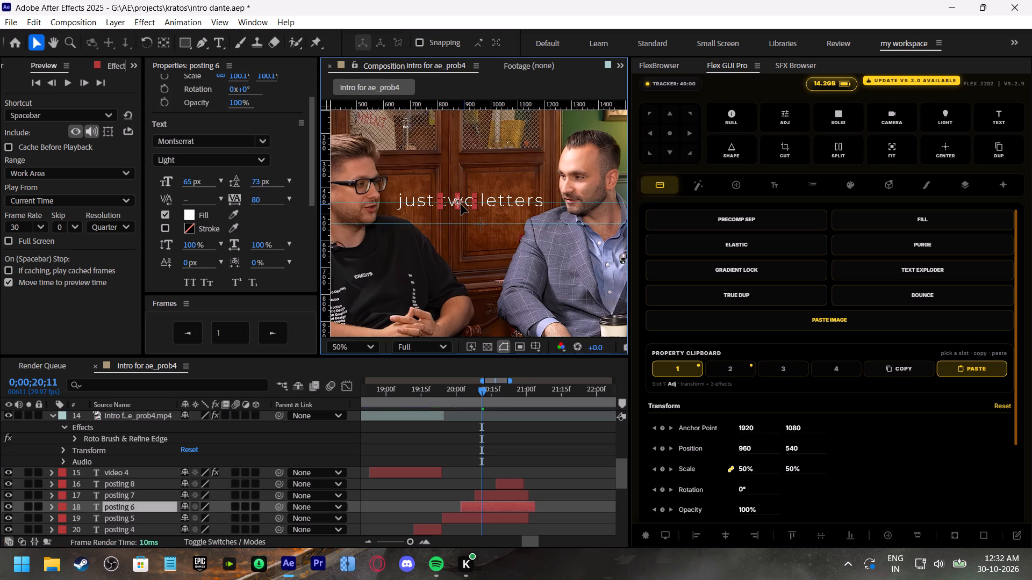
click(476, 261)
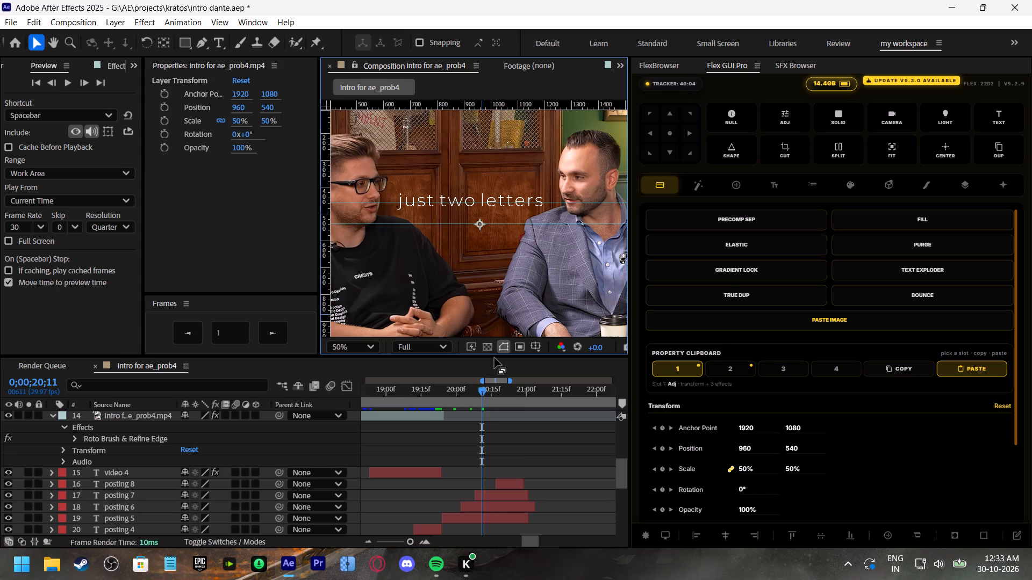
Move the caption "you know" away from the man in the black shirt and centre it between the two men.
drag(497, 389, 511, 402)
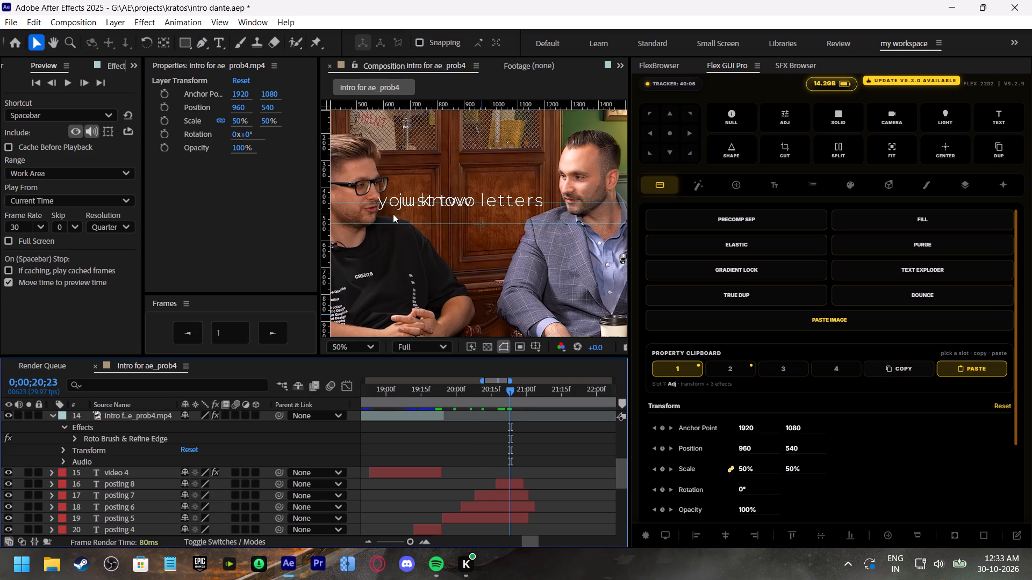
click(387, 207)
drag(388, 205, 438, 212)
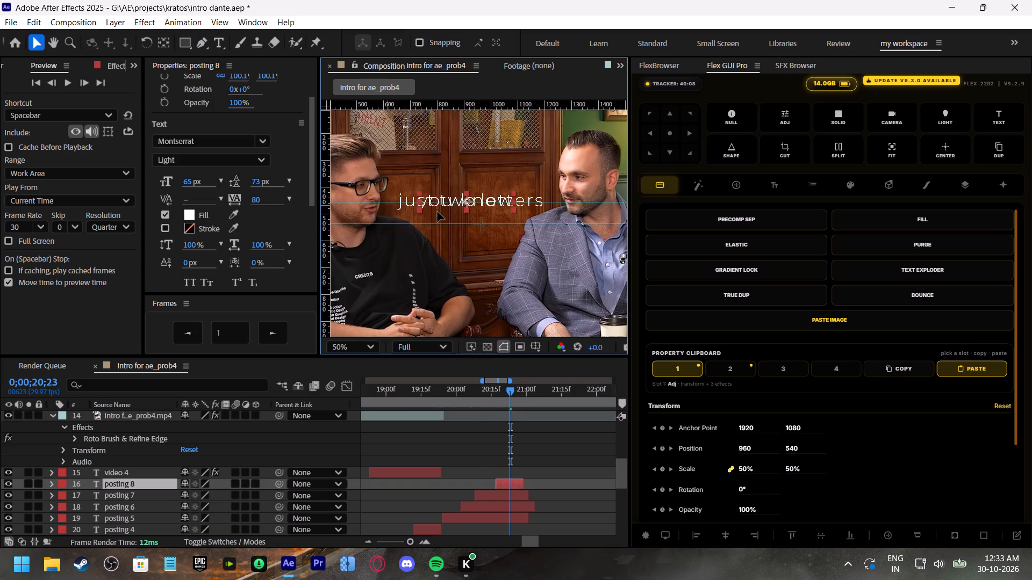
drag(438, 212, 434, 211)
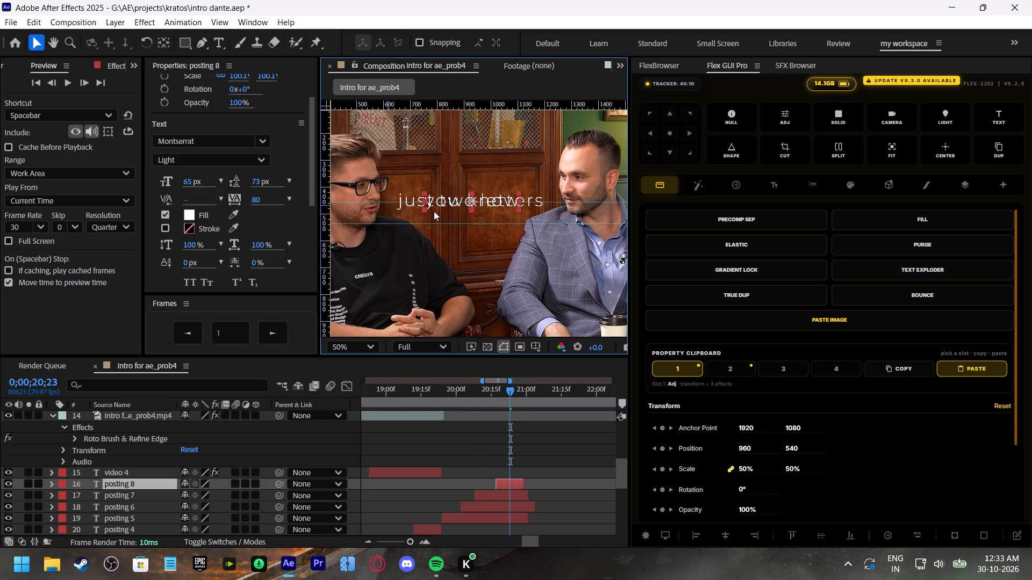
Cut off the "just", "two" and "letters" layers at 0;00;20;17, where "you know" starts, and save the project.
drag(485, 390, 491, 398)
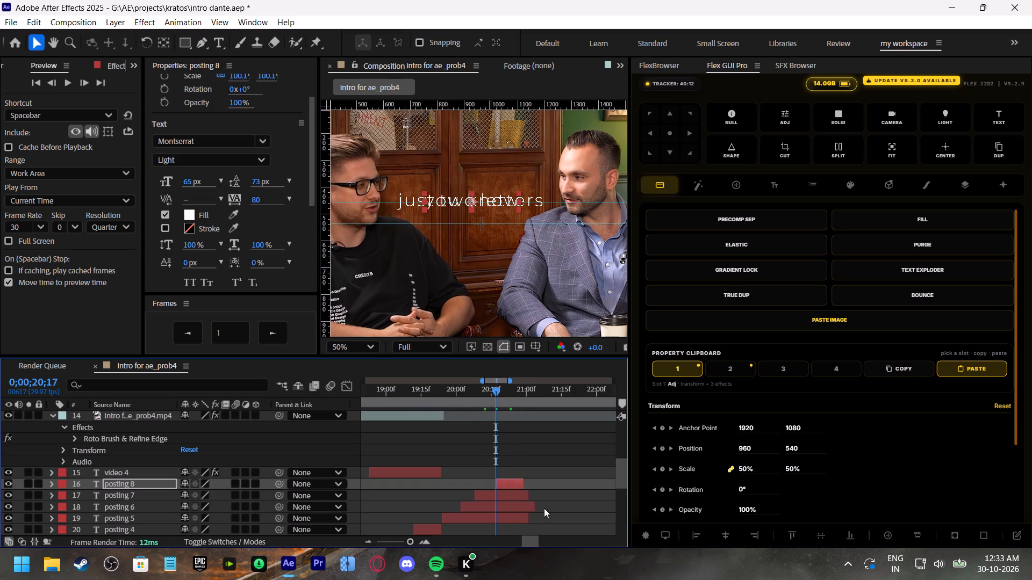
drag(554, 491, 494, 516)
click(498, 492)
shift+click(497, 513)
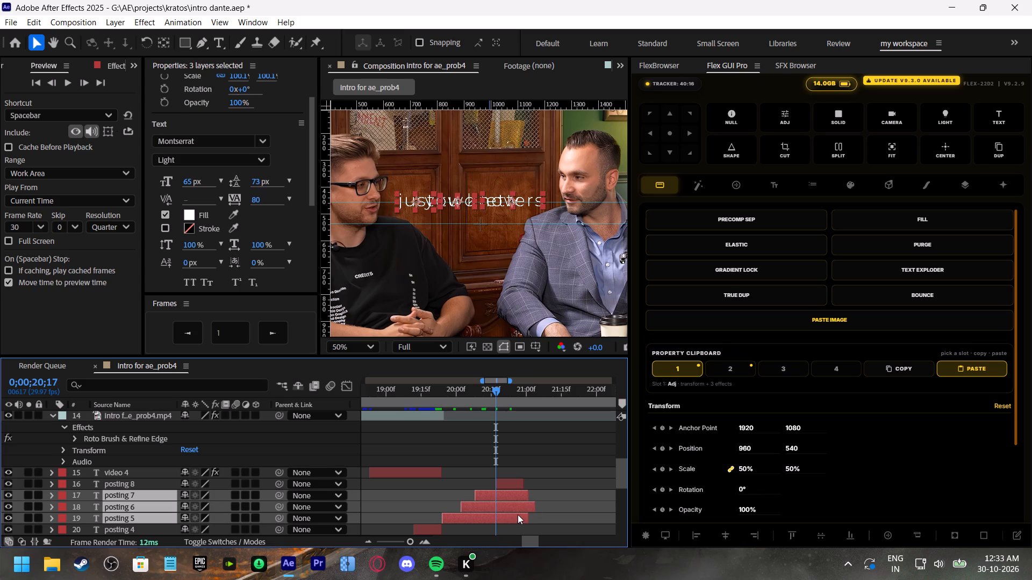
key(ctrl+shift+d)
key(BackSpace)
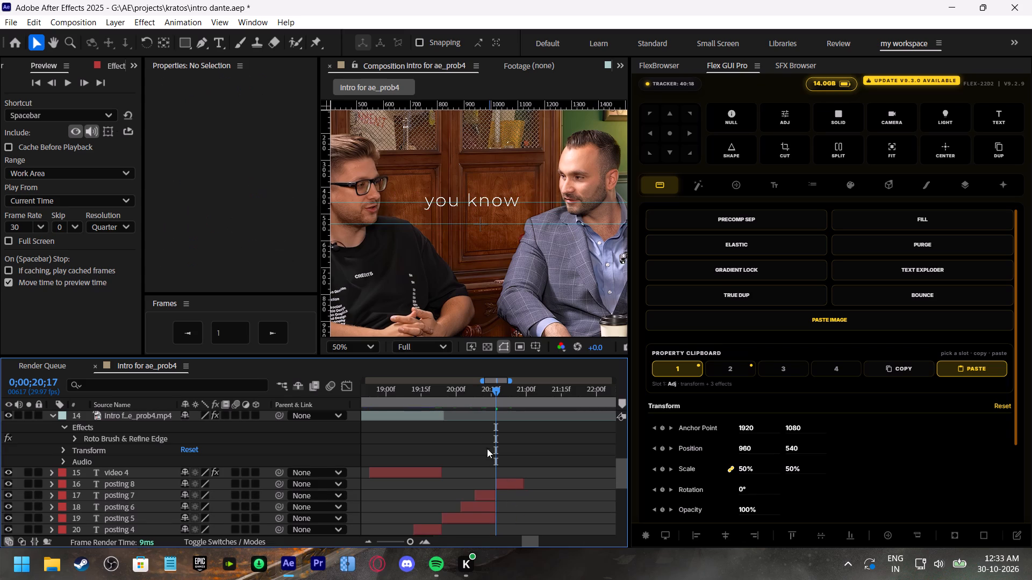
click(427, 388)
key(ctrl+s)
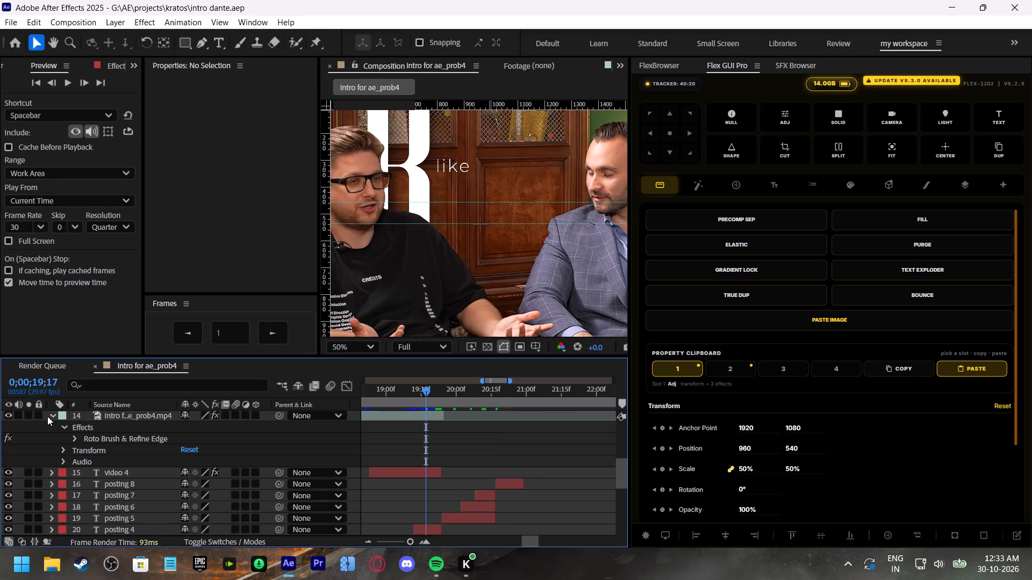
Fit the whole frame in the viewer, save the project, and play the composition from 0;00;00;00.
click(54, 416)
click(353, 346)
click(355, 83)
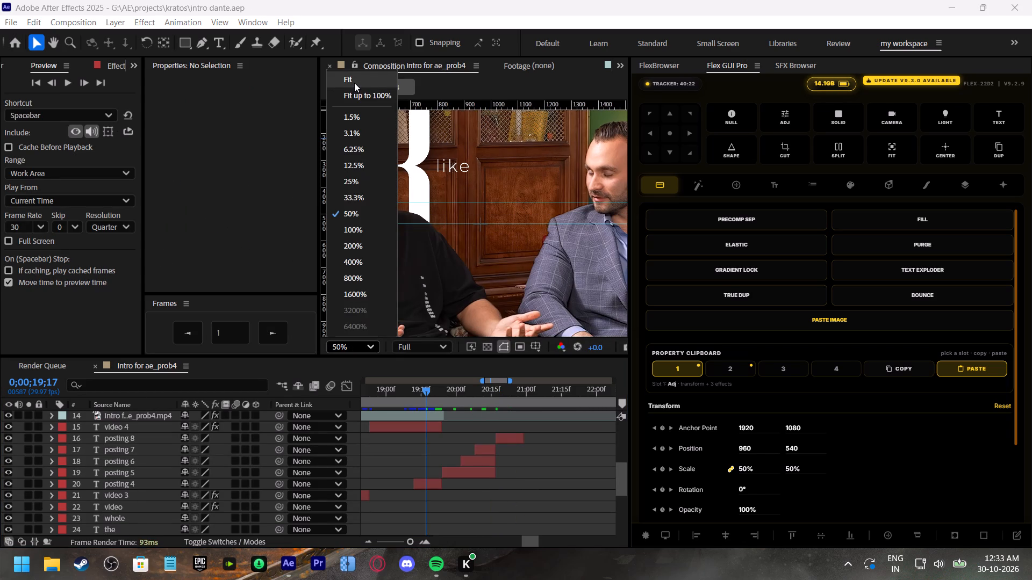
drag(415, 389, 174, 416)
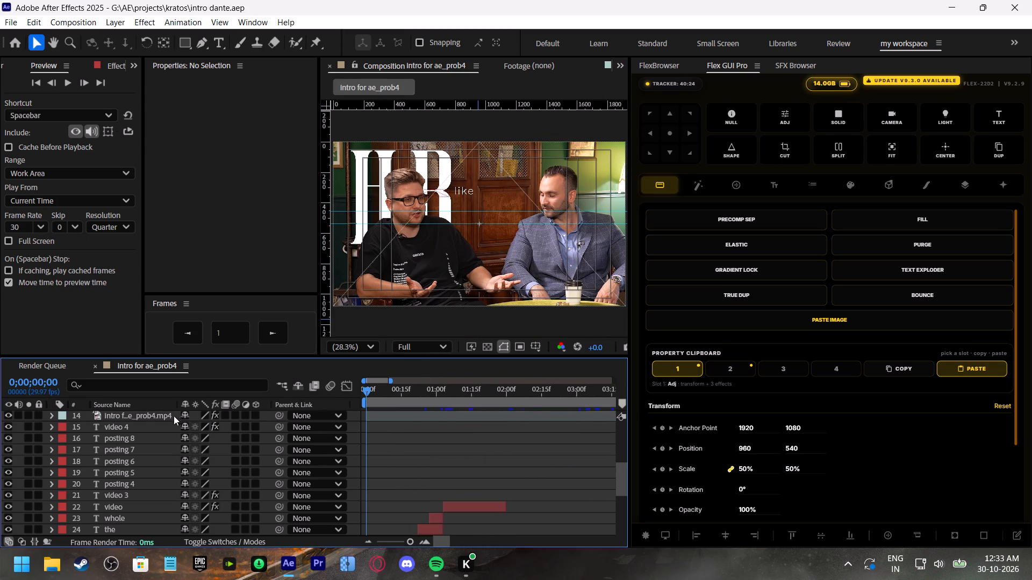
drag(174, 416, 146, 417)
key(ctrl+s)
key(space)
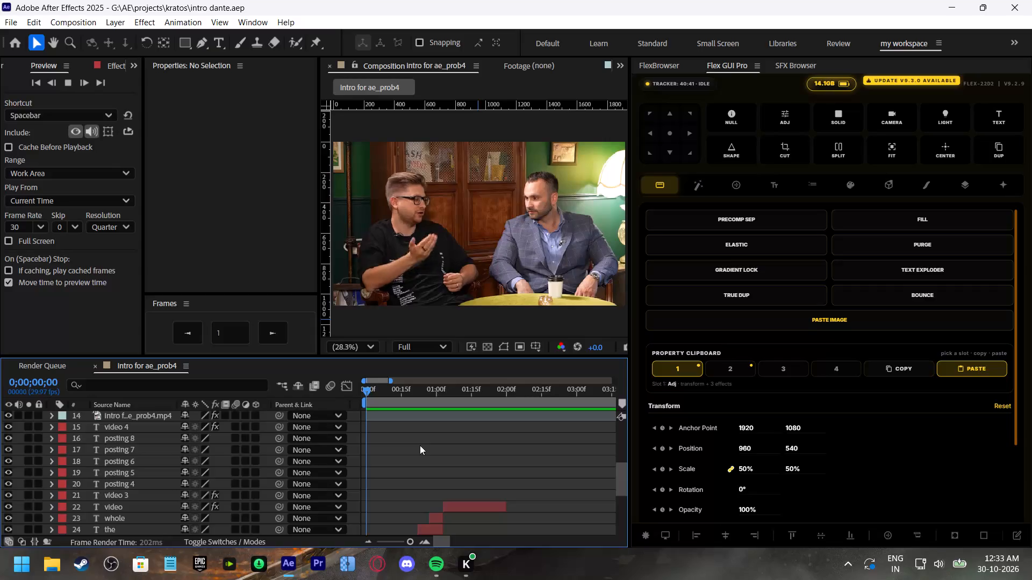
Look over the full timeline and play the footage after the finished captions, starting from 0;00;24;19.
scroll(490, 479, down, 5)
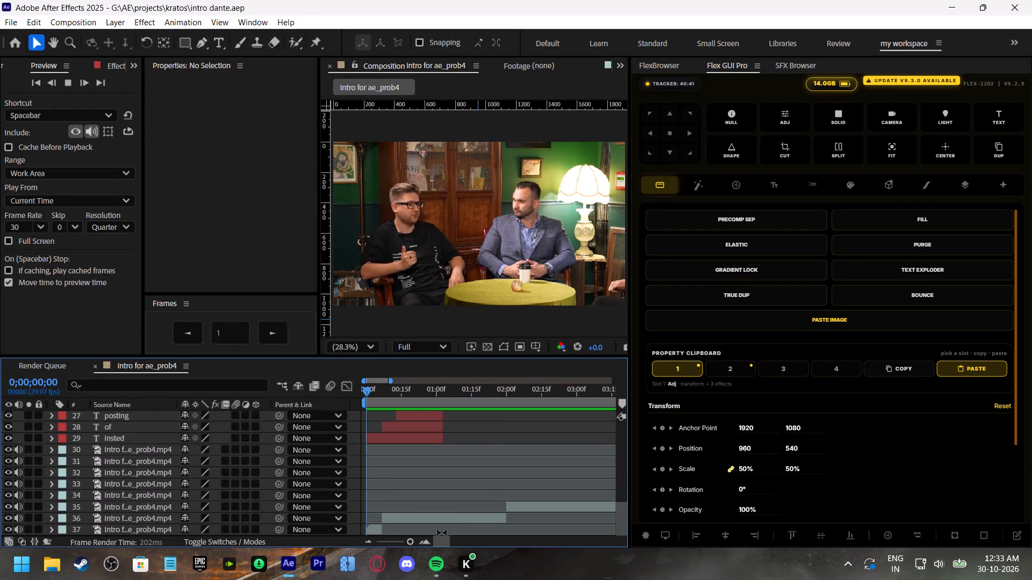
drag(440, 544, 453, 545)
drag(411, 539, 408, 539)
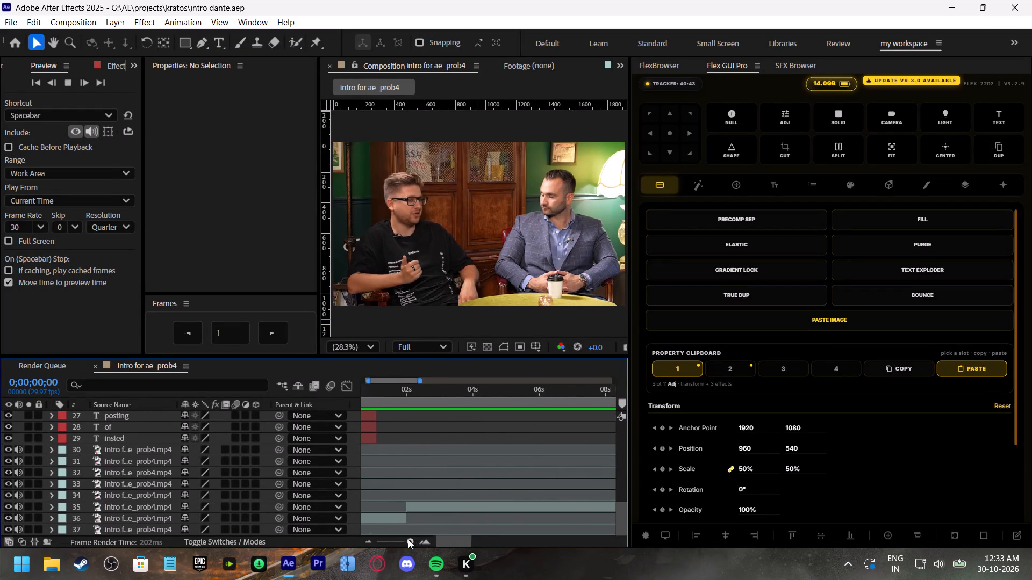
drag(408, 539, 381, 537)
scroll(551, 468, up, 5)
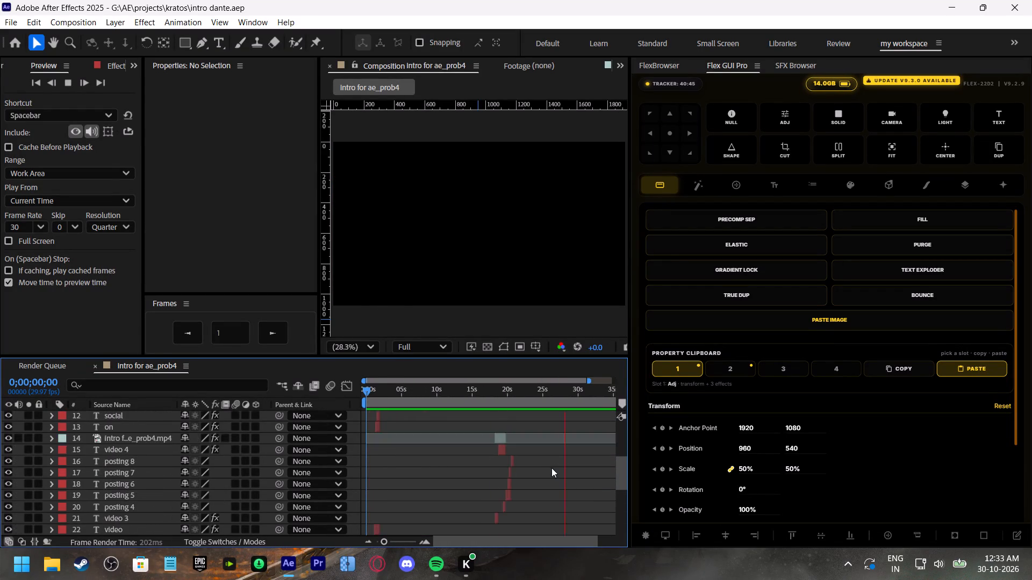
scroll(551, 468, up, 1)
shift+scroll(551, 468, down, 4)
scroll(553, 467, up, 4)
shift+scroll(553, 469, down, 5)
scroll(554, 469, up, 3)
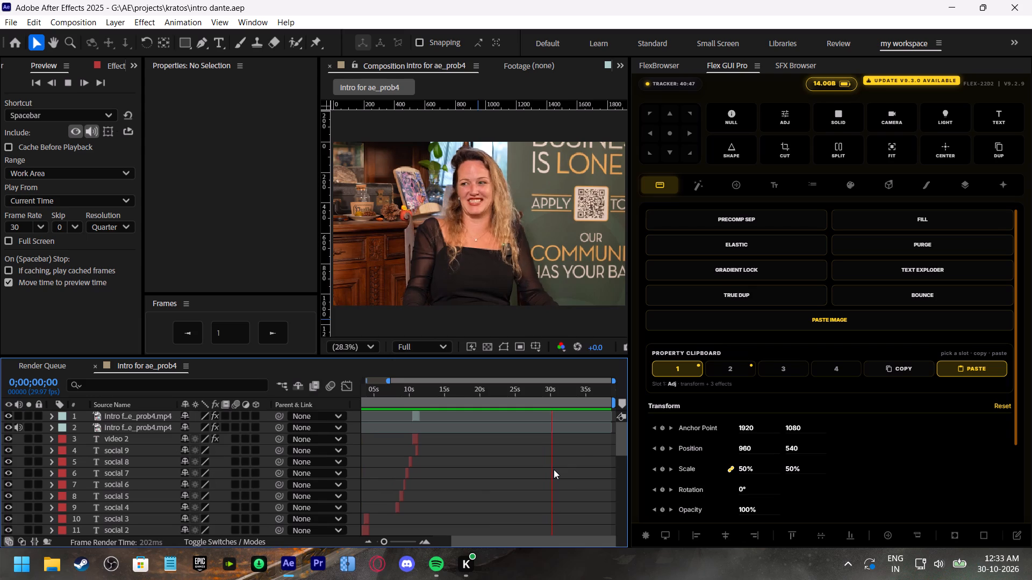
scroll(554, 469, up, 1)
scroll(554, 469, down, 12)
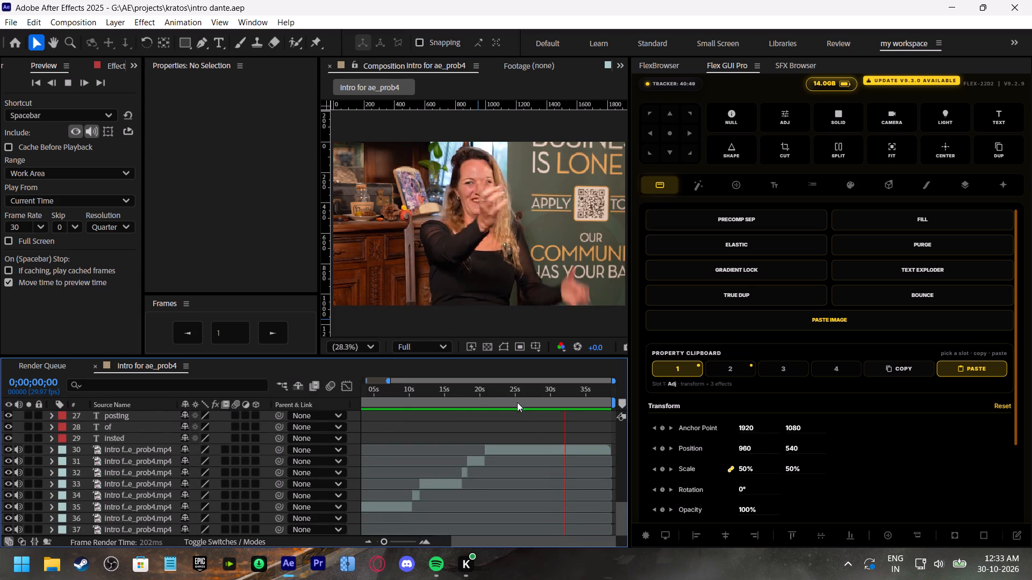
click(513, 390)
key(space)
shift+scroll(534, 439, down, 3)
key(ctrl+s)
drag(398, 542, 403, 542)
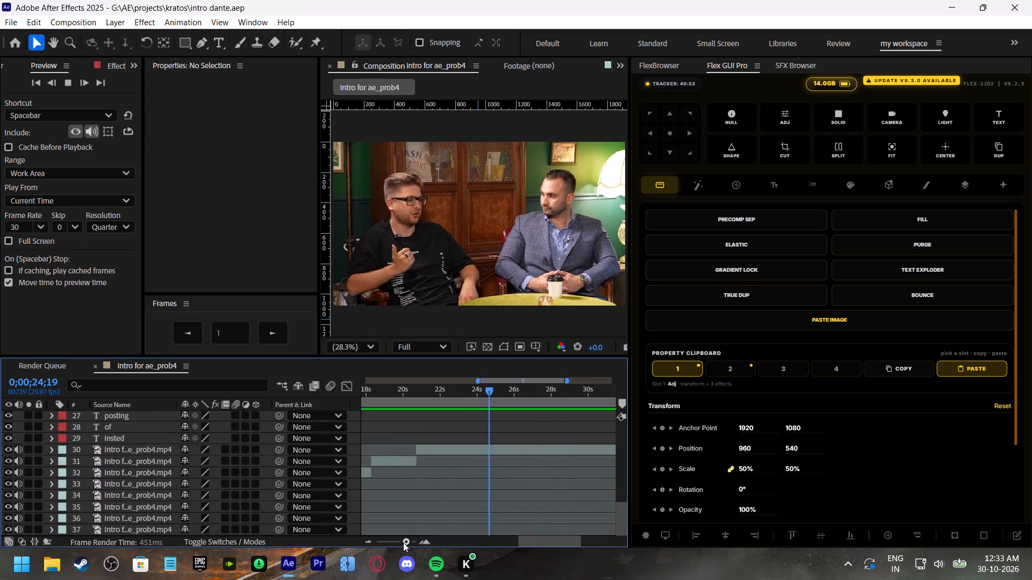
drag(403, 542, 405, 542)
shift+scroll(565, 491, up, 3)
shift+scroll(565, 491, down, 8)
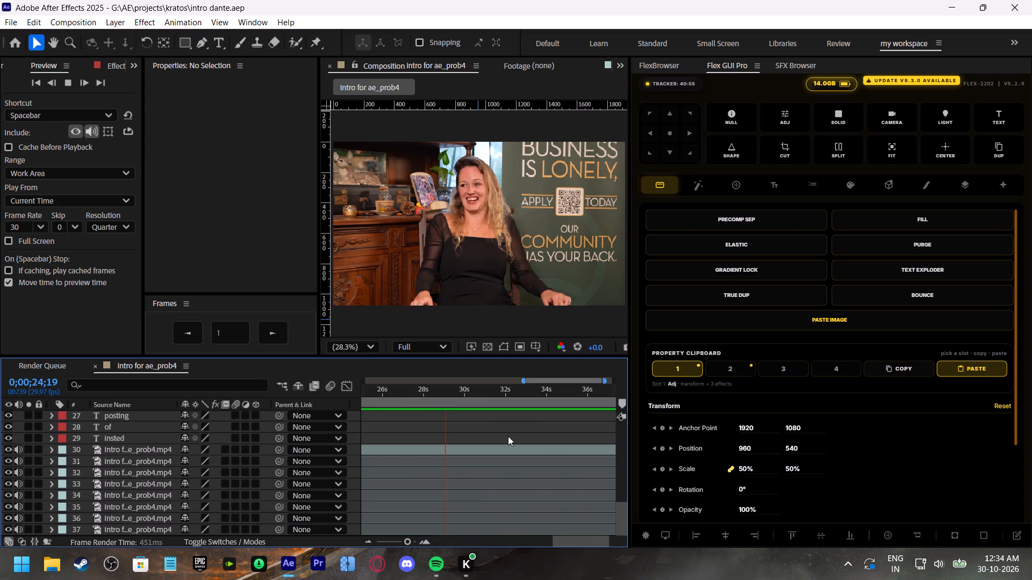
Replay the shot of the woman from 0;00;28;15 several times to examine the speech timing.
click(434, 390)
key(space)
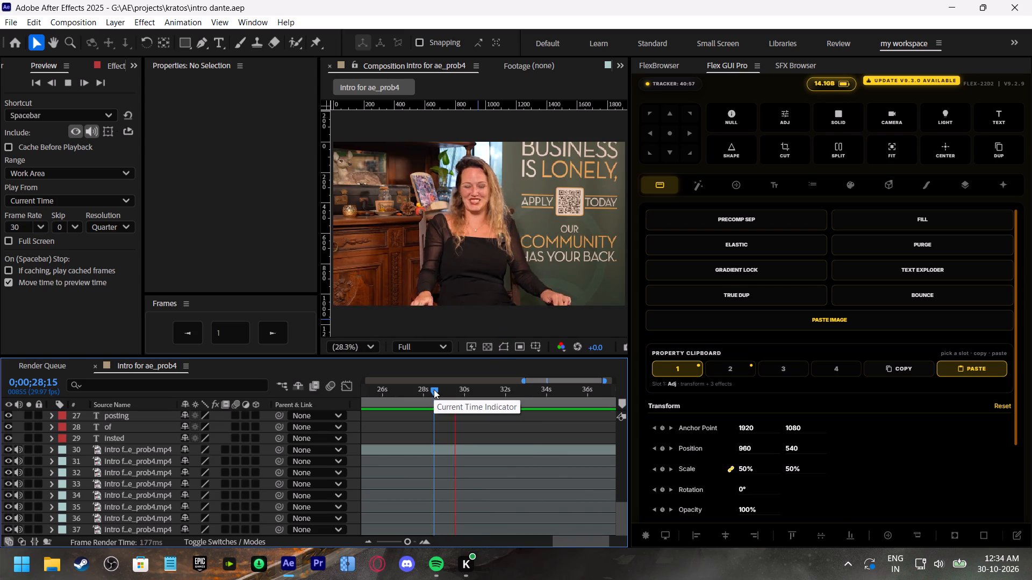
click(434, 389)
key(space)
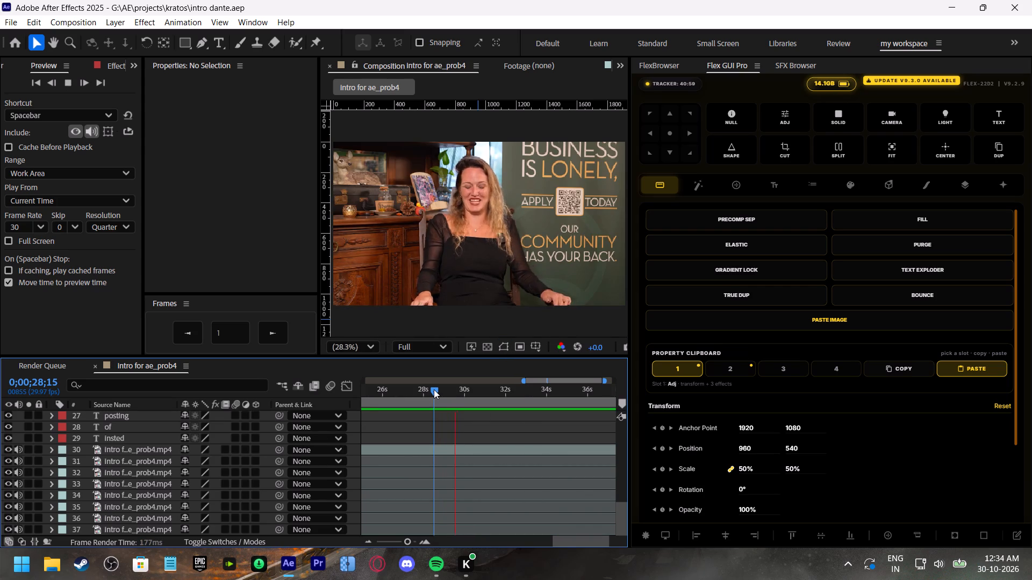
click(434, 389)
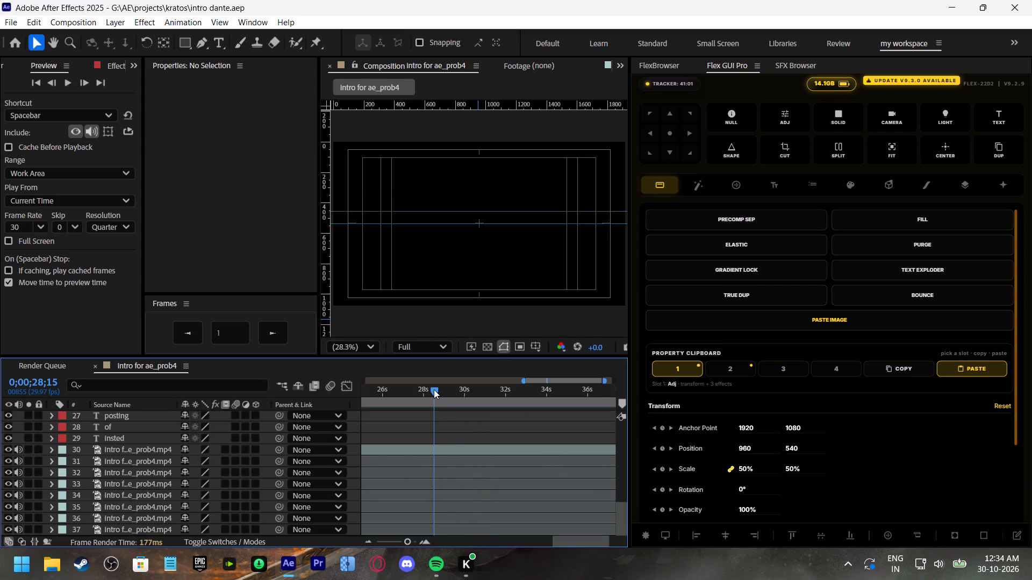
key(space)
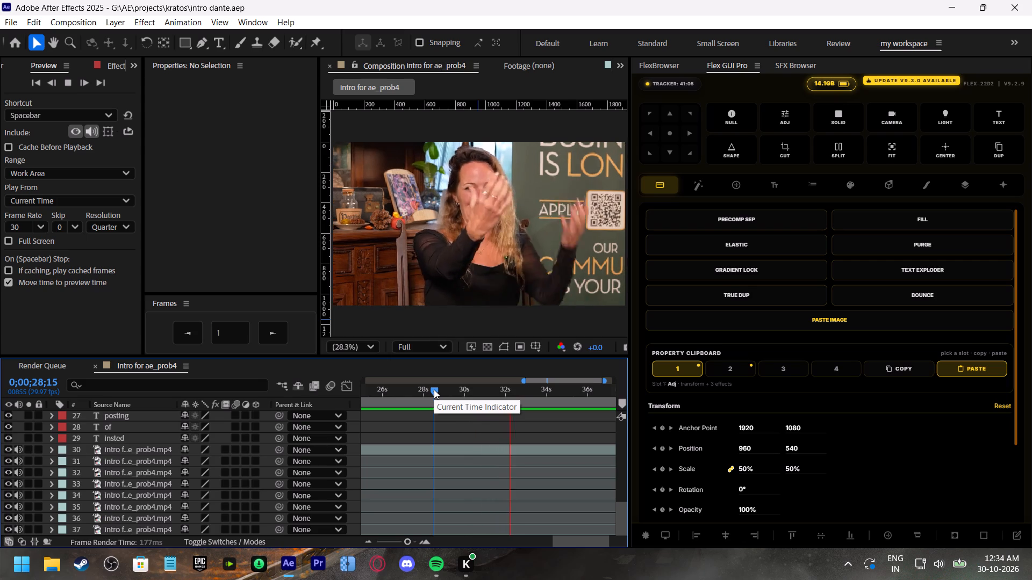
click(434, 389)
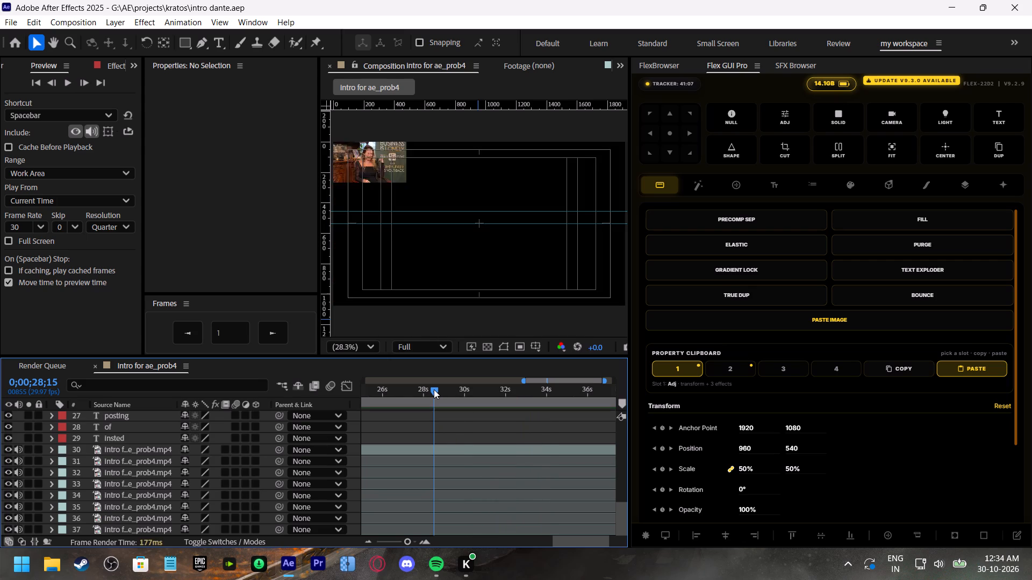
key(space)
click(434, 389)
key(space)
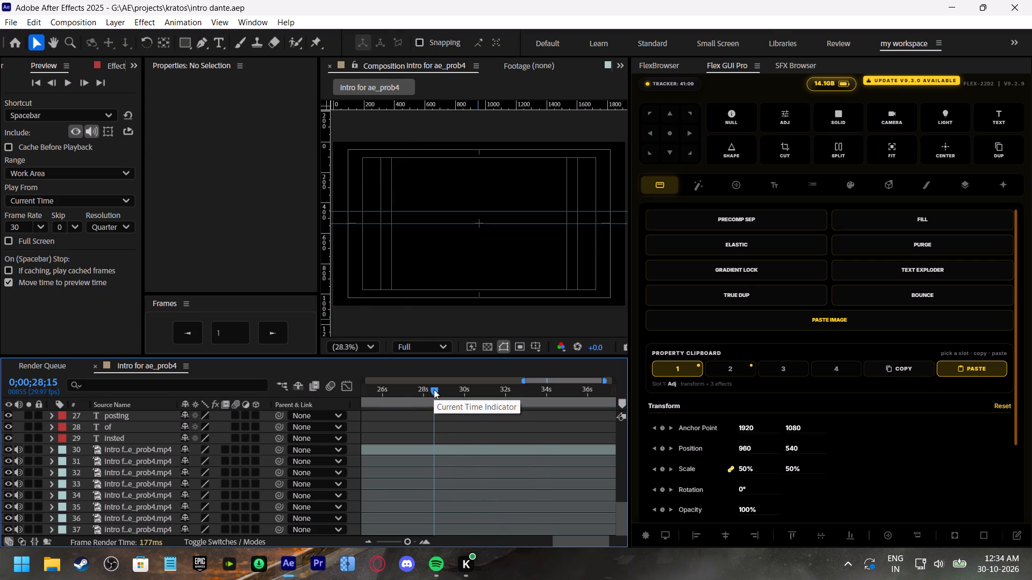
click(434, 389)
Duplicate the "on" text layer, start the copy at 0;00;28;15, place it at the top of the layer stack, and save.
scroll(460, 444, up, 5)
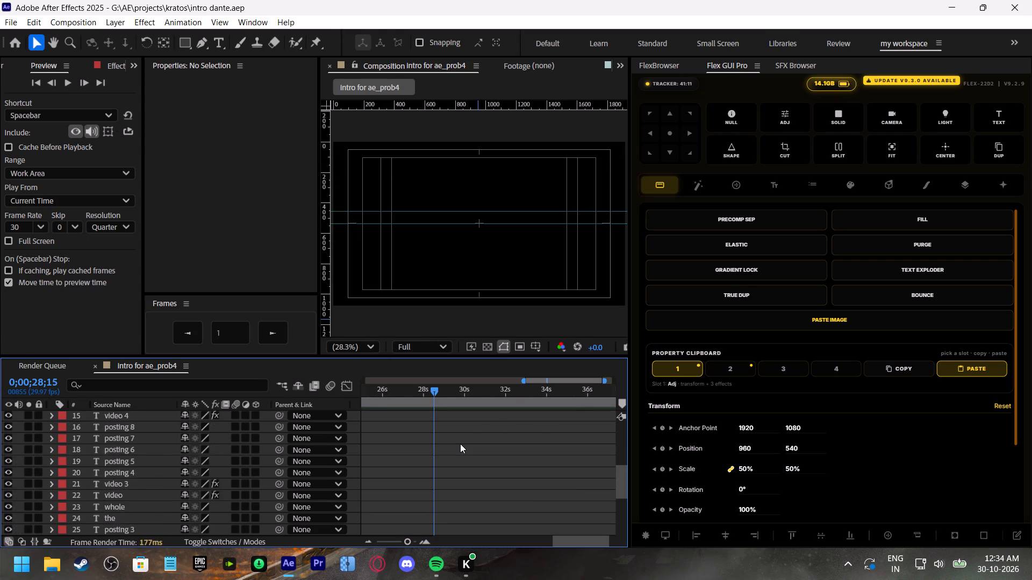
scroll(460, 444, up, 3)
scroll(378, 480, down, 2)
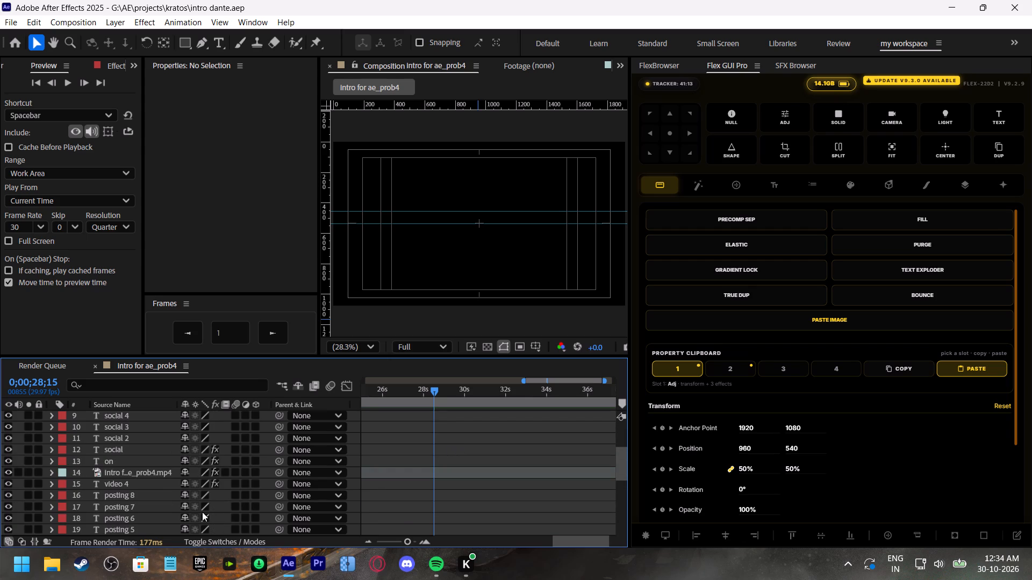
click(114, 463)
key(ctrl+d)
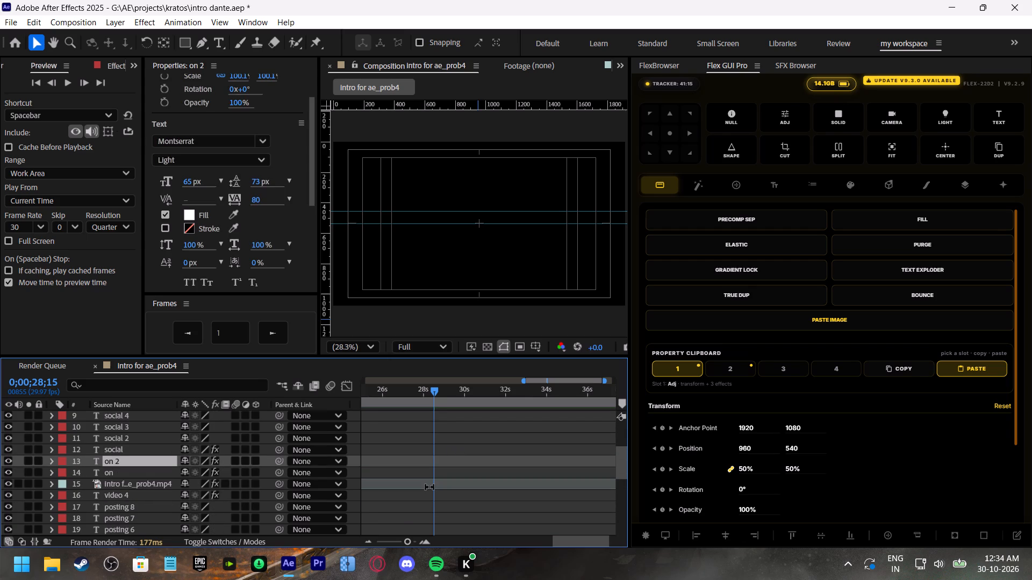
key(bracketleft)
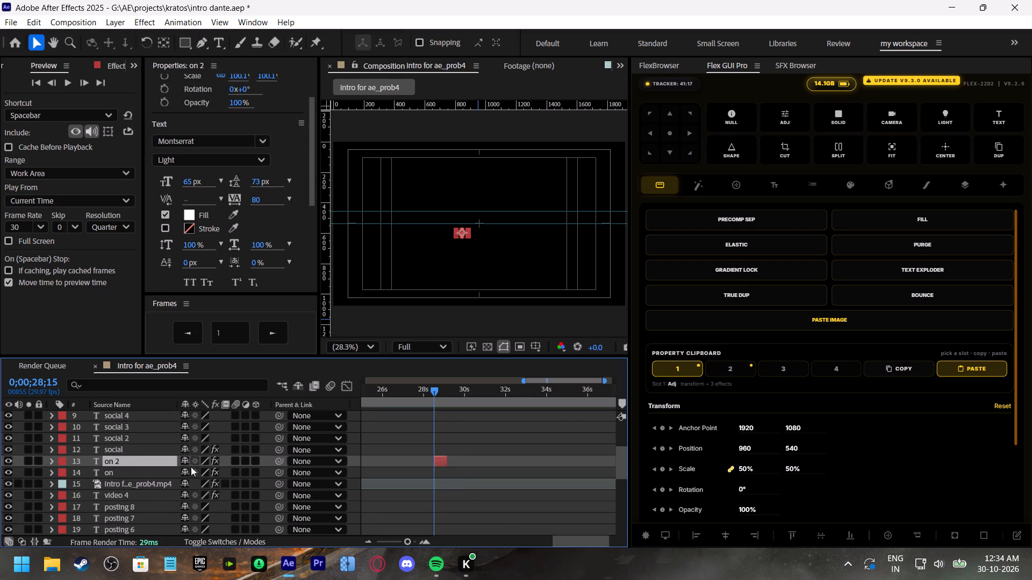
drag(129, 461, 128, 415)
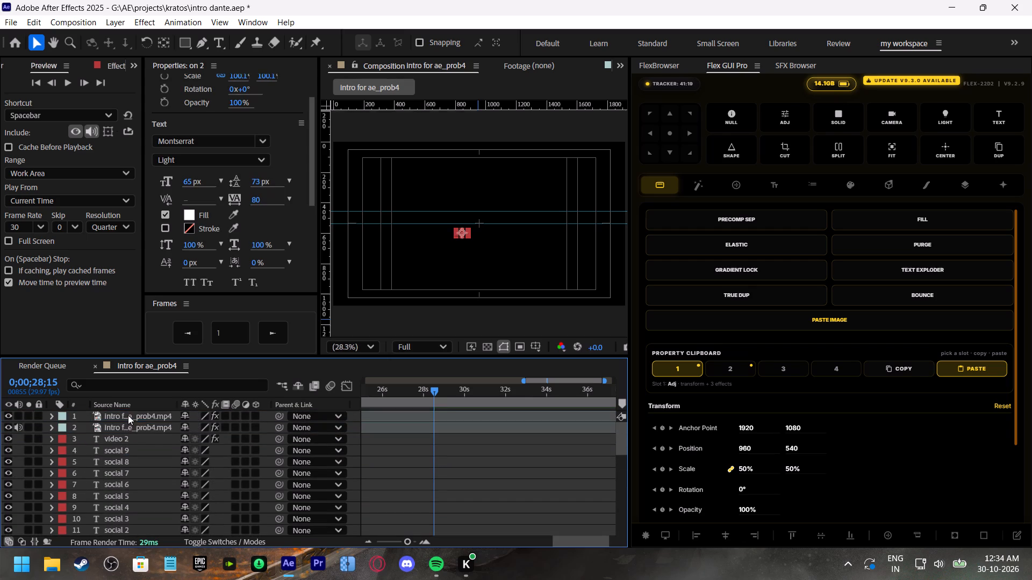
key(ctrl+s)
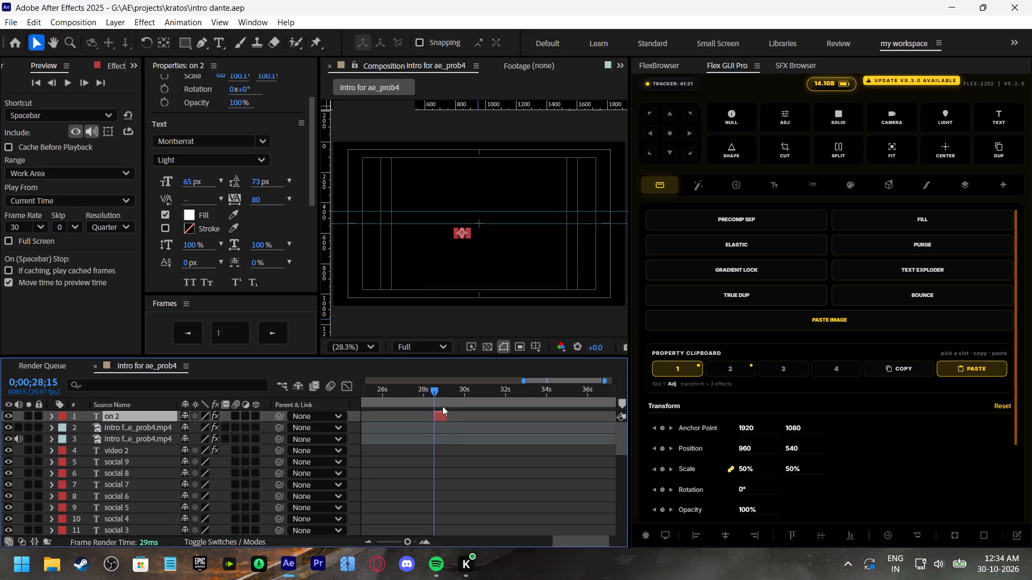
Shift the start of the duplicated "on" layer to 0;00;28;16.
click(436, 395)
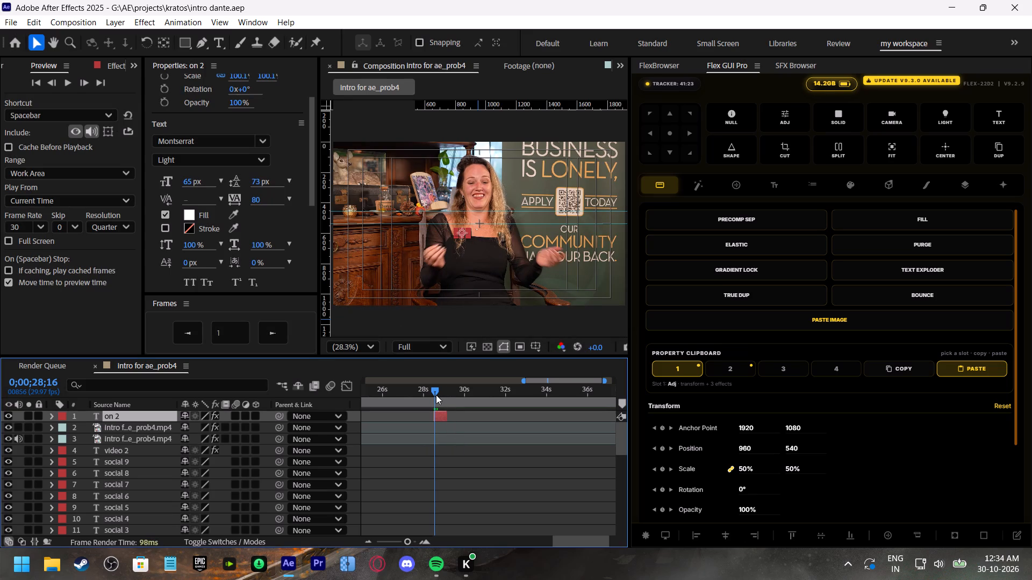
click(442, 413)
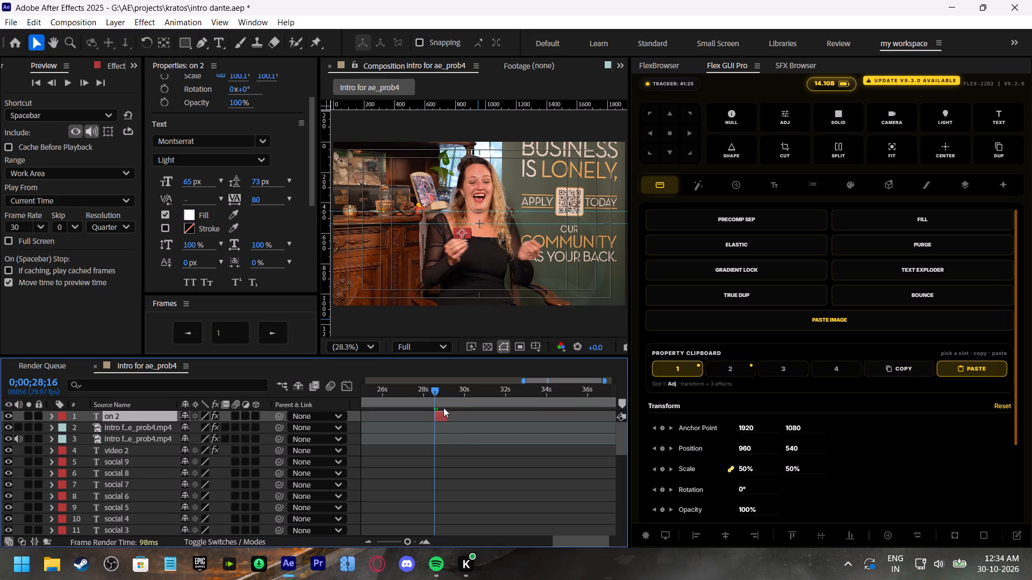
key(space)
drag(436, 394, 441, 396)
Remove the horizontal guide at mid-frame and lower the remaining one to just above the frame's centre.
drag(534, 223, 537, 155)
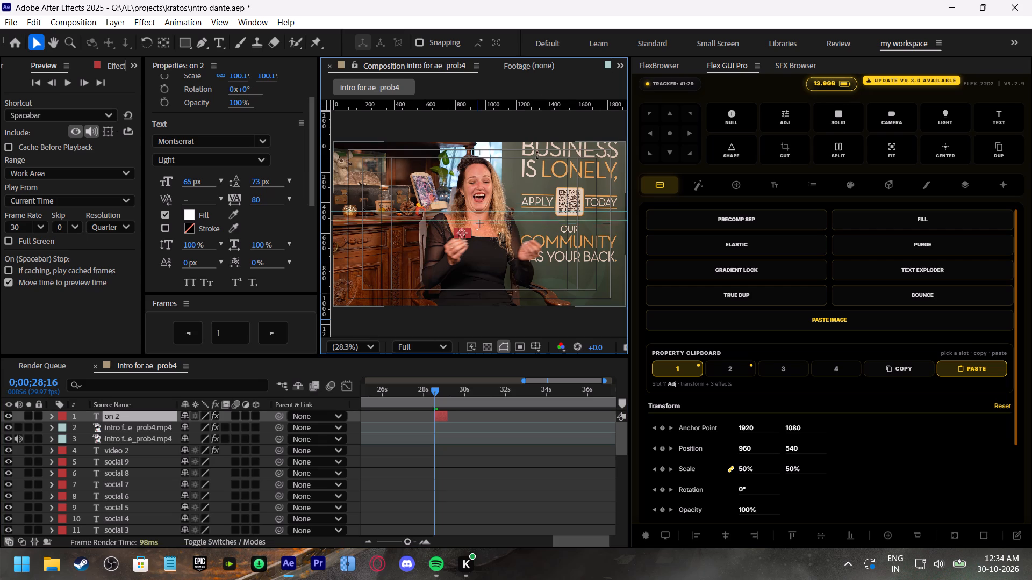
drag(537, 155, 551, 62)
drag(532, 209, 542, 213)
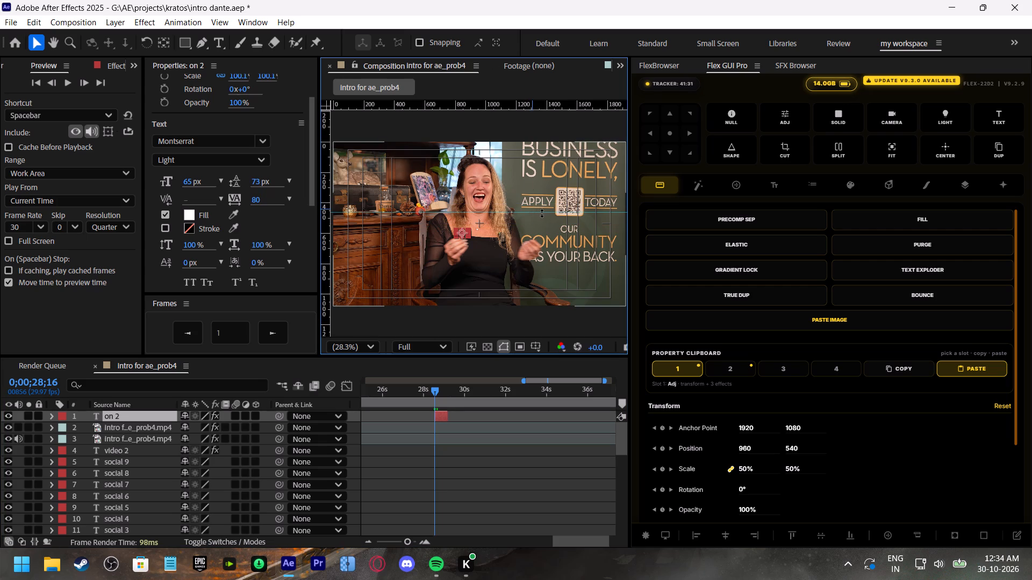
drag(542, 213, 544, 215)
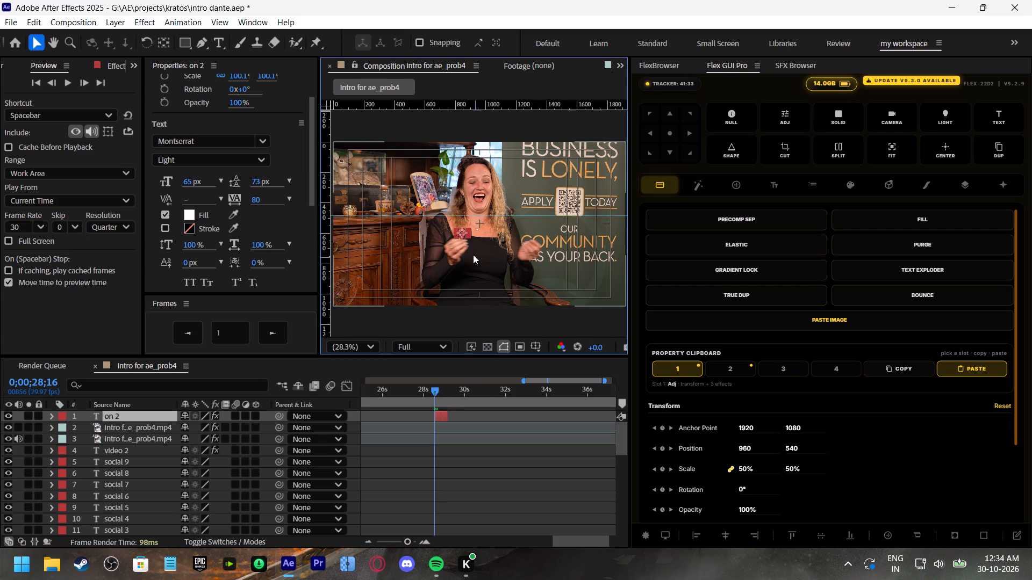
Move the "on 2" caption from the woman's hand to the area beside her left shoulder, along the horizontal guide.
drag(462, 235, 426, 218)
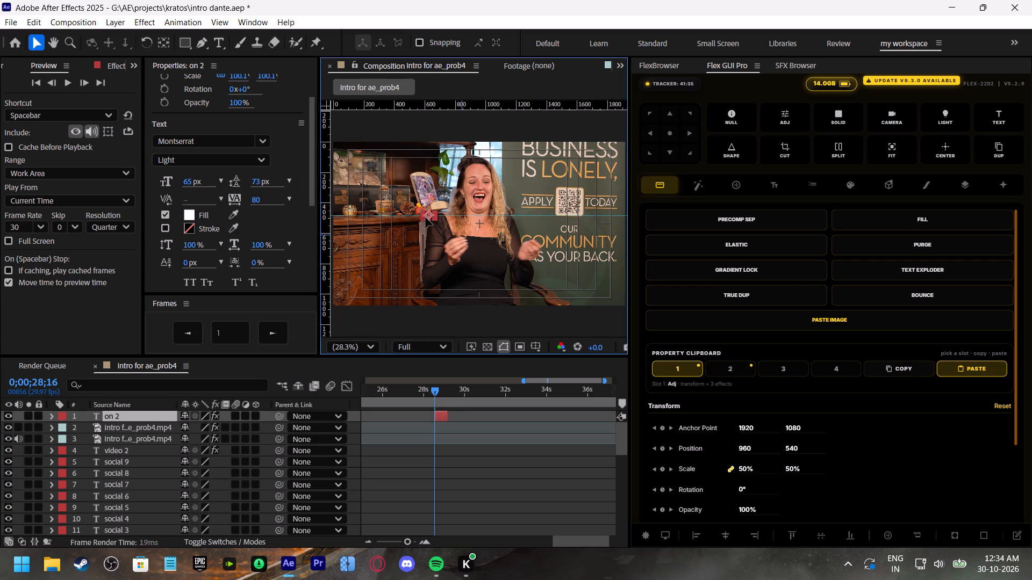
drag(426, 218, 417, 218)
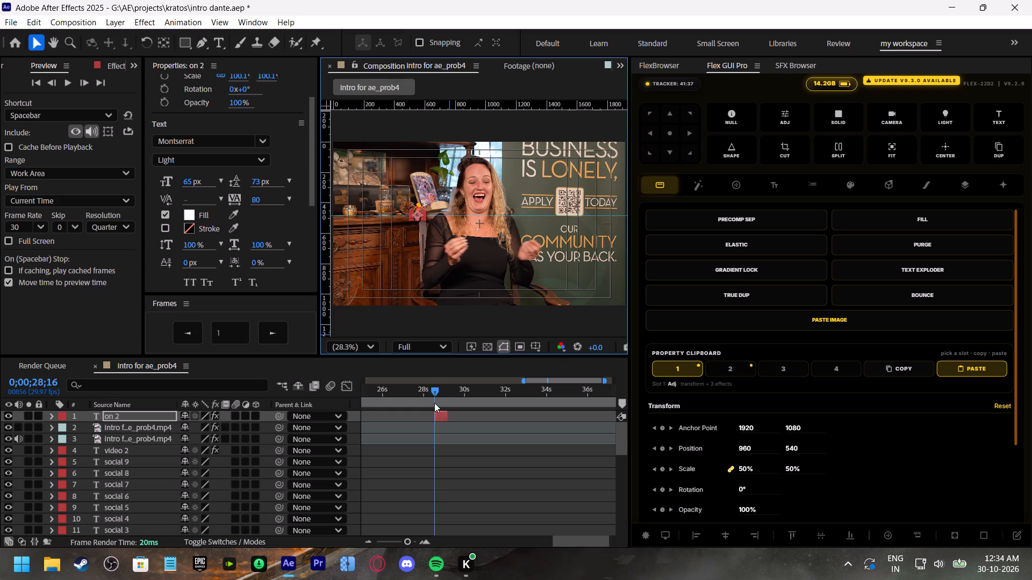
Replace the text of the "on 2" caption with "A lot".
double_click(442, 414)
text(a l)
key(BackSpace)
key(BackSpace)
key(BackSpace)
text(A lot)
key(space)
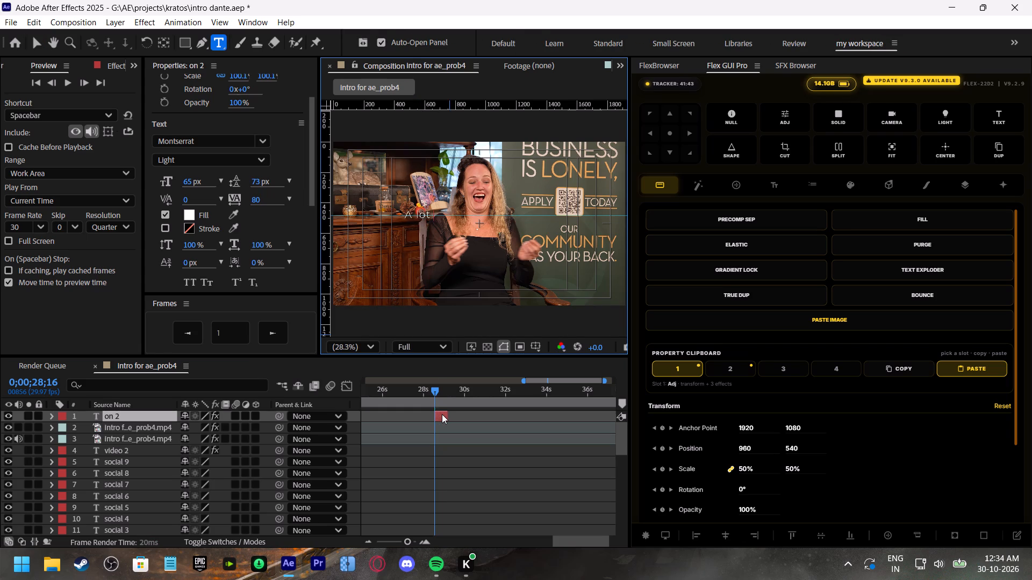
key(BackSpace)
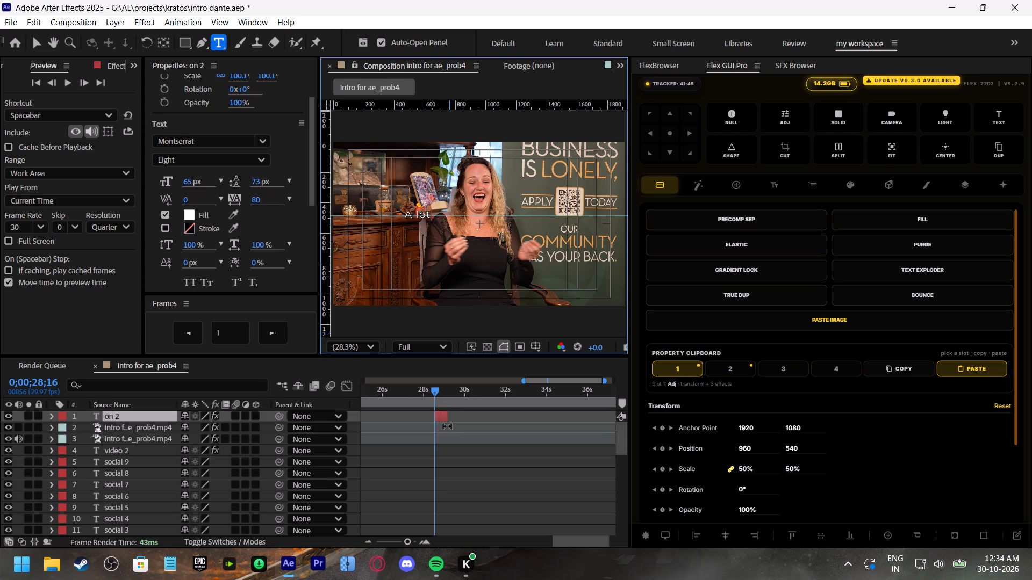
Extend the end of the "A lot" caption layer to about 32 seconds and save the project.
click(447, 426)
drag(447, 419, 505, 416)
key(ctrl+s)
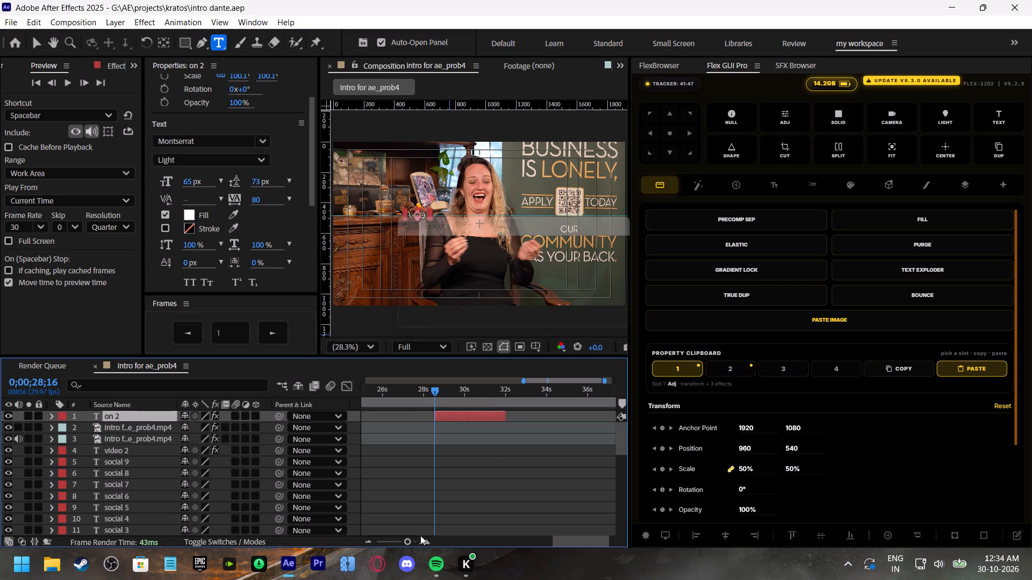
Play and scrub the woman's shot repeatedly from about 0;00;27;22 to find where the words after "A lot" are spoken.
click(406, 540)
shift+scroll(535, 495, up, 1)
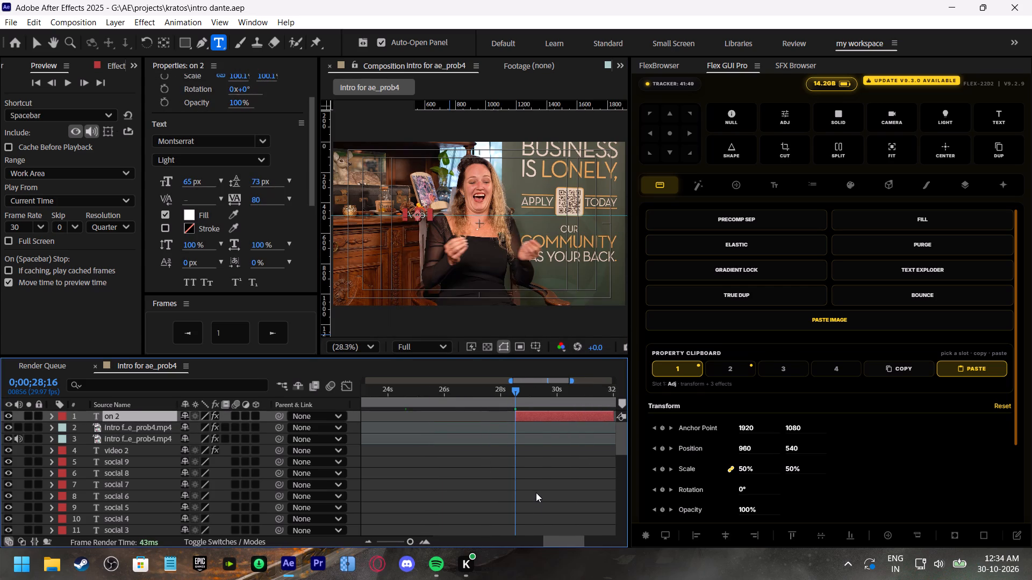
shift+scroll(537, 490, down, 3)
scroll(536, 484, up, 2)
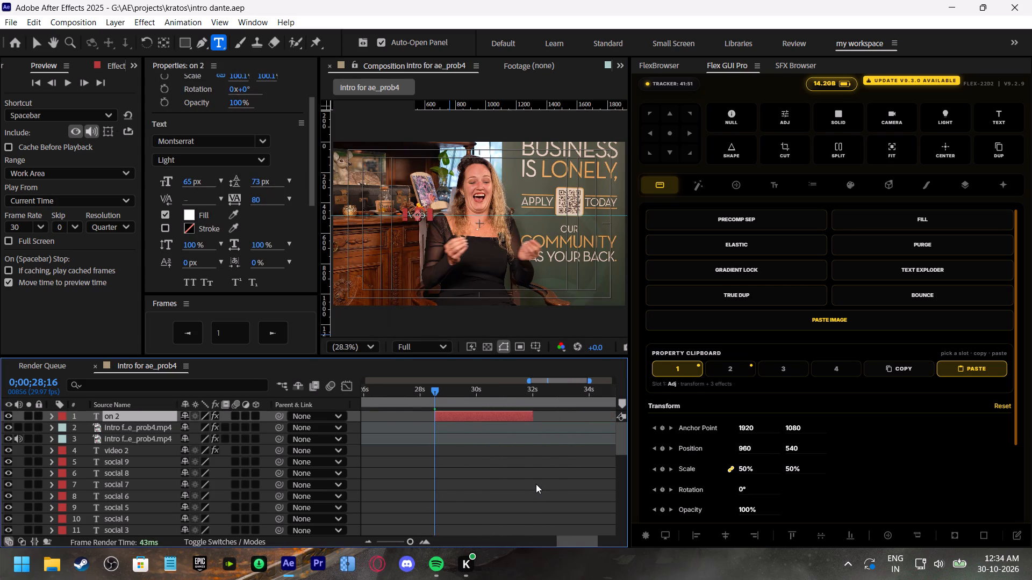
click(412, 392)
key(space)
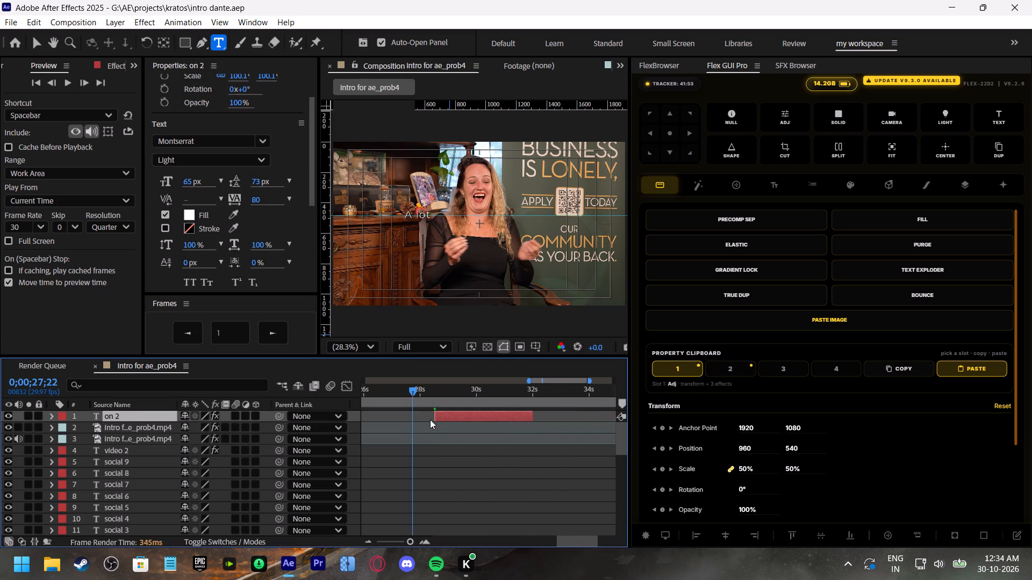
shift+scroll(455, 450, down, 2)
shift+scroll(485, 458, up, 1)
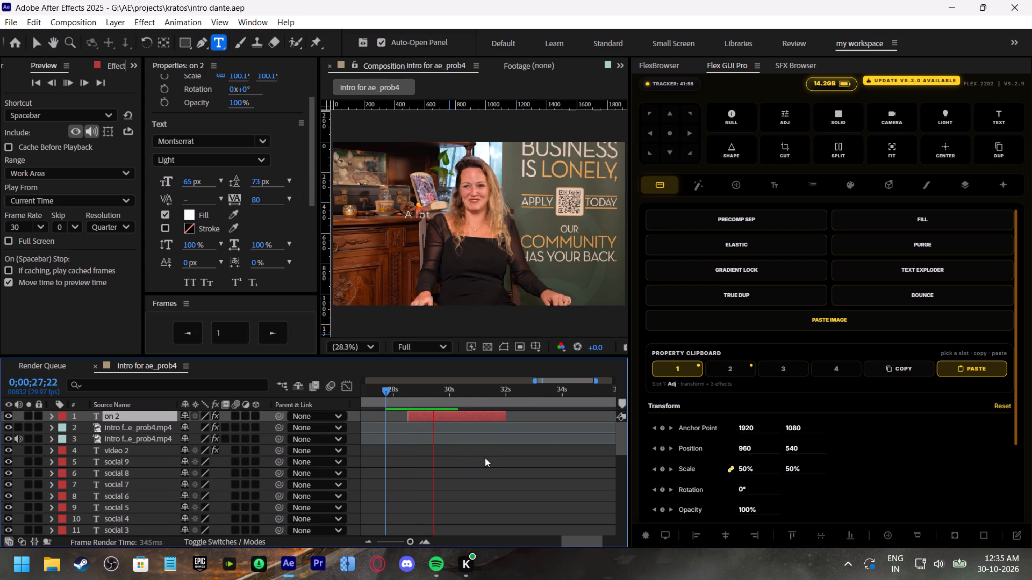
click(394, 392)
key(space)
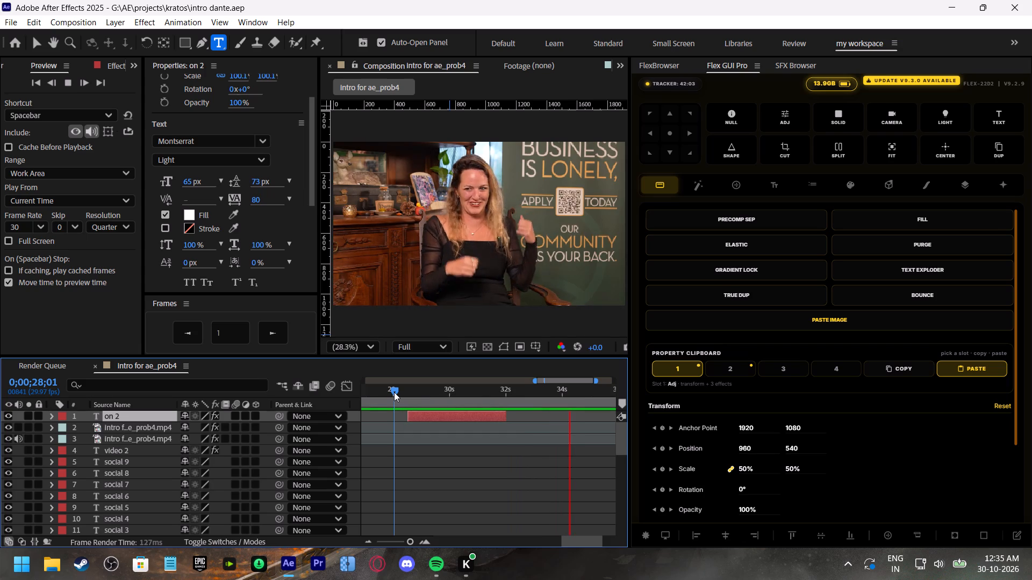
click(394, 392)
key(space)
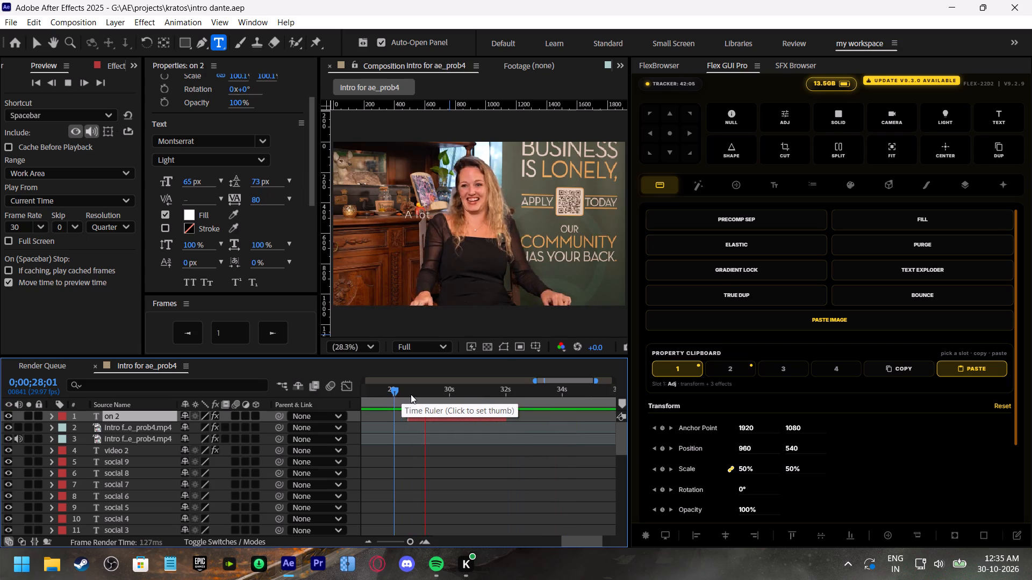
click(412, 394)
key(space)
drag(416, 394, 423, 397)
key(space)
Split the "A lot" caption at 0;00;28;28 and extend the first part to about 31 seconds so both parts overlap.
click(419, 394)
click(427, 418)
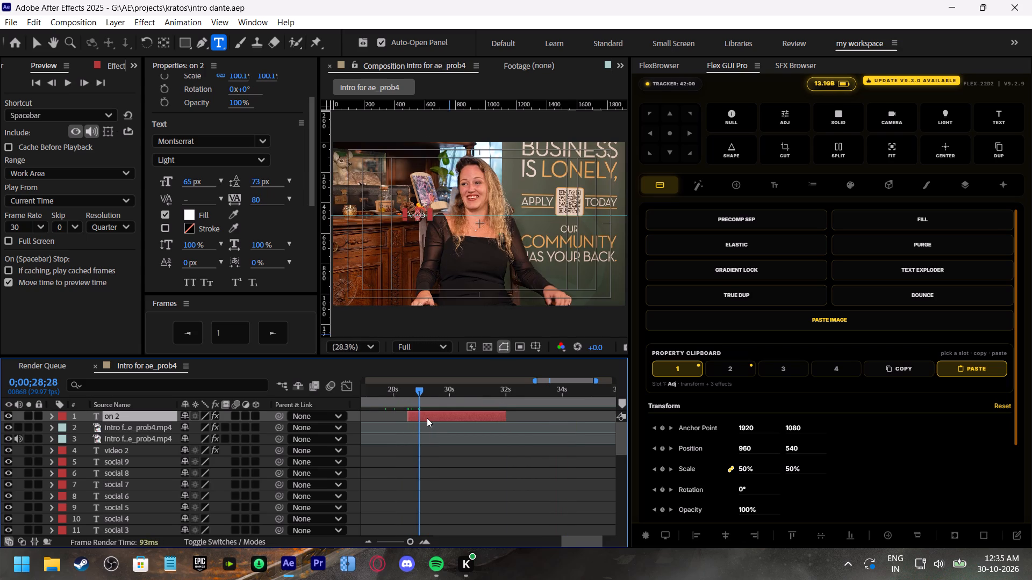
key(ctrl+shift+d)
click(427, 418)
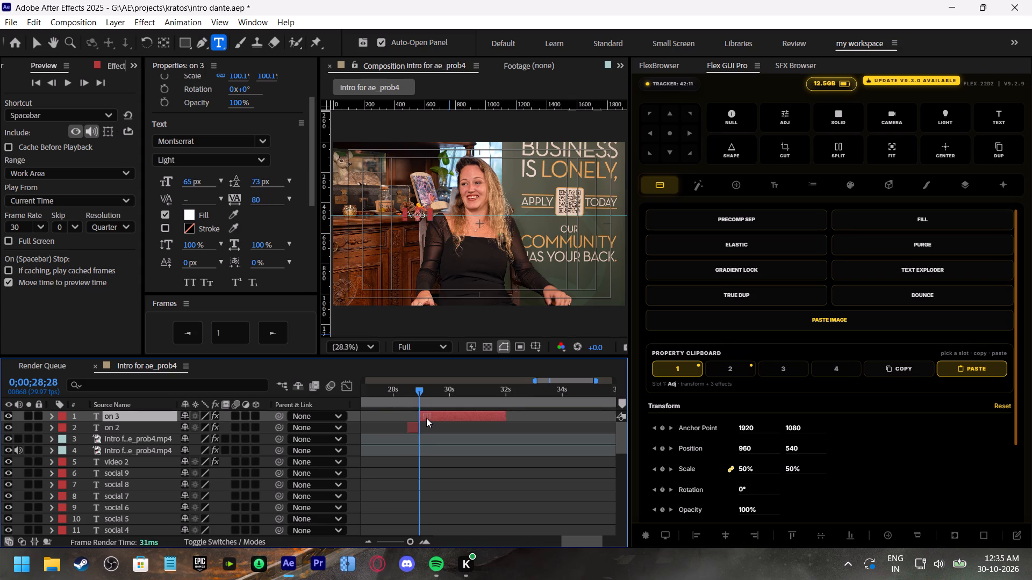
drag(418, 431, 488, 437)
Replace the text of the split-off "on 3" caption with "the times".
double_click(476, 418)
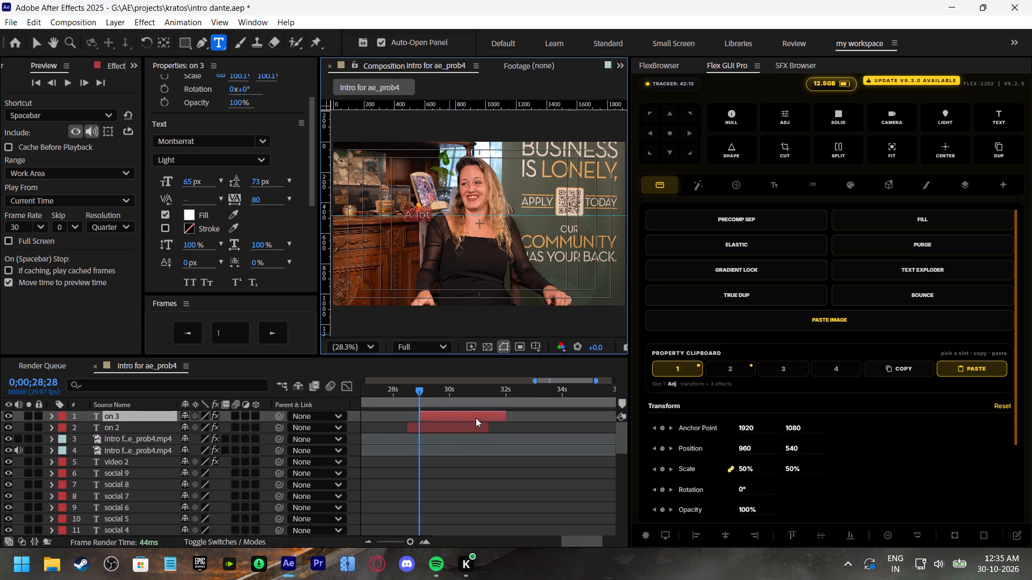
text(the times)
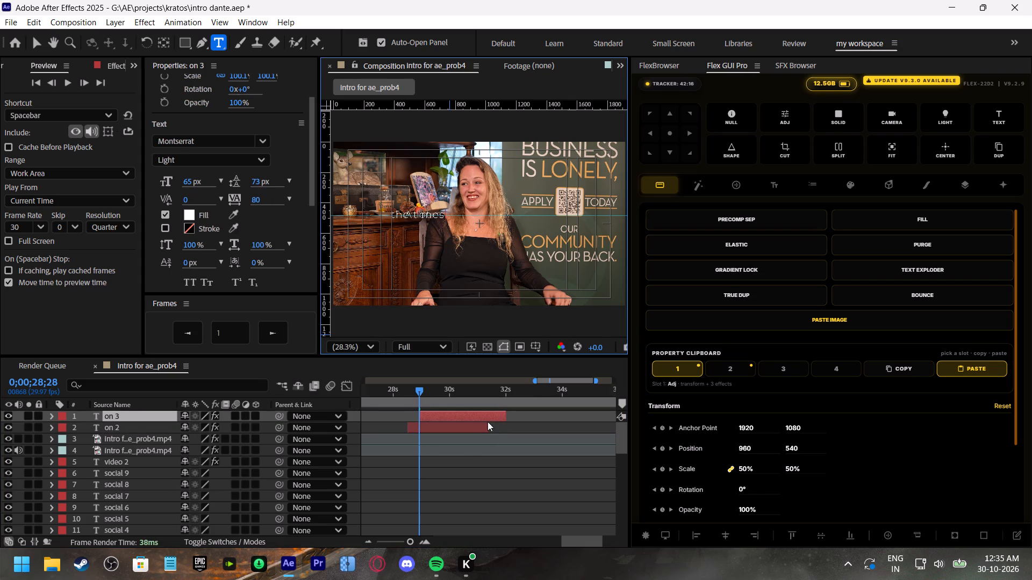
click(481, 435)
click(480, 416)
key(v)
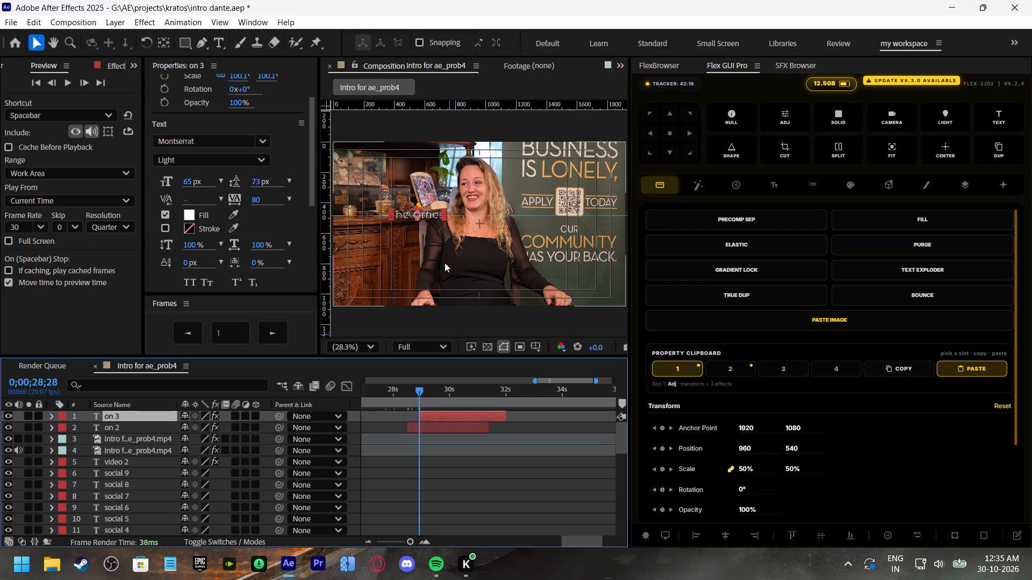
Move the "the times" caption horizontally to the woman's other side, below the QR code and level with "A lot".
drag(425, 213, 462, 213)
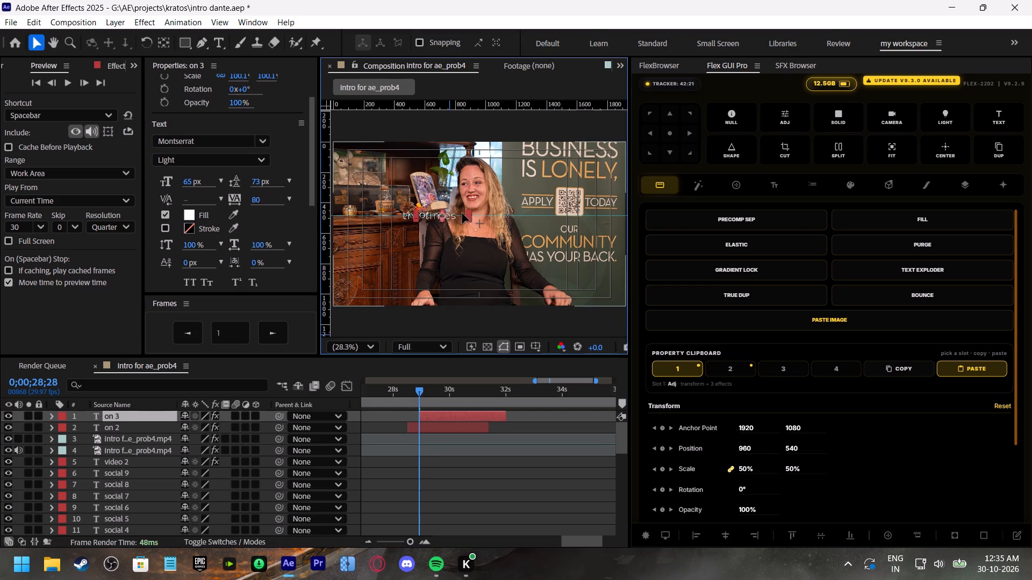
drag(462, 213, 551, 214)
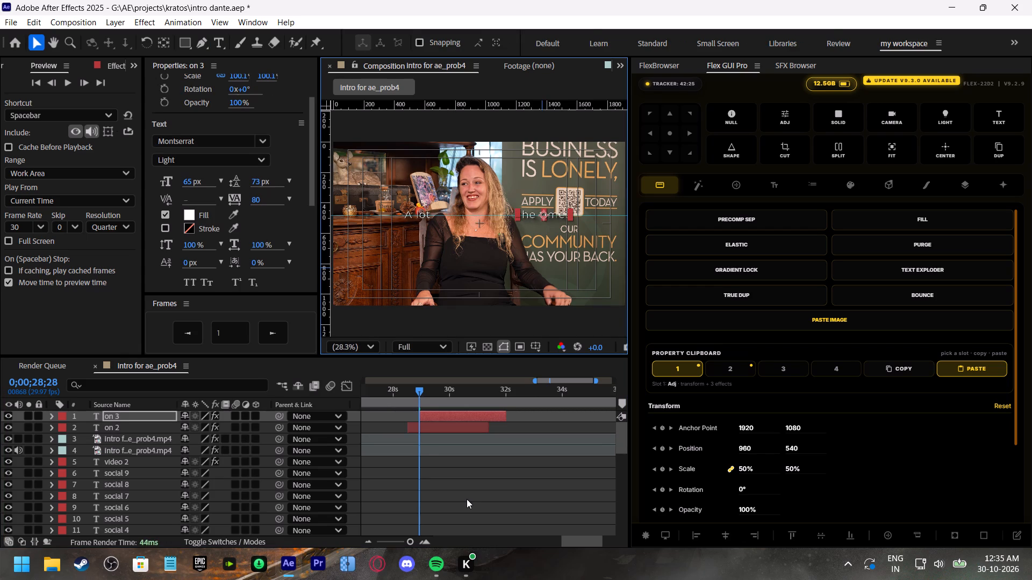
click(467, 499)
Delete the Shadow Studio 3 effect from both the "the times" and "A lot" caption layers.
click(388, 389)
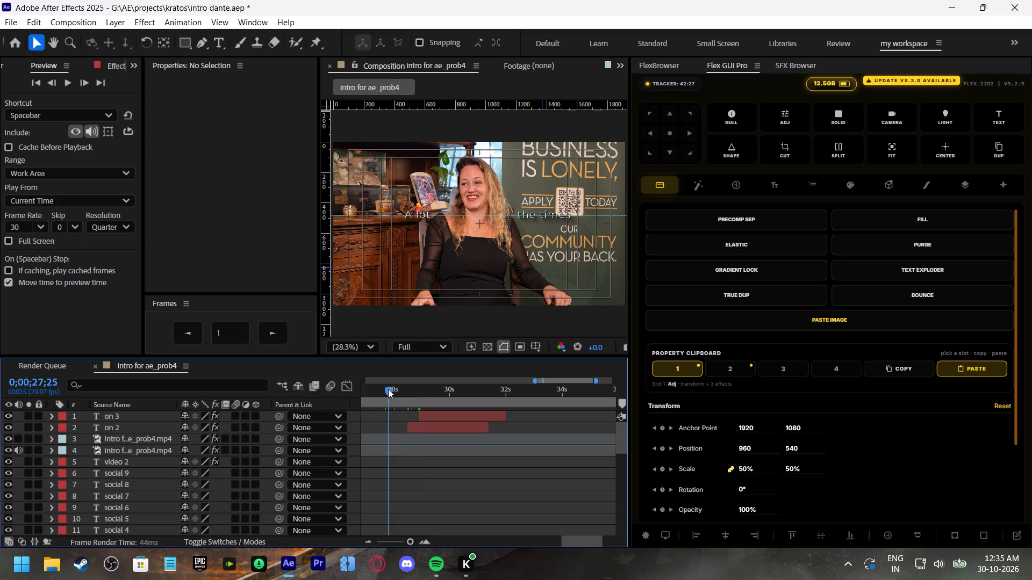
drag(416, 389, 436, 392)
click(449, 415)
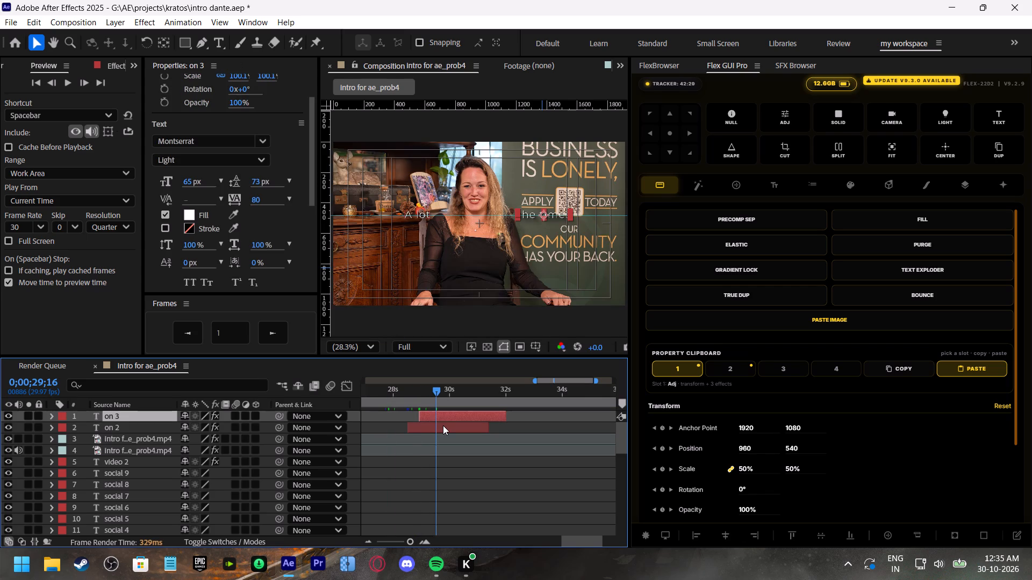
shift+click(443, 425)
scroll(113, 61, down, 4)
click(27, 89)
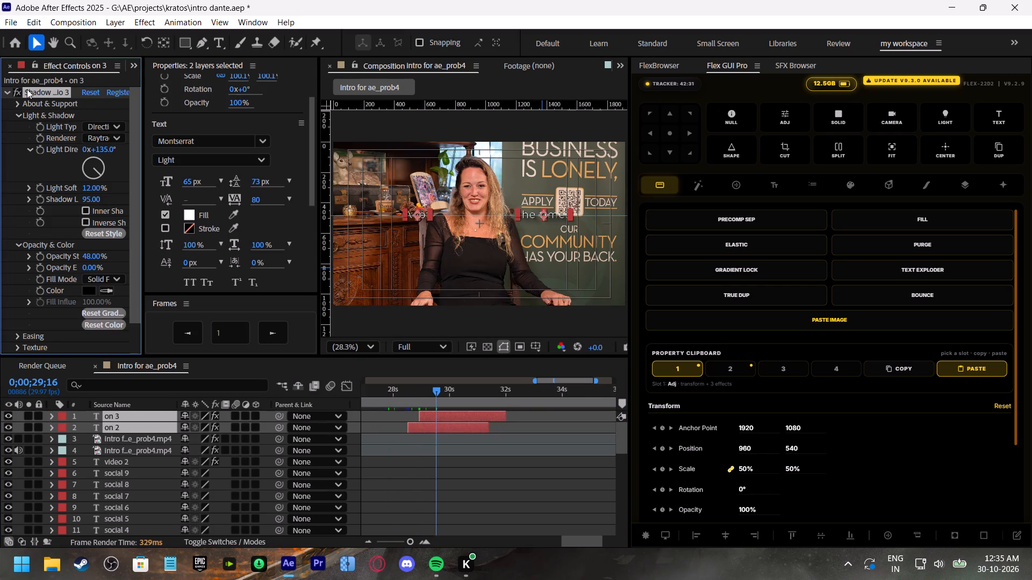
key(BackSpace)
click(445, 450)
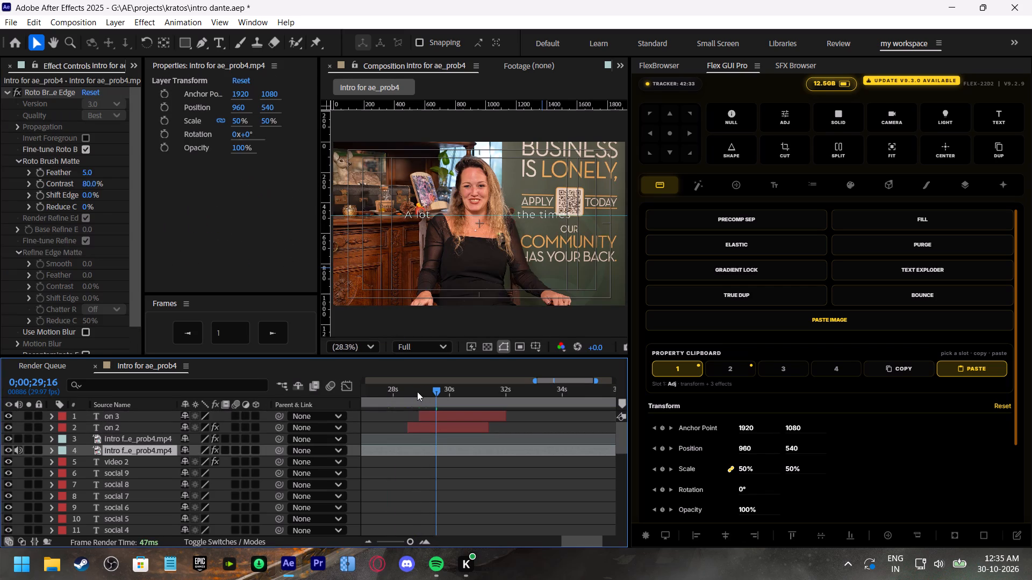
click(414, 388)
click(421, 425)
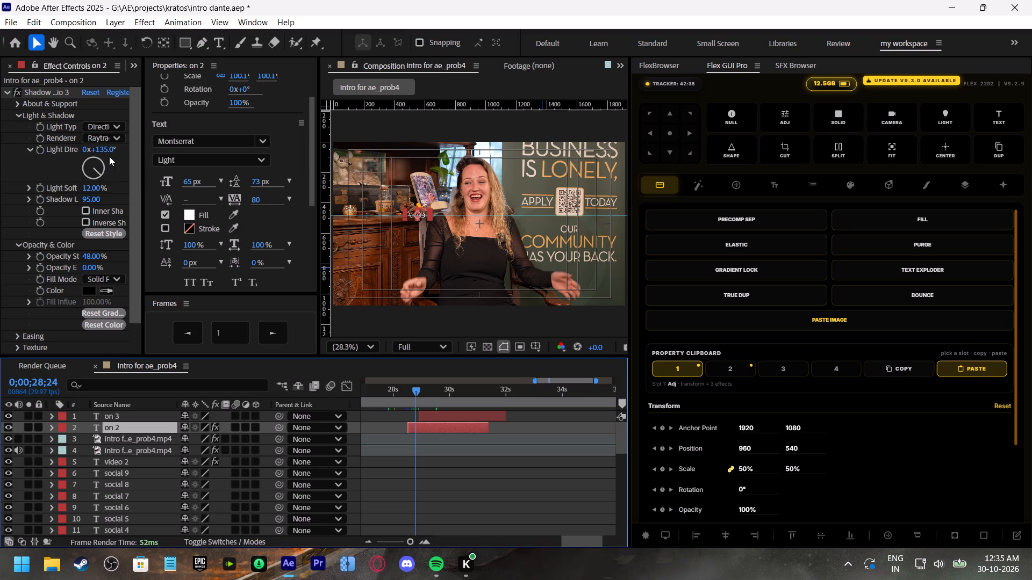
click(51, 89)
key(BackSpace)
click(422, 462)
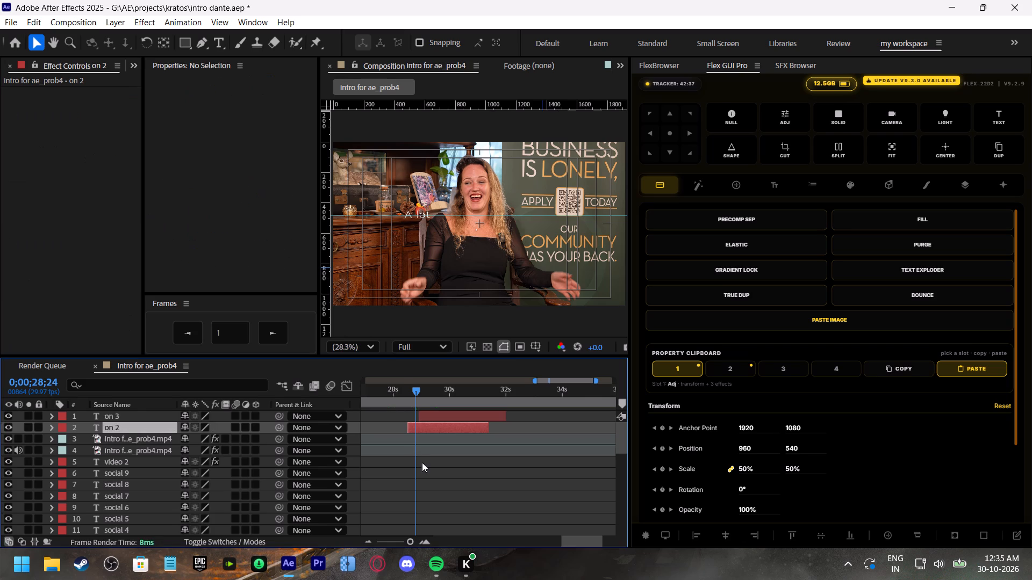
Play from 0;00;28;06 and scrub to about 0;00;29;29 to examine the two captions against the speech and camera move.
click(399, 378)
click(398, 387)
key(space)
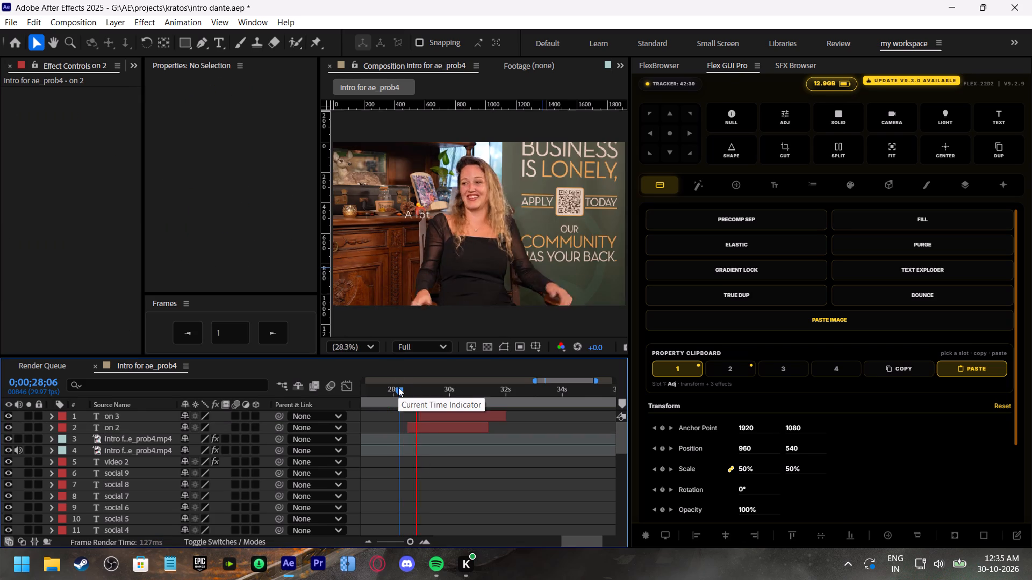
click(398, 387)
key(space)
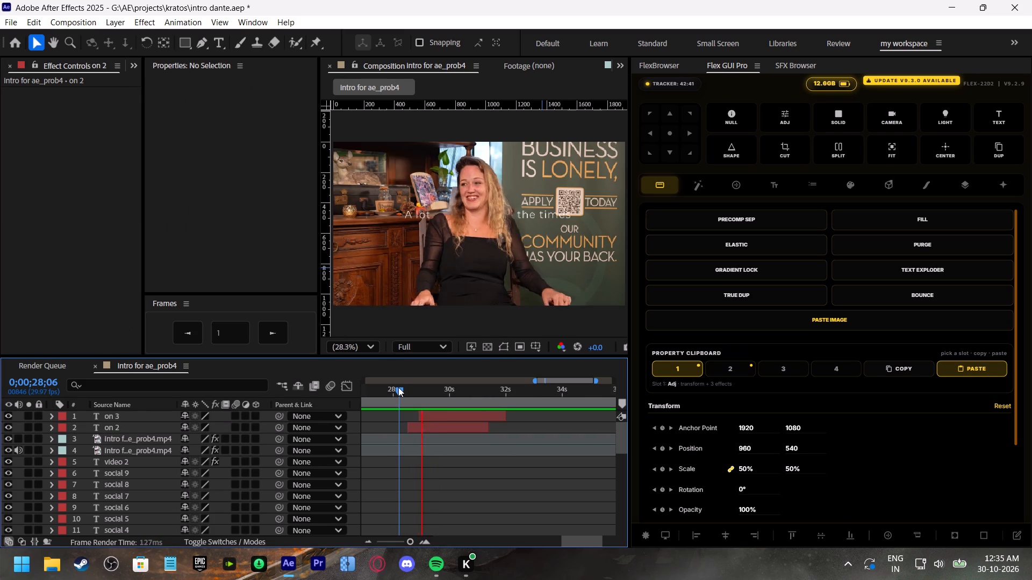
drag(398, 387, 442, 422)
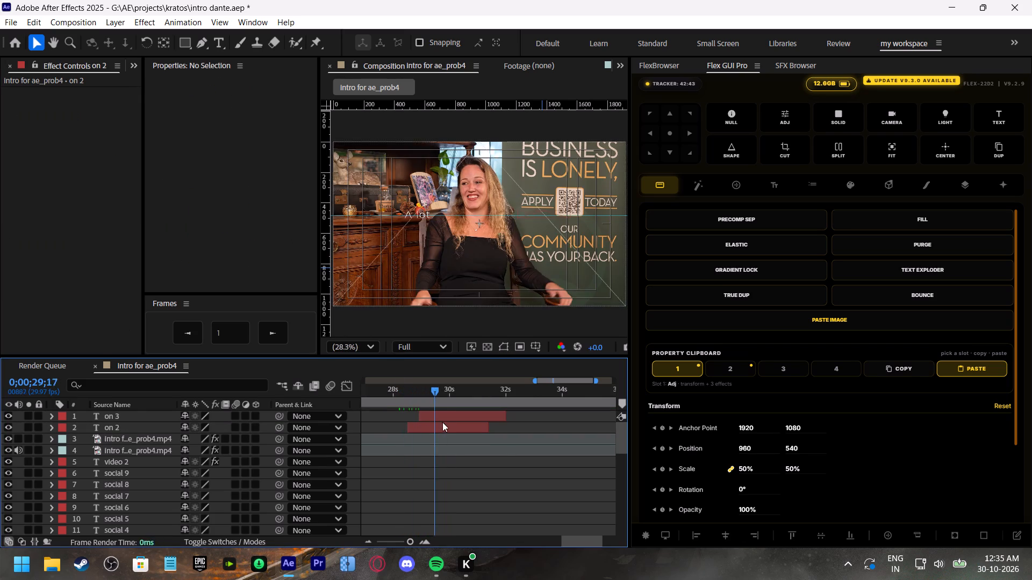
drag(442, 422, 452, 430)
click(487, 437)
drag(450, 391, 443, 391)
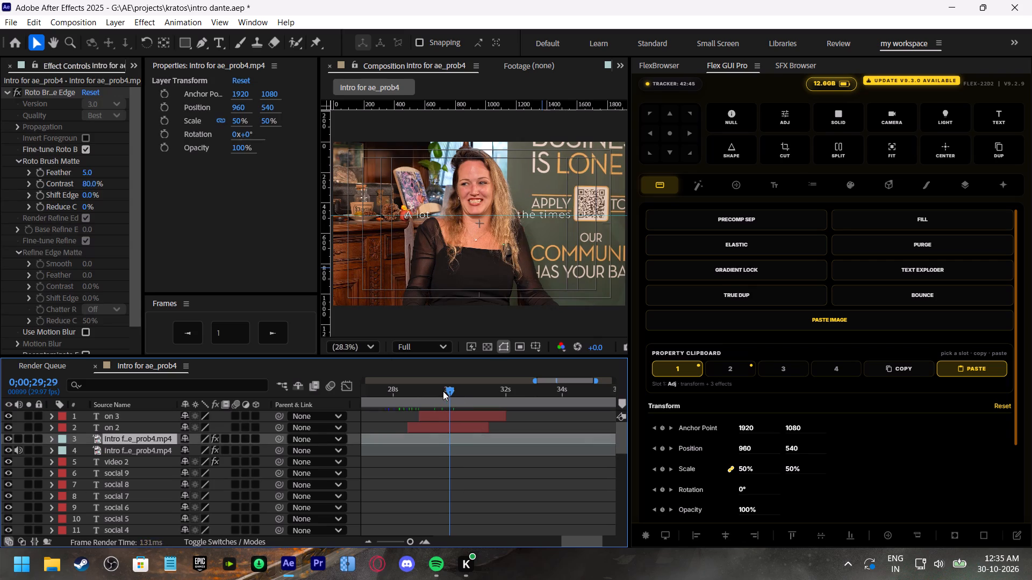
drag(443, 391, 434, 393)
click(489, 469)
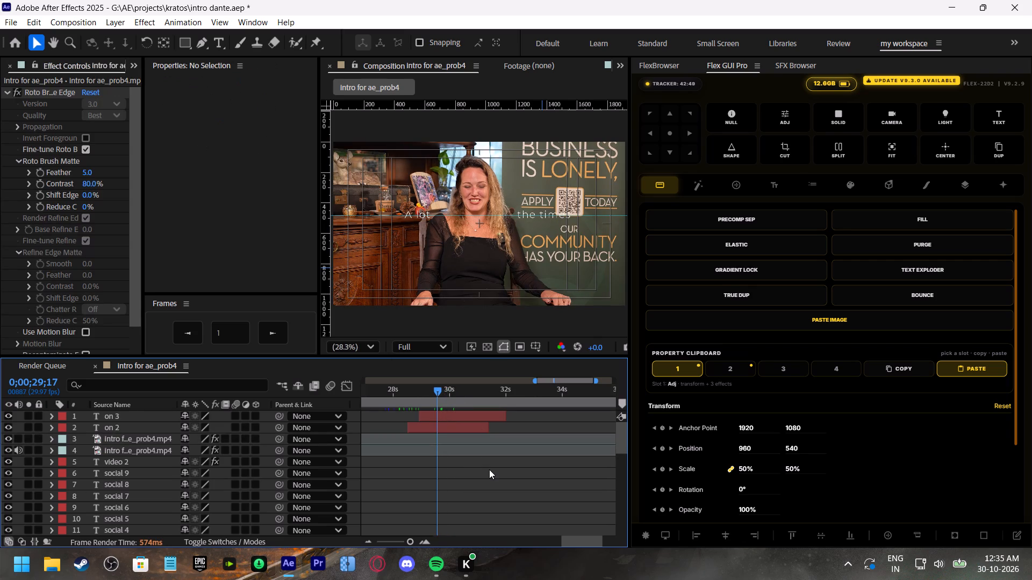
Lower the horizontal guide to the frame's vertical centre and move the "A lot" and "the times" captions down together onto it.
scroll(477, 224, up, 1)
scroll(477, 224, down, 1)
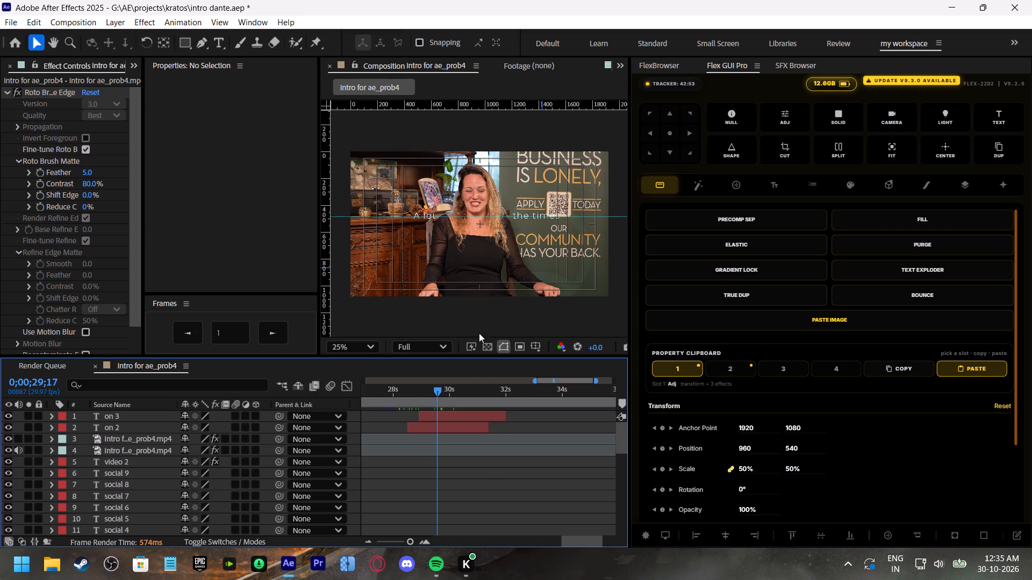
drag(492, 217, 502, 224)
shift+click(453, 415)
shift+click(453, 426)
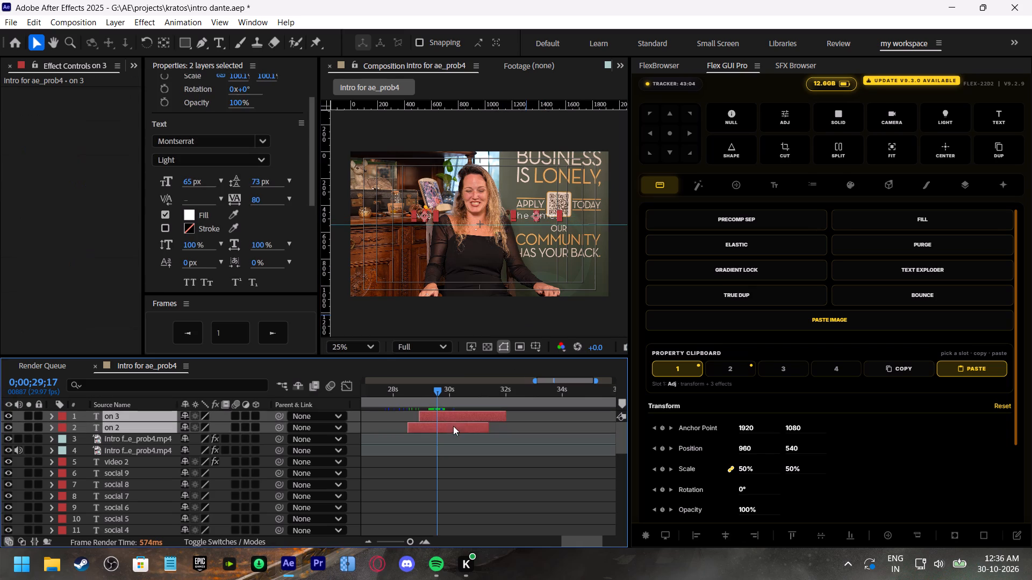
drag(523, 215, 524, 222)
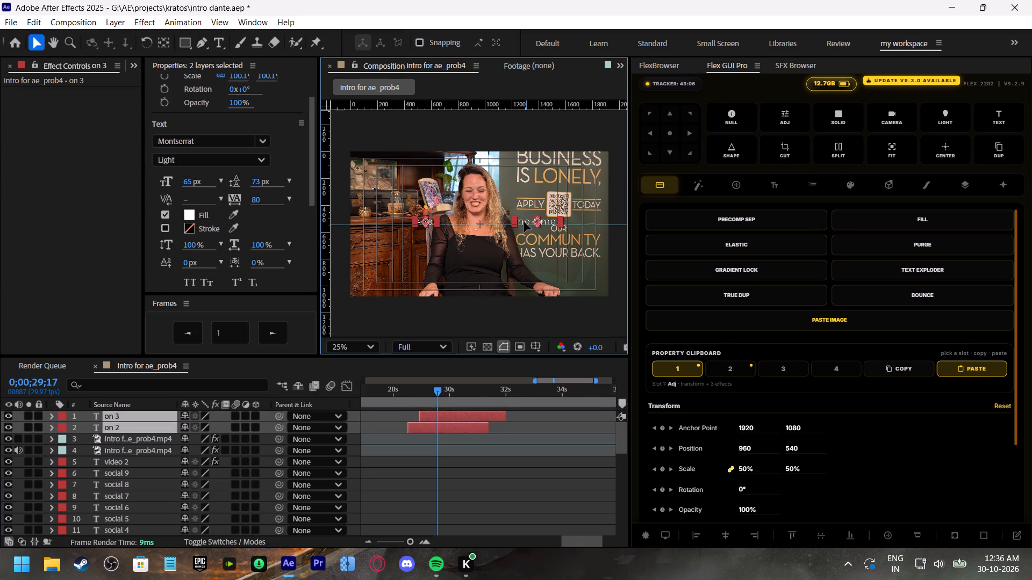
drag(524, 222, 523, 223)
click(499, 444)
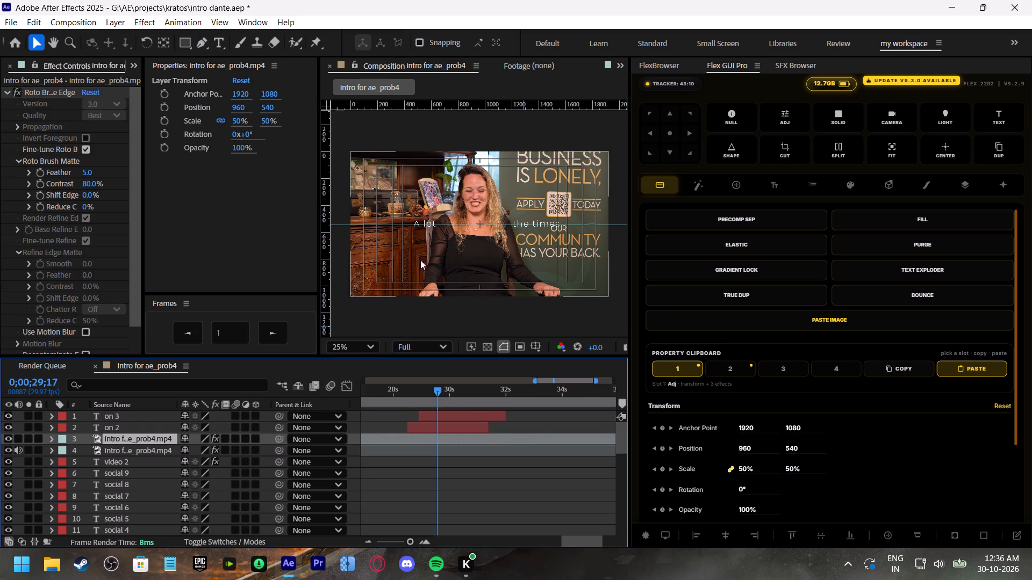
Nudge the "A lot" caption ten increments horizontally, farther away from the woman.
click(423, 224)
click(427, 222)
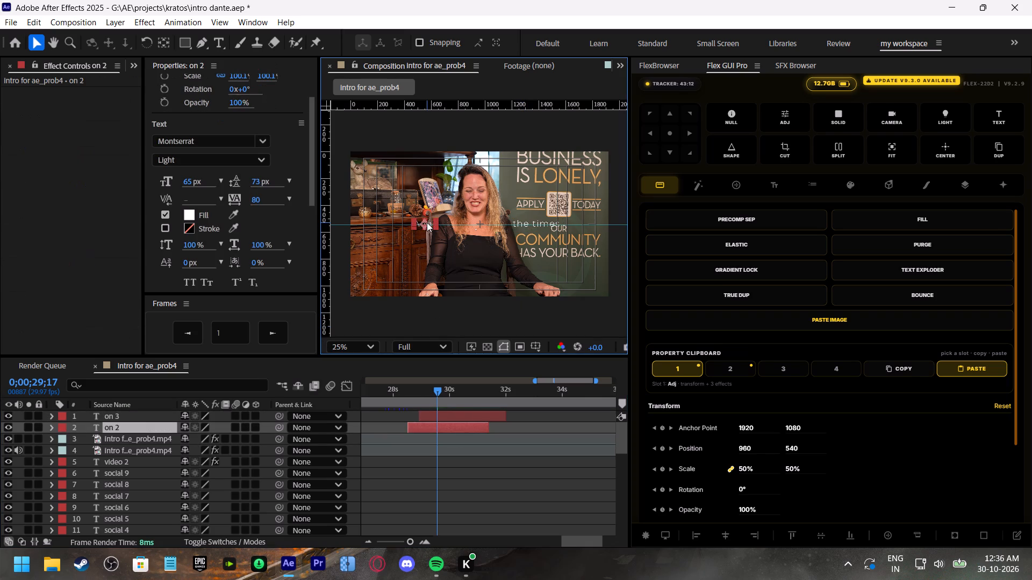
key(Left)
key(Left)
key(Left)
key(Left)
key(Left)
key(Left)
key(Left)
key(Left)
key(Left)
key(Left)
click(530, 460)
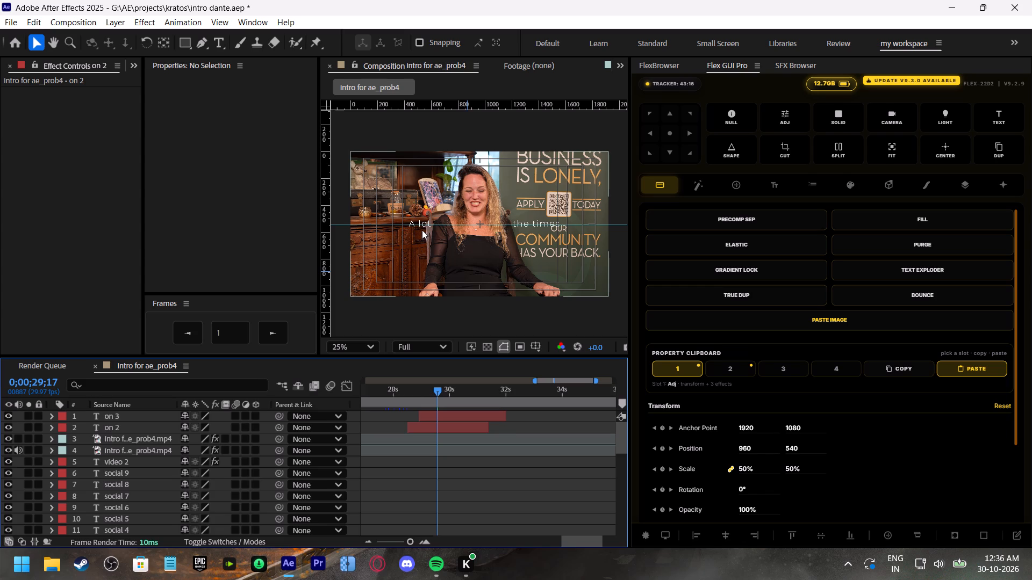
Nudge the "the times" caption four increments horizontally, farther away from the woman.
click(536, 227)
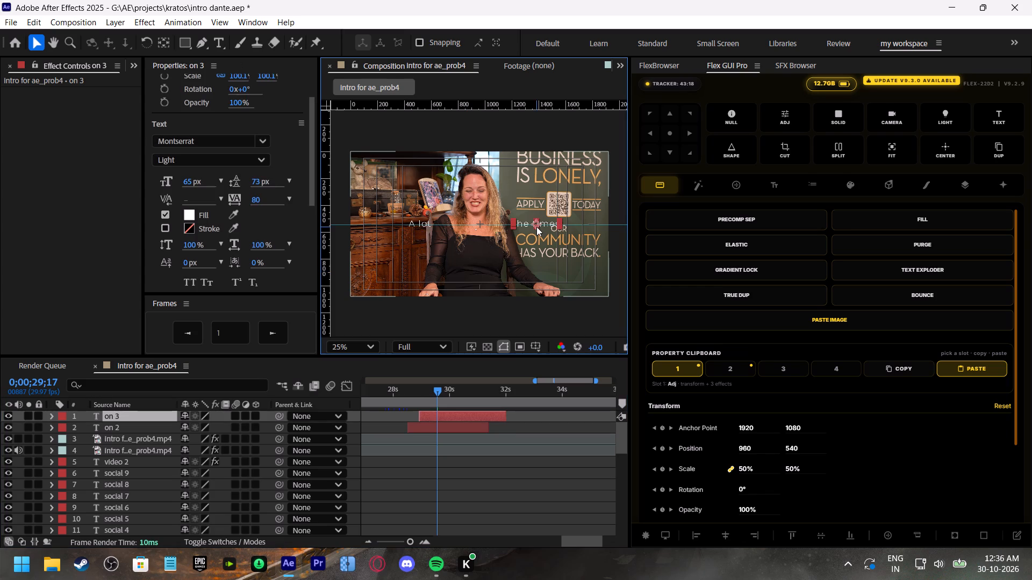
key(Right)
key(Right)
key(Right)
key(Right)
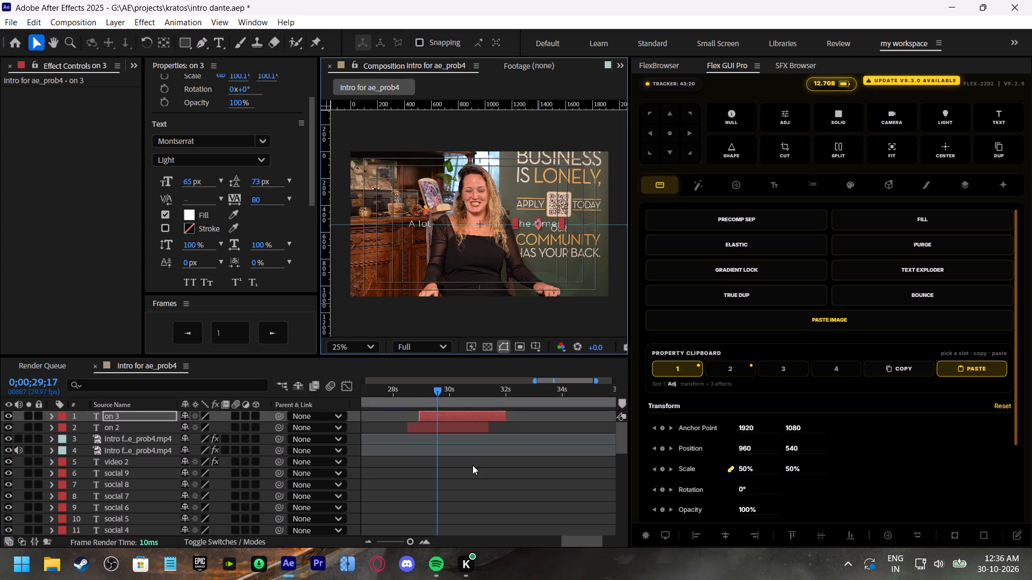
click(472, 465)
Move to 0;00;27;28 and save the project.
click(392, 389)
key(ctrl+s)
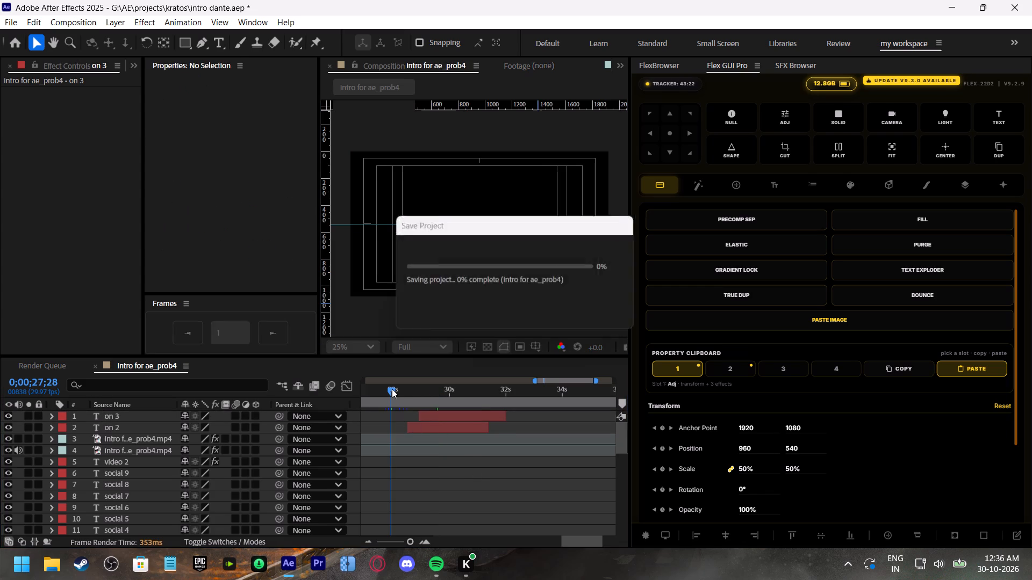
Play the start of the "A lot" caption and scrub to 0;00;28;20 to examine when each word is spoken.
drag(392, 389, 398, 391)
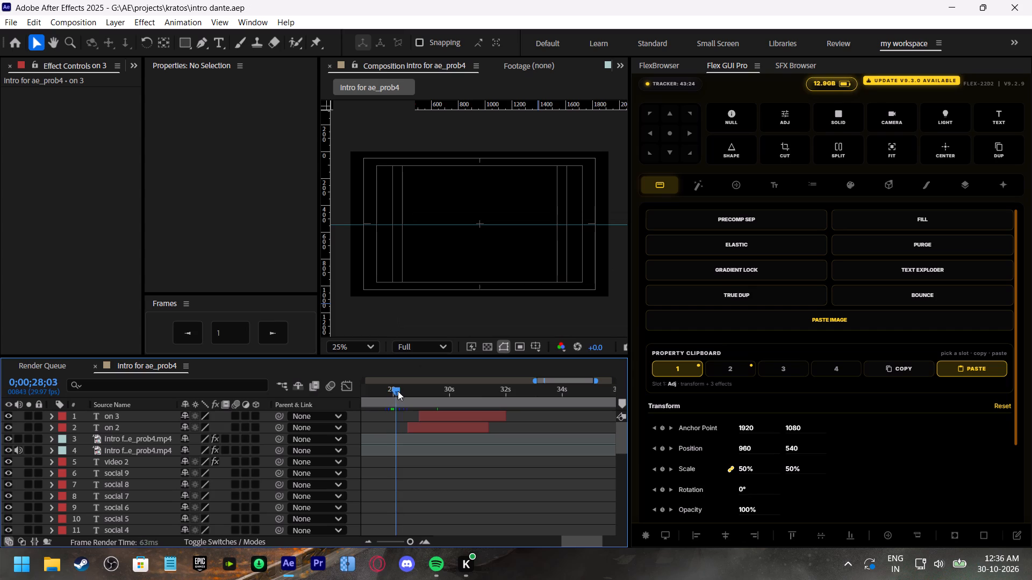
drag(398, 391, 400, 392)
drag(403, 541, 412, 543)
shift+scroll(478, 477, down, 3)
key(space)
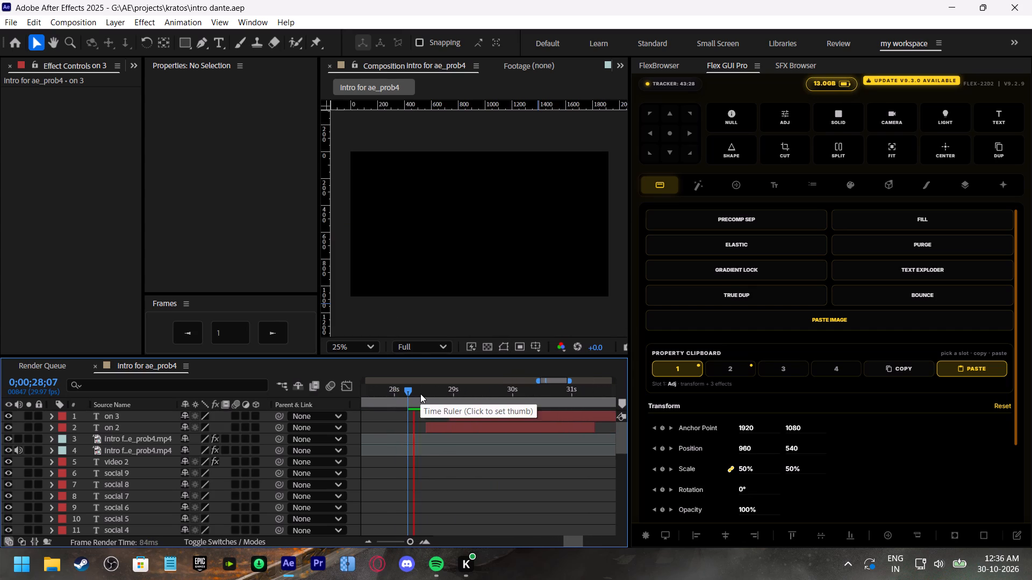
click(420, 394)
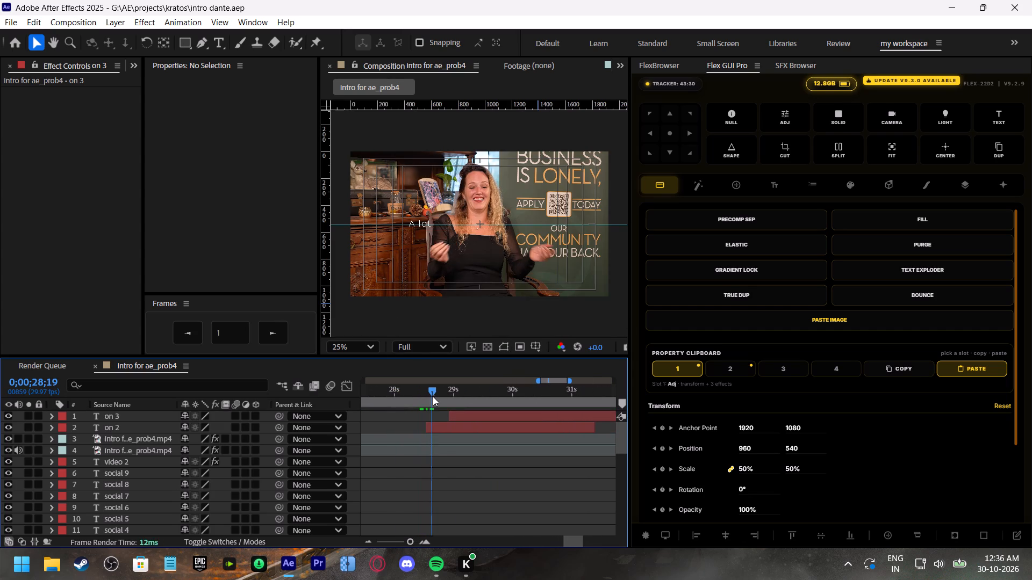
key(space)
drag(427, 394, 431, 394)
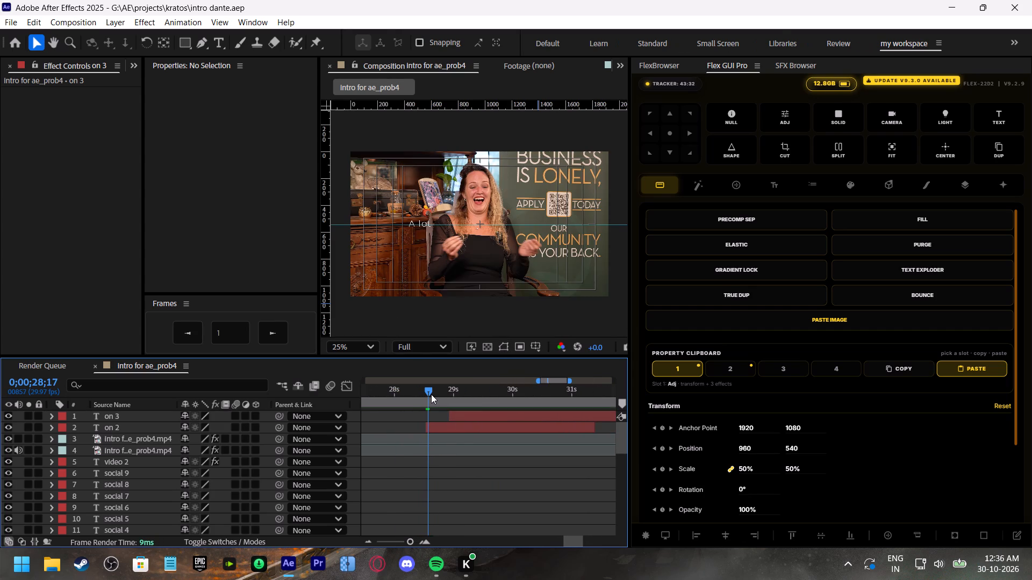
drag(431, 394, 437, 397)
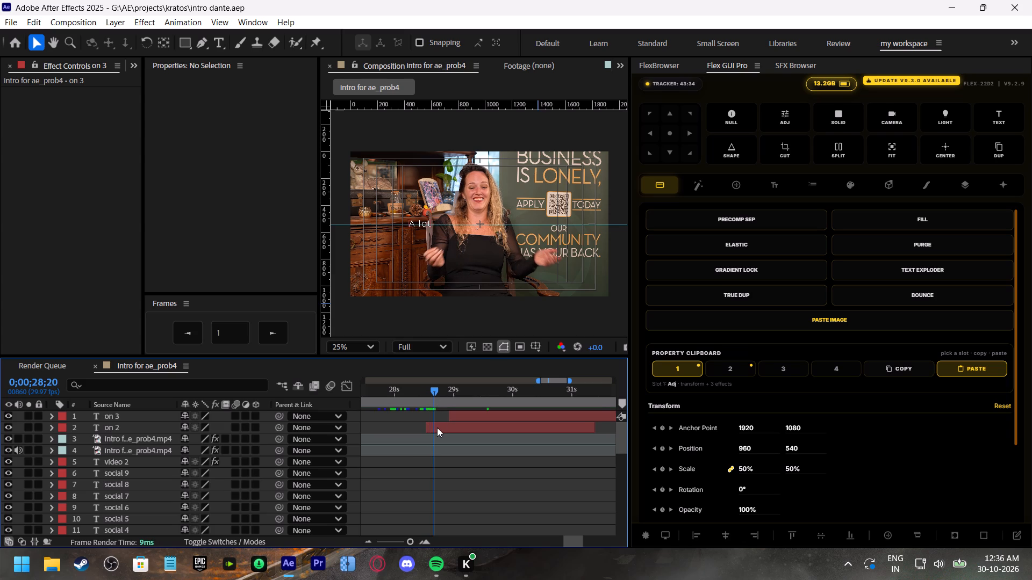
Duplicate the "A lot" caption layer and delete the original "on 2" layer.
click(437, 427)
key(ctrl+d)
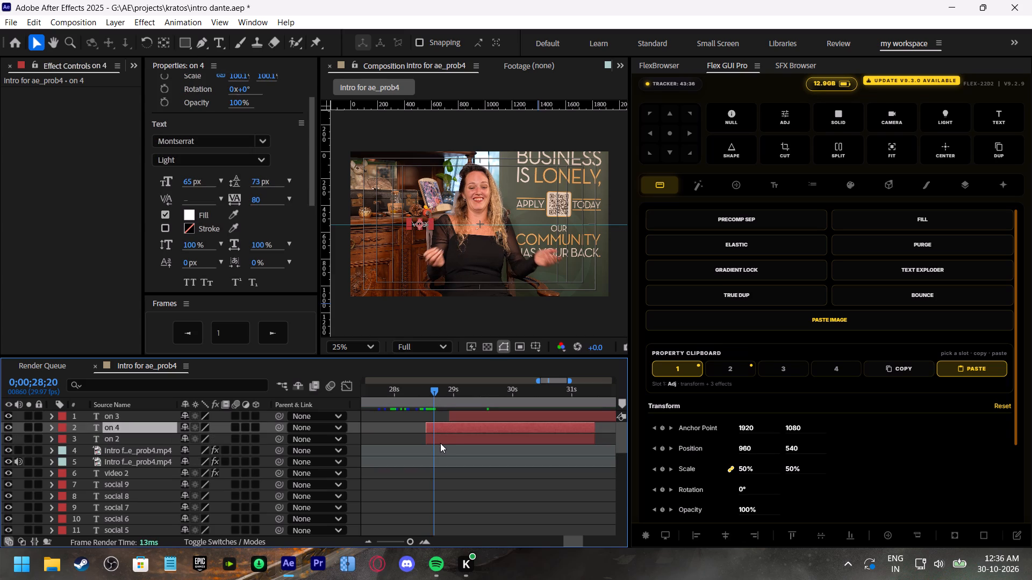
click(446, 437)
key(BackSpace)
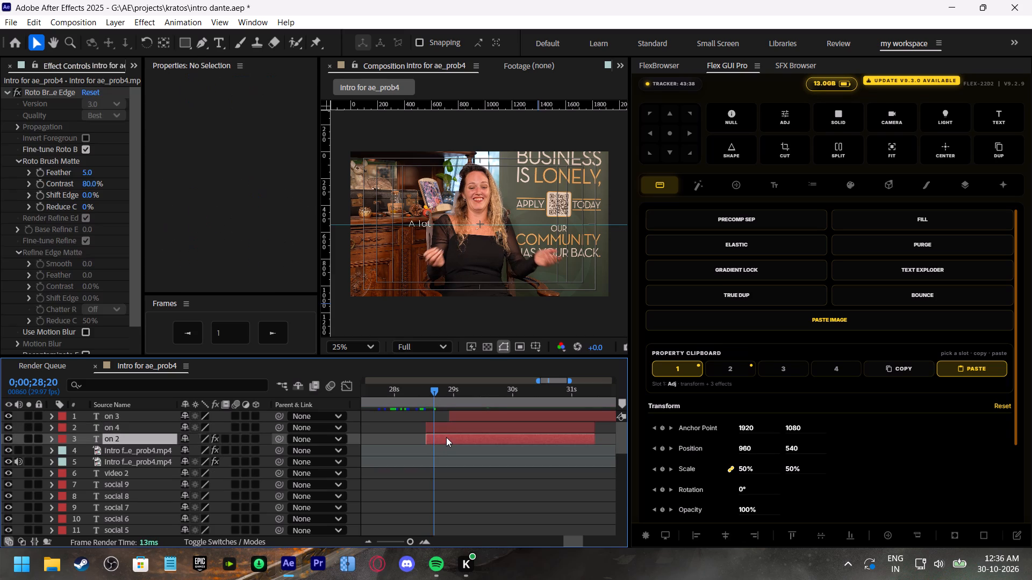
Centre the "A lot" caption's anchor point and explode it into separate word layers, removing the leftover original and controller layers.
click(448, 429)
click(669, 137)
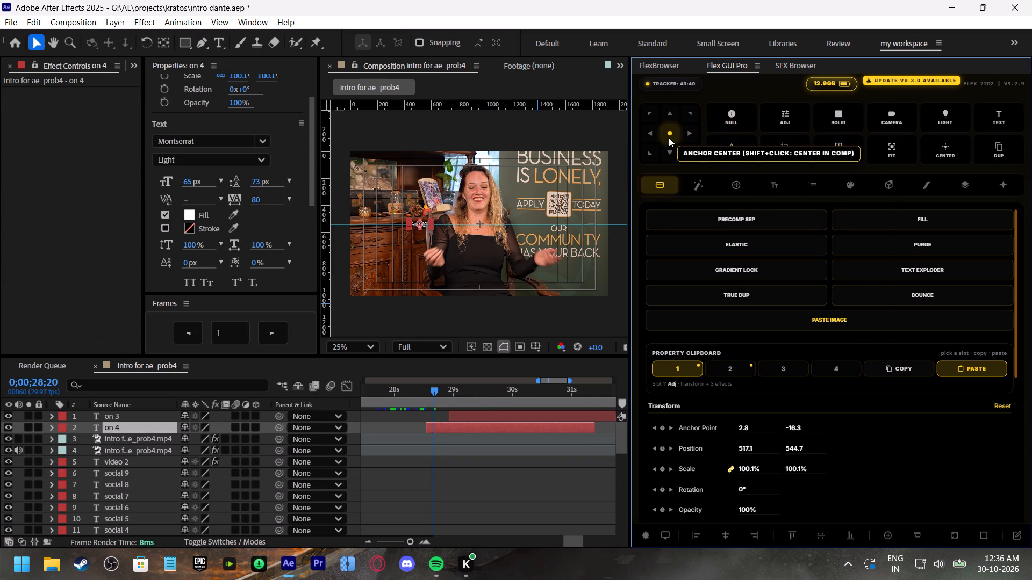
click(904, 277)
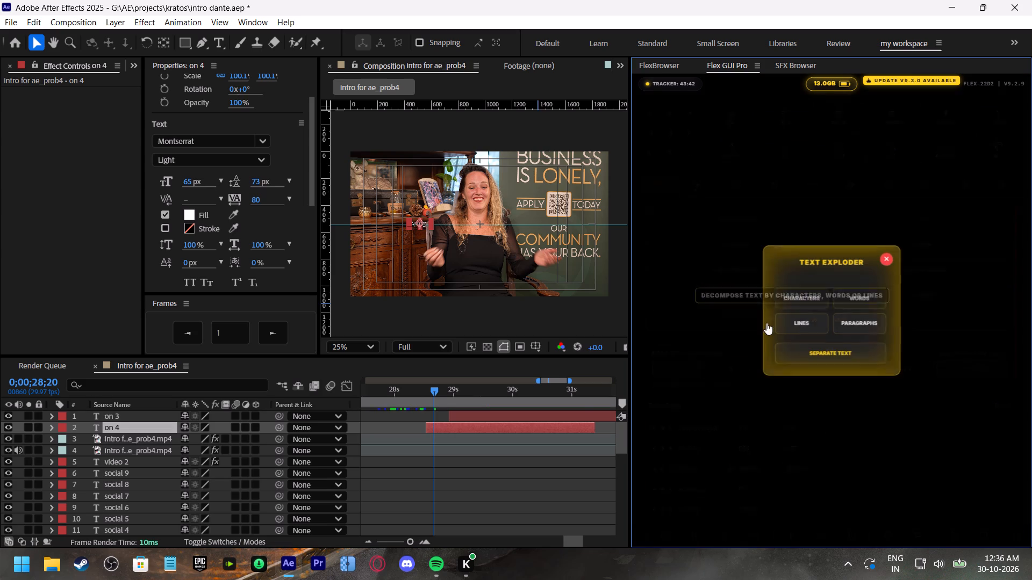
click(859, 293)
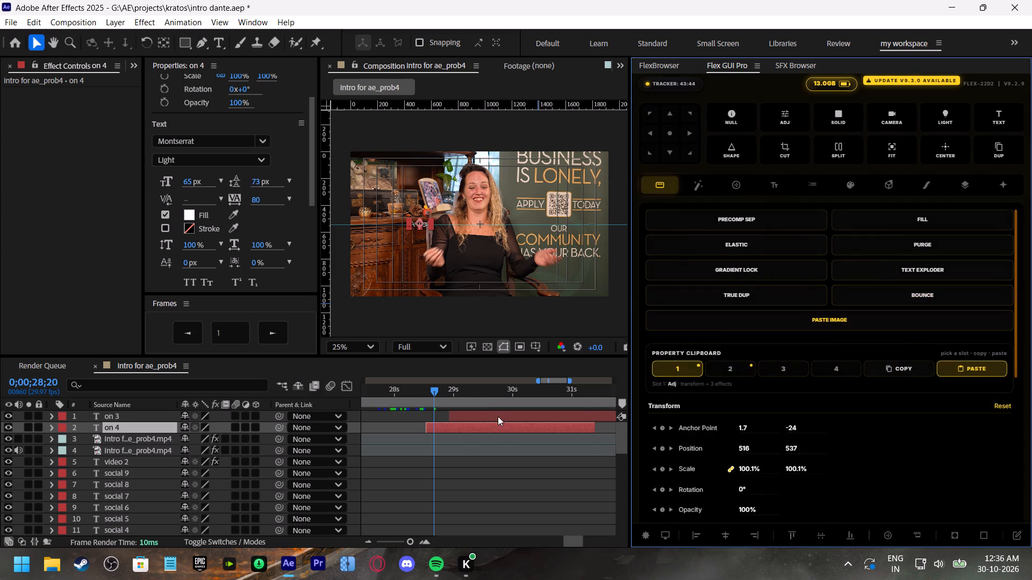
click(451, 451)
key(BackSpace)
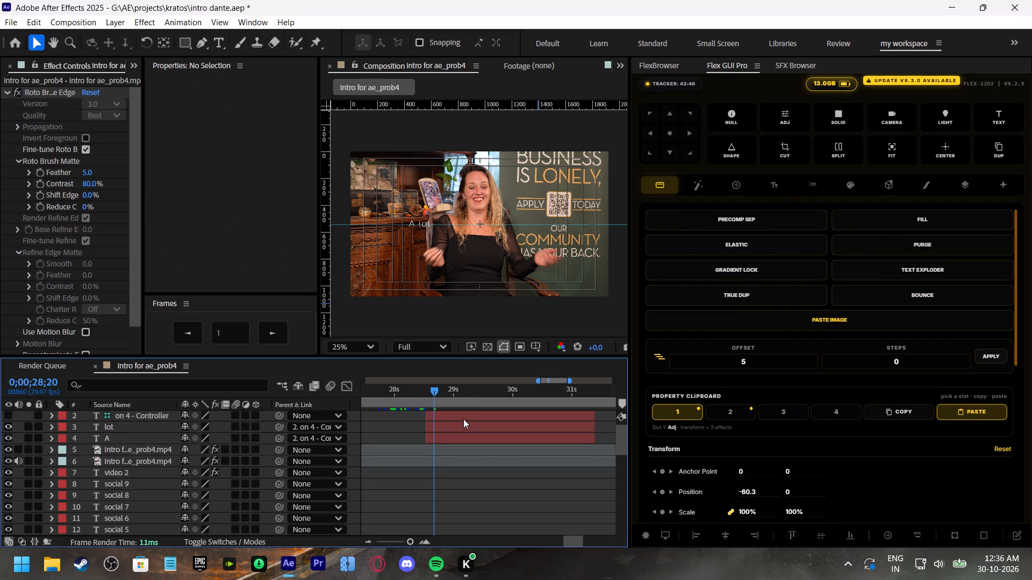
click(463, 419)
key(BackSpace)
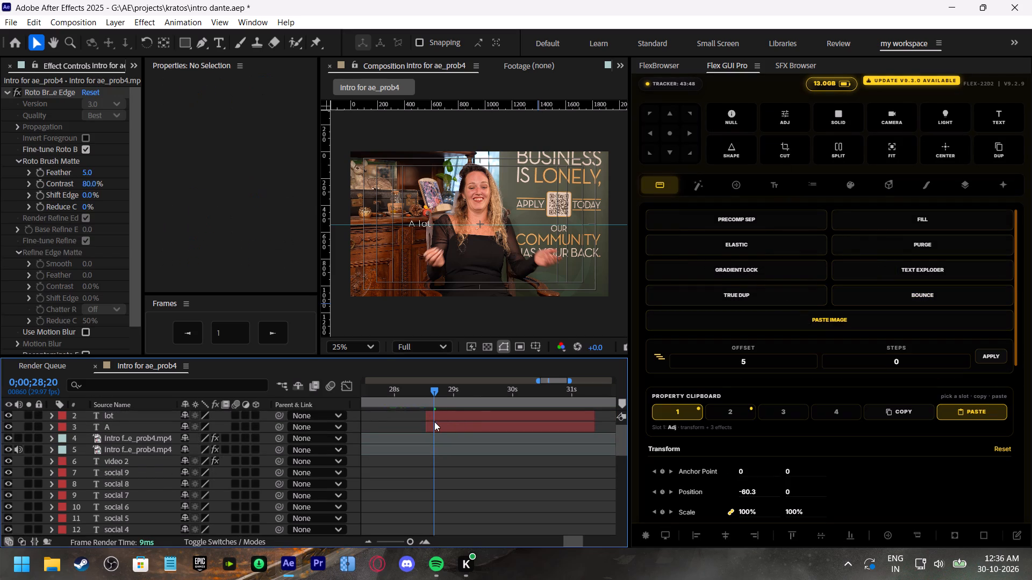
Trim the start of the "lot" layer to about 0;00;28;19.
click(439, 430)
drag(427, 415, 432, 417)
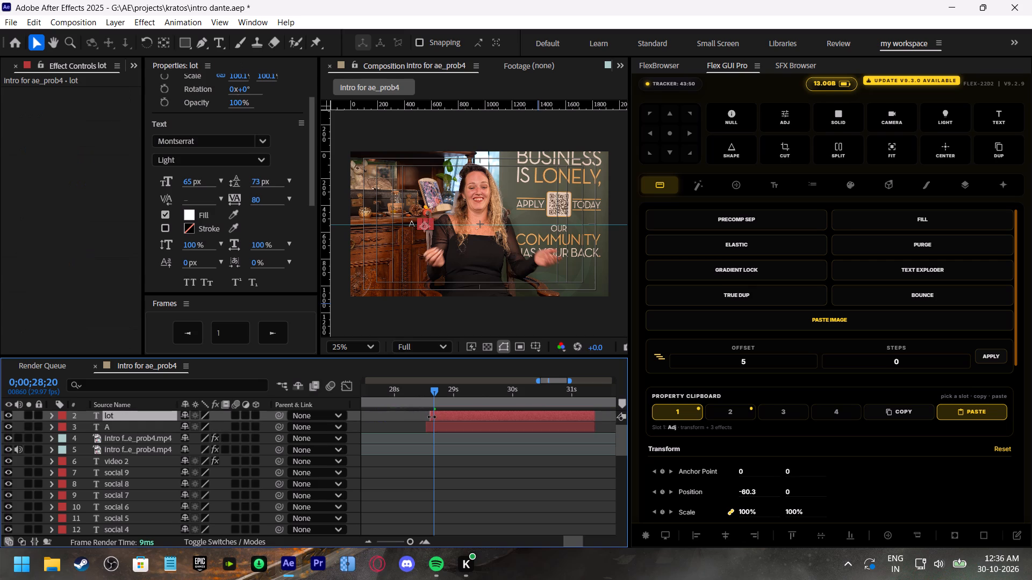
drag(432, 417, 433, 418)
Play from 0;00;28;13 and again around 0;00;28;27 to 0;00;29;02 to examine the word timing of "A lot" and "the times".
click(420, 389)
key(space)
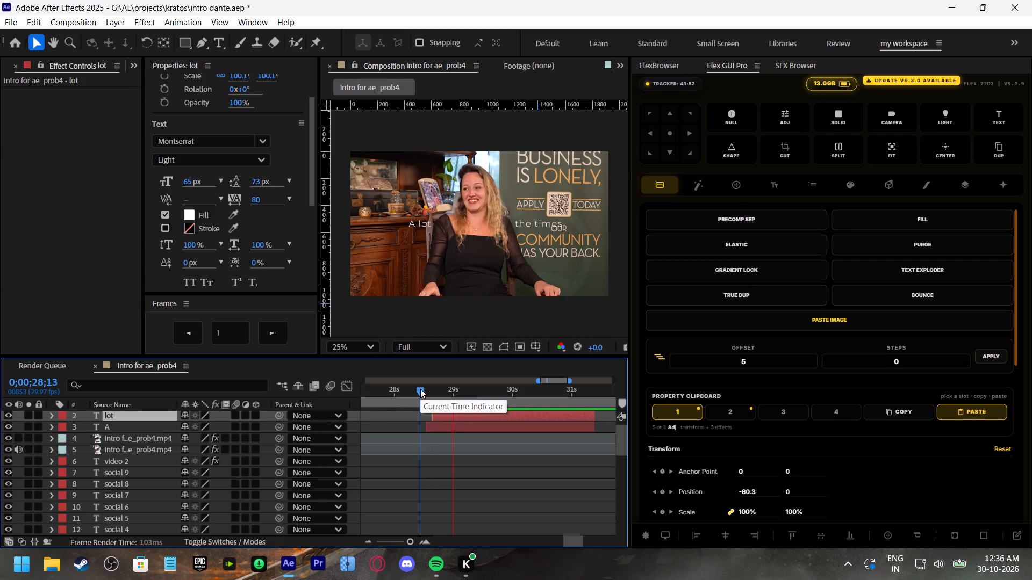
click(420, 389)
key(space)
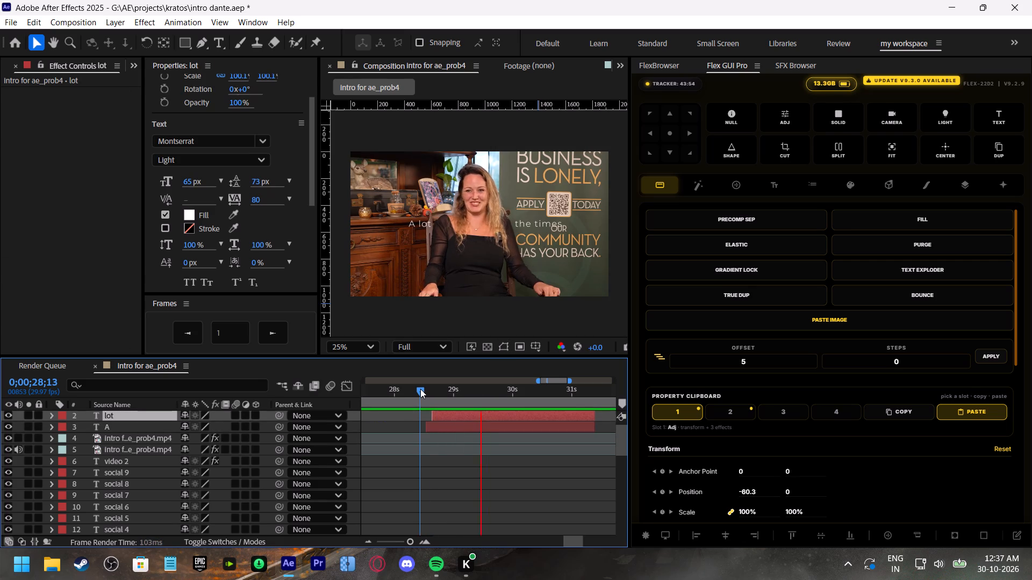
click(420, 389)
scroll(498, 442, up, 3)
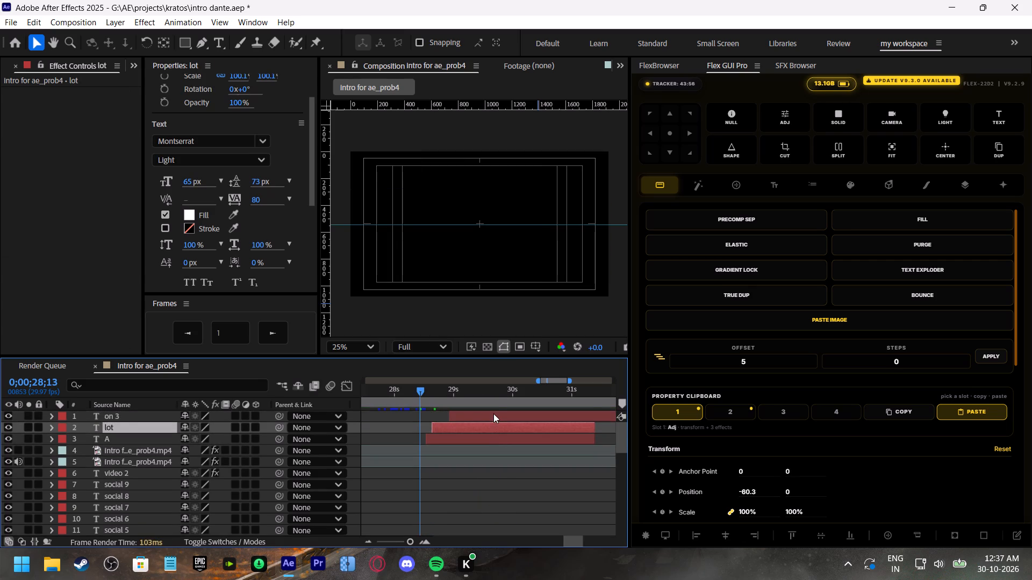
click(493, 414)
drag(454, 389, 448, 388)
key(space)
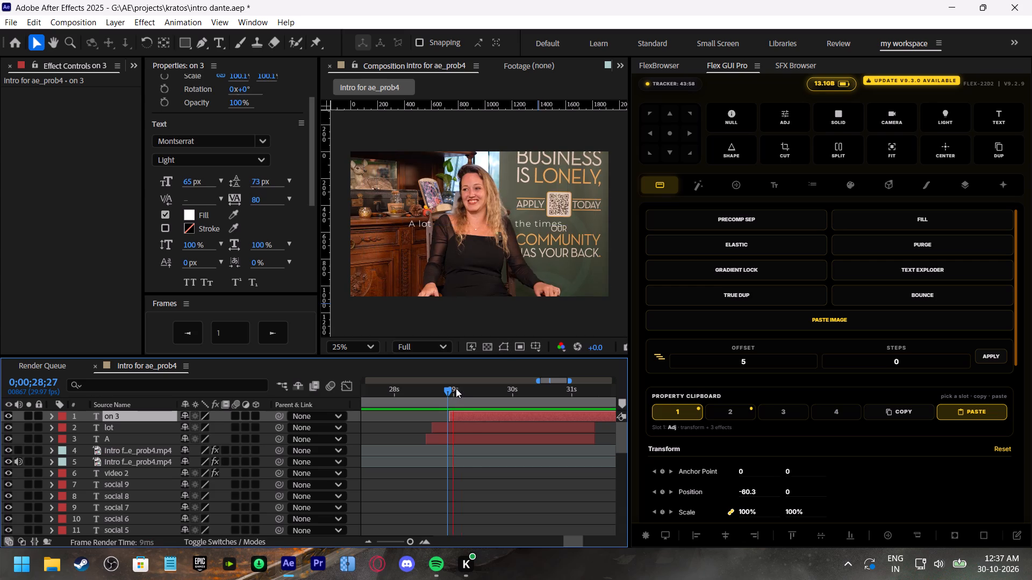
click(459, 388)
key(space)
click(458, 388)
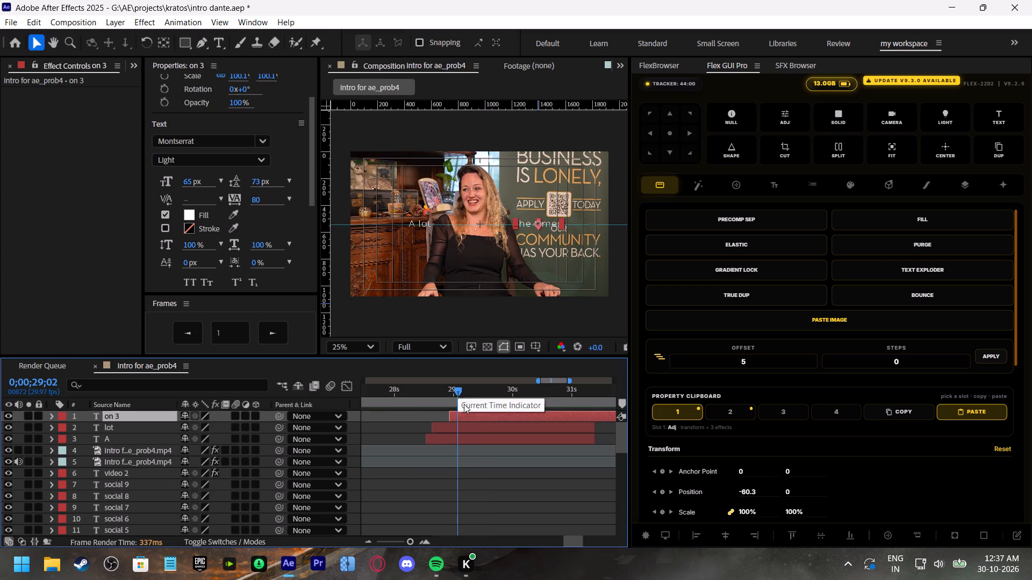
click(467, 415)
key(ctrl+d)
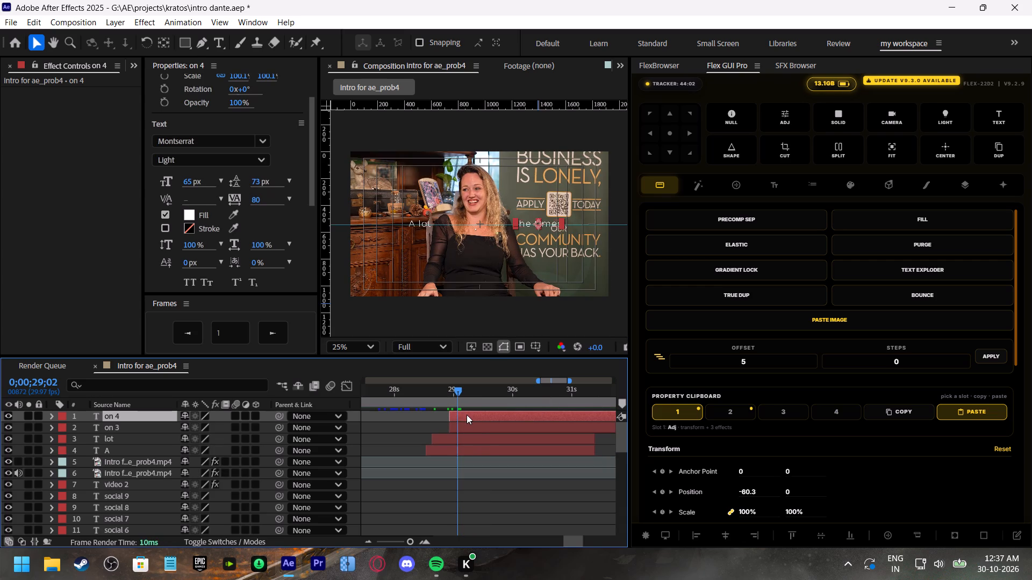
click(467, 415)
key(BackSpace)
Centre the "the times" caption's anchor point and explode it into separate word layers, removing the leftover original and controller layers.
click(467, 415)
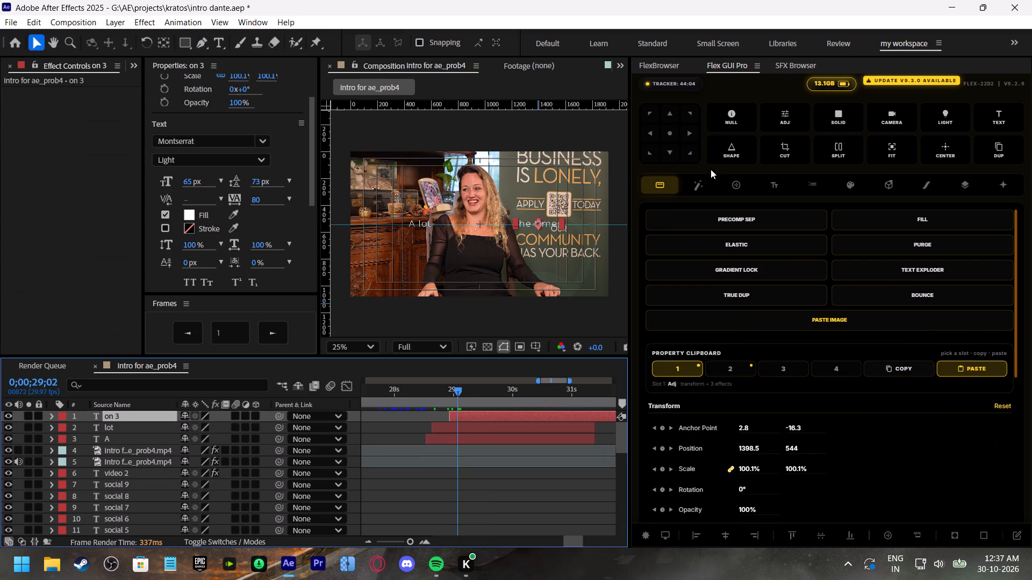
click(672, 135)
click(908, 265)
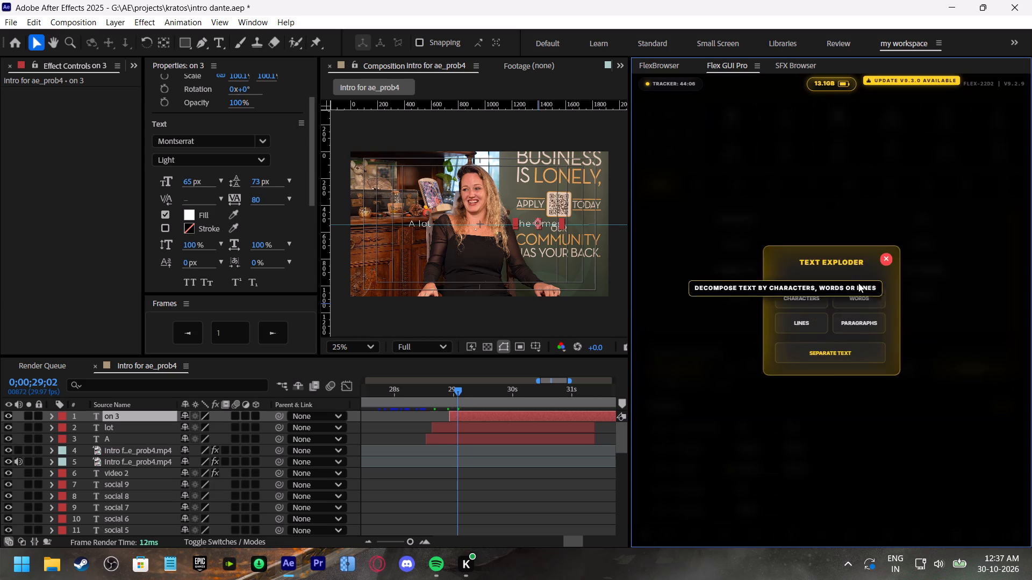
click(873, 299)
click(467, 450)
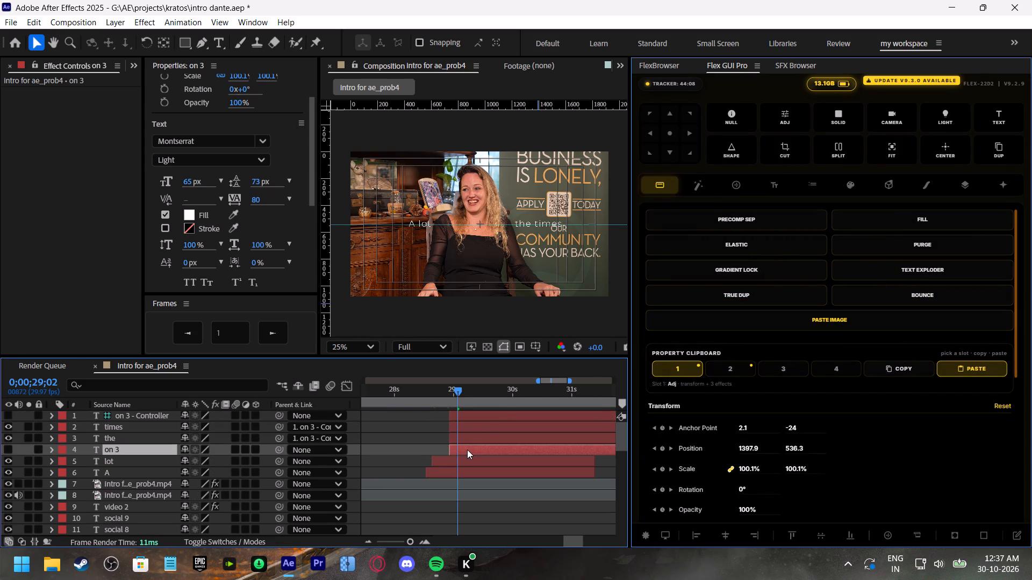
key(BackSpace)
click(485, 416)
key(BackSpace)
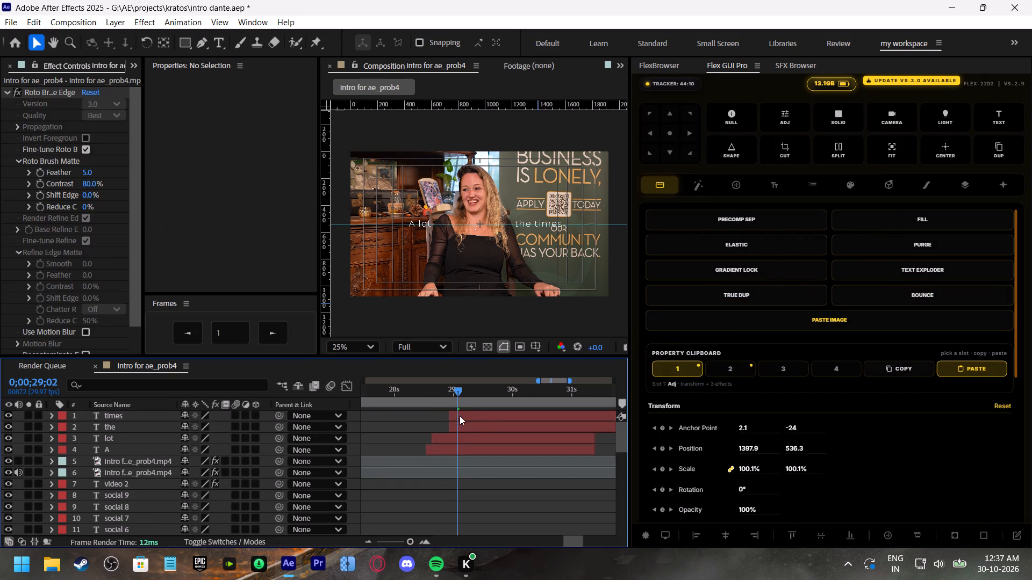
Shift the "times" layer to start at about 0;00;29;02, play back the word timing and save the project.
drag(462, 415, 467, 415)
click(463, 413)
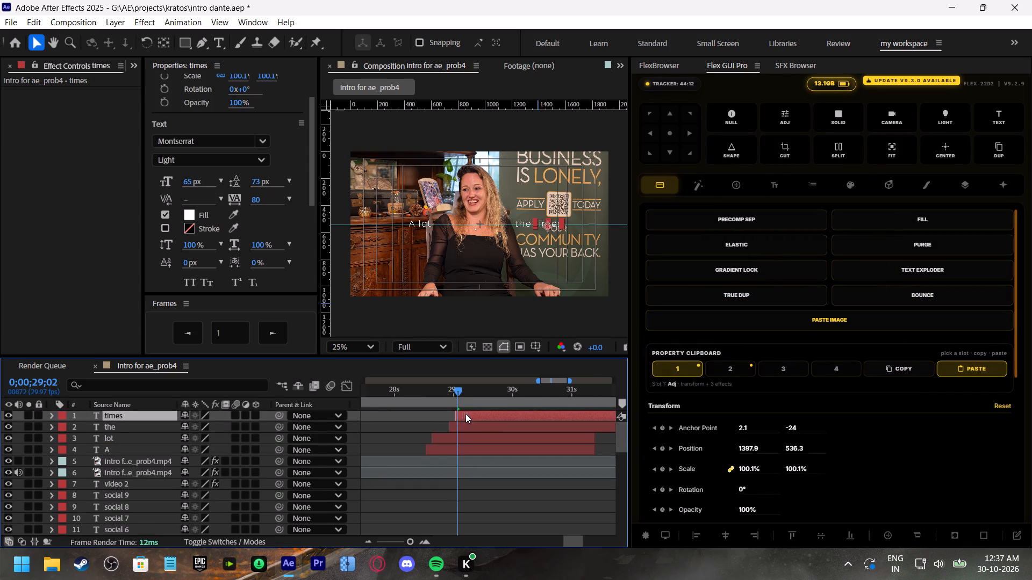
click(389, 392)
key(space)
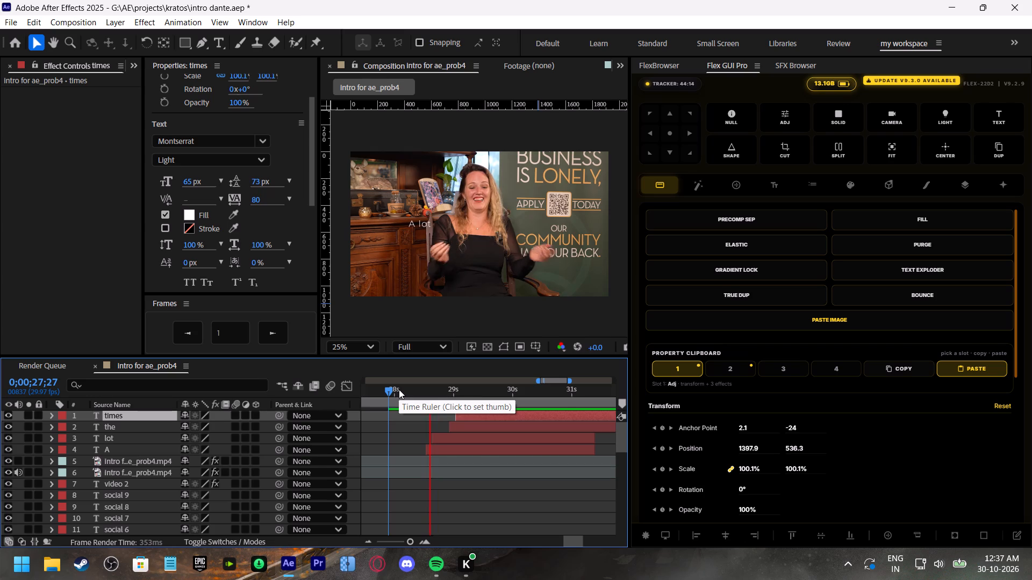
click(433, 386)
click(479, 414)
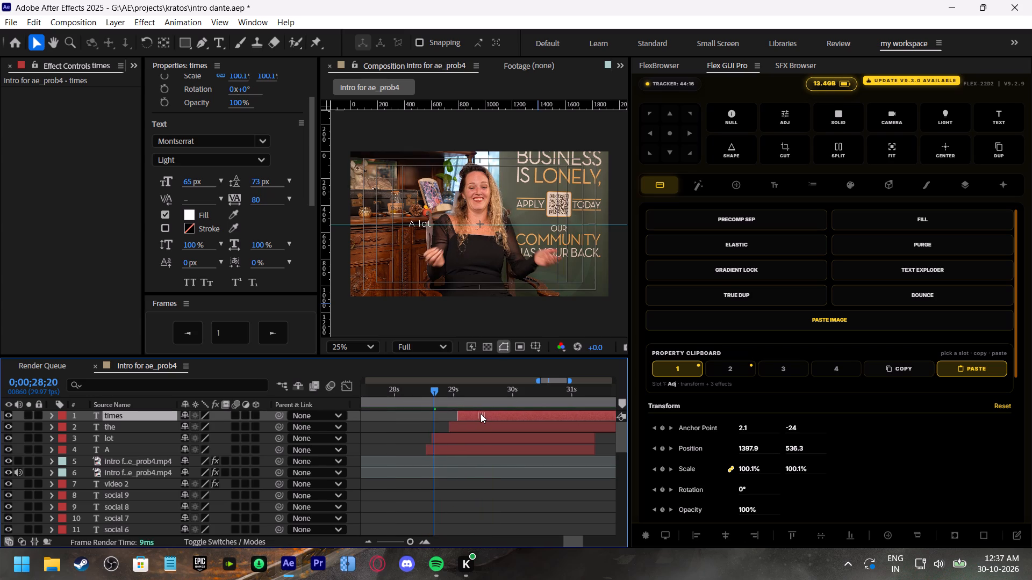
key(space)
click(423, 395)
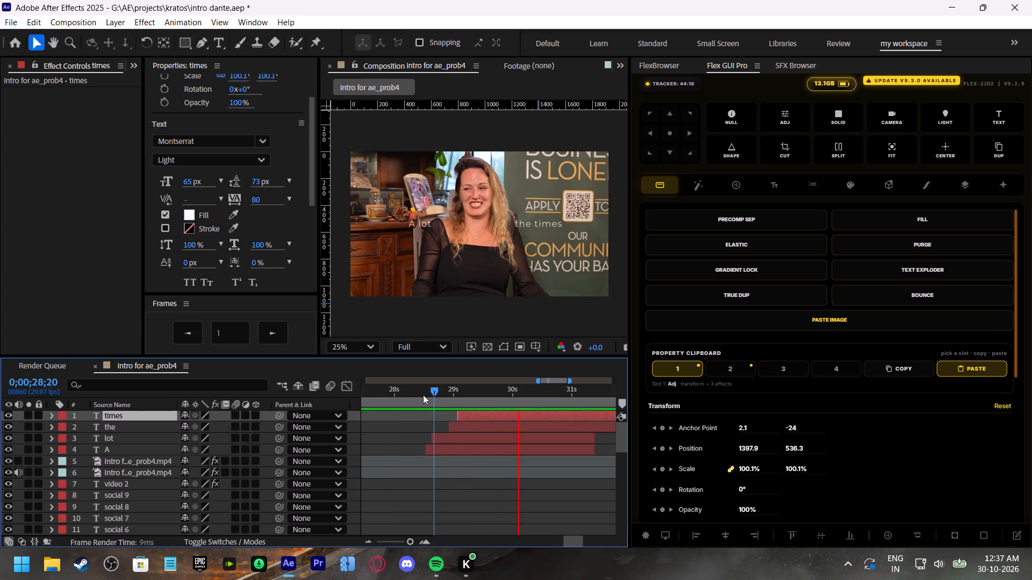
key(ctrl+s)
key(space)
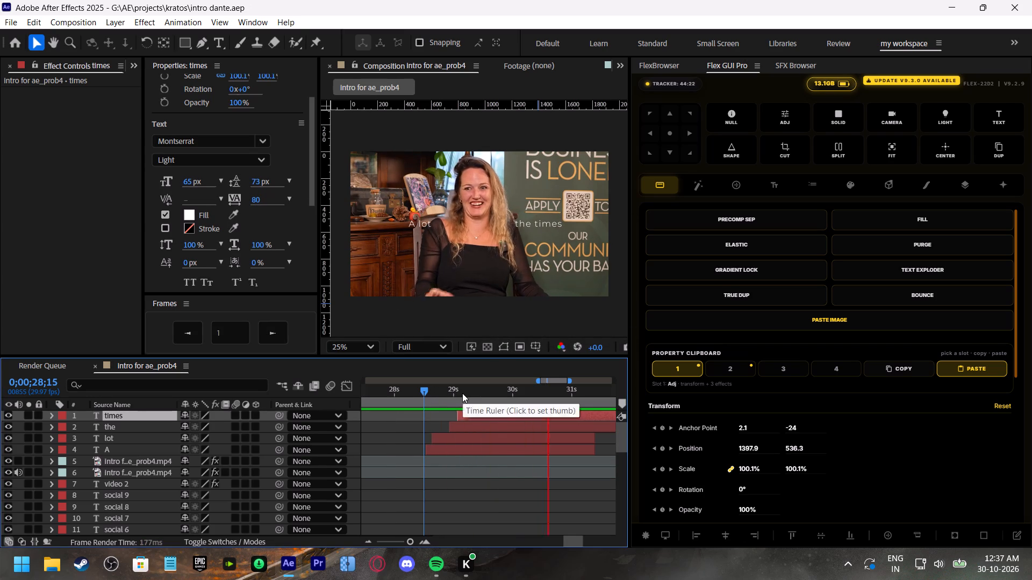
Cut the "A", "lot", "the" and "times" layers at 0;00;29;23 and delete the parts after that point.
drag(462, 393, 503, 404)
click(501, 395)
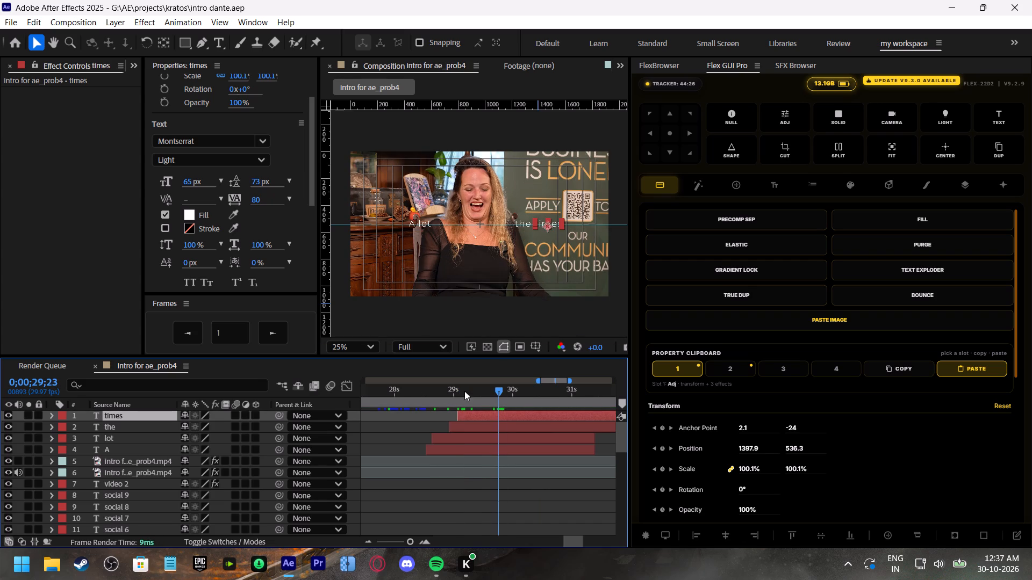
shift+click(517, 447)
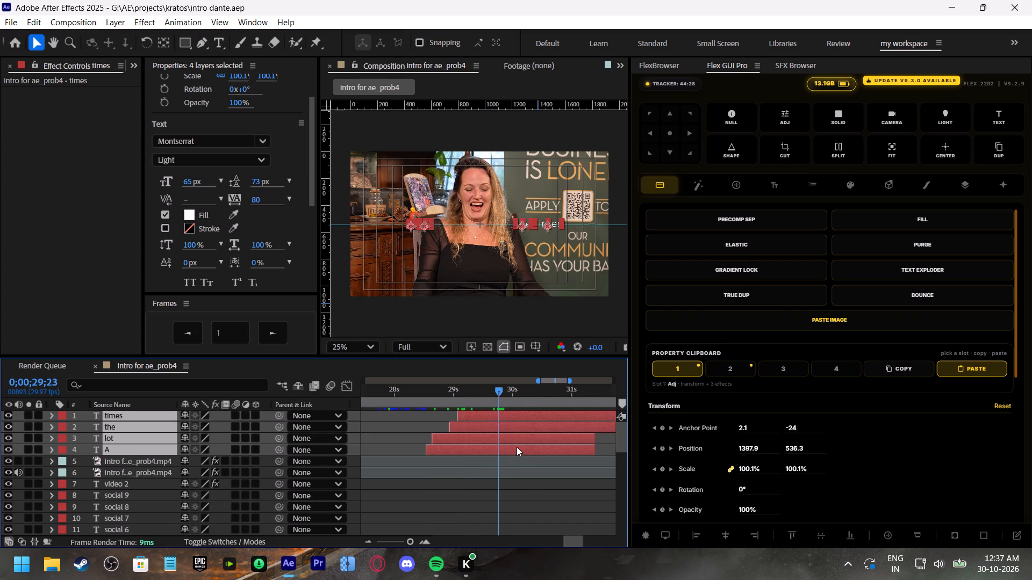
key(ctrl+shift+d)
key(BackSpace)
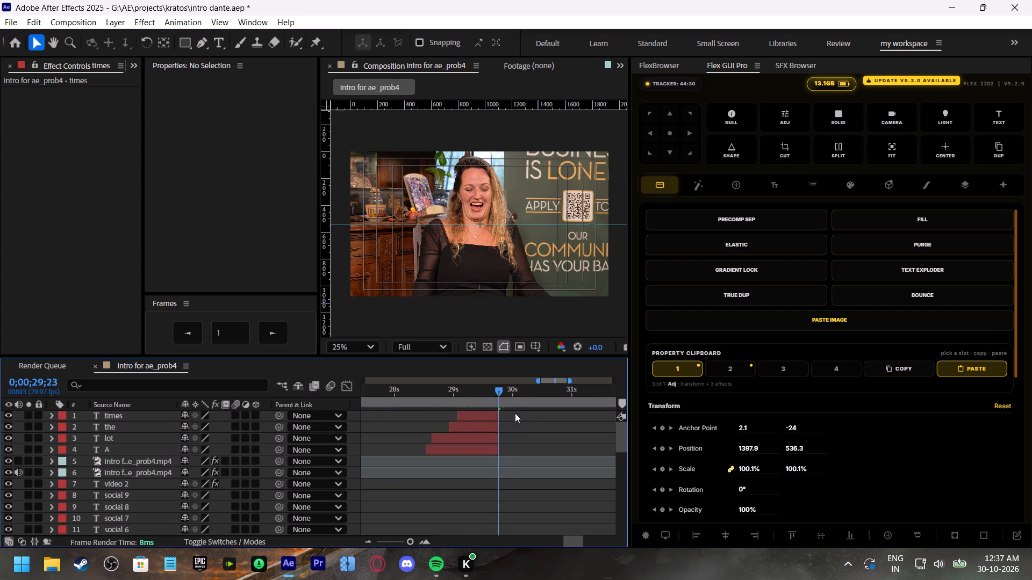
Duplicate the "times" layer to start at 0;00;29;23 and change the copy's text to "i'm just".
key(space)
click(500, 394)
key(space)
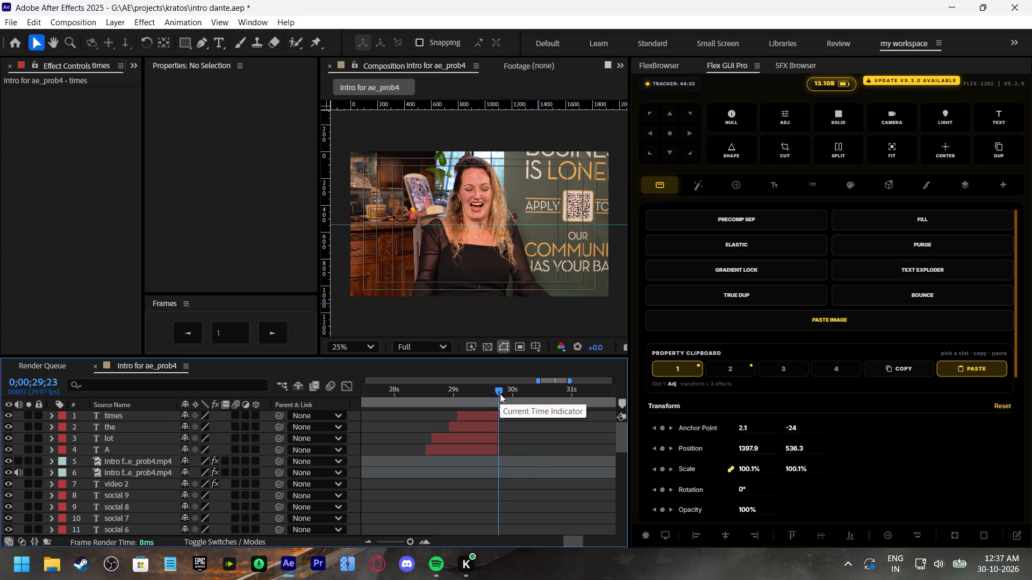
click(500, 394)
click(507, 420)
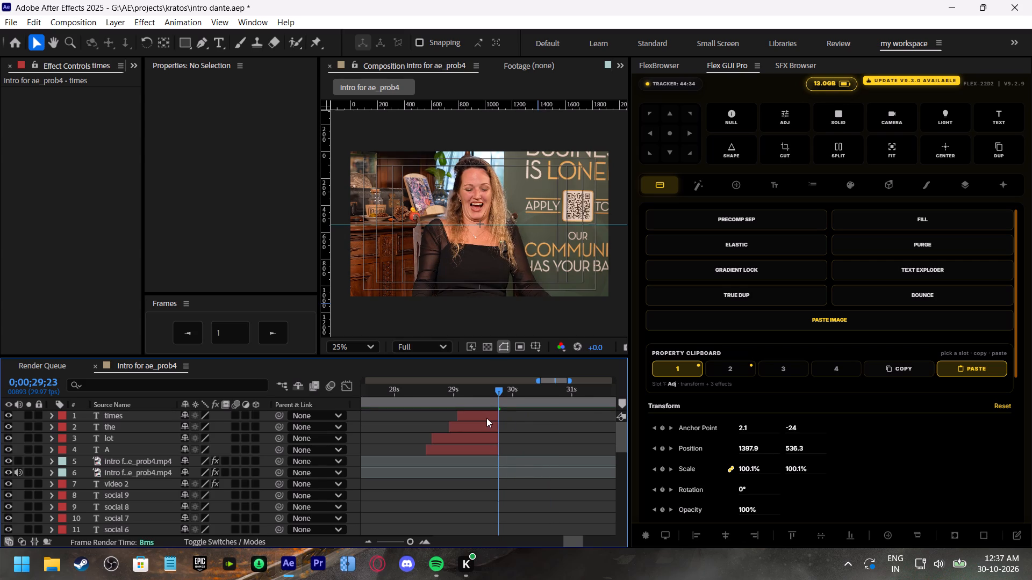
click(485, 417)
key(ctrl+d)
drag(480, 417, 518, 422)
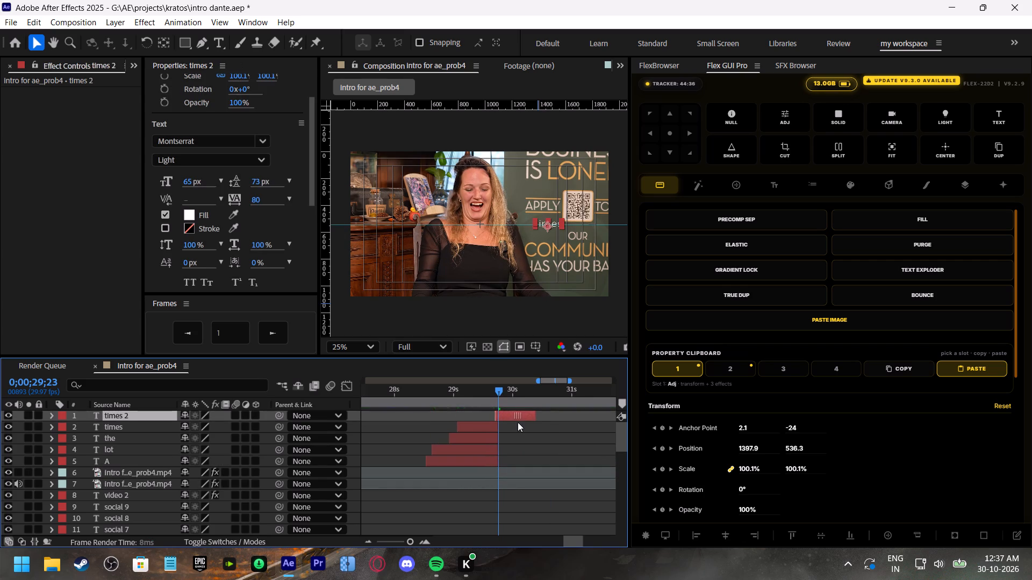
drag(518, 422, 521, 423)
double_click(521, 416)
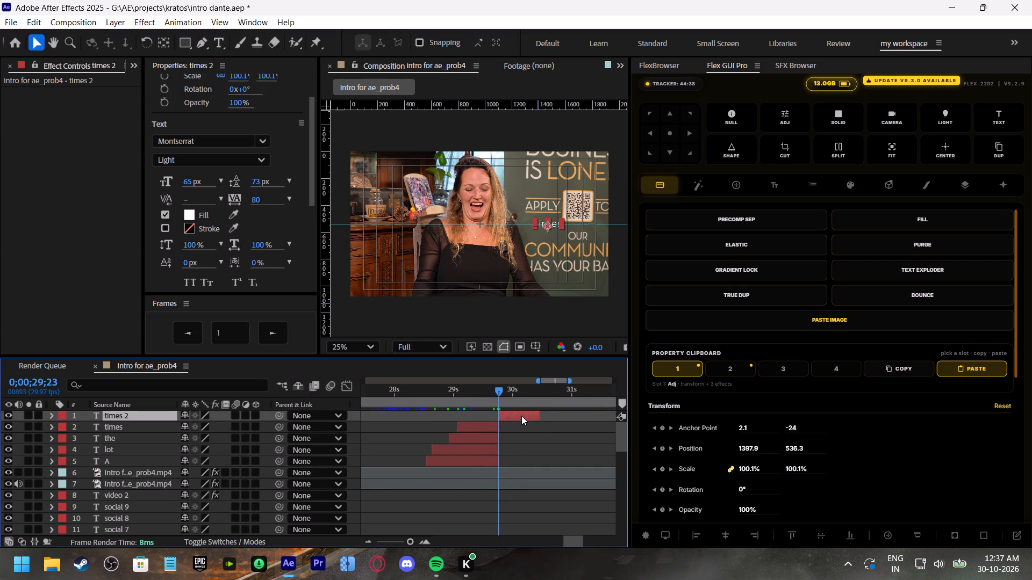
text(im just)
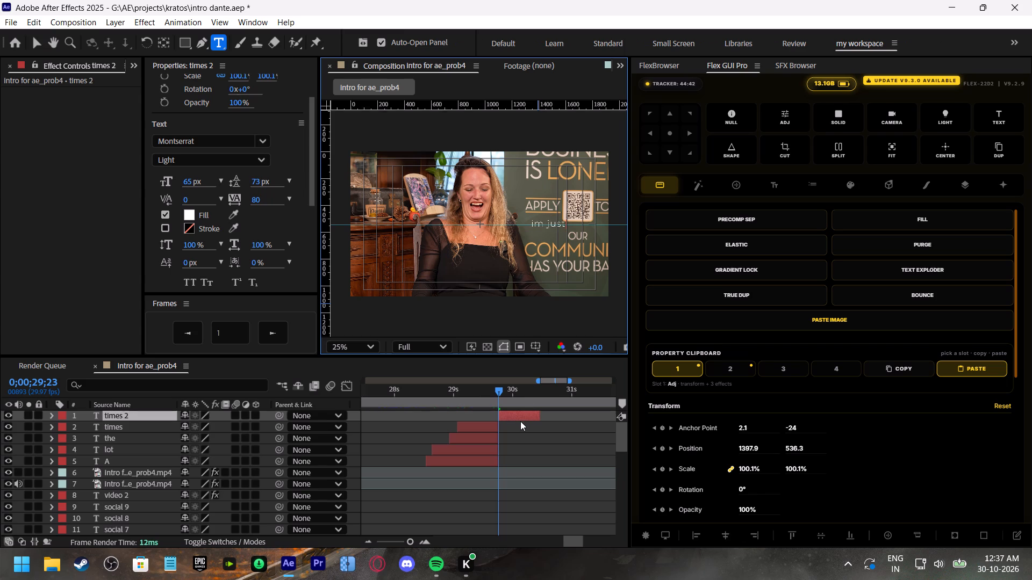
click(536, 224)
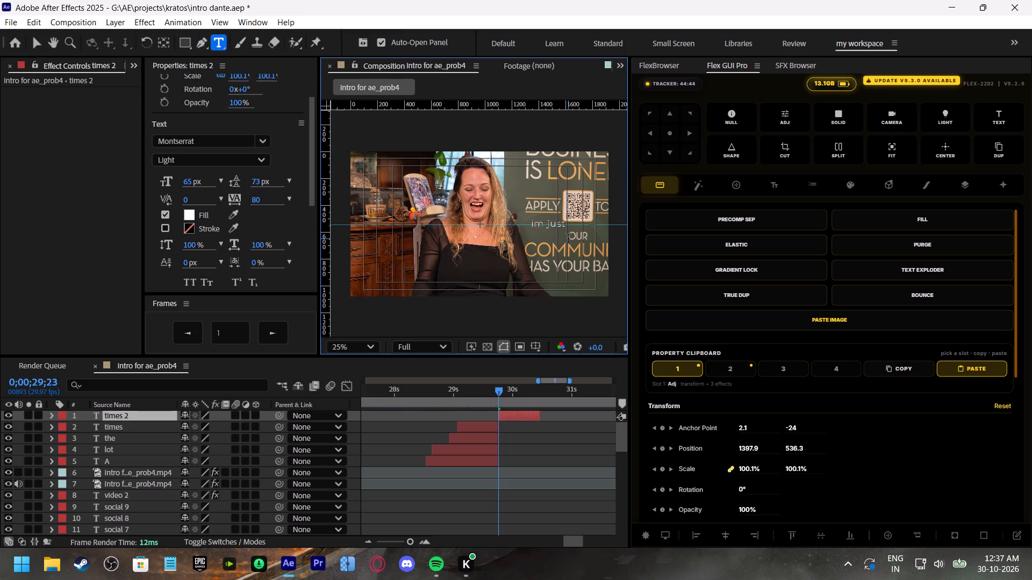
key(apostrophe)
click(522, 432)
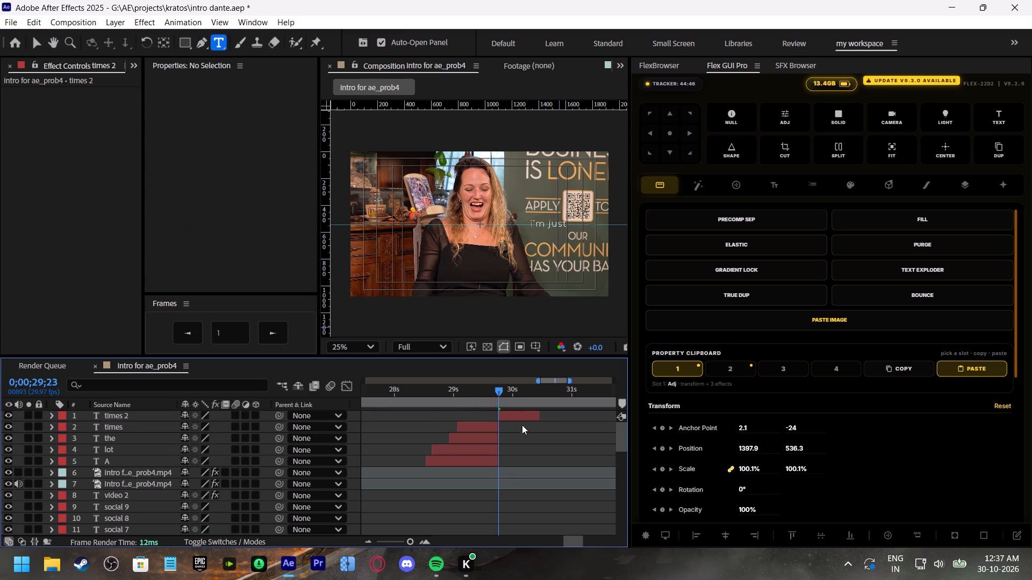
Centre the "i'm just" caption's anchor point and place the caption at the composition centre, 960, 540.
click(522, 416)
click(672, 132)
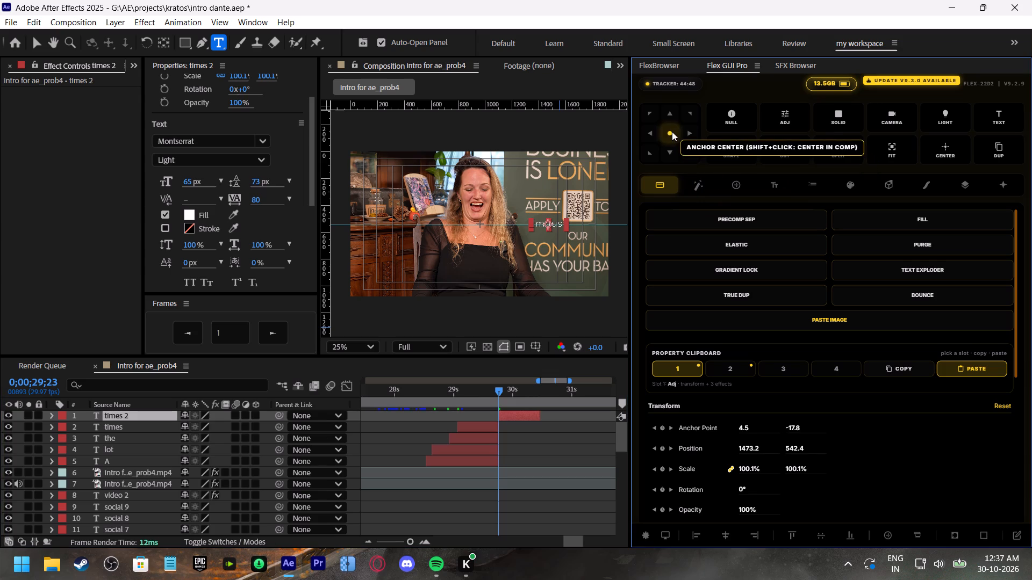
key(v)
click(888, 536)
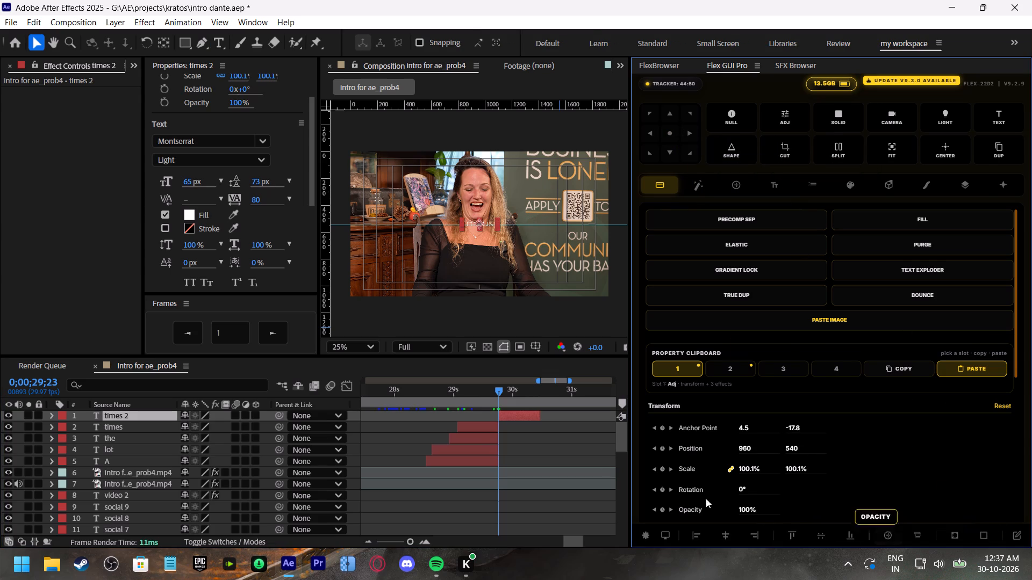
Duplicate the "i'm just" caption to start at 0;00;30;04 and trim the original to end there.
click(452, 390)
key(space)
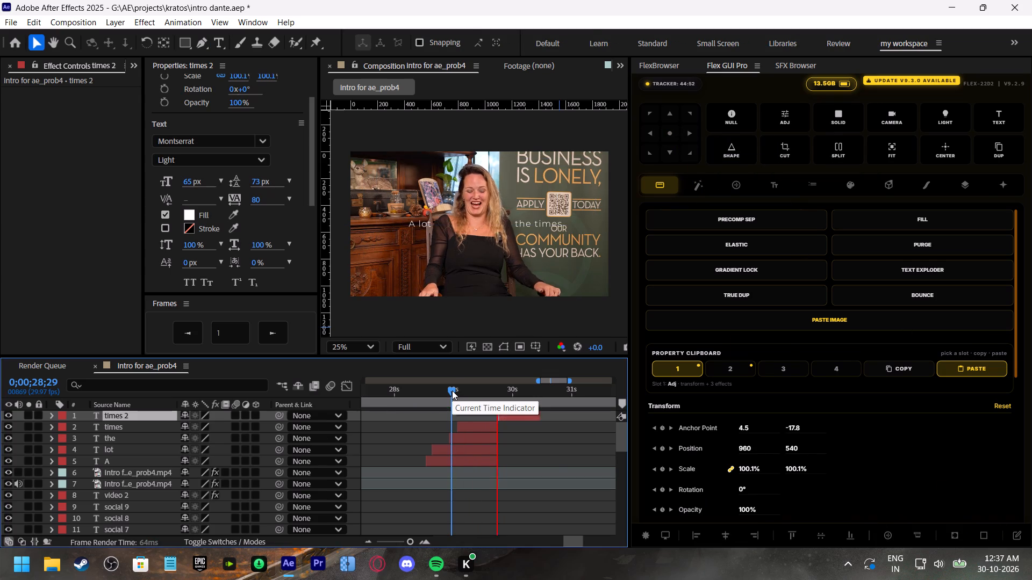
click(452, 390)
key(space)
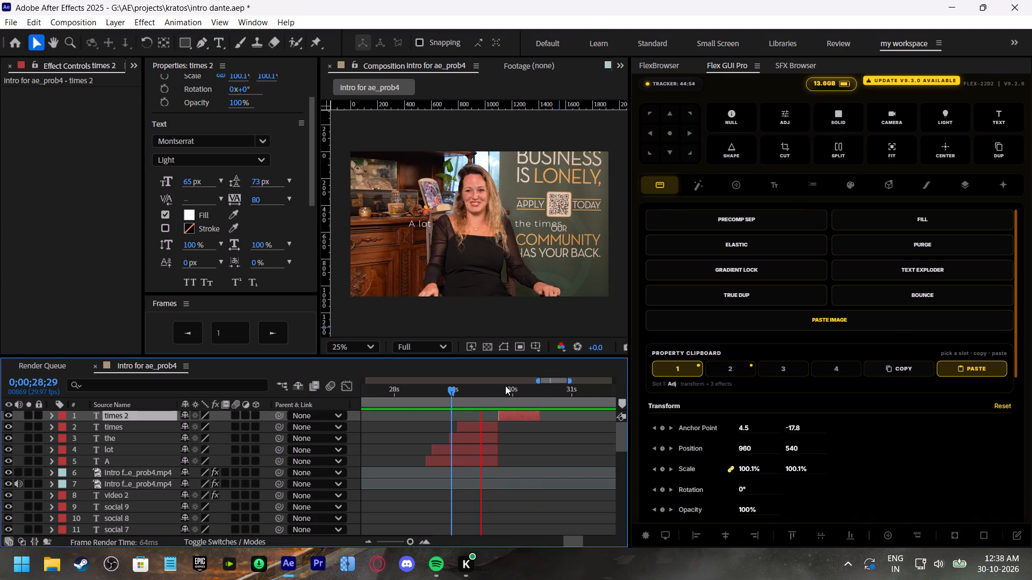
drag(513, 385, 521, 388)
key(space)
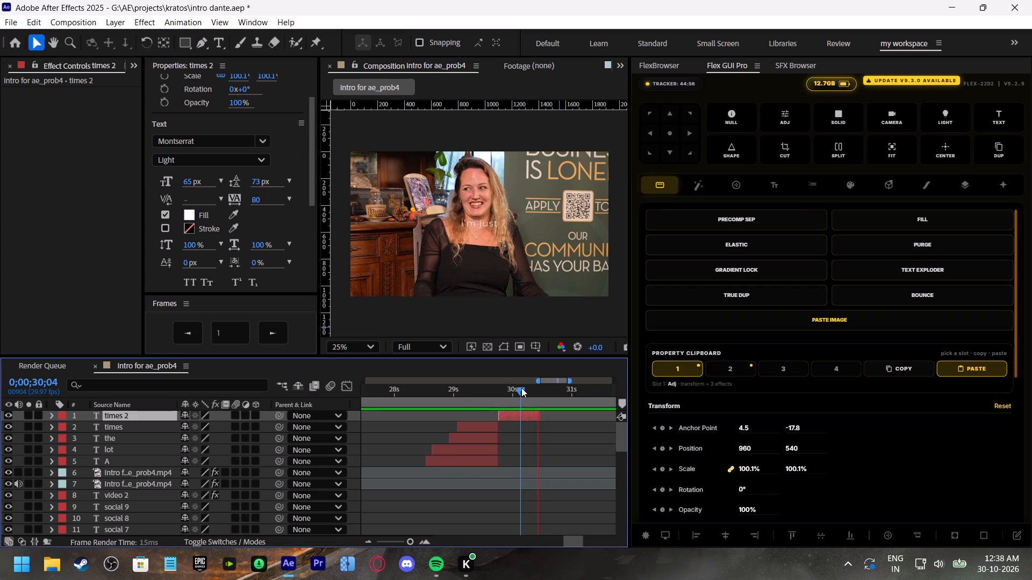
click(521, 388)
click(522, 414)
key(ctrl+d)
drag(515, 417, 535, 419)
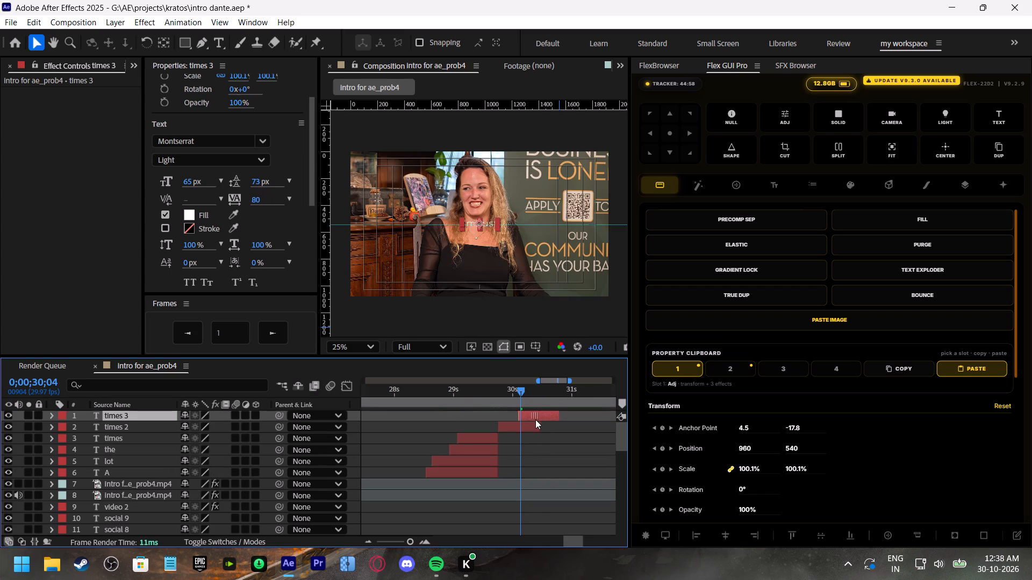
drag(535, 419, 536, 420)
drag(538, 429, 528, 427)
Change the new duplicate caption's text to "sitting".
double_click(536, 416)
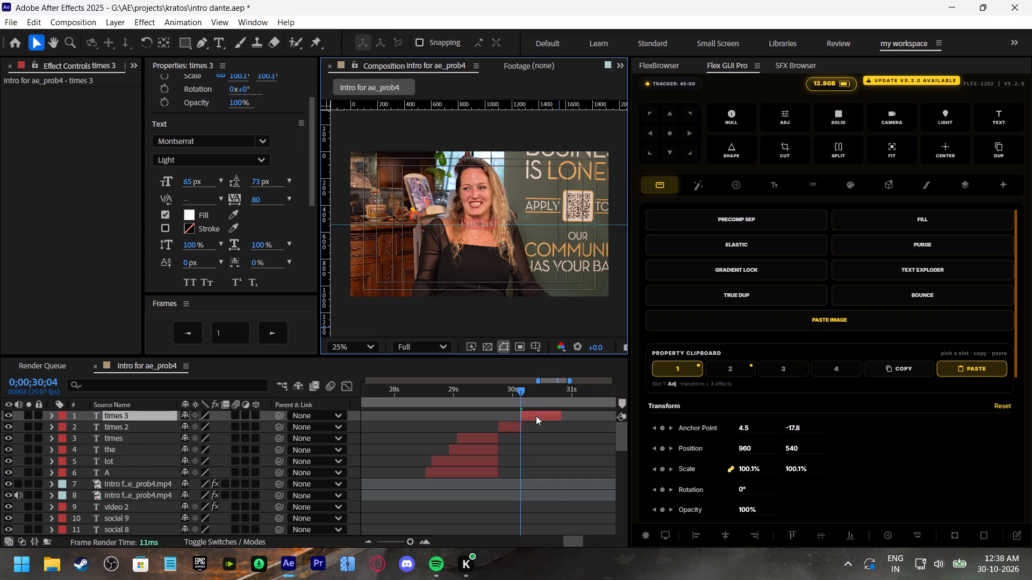
text(sitting)
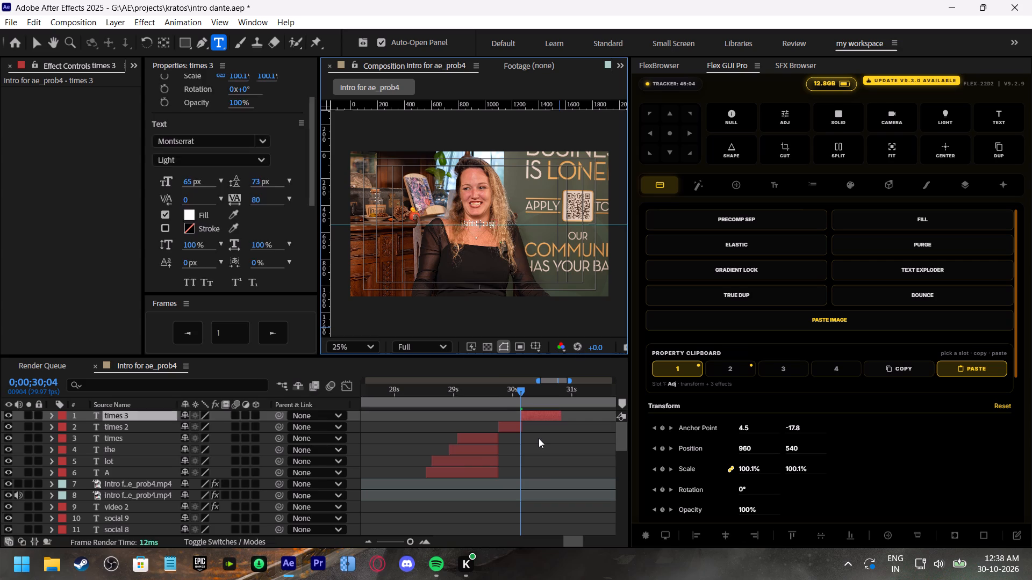
click(539, 438)
Split the "sitting" caption at 0;00;30;12 and change the second part's text to "in there".
shift+scroll(539, 438, up, 2)
shift+scroll(539, 438, down, 5)
key(space)
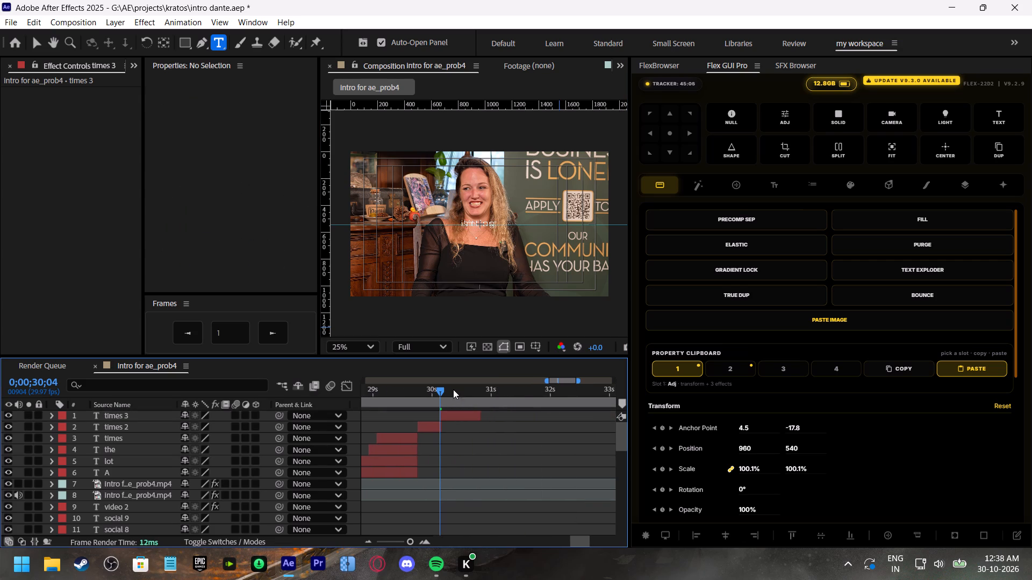
drag(465, 392, 456, 388)
key(space)
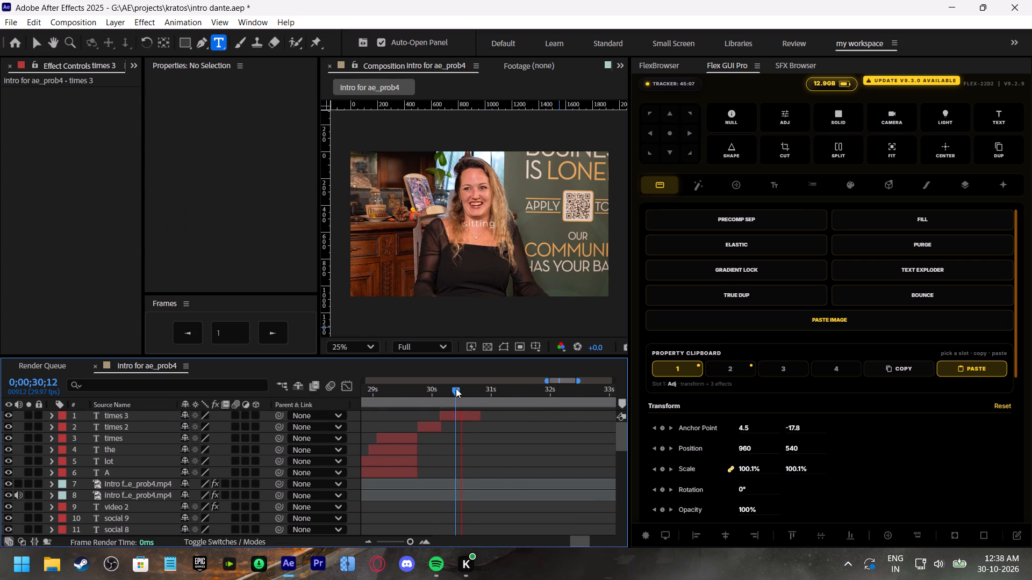
click(456, 388)
click(477, 415)
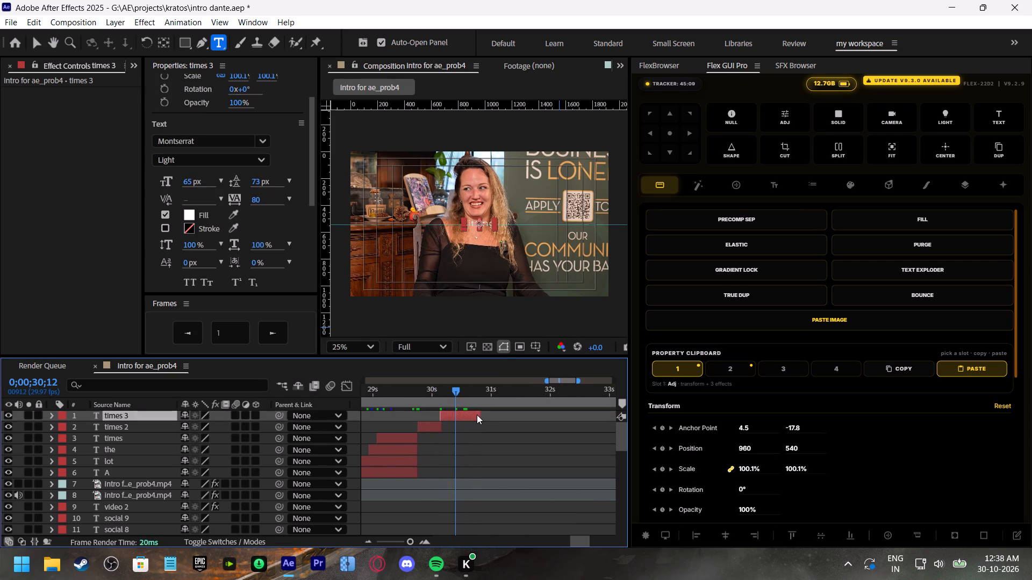
key(ctrl+shift+d)
double_click(467, 418)
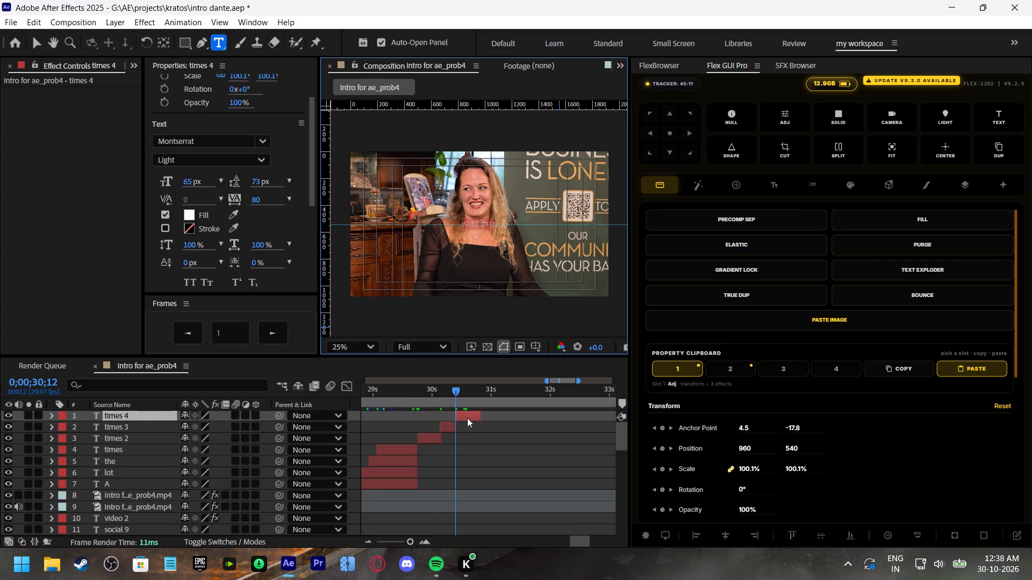
text(in there)
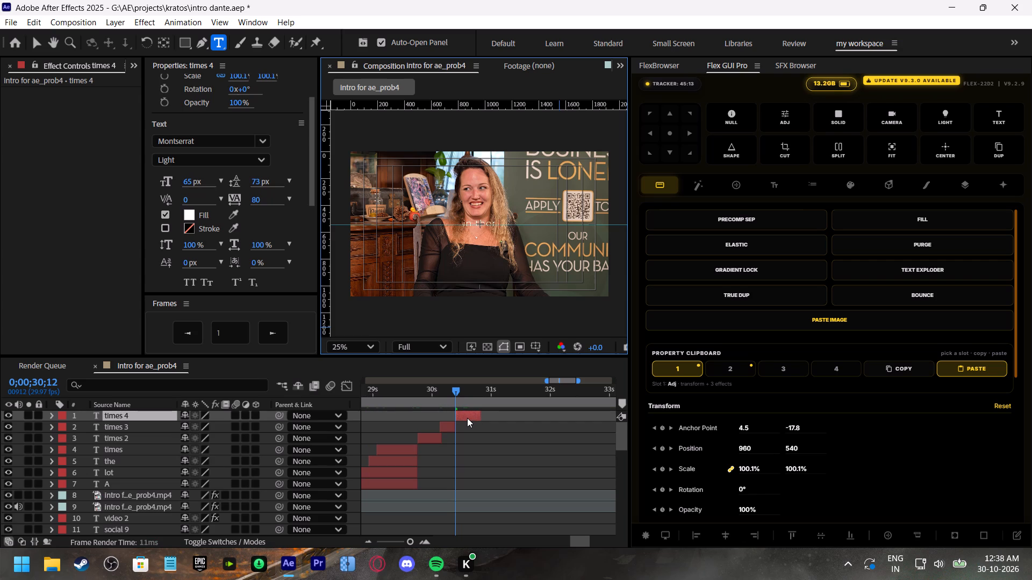
Extend the "sitting" layer's end to about 0;00;30;15 and shift "in there" to start right after it.
click(430, 393)
key(space)
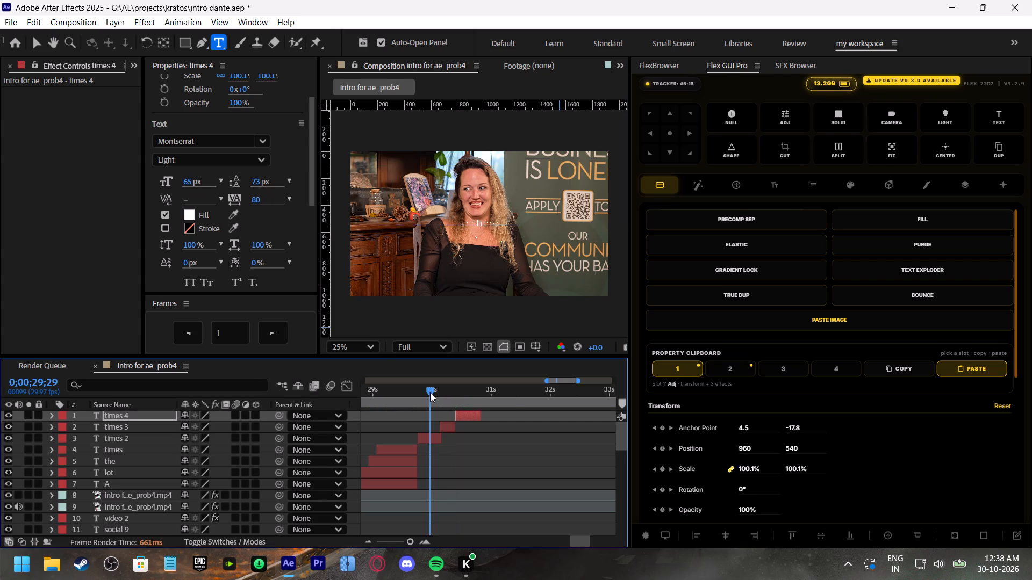
click(430, 393)
key(space)
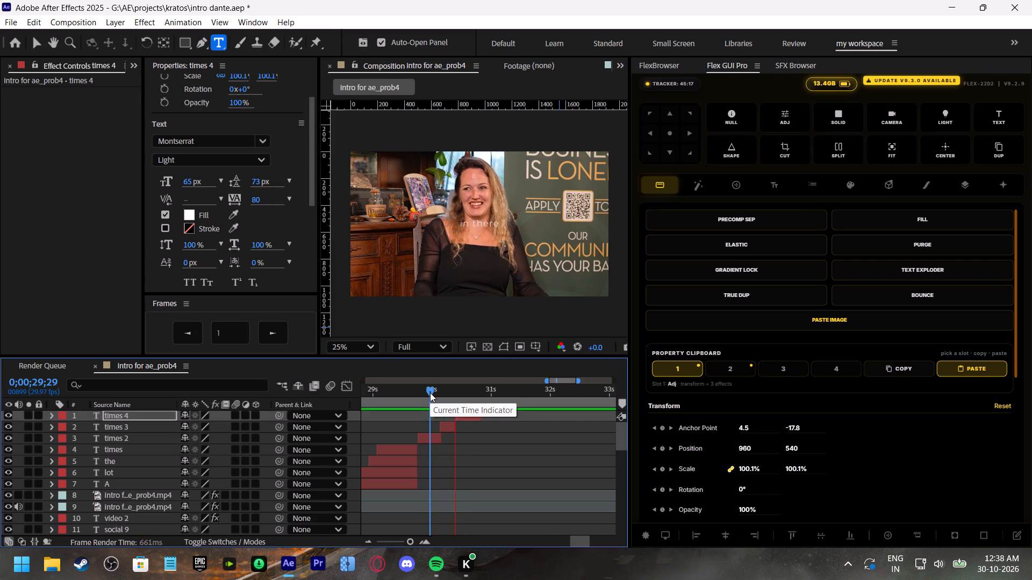
click(430, 393)
drag(456, 427, 462, 429)
drag(467, 417, 473, 418)
Nudge the "sitting" and "in there" layers slightly later so they start at about 0;00;30;05 and 0;00;30;16.
click(413, 392)
key(space)
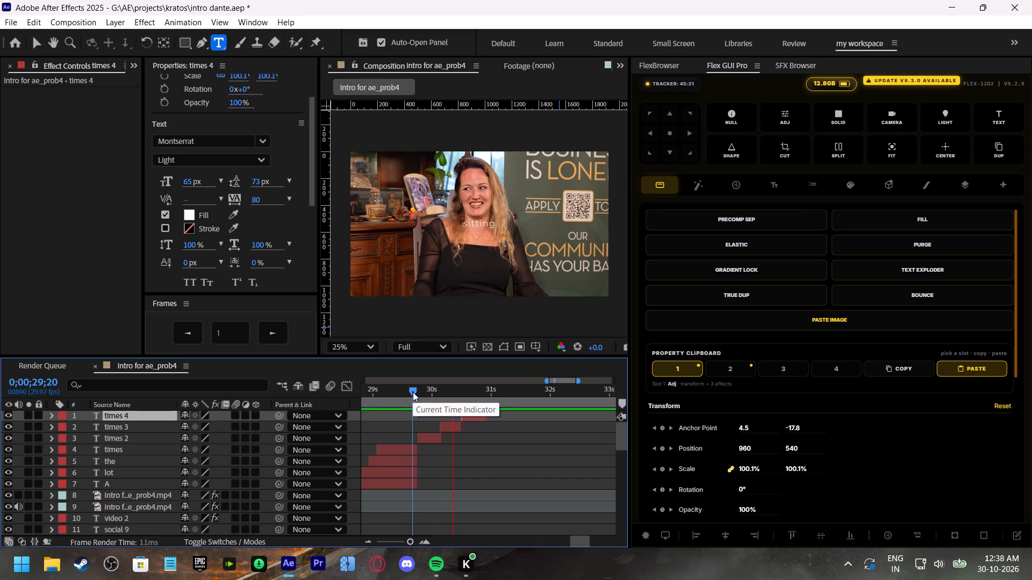
click(413, 392)
click(447, 425)
key(space)
click(466, 415)
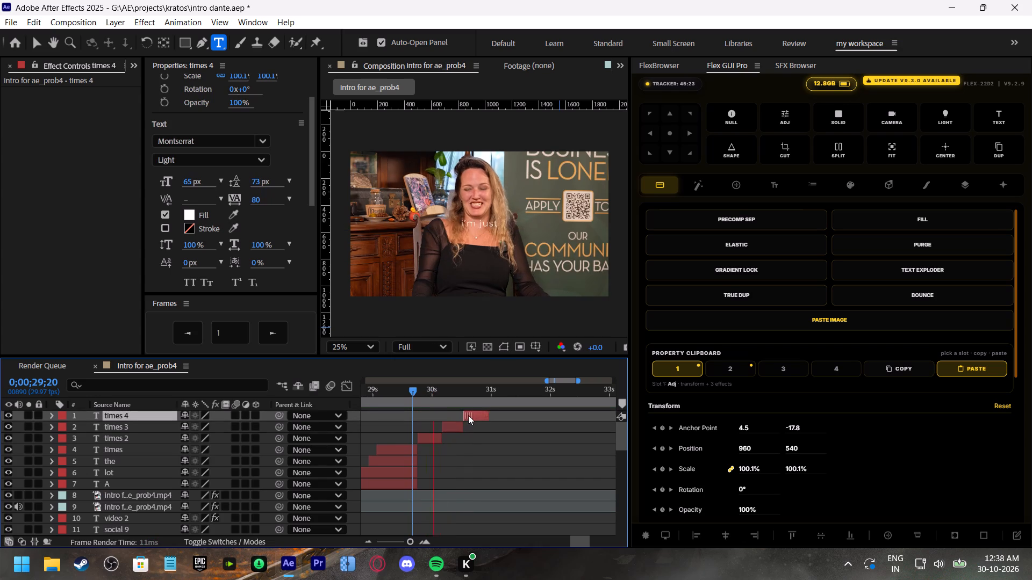
Shorten the "sitting" layer to end at about 0;00;30;14 and move "in there" earlier to start right after it.
click(411, 401)
key(space)
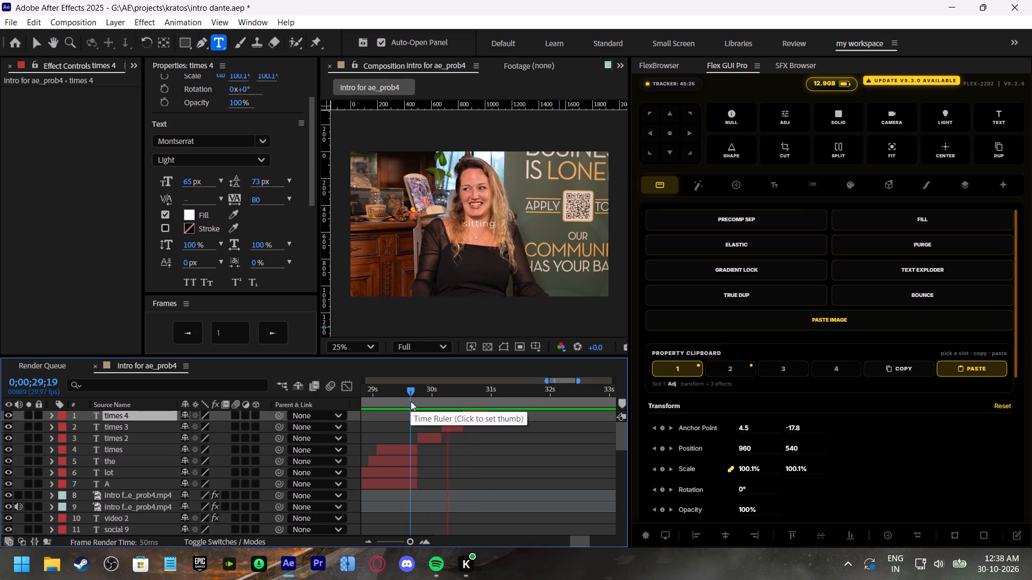
click(411, 401)
key(space)
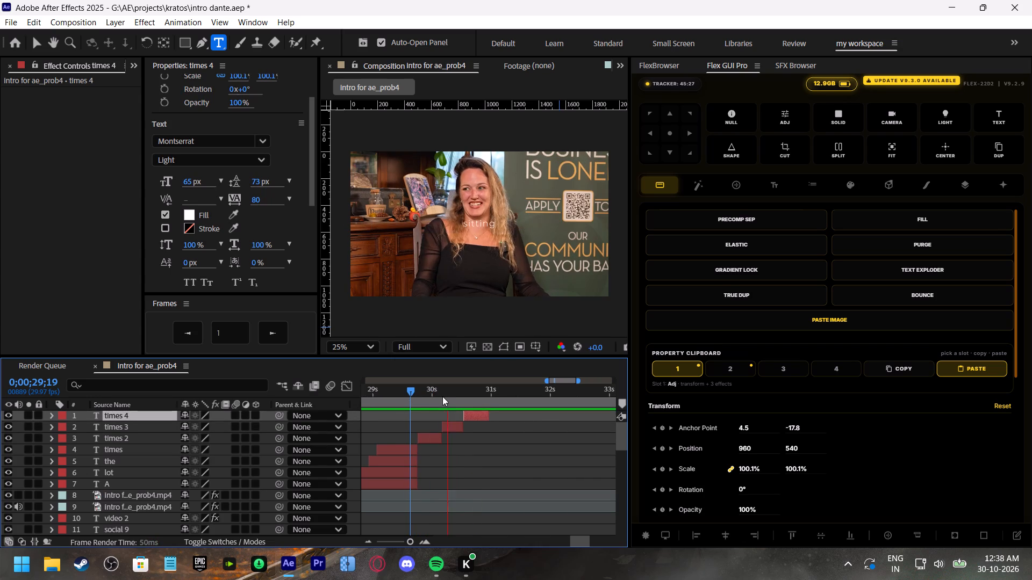
click(442, 396)
click(463, 429)
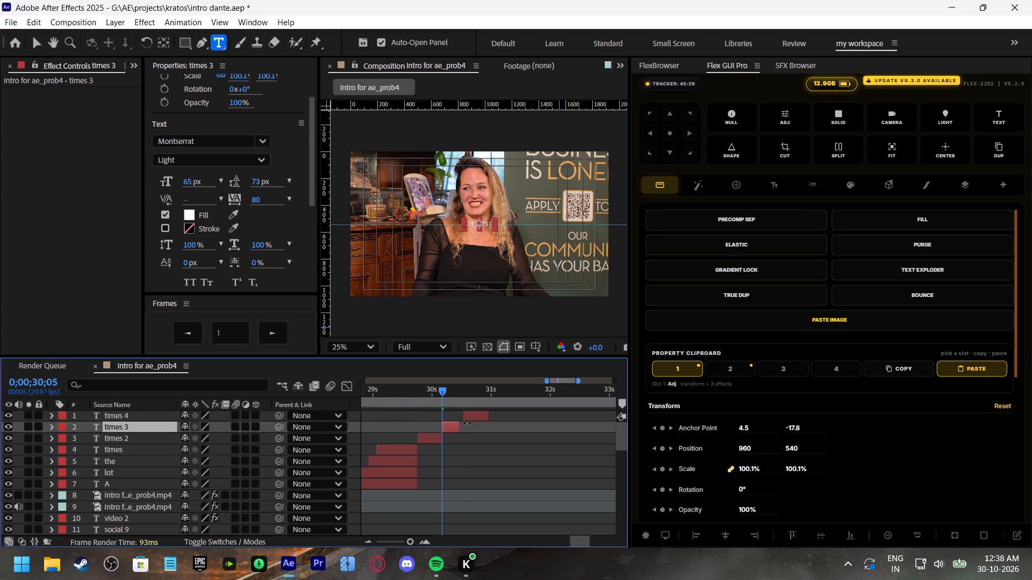
click(469, 419)
Play back the "i'm just", "sitting" and "in there" captions to check their timing against the speech.
key(space)
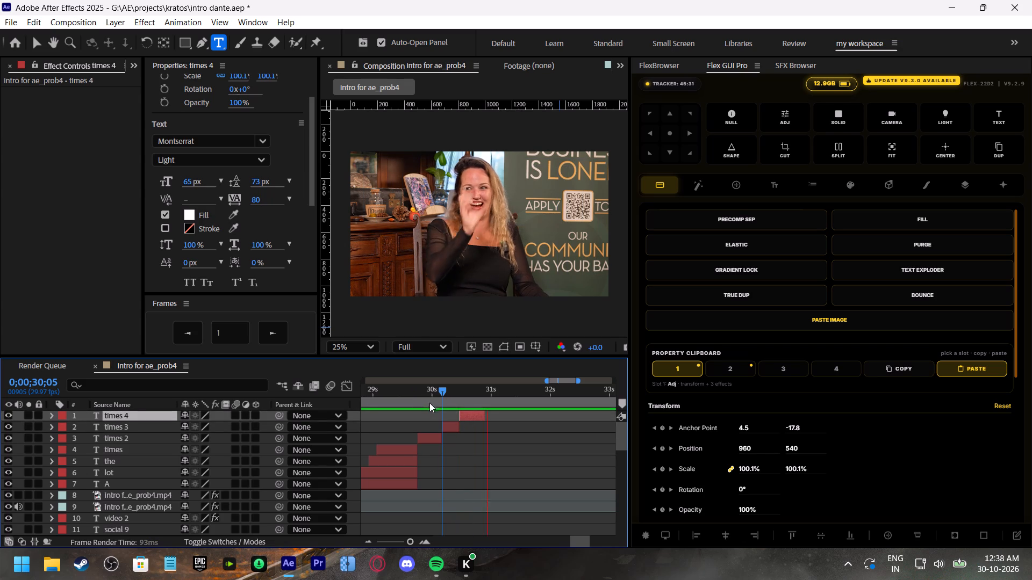
click(415, 394)
key(space)
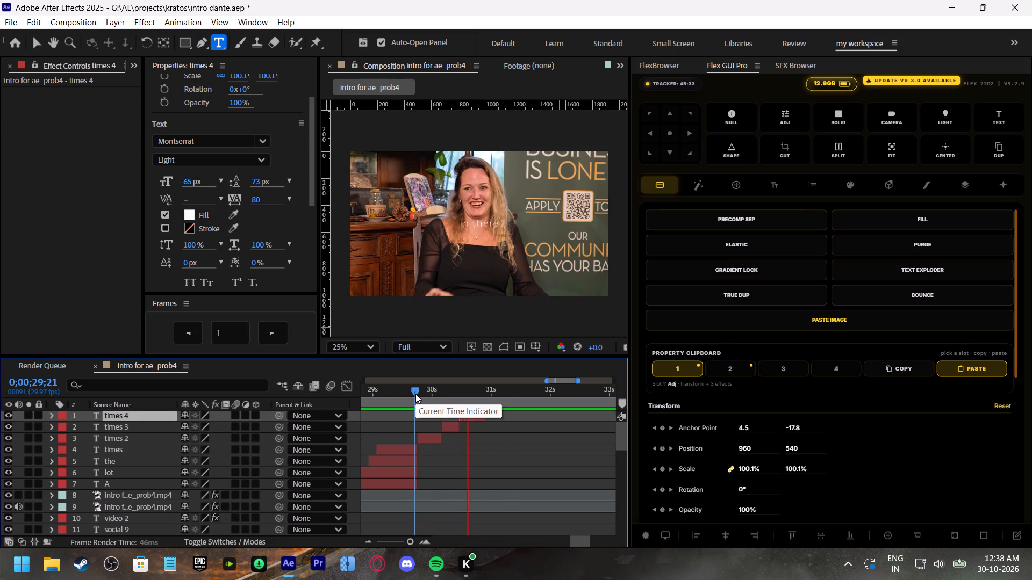
click(463, 391)
key(space)
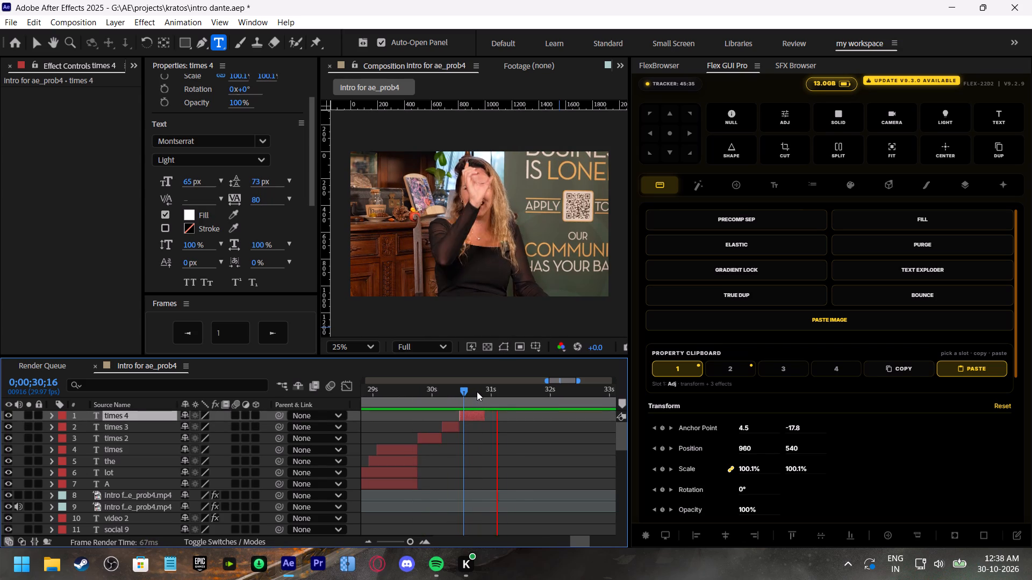
click(470, 390)
key(space)
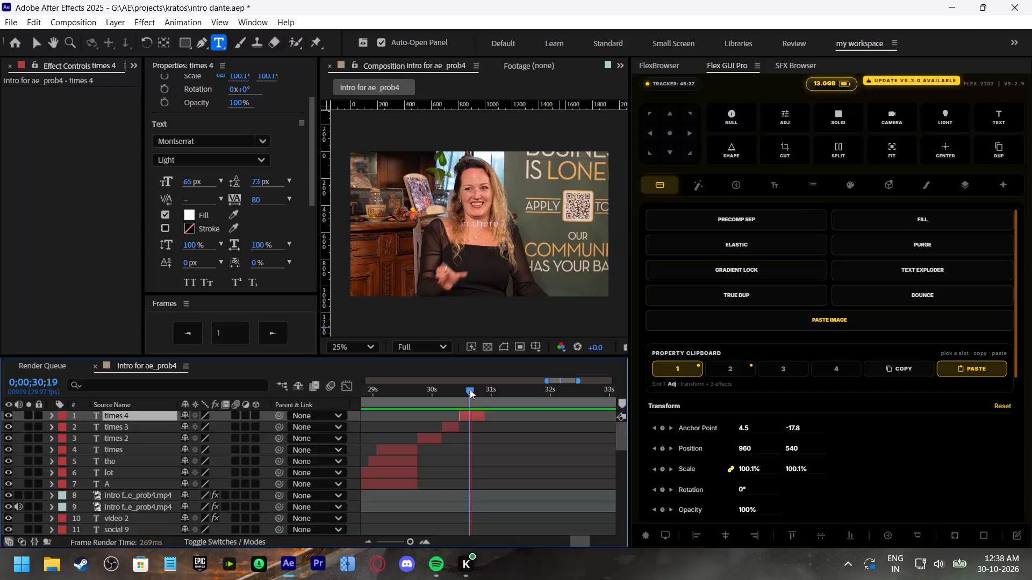
click(470, 389)
key(space)
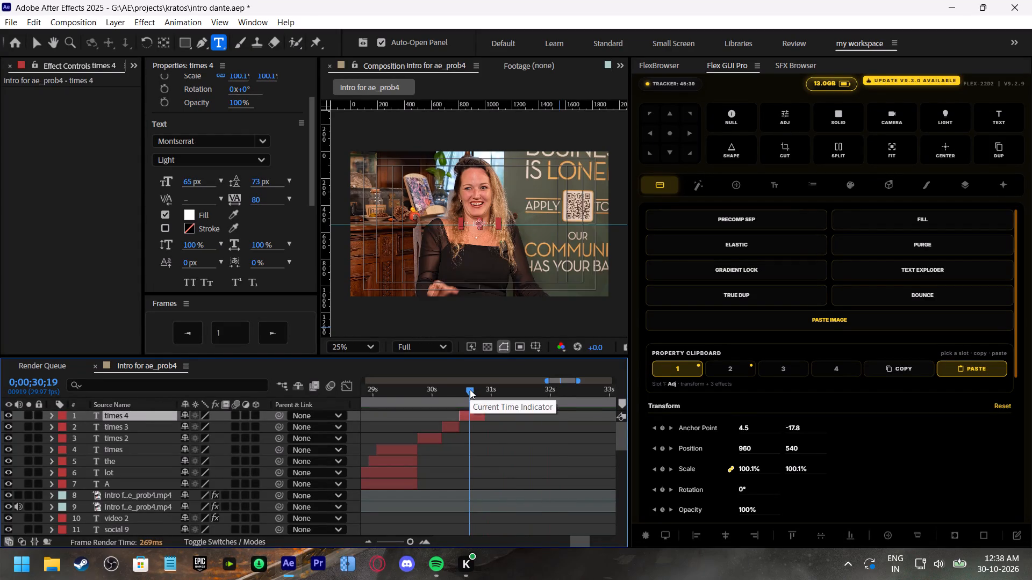
Find where the spoken "in there" ends and trim the end of the "in there" layer to 0;00;30;21.
drag(475, 389, 463, 390)
key(space)
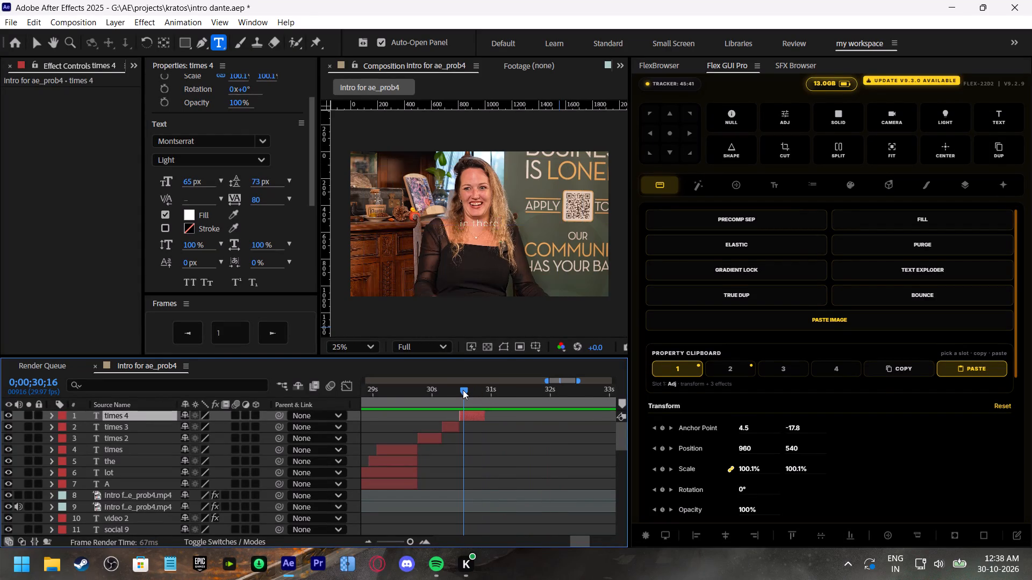
click(467, 390)
key(space)
drag(471, 391, 463, 392)
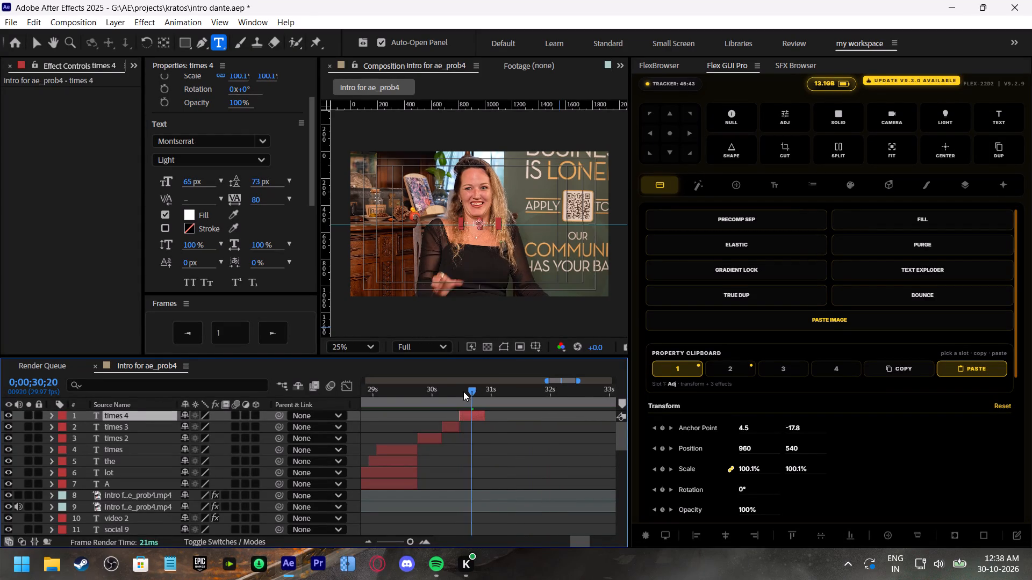
drag(463, 392, 440, 395)
key(space)
drag(468, 391, 472, 393)
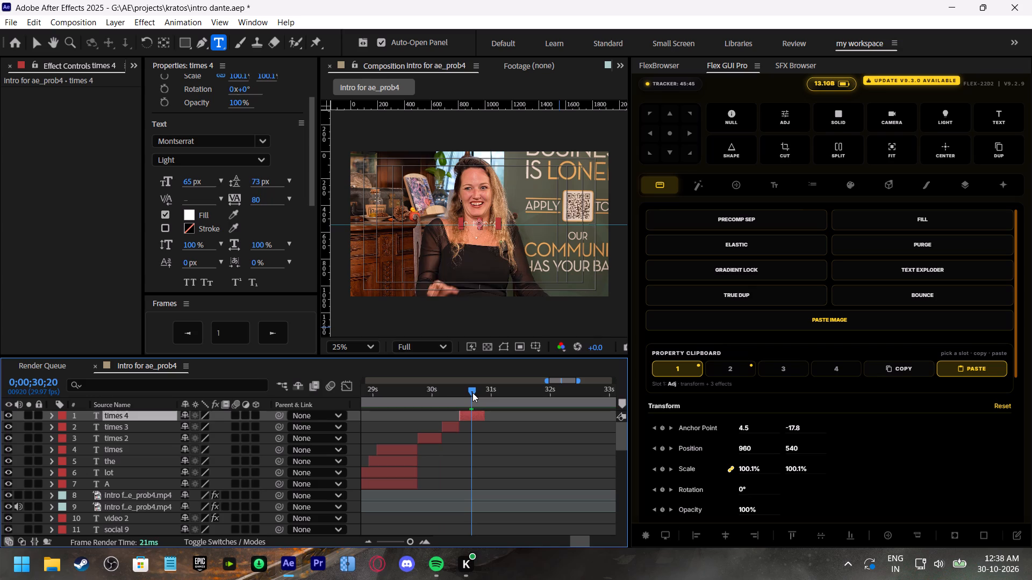
drag(472, 393, 474, 394)
key(space)
click(474, 389)
drag(484, 414, 478, 415)
key(space)
click(473, 388)
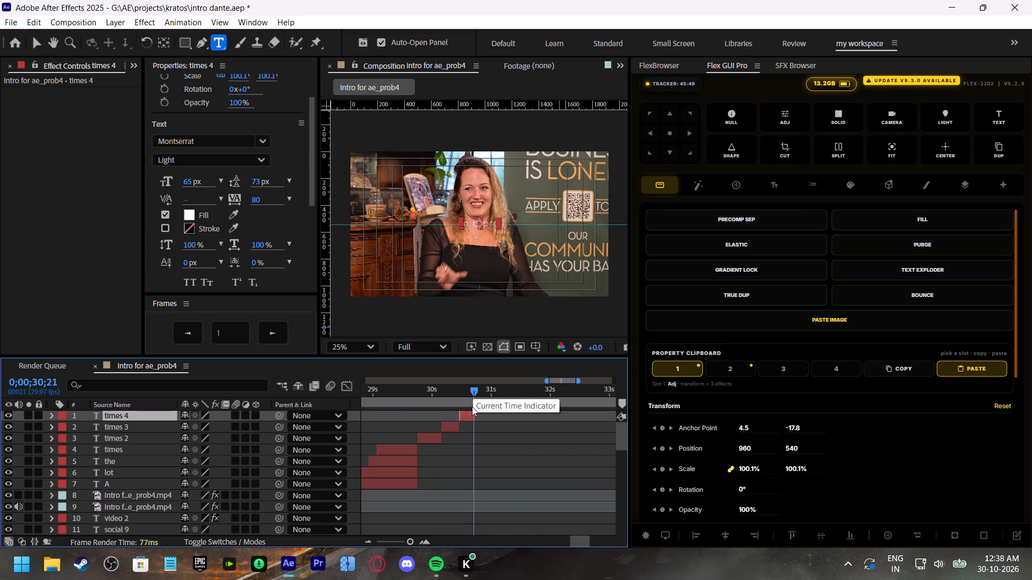
Duplicate the "in there" caption, place the copy right after it at about 0;00;30;22, and change its text to "in the".
click(468, 418)
key(ctrl+d)
drag(468, 418, 483, 422)
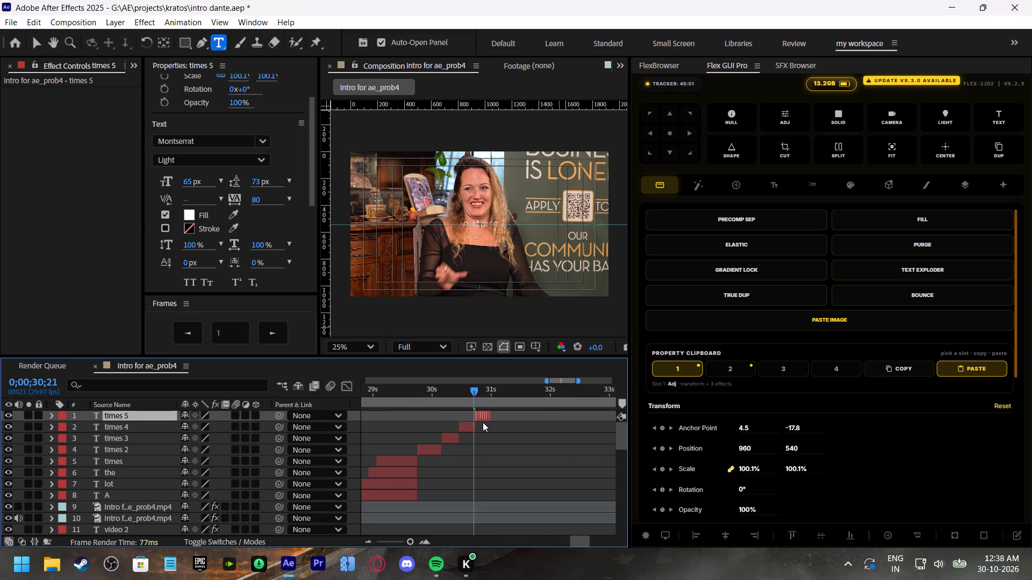
drag(483, 422, 484, 422)
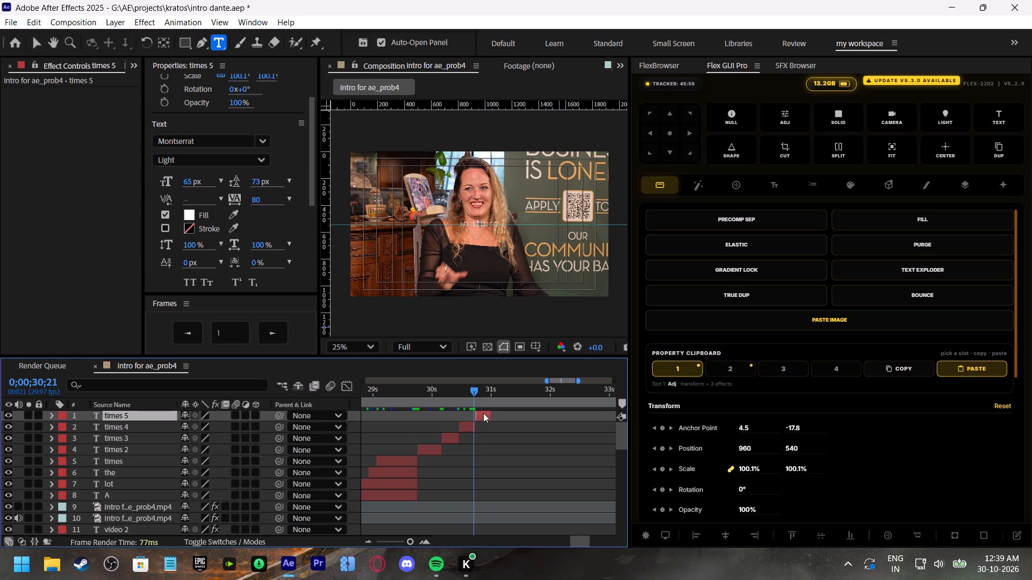
double_click(483, 413)
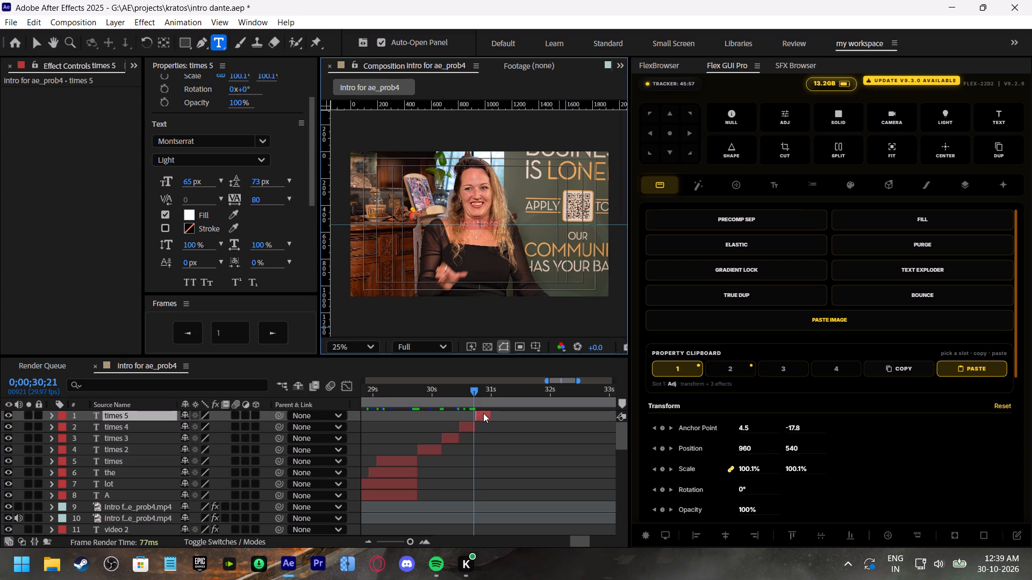
text(in the)
click(488, 443)
Extend the end of the "in the" layer to about 0;00;31;18.
click(462, 389)
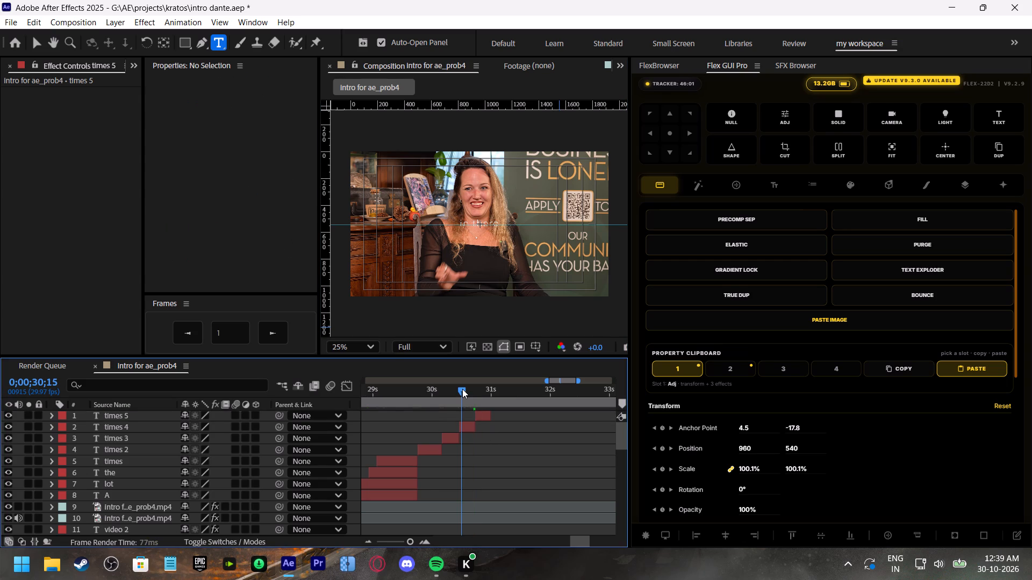
key(space)
click(462, 389)
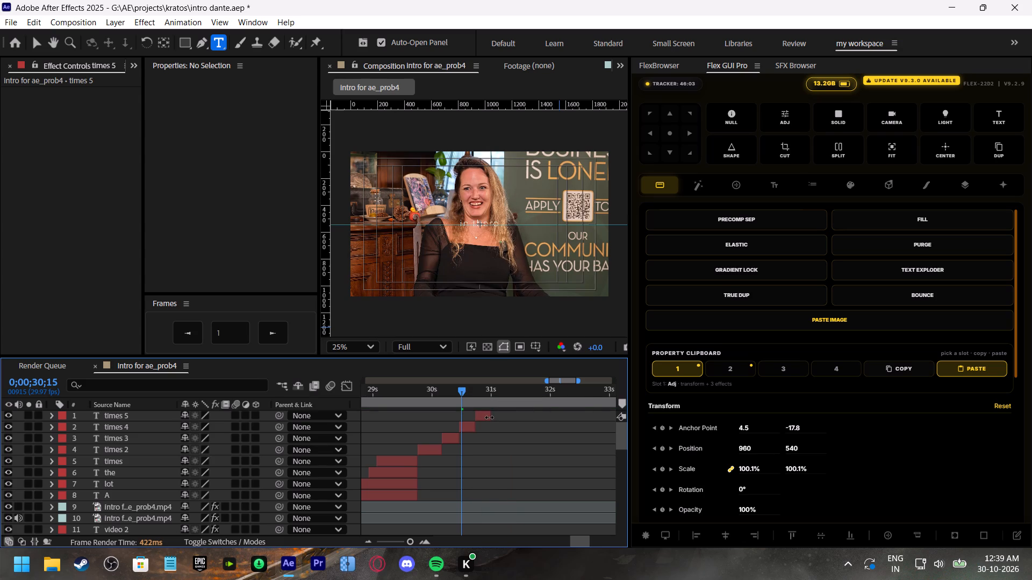
drag(490, 417, 526, 425)
Play back the section from about 0;00;30;15 to examine how the "in the" caption follows the speech.
key(space)
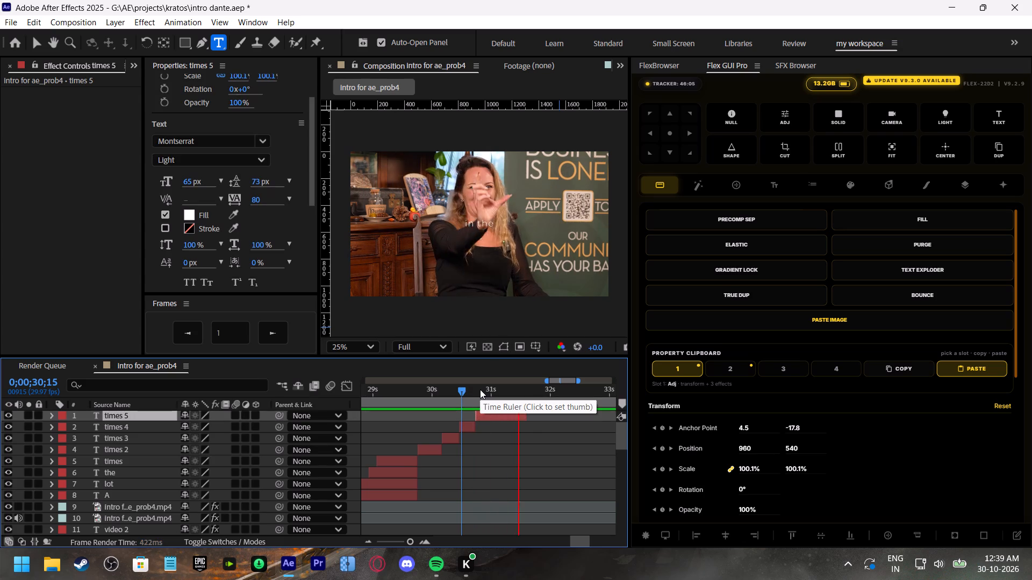
click(480, 389)
key(space)
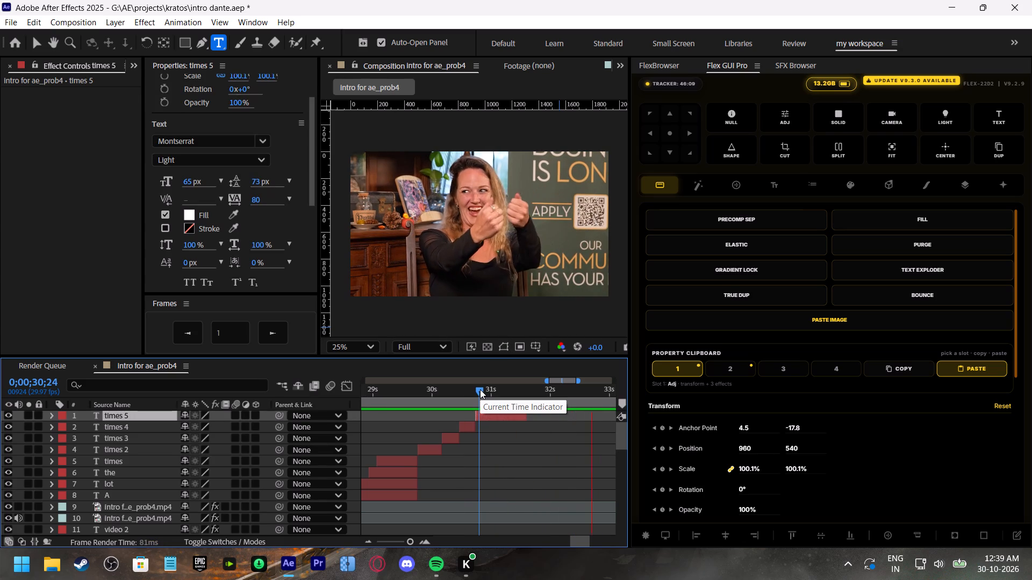
click(480, 389)
key(space)
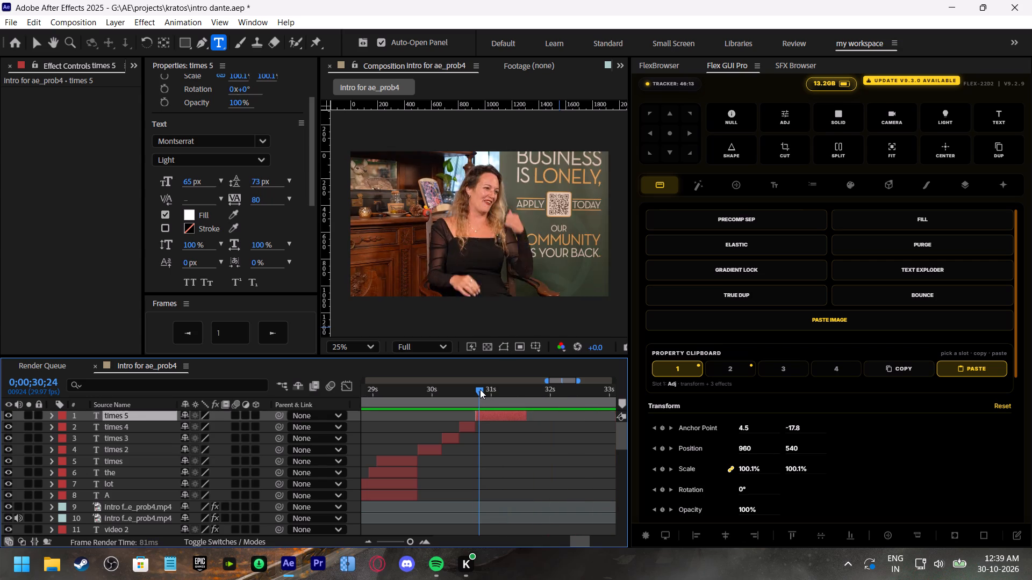
click(480, 389)
key(space)
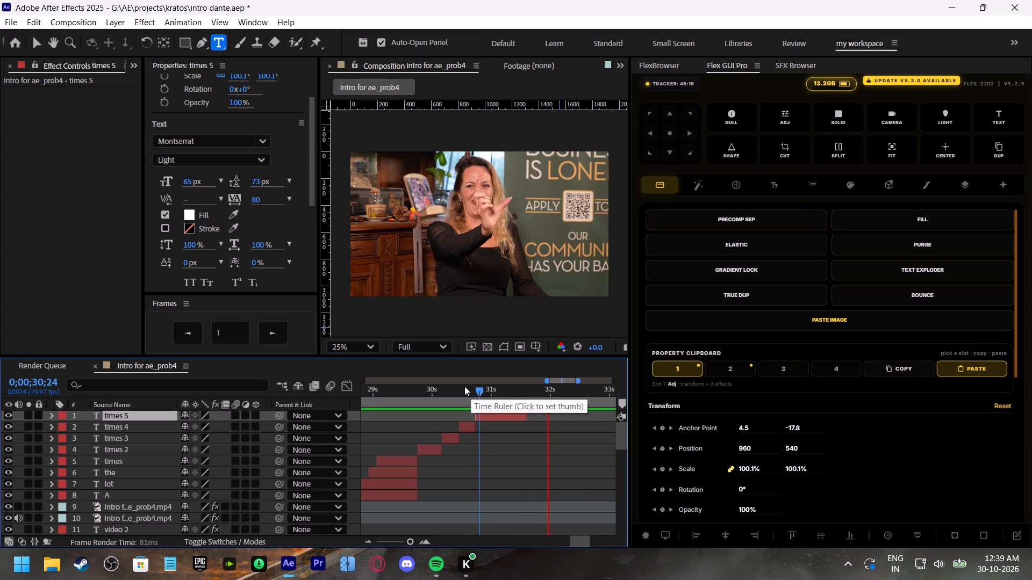
click(464, 386)
key(space)
click(481, 393)
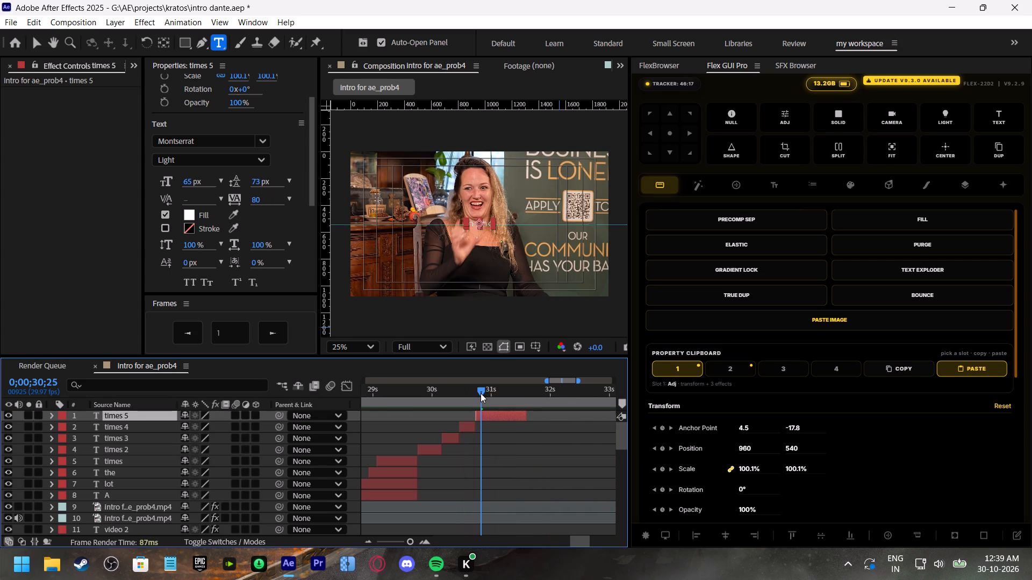
key(space)
click(481, 393)
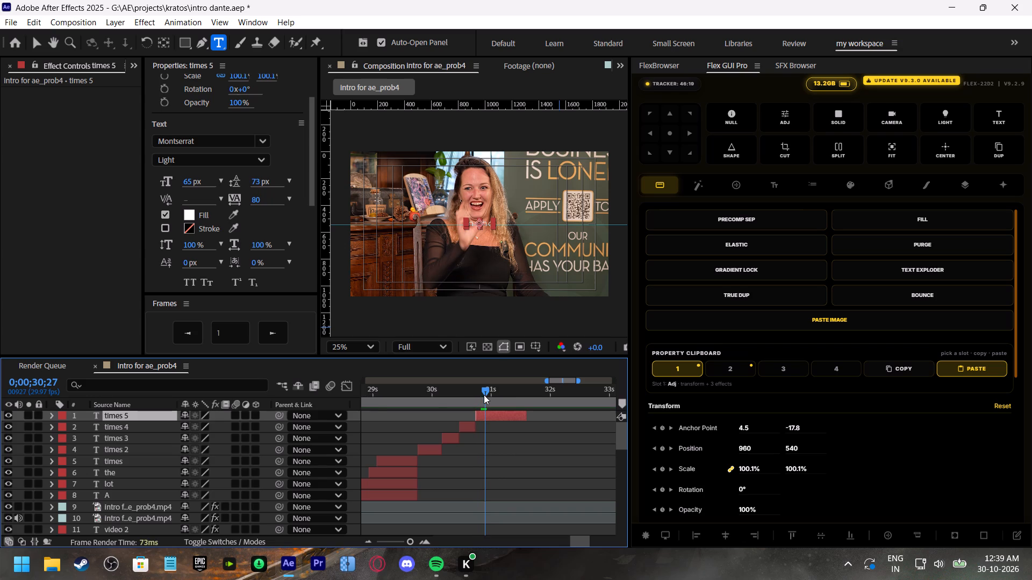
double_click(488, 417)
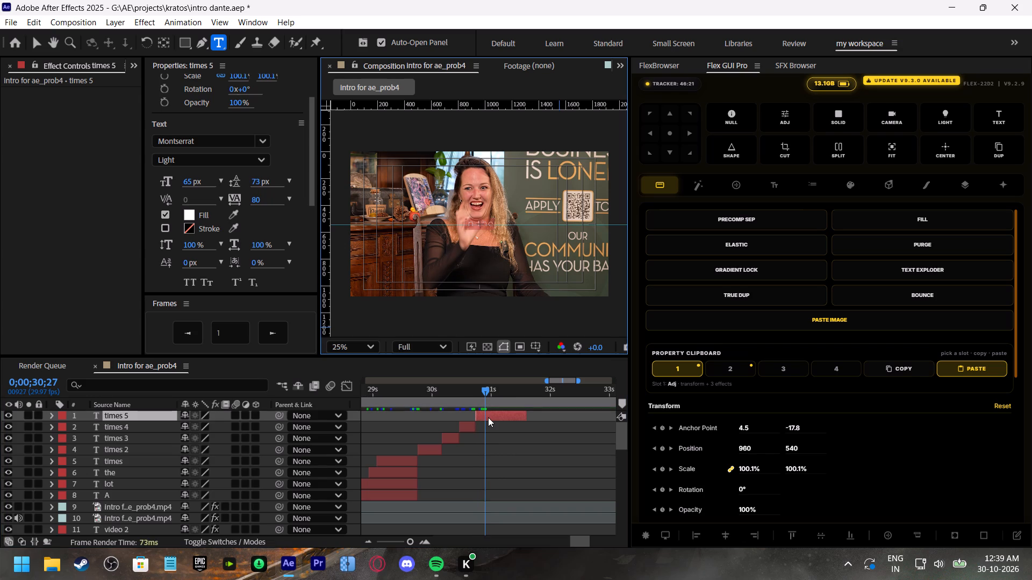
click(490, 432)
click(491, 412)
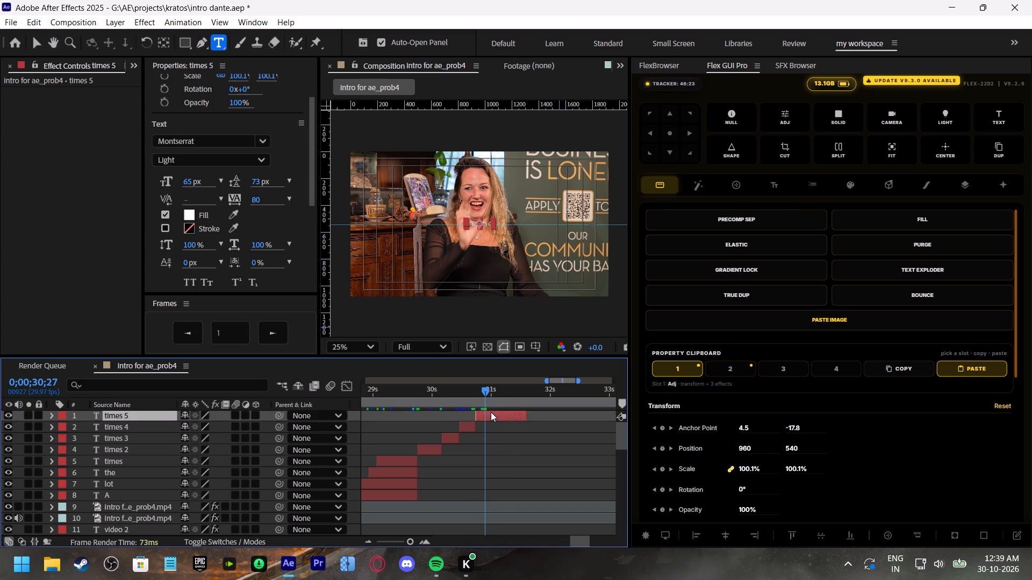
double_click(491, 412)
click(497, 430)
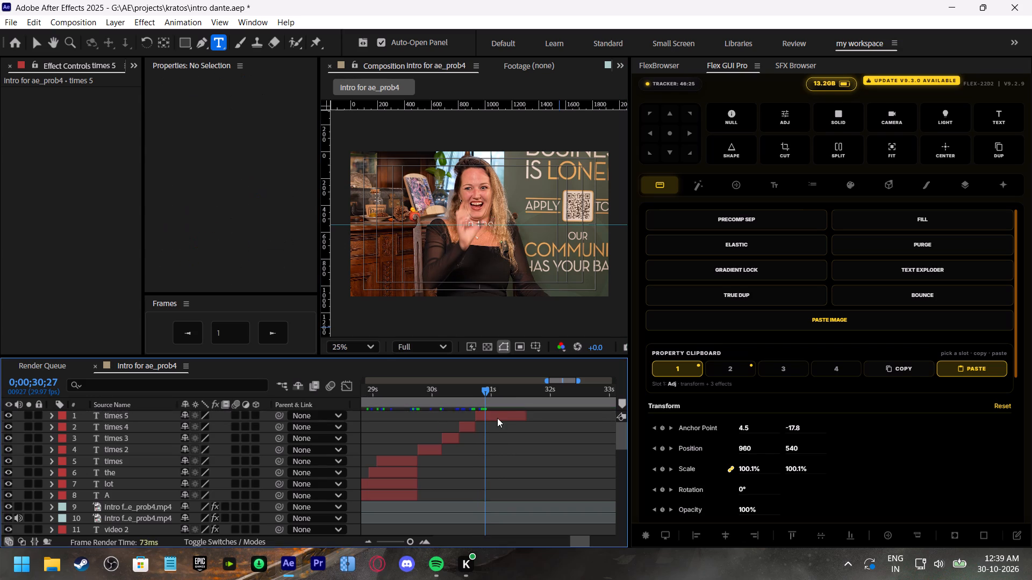
Set the font of the "in the" caption at 0;00;30;27 to Vicenza.
click(497, 416)
click(203, 139)
key(v)
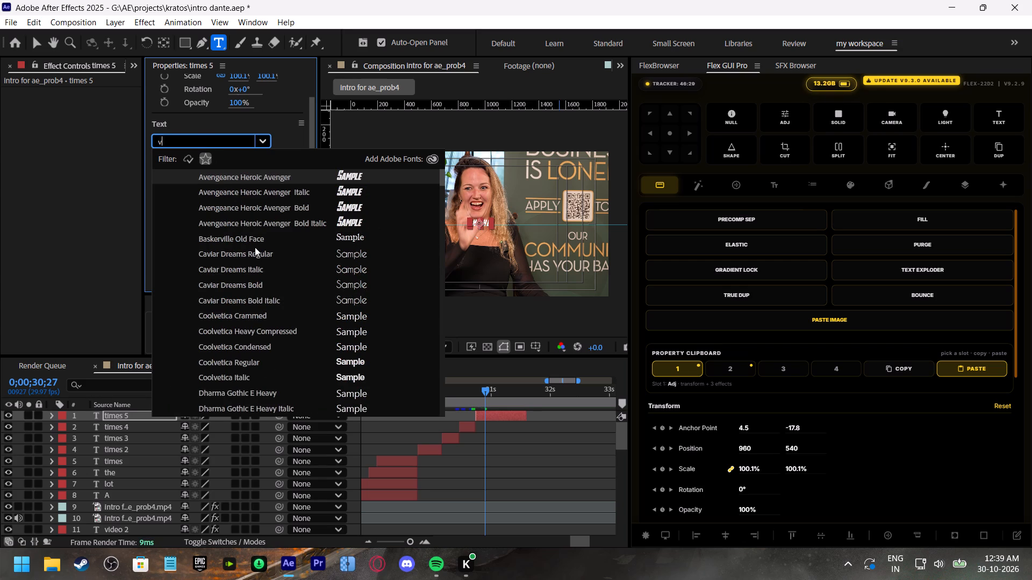
scroll(255, 247, down, 10)
scroll(329, 245, up, 3)
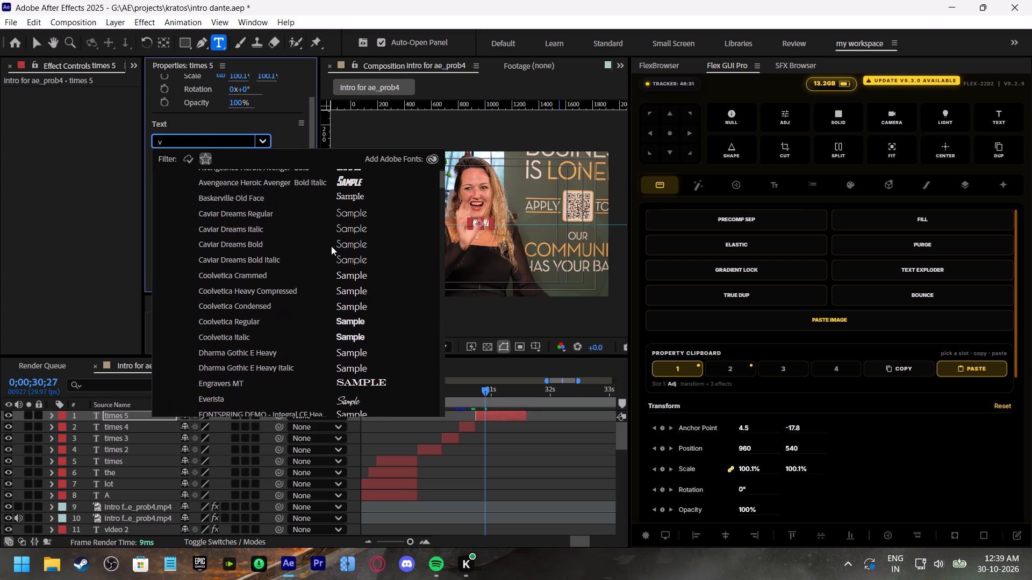
scroll(331, 246, up, 4)
drag(443, 179, 448, 205)
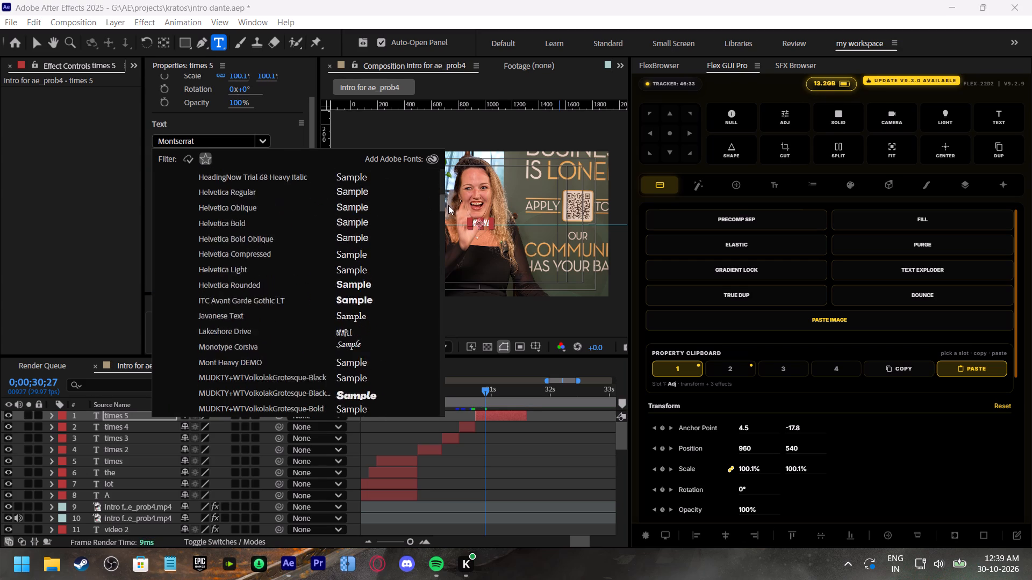
drag(448, 205, 447, 335)
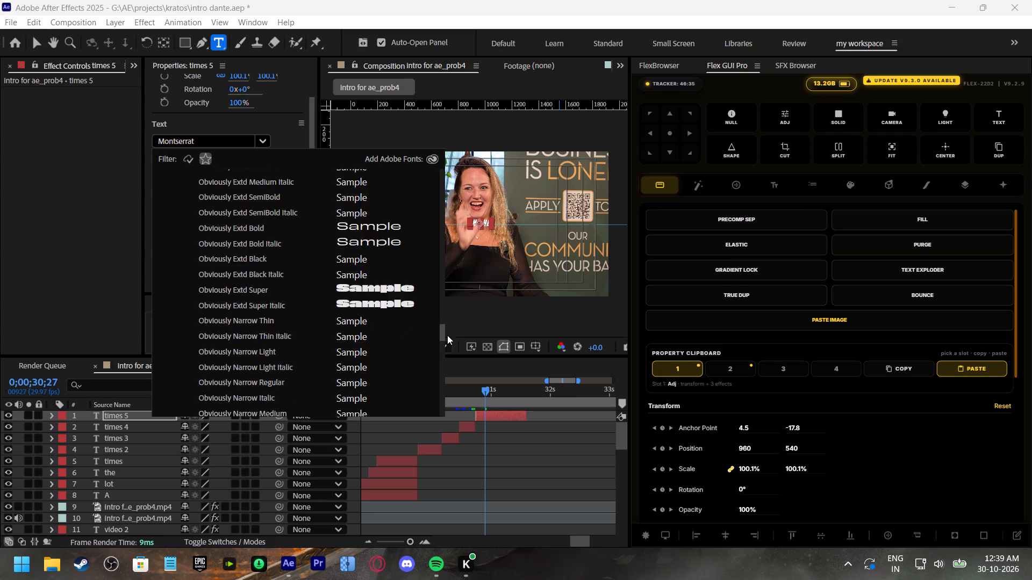
drag(447, 335, 427, 415)
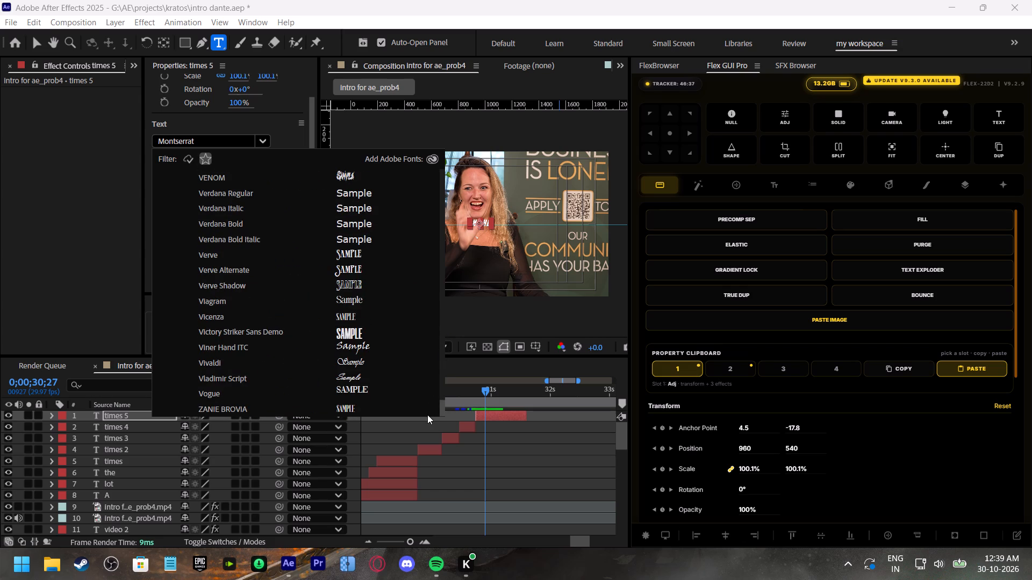
drag(427, 415, 426, 414)
scroll(273, 375, down, 2)
scroll(230, 311, up, 7)
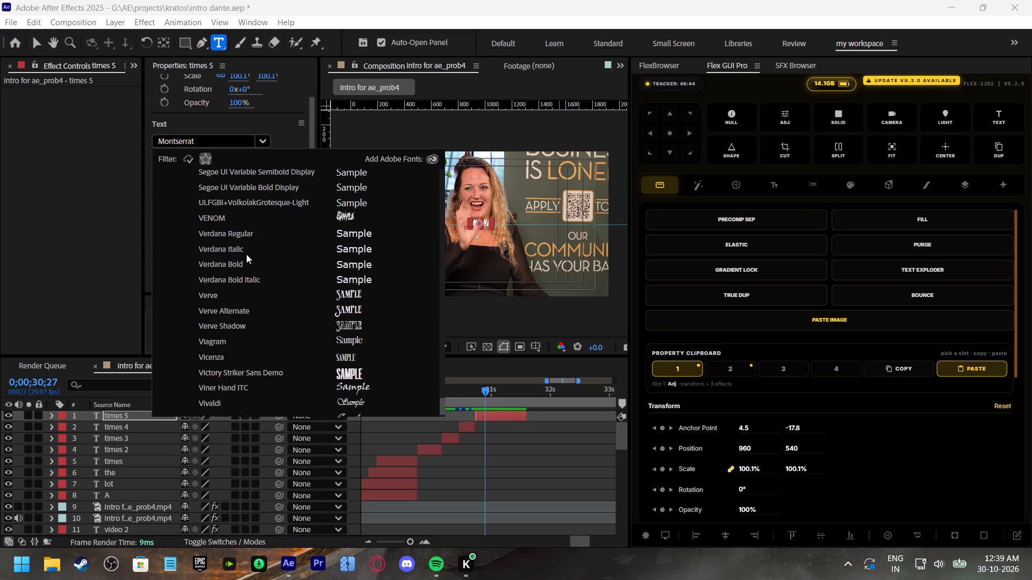
scroll(250, 259, down, 7)
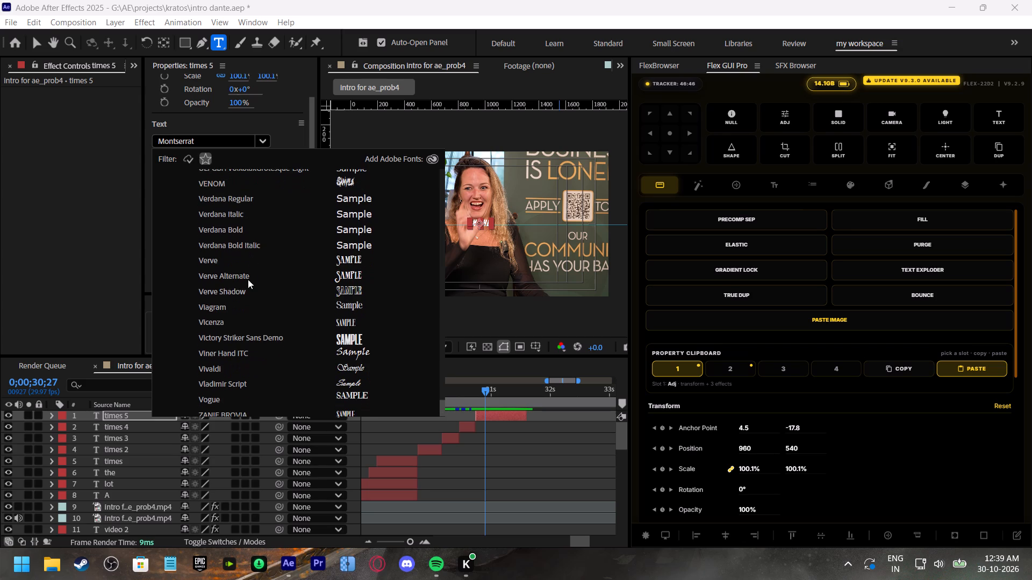
scroll(246, 312, down, 4)
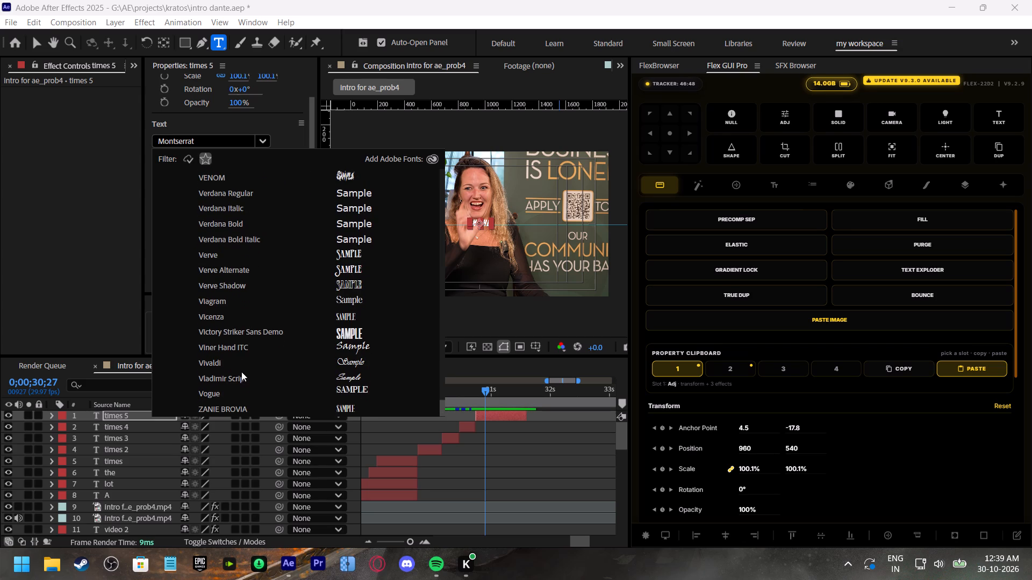
click(212, 318)
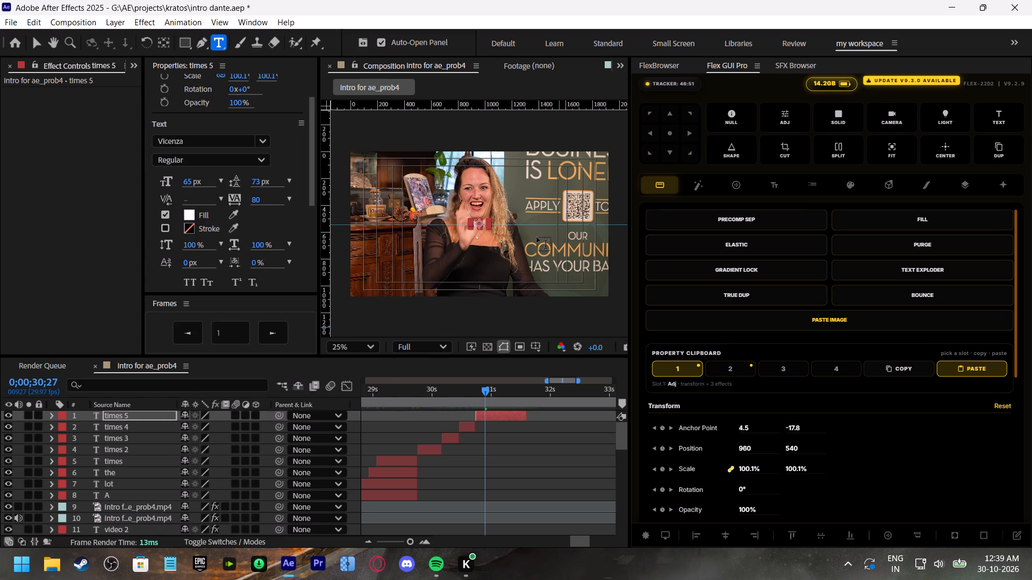
Scale the "in the" caption up to a large title at about 819%.
key(v)
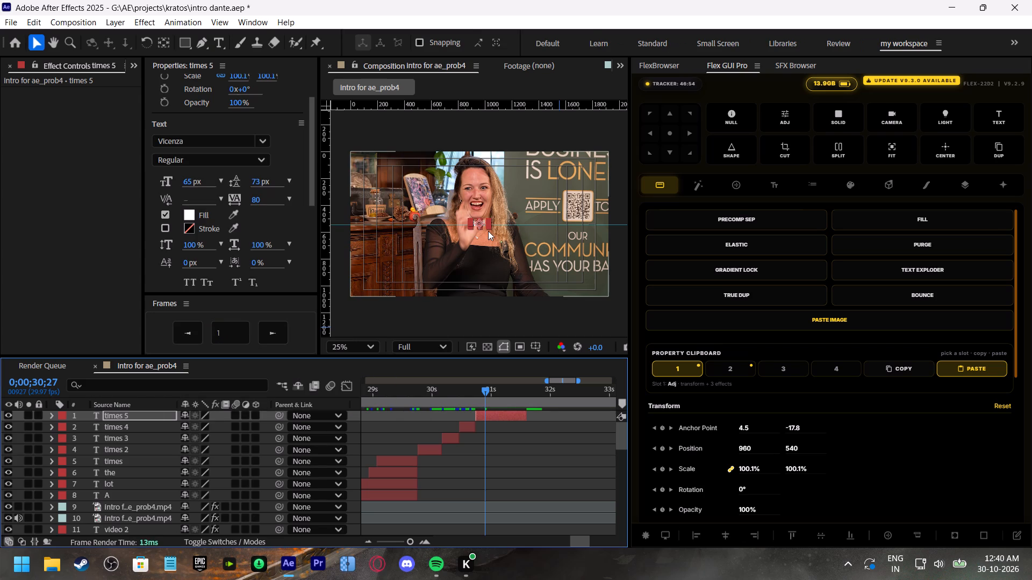
drag(488, 228, 511, 245)
Replace the large "in the" title's text with "hot tub" and save the project.
double_click(491, 413)
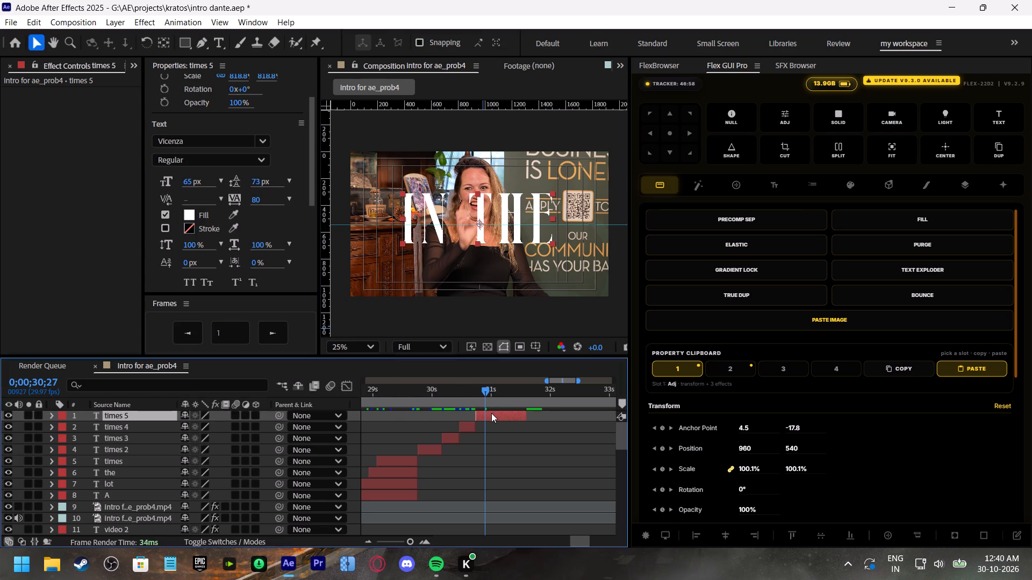
text(hot)
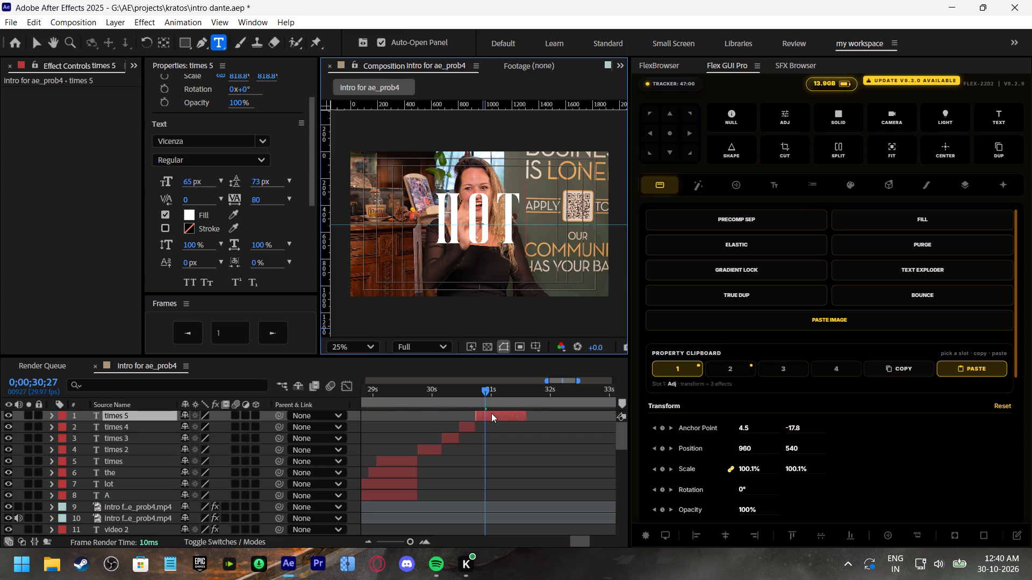
key(space)
text(tub)
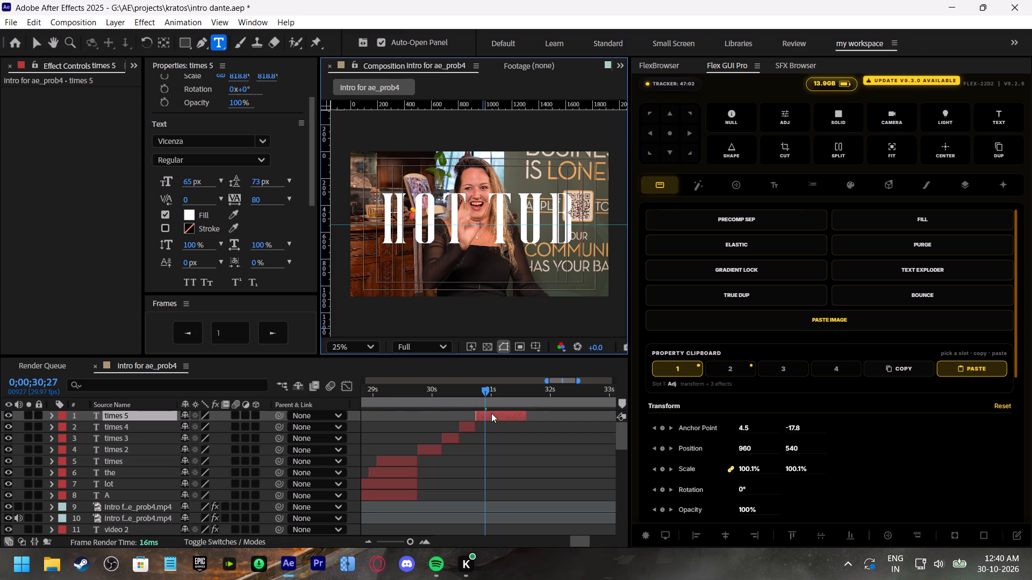
click(499, 455)
click(496, 411)
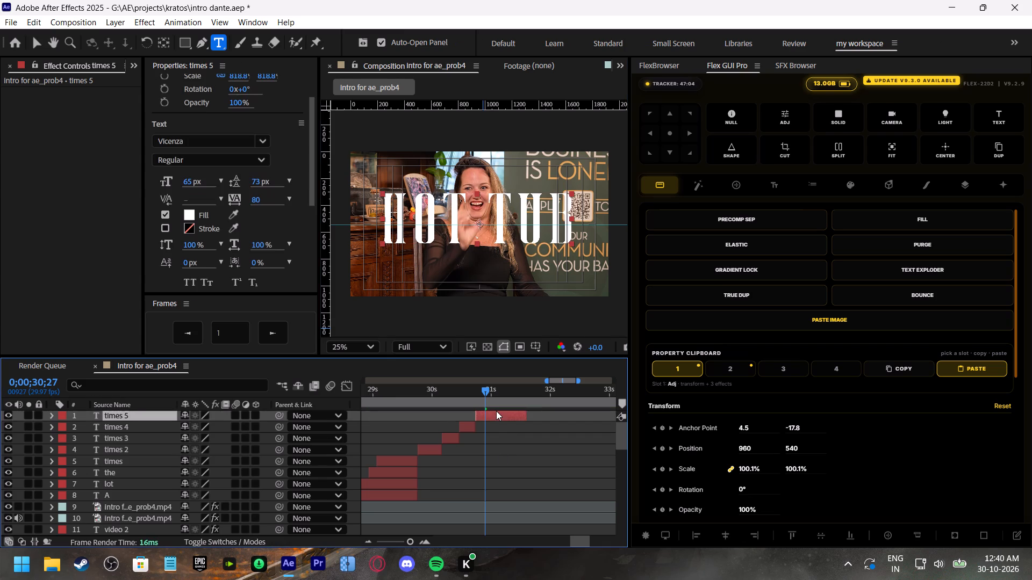
key(ctrl+s)
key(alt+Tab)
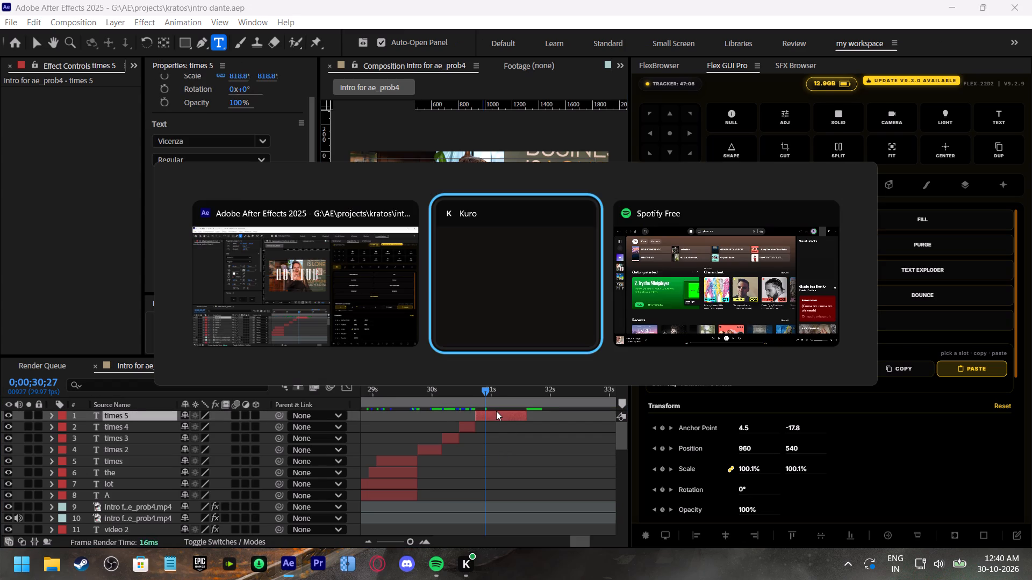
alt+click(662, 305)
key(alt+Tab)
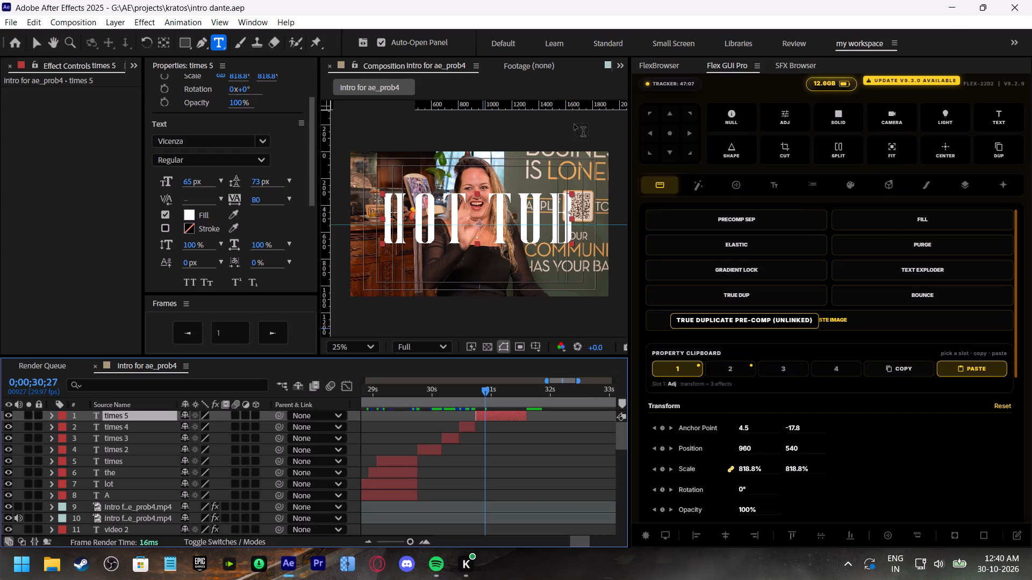
Search the web for "hot tub" and for "hottub" to check the title's spelling.
click(660, 67)
click(732, 96)
text(hot tub)
key(Return)
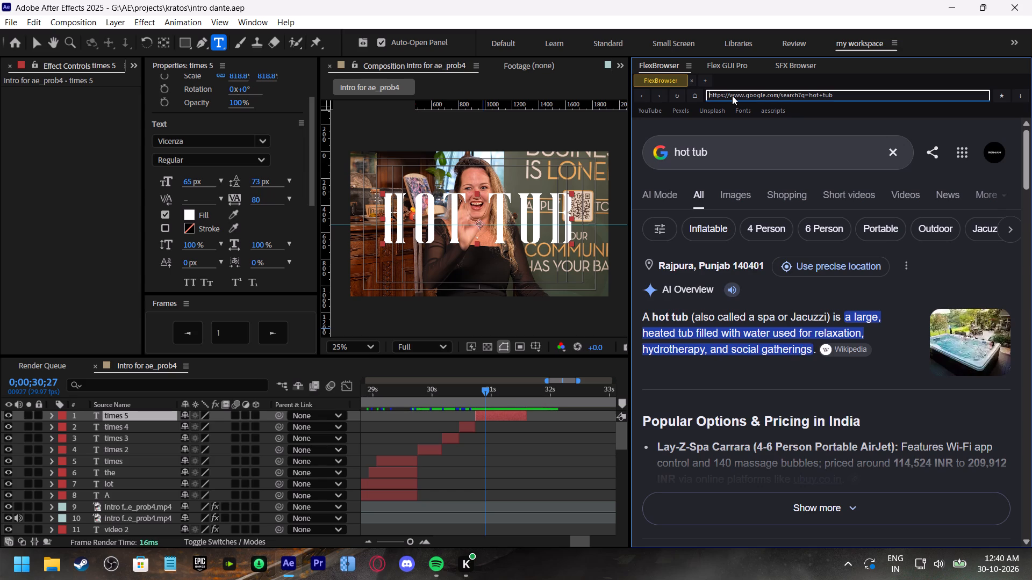
click(694, 152)
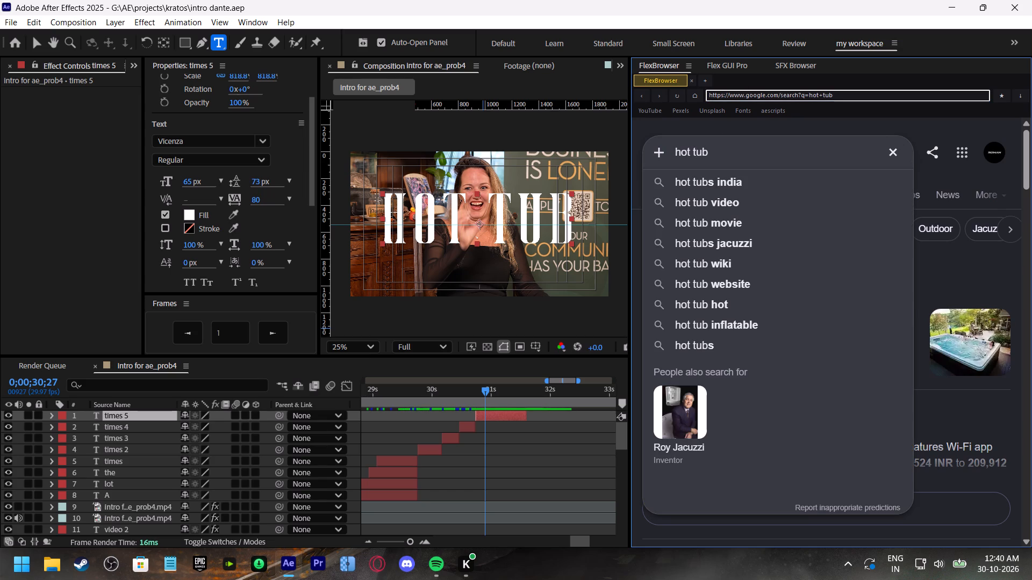
click(692, 151)
key(BackSpace)
key(Return)
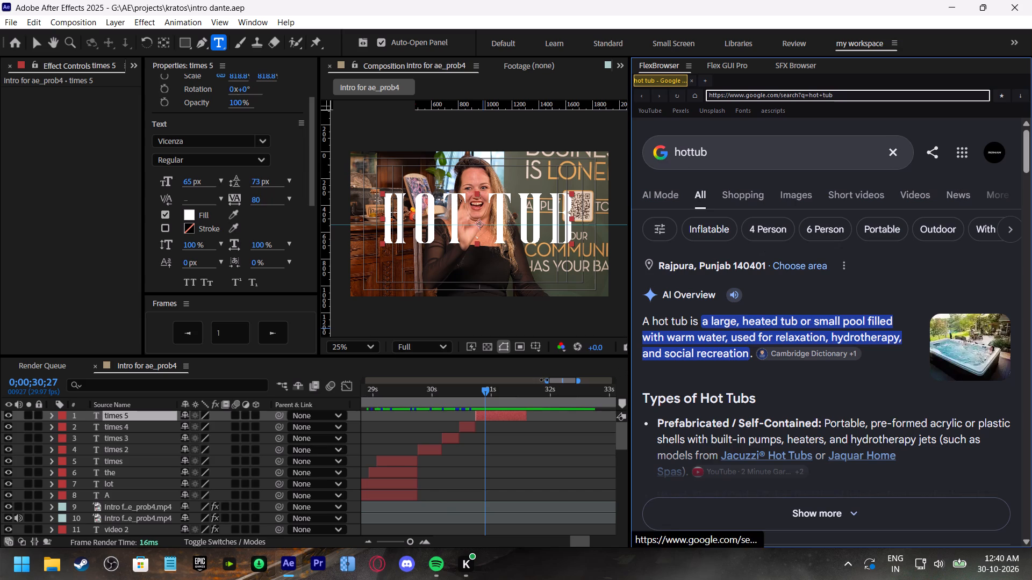
Find where "hot tub" is spoken, move the cut between "in there" and the "hot tub" title to 0;00;30;26, check playback and save.
click(446, 396)
key(space)
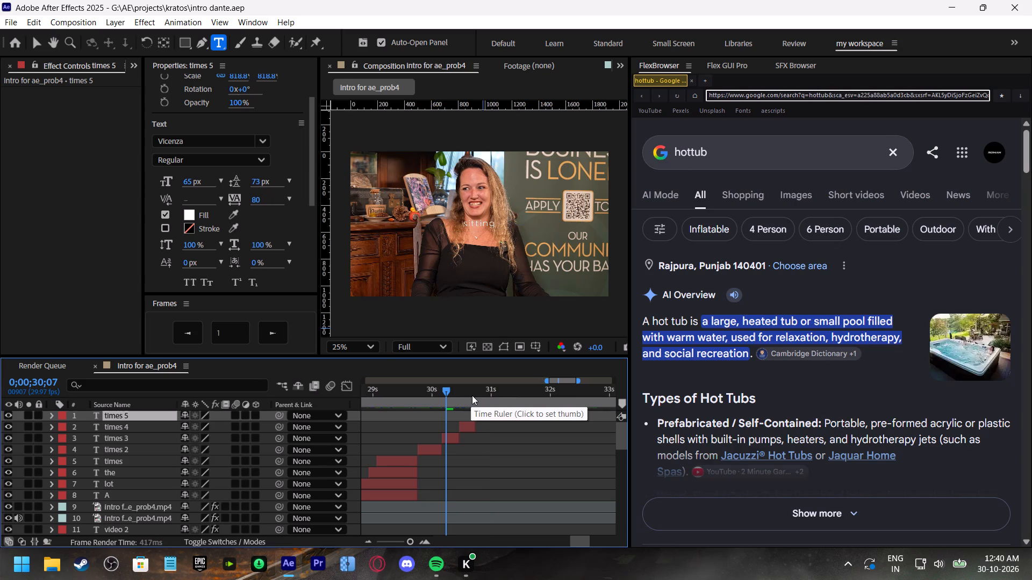
click(465, 397)
key(space)
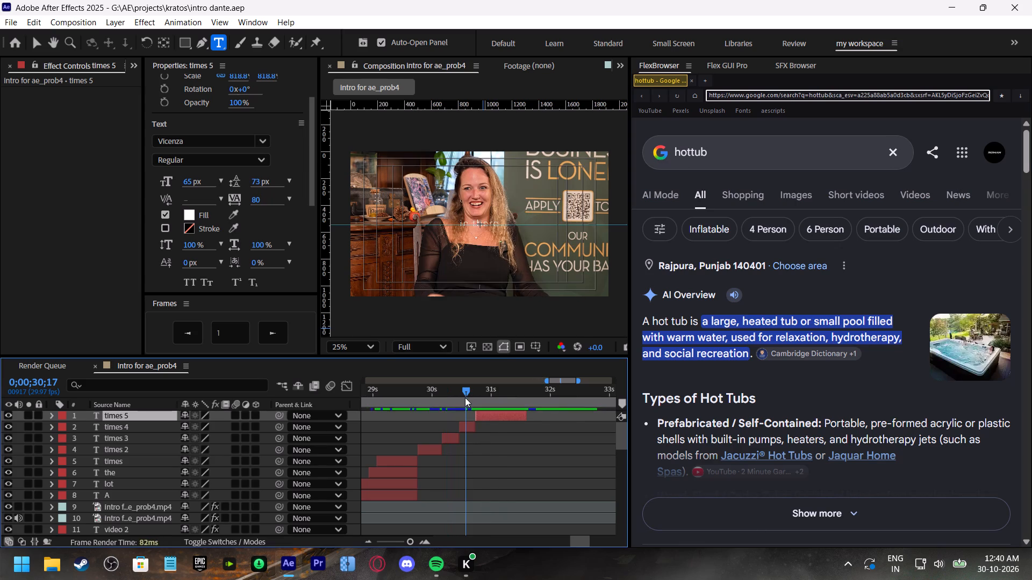
click(465, 397)
key(space)
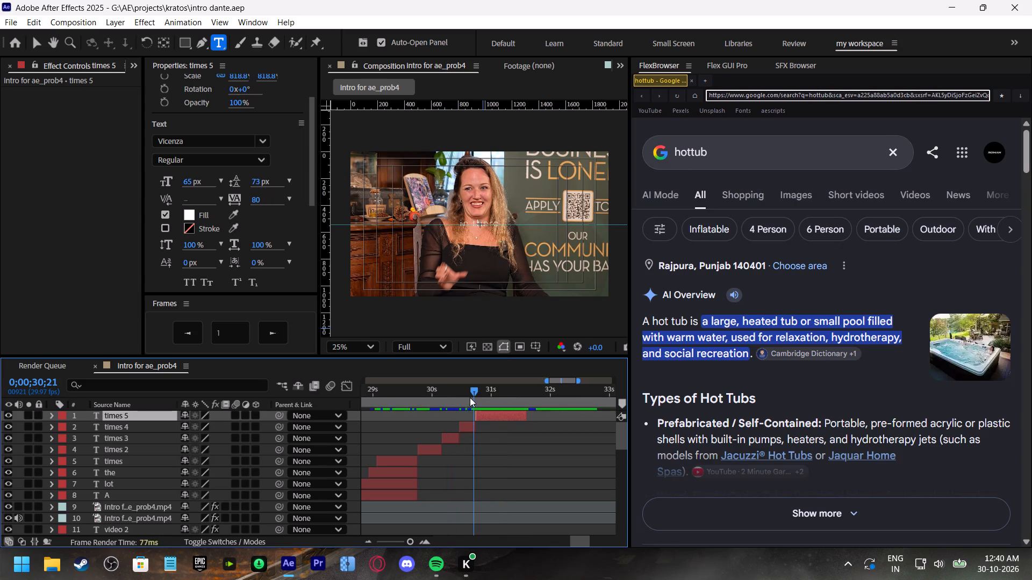
drag(471, 396, 481, 409)
key(space)
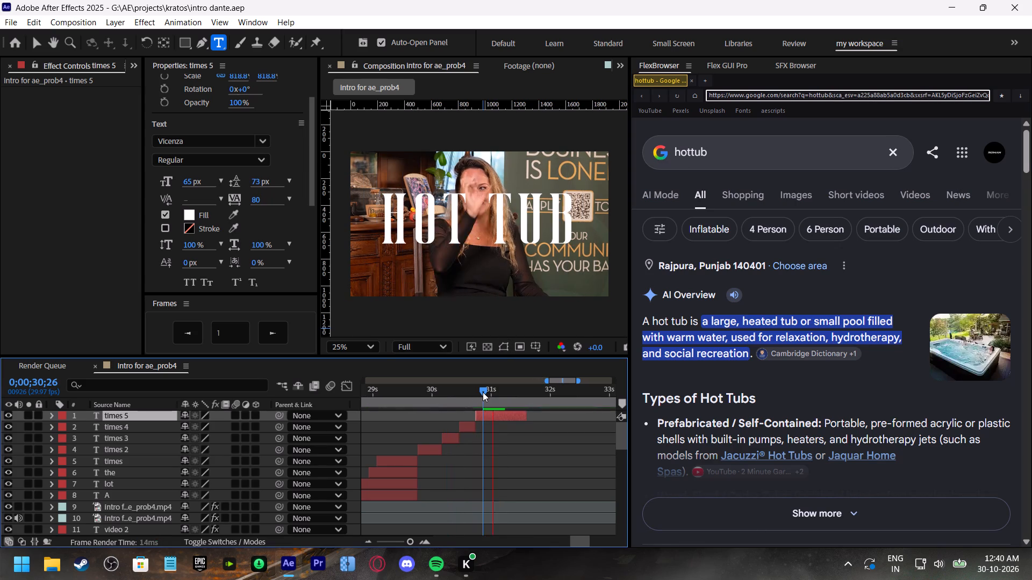
click(483, 392)
drag(475, 424, 483, 434)
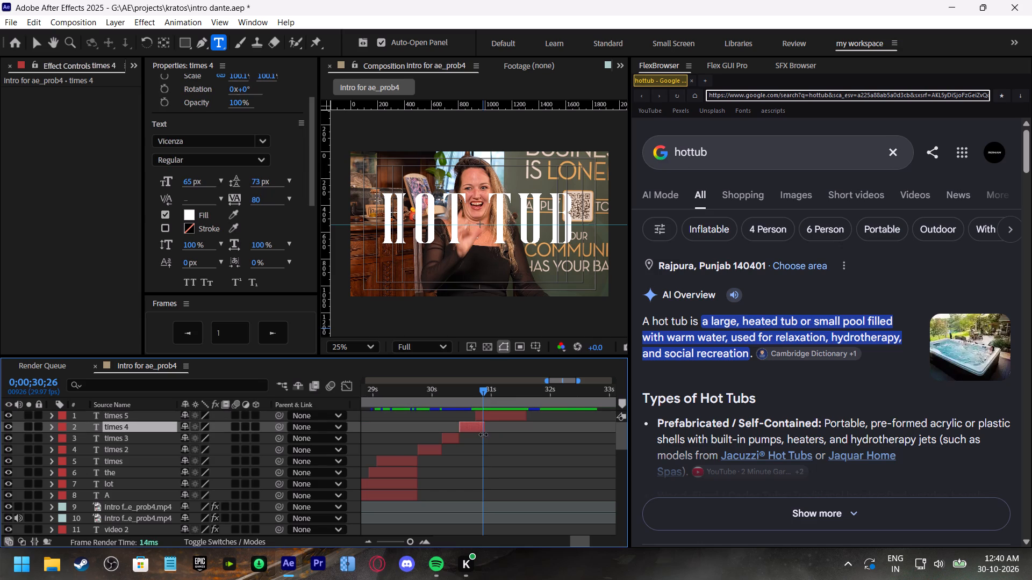
drag(483, 434, 488, 436)
drag(475, 415, 481, 420)
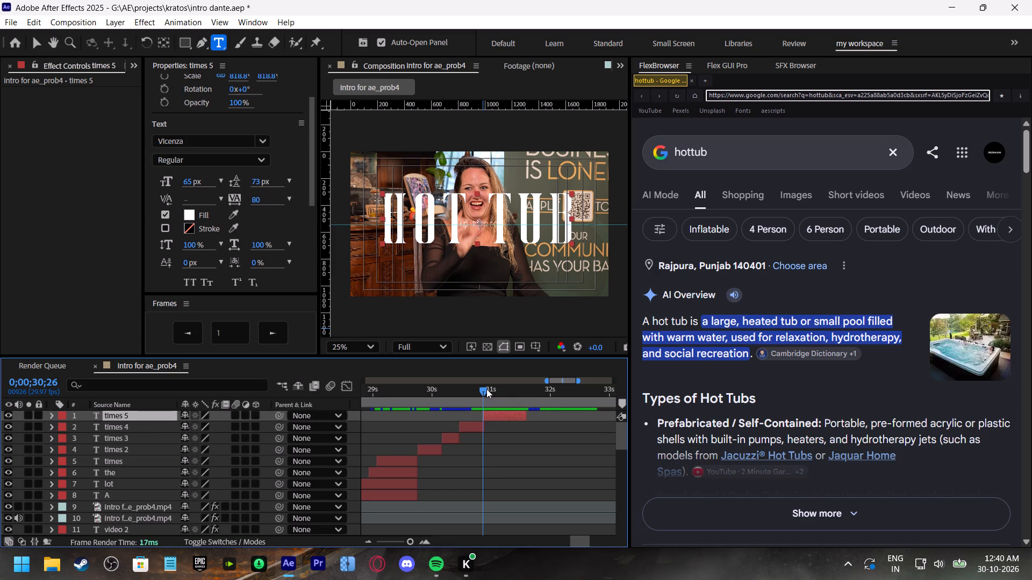
key(space)
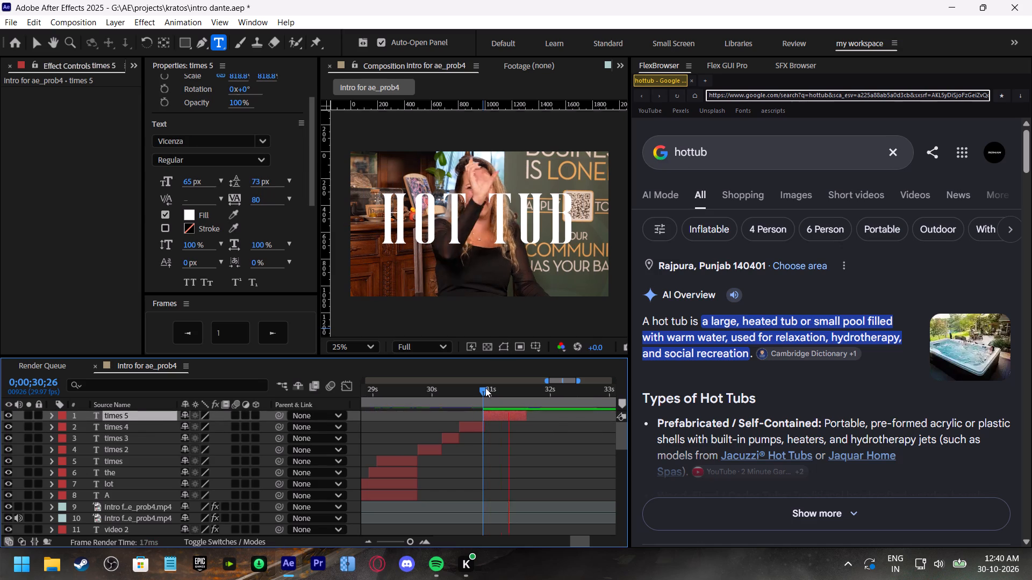
click(485, 388)
click(494, 415)
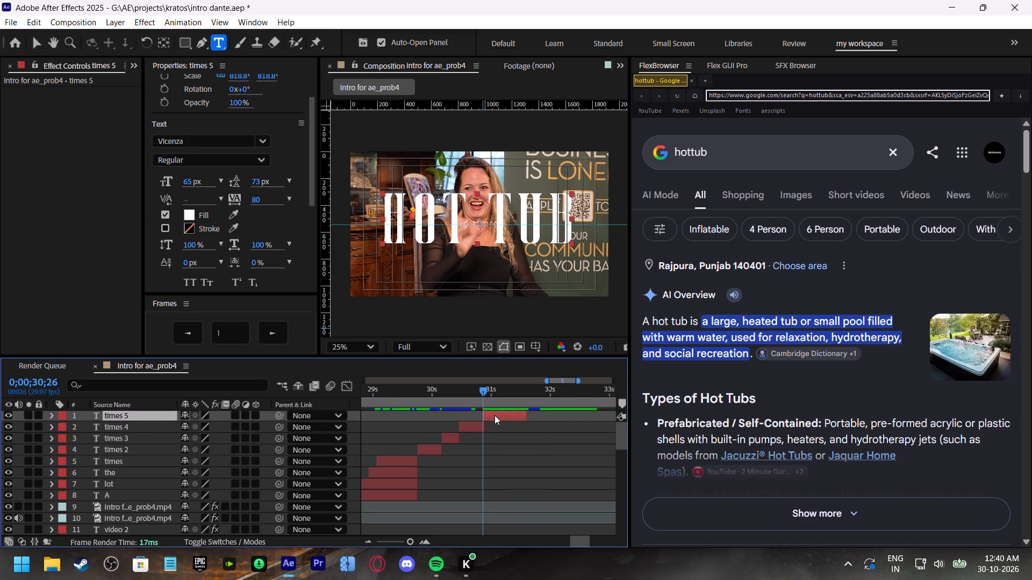
key(ctrl+s)
Move the "hot tub" title up until its lower edge meets the frame's horizontal centre line, save, and replay from about 0;00;30;16.
click(499, 414)
key(v)
drag(539, 209, 541, 194)
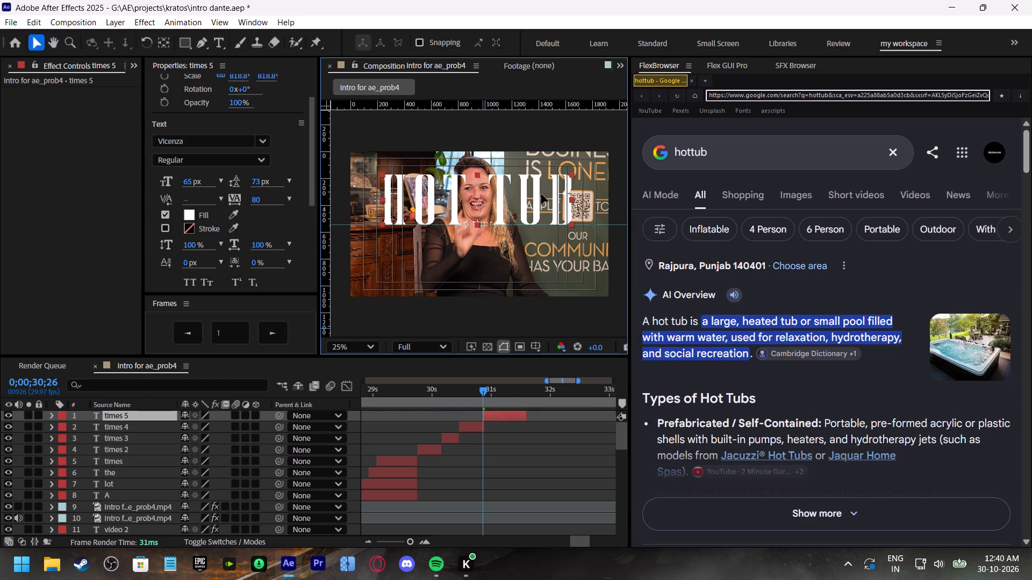
drag(541, 194, 542, 190)
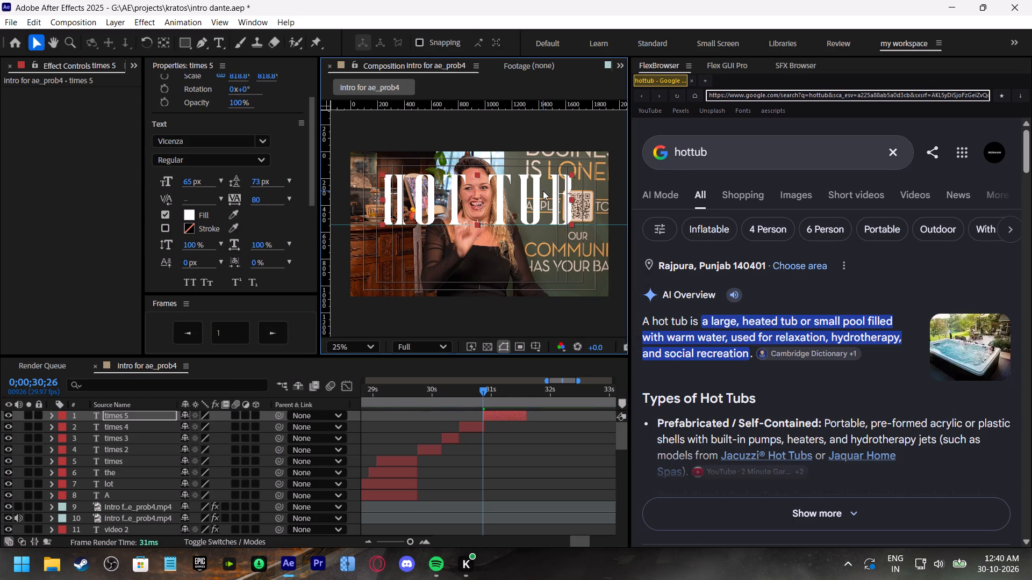
key(ctrl+s)
click(463, 391)
key(space)
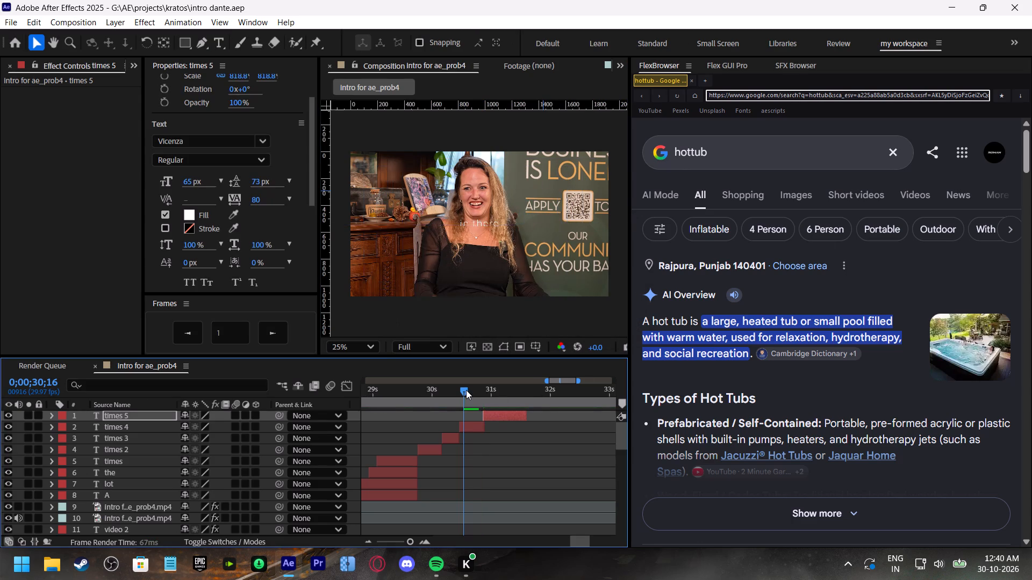
click(472, 389)
key(ctrl+s)
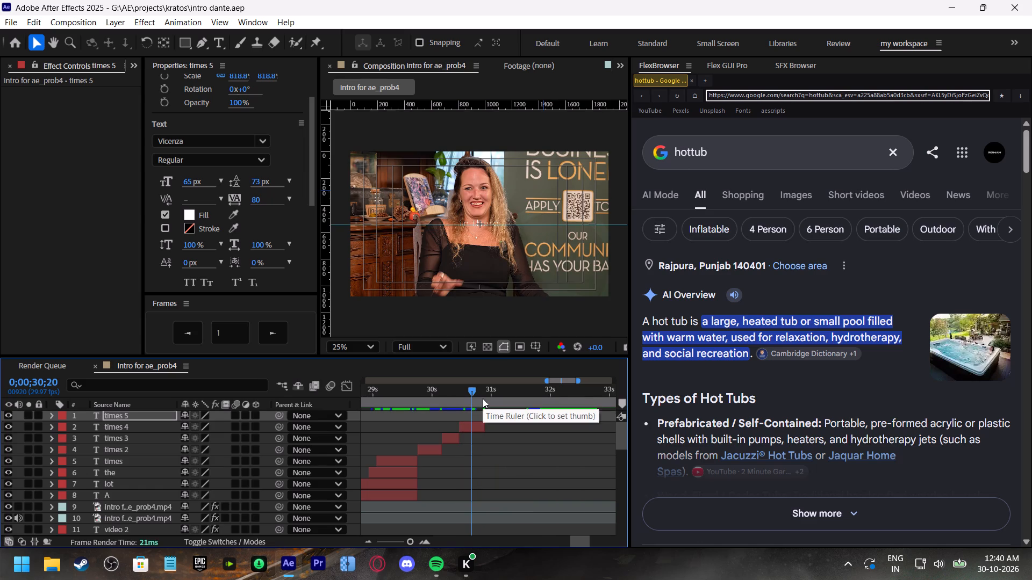
Split the main footage layer beneath the captions at 0;00;30;26 and again at 0;00;32;13.
drag(482, 395, 487, 399)
scroll(513, 458, down, 1)
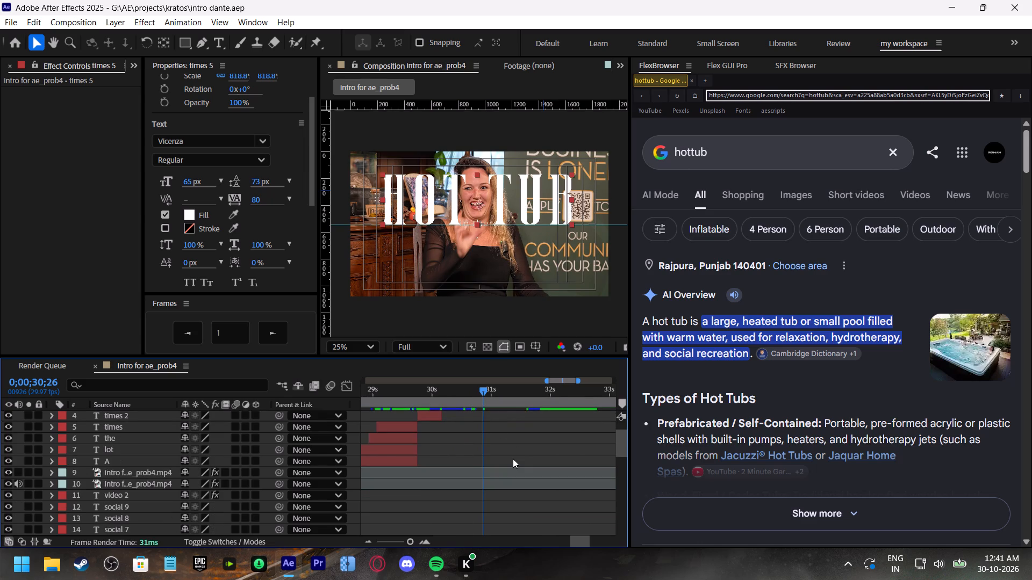
scroll(513, 462, down, 8)
click(496, 525)
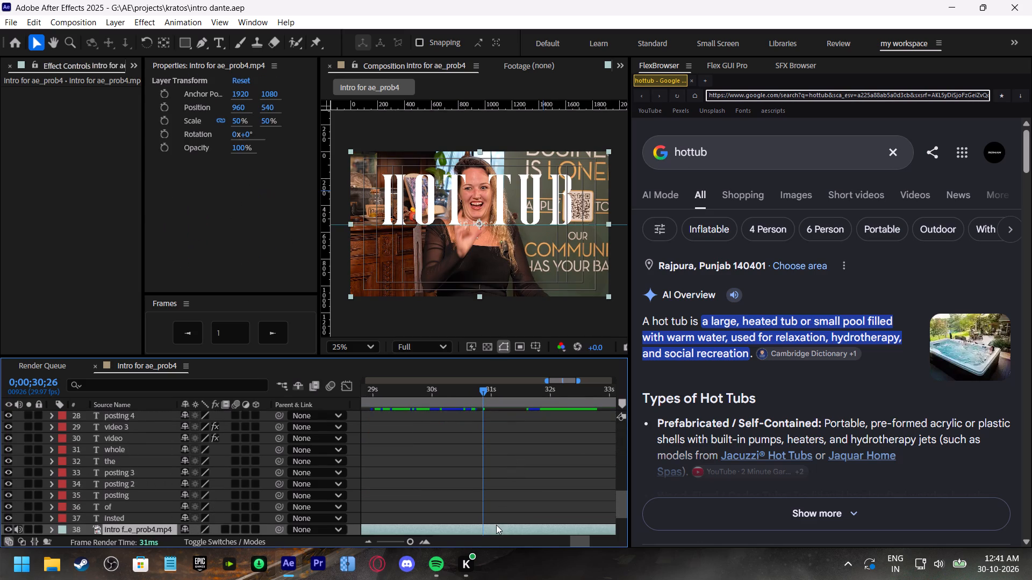
key(ctrl+shift+d)
shift+scroll(541, 492, down, 3)
key(space)
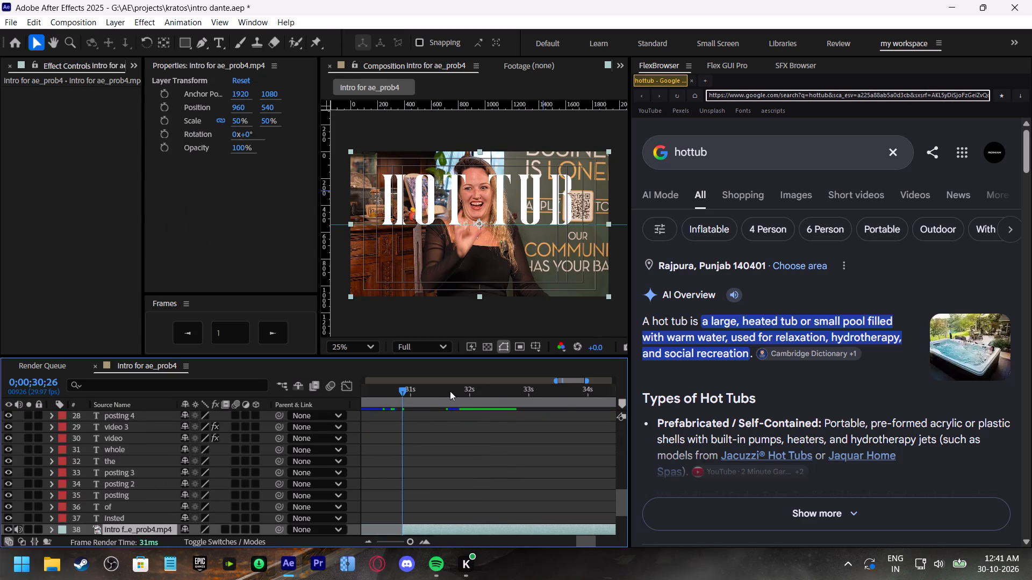
drag(487, 392, 495, 396)
scroll(518, 433, down, 1)
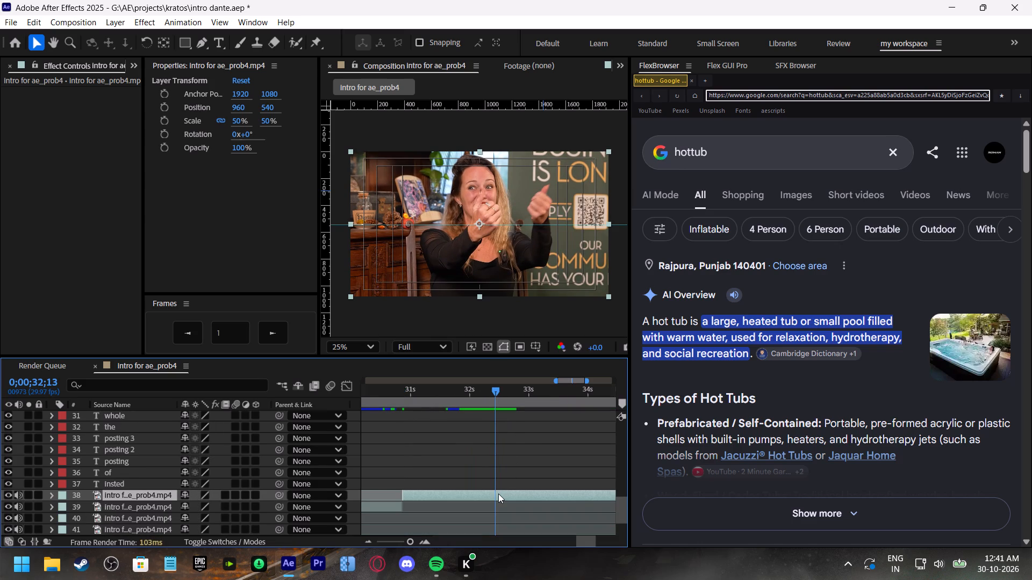
click(498, 494)
key(ctrl+shift+d)
Duplicate the footage segment between the two cuts, move the copy above the "hot tub" title layer and save the project.
click(434, 505)
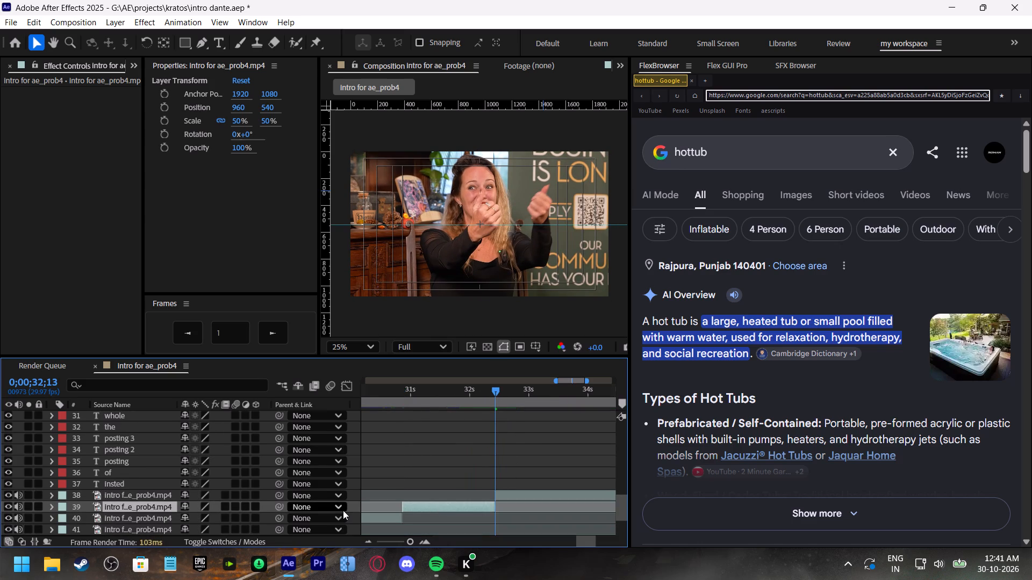
key(ctrl+d)
drag(128, 509, 133, 433)
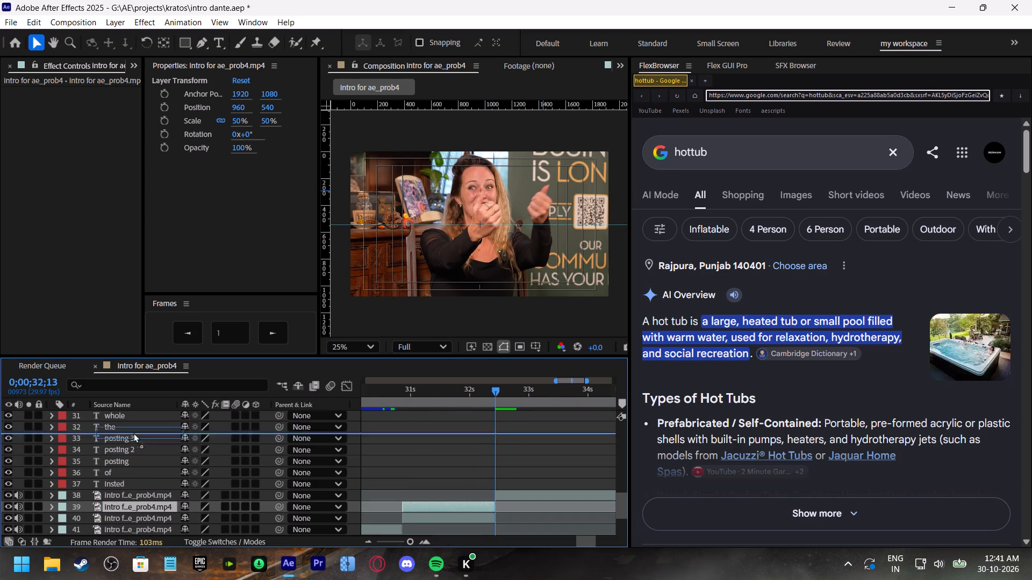
drag(133, 433, 137, 412)
key(ctrl+s)
Preview around the title, save, and paint a Roto Brush selection over the woman in the top footage copy at 0;00;30;26.
click(431, 393)
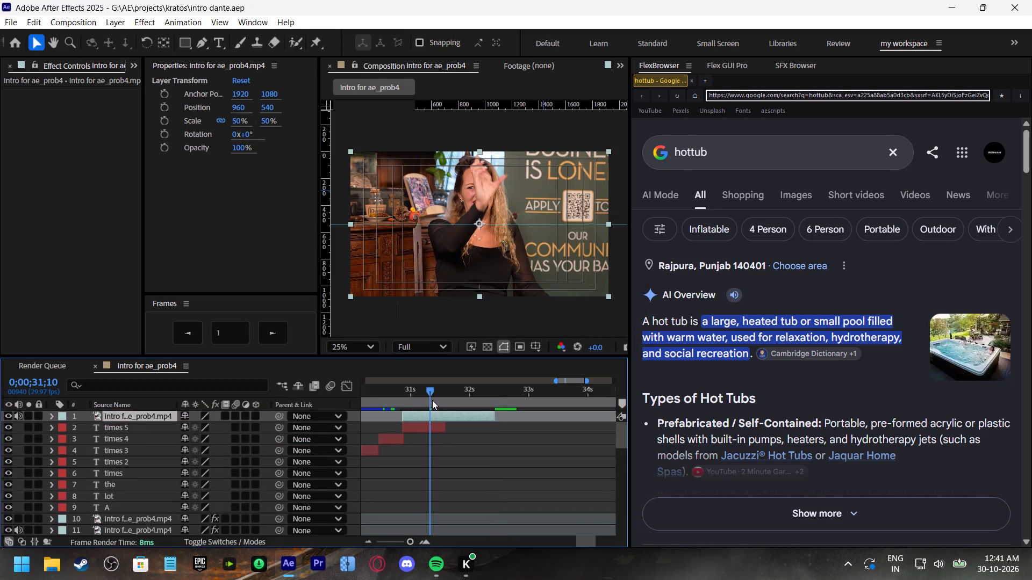
click(438, 418)
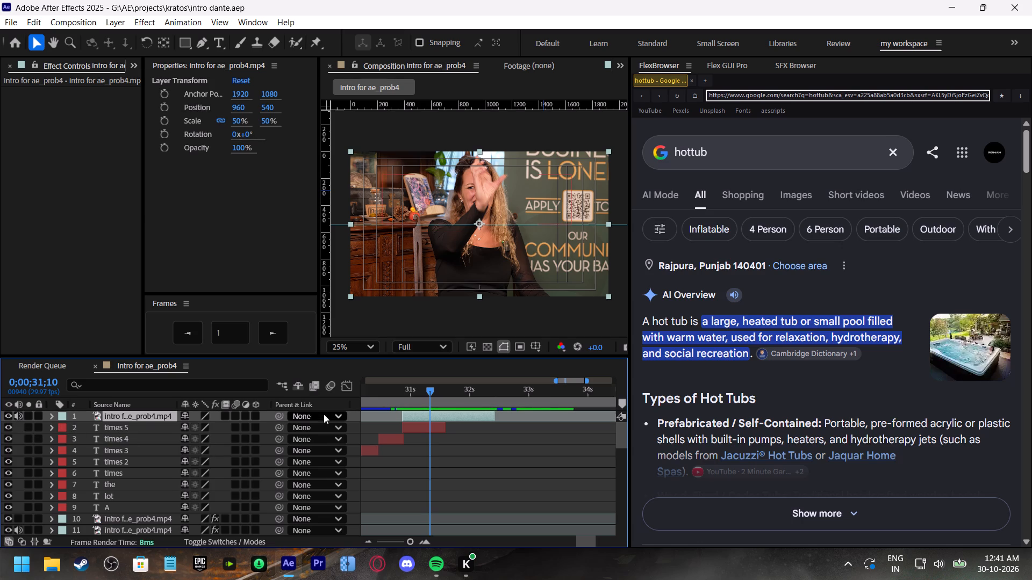
click(414, 453)
click(420, 415)
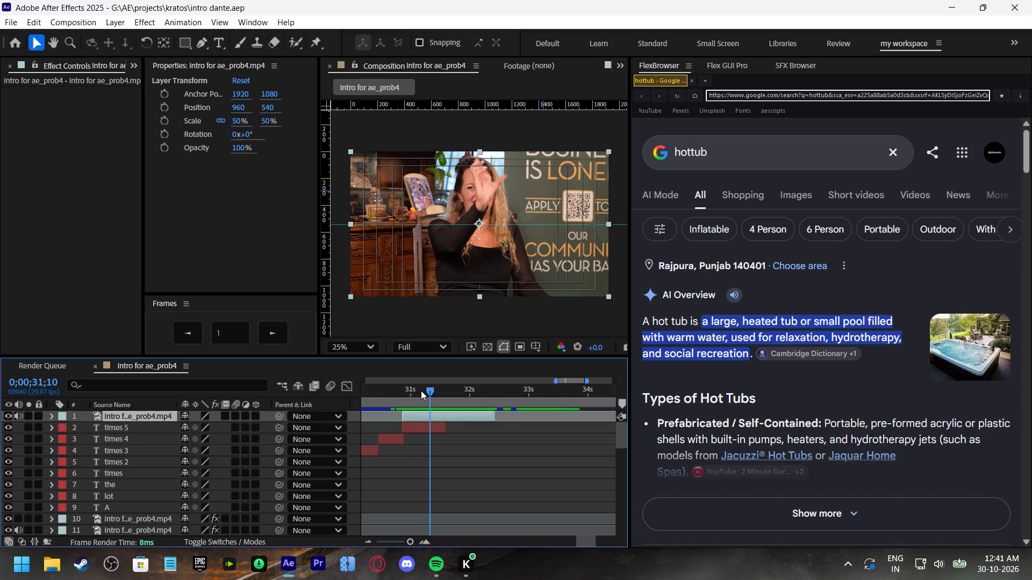
drag(421, 390, 409, 389)
key(ctrl+s)
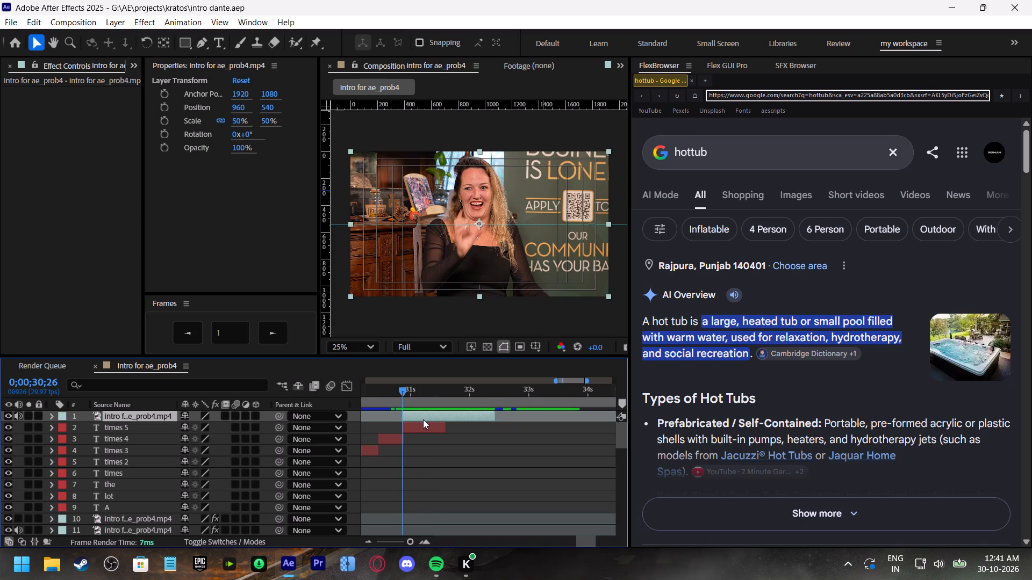
click(423, 419)
click(295, 45)
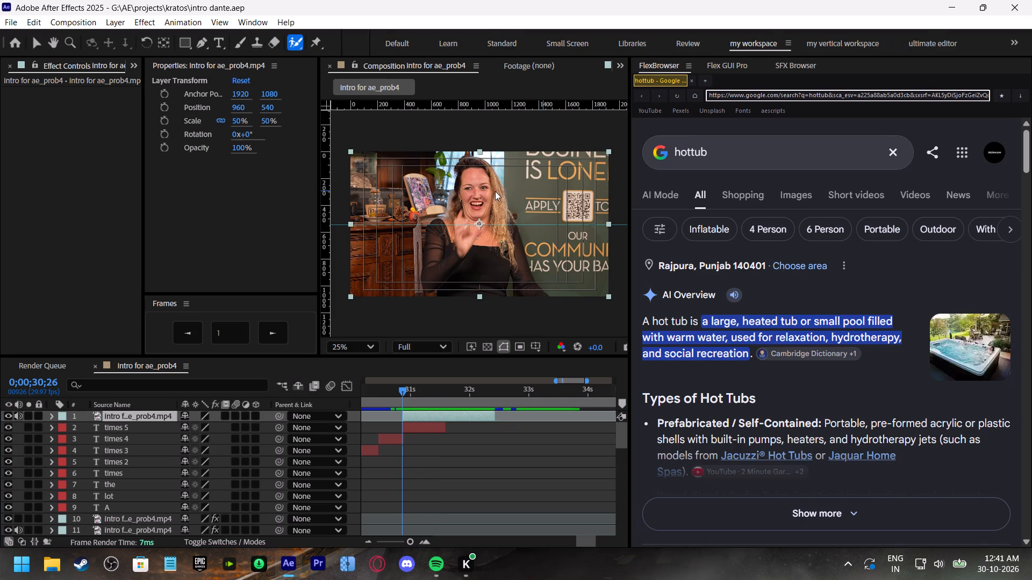
double_click(441, 416)
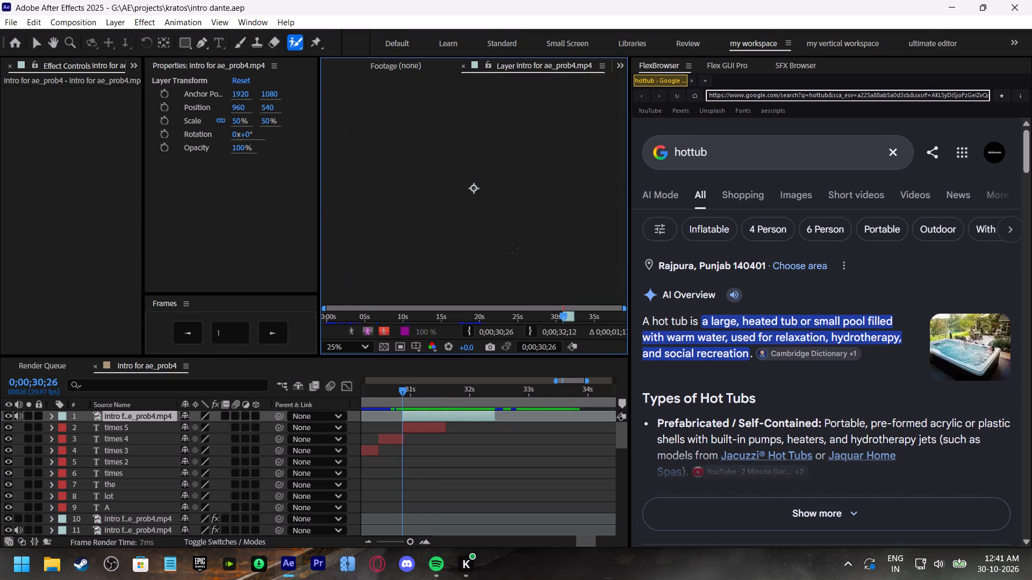
scroll(469, 134, down, 1)
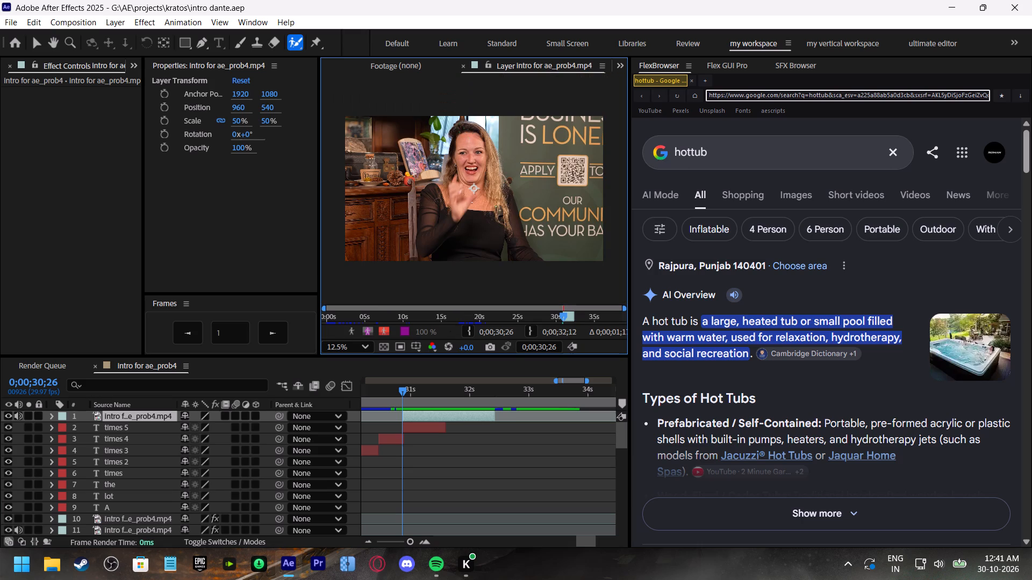
drag(460, 129, 462, 227)
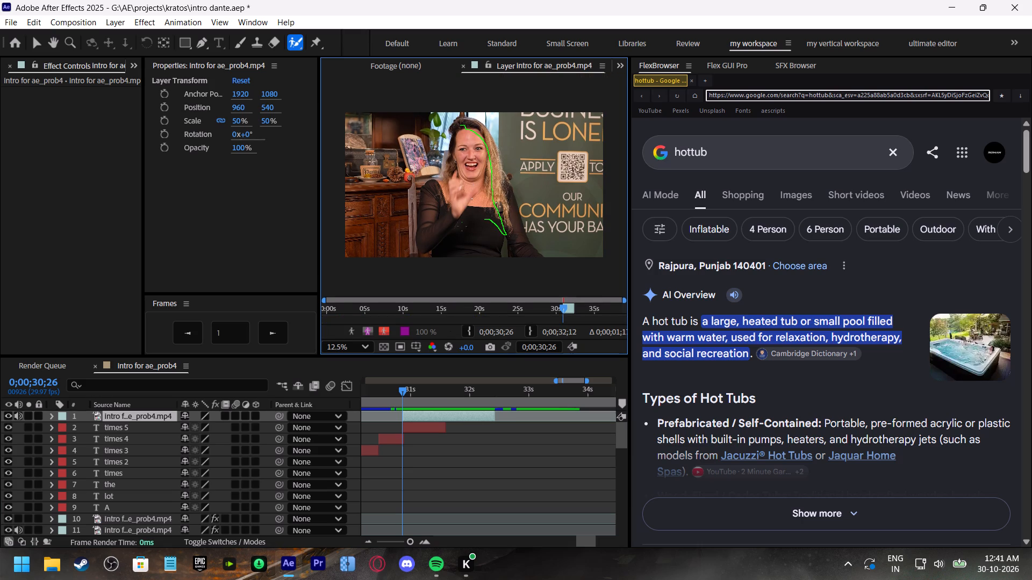
drag(462, 227, 458, 135)
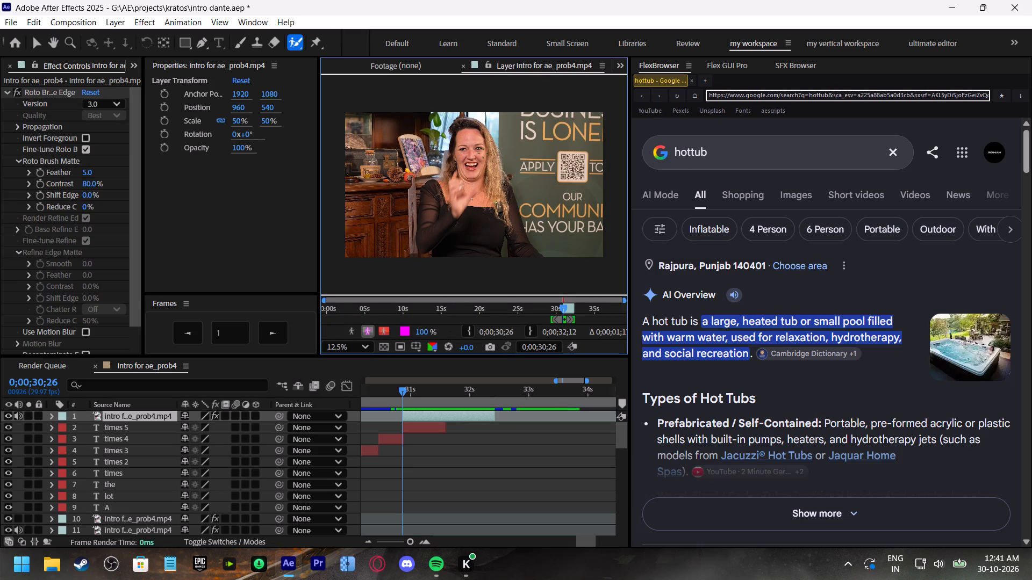
Refine the Roto Brush outline at 0;00;30;26 around the woman's hair, shoulder and arms, excluding the background beside her.
alt+drag(444, 142, 407, 192)
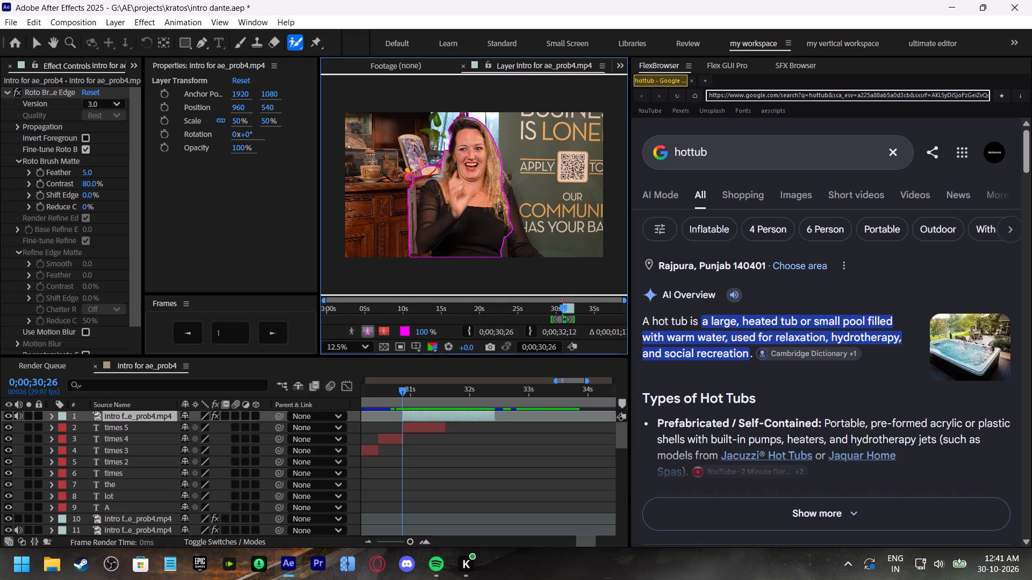
alt+drag(407, 192, 406, 215)
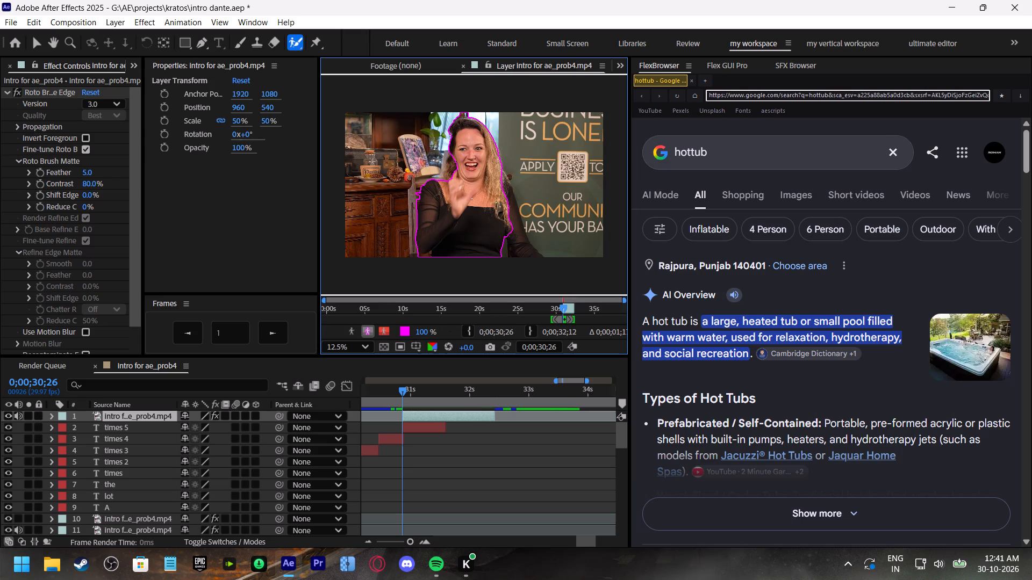
alt+drag(417, 207, 420, 175)
drag(499, 172, 527, 247)
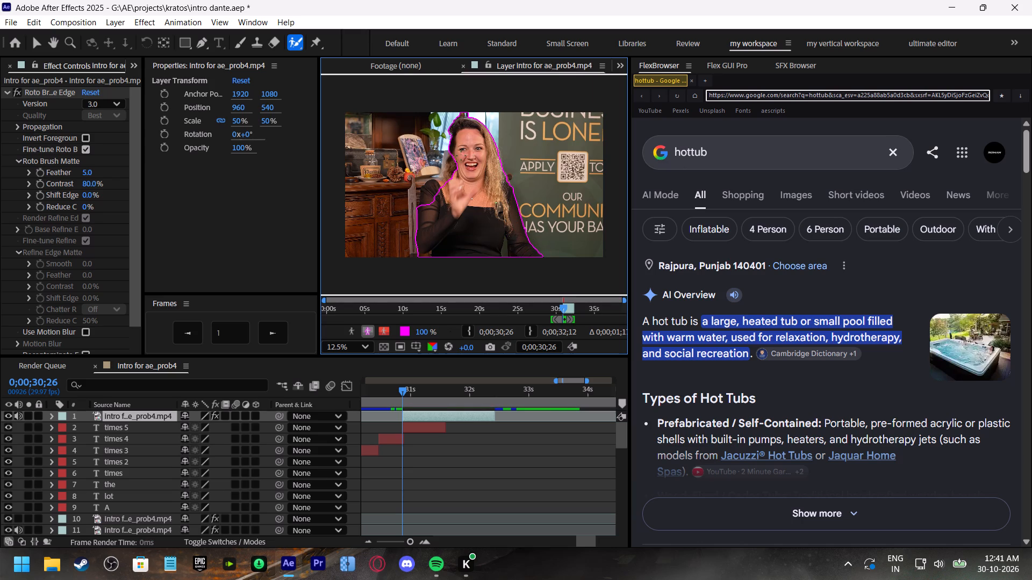
drag(456, 154, 442, 196)
drag(431, 205, 451, 187)
alt+drag(432, 176, 439, 174)
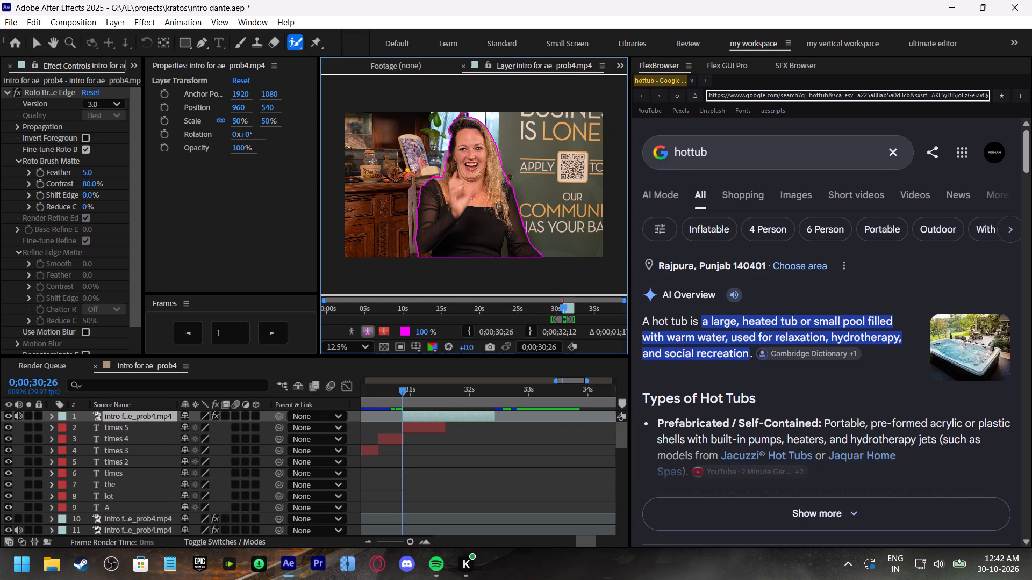
alt+drag(454, 117, 472, 114)
alt+drag(472, 114, 474, 114)
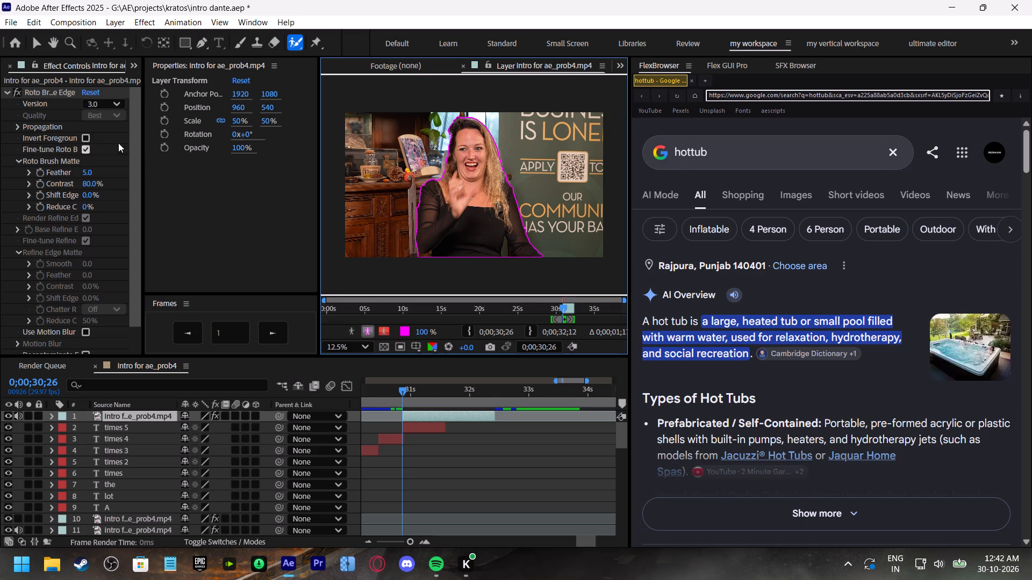
Propagate the Roto Brush selection frame by frame from 0;00;30;26 to 0;00;31;17, checking the woman's outline.
scroll(81, 64, up, 1)
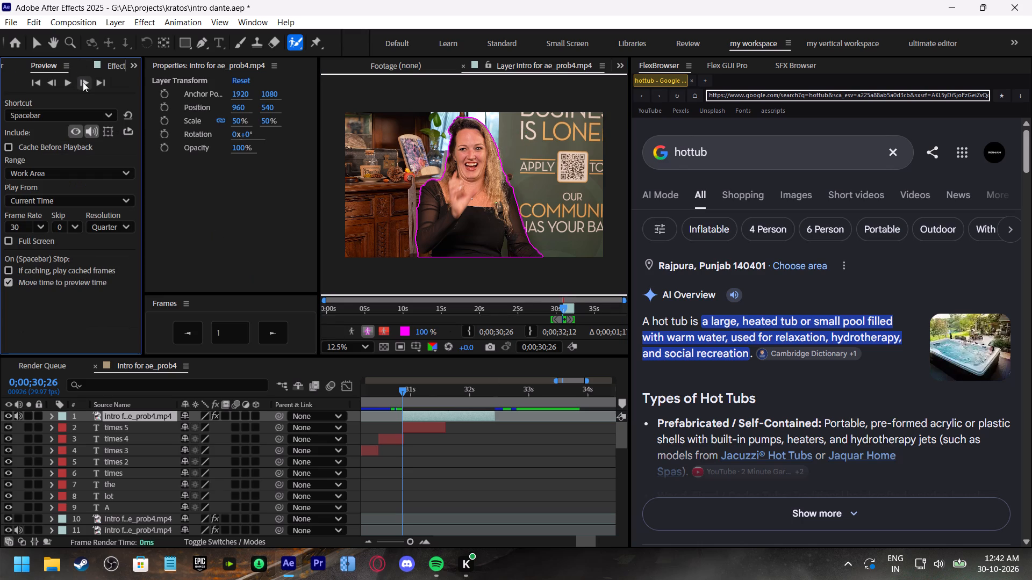
click(83, 82)
click(83, 82)
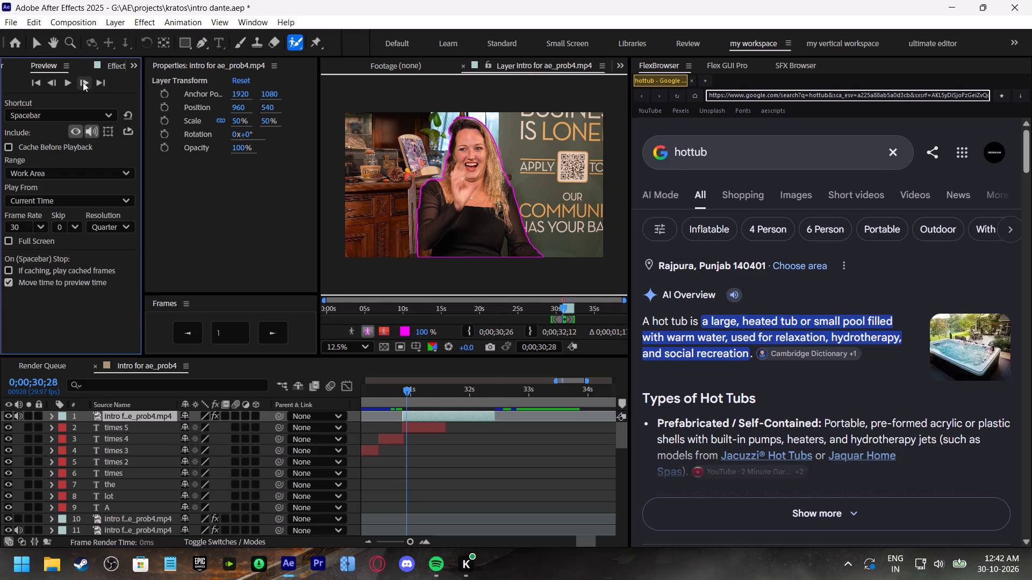
click(83, 82)
click(83, 82)
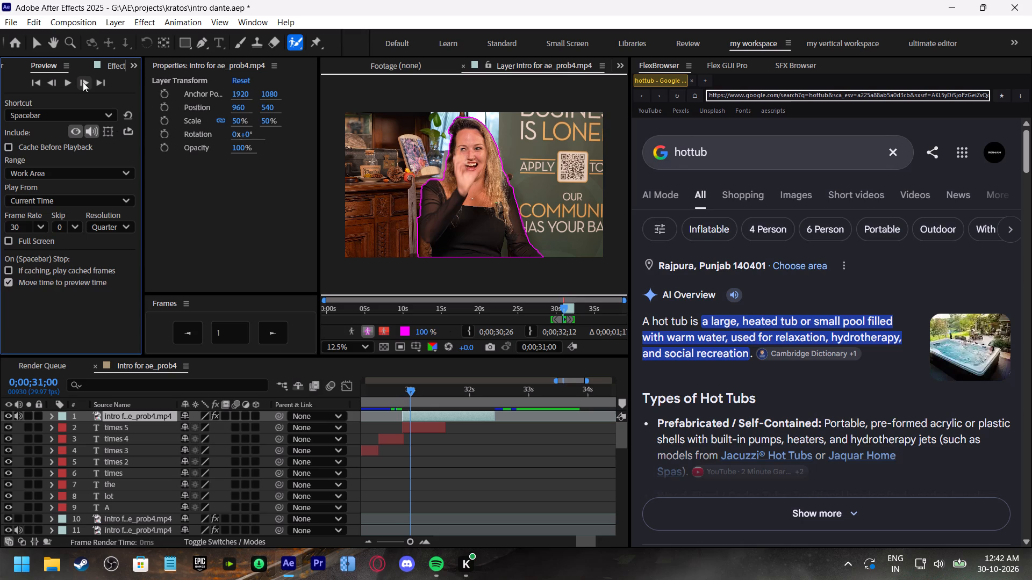
click(83, 82)
click(83, 82)
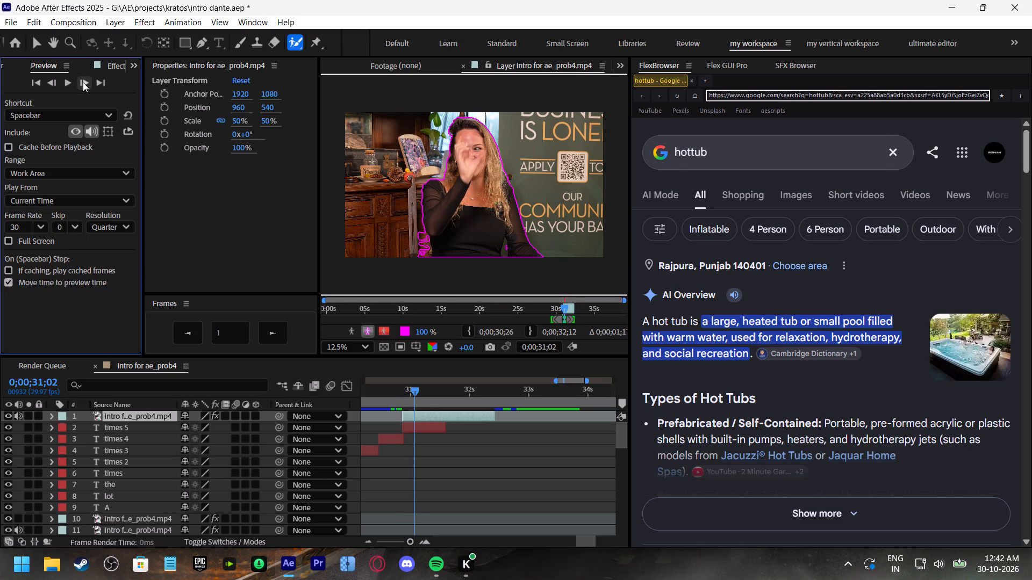
click(83, 82)
click(83, 82)
click(83, 82)
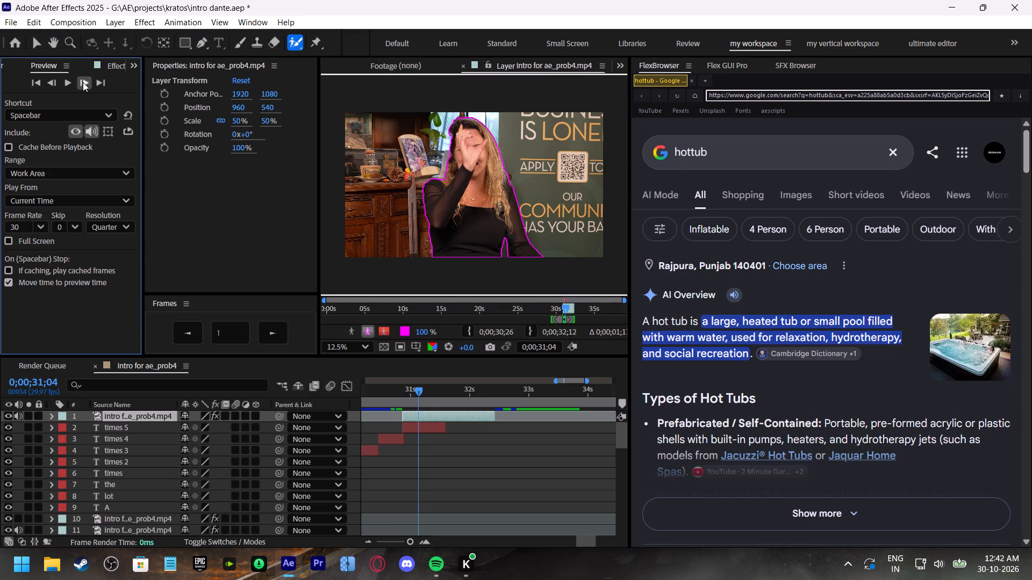
click(83, 82)
click(83, 82)
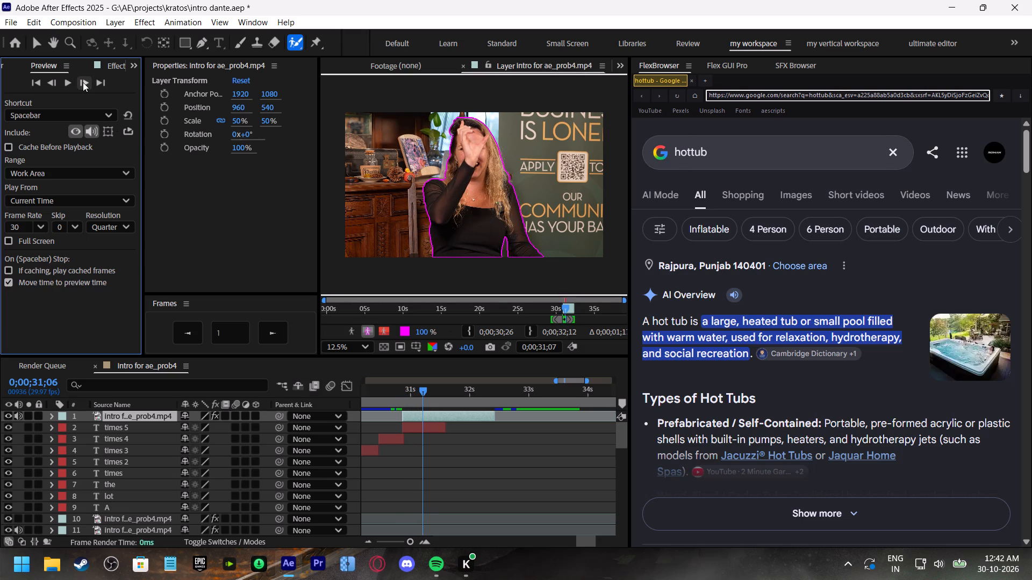
click(83, 82)
click(83, 82)
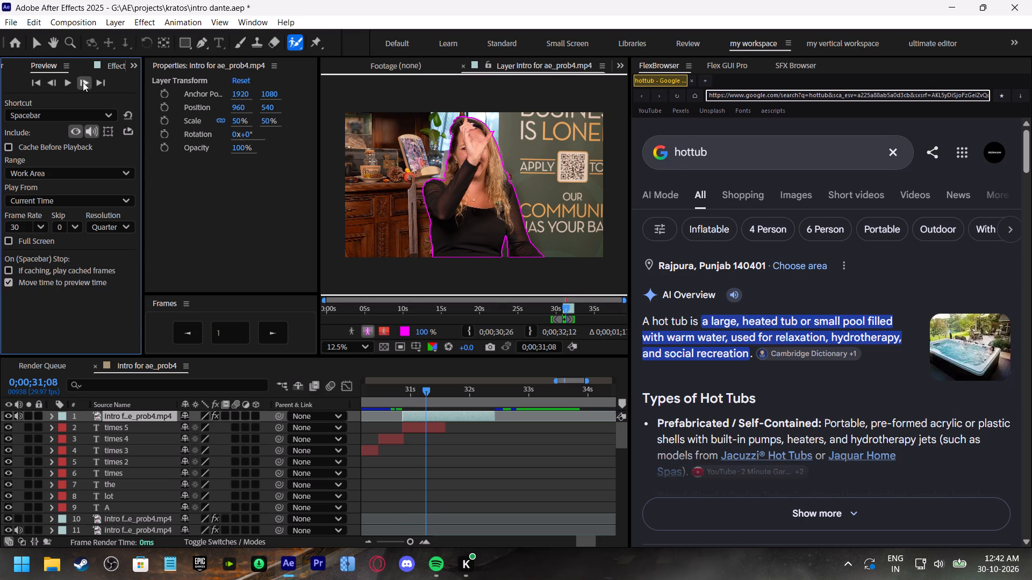
click(83, 82)
click(83, 82)
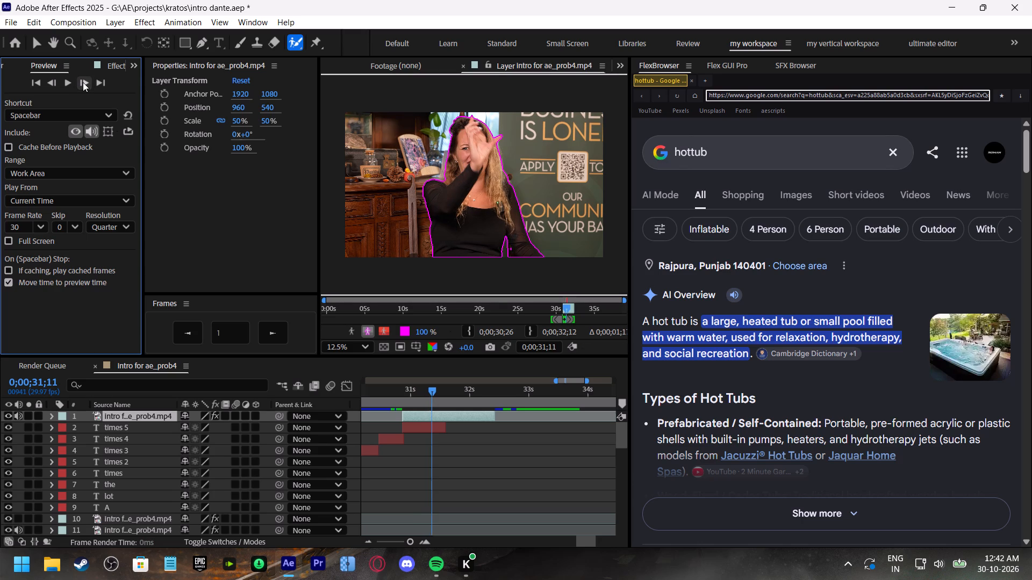
click(83, 82)
click(83, 82)
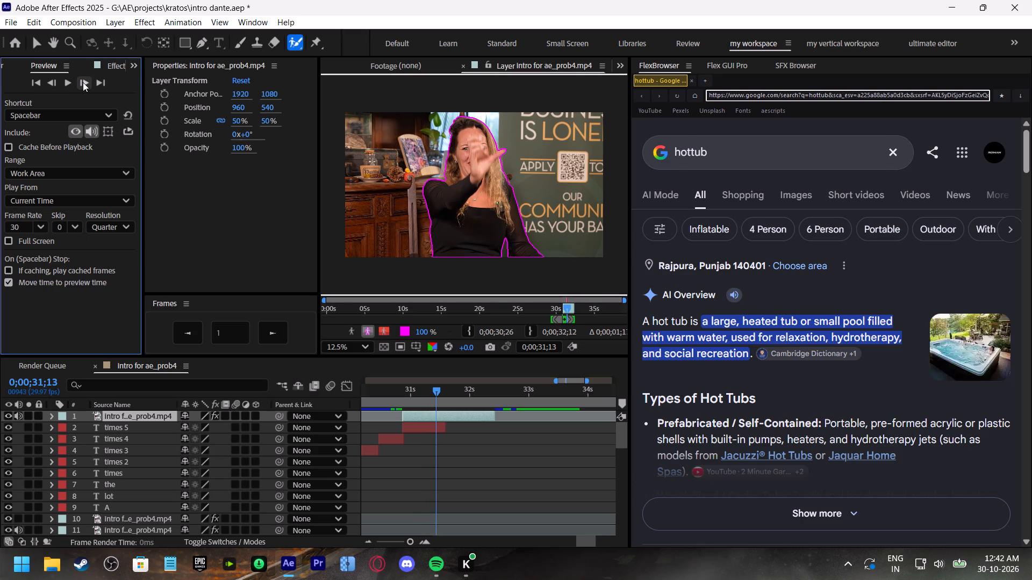
click(83, 82)
click(83, 82)
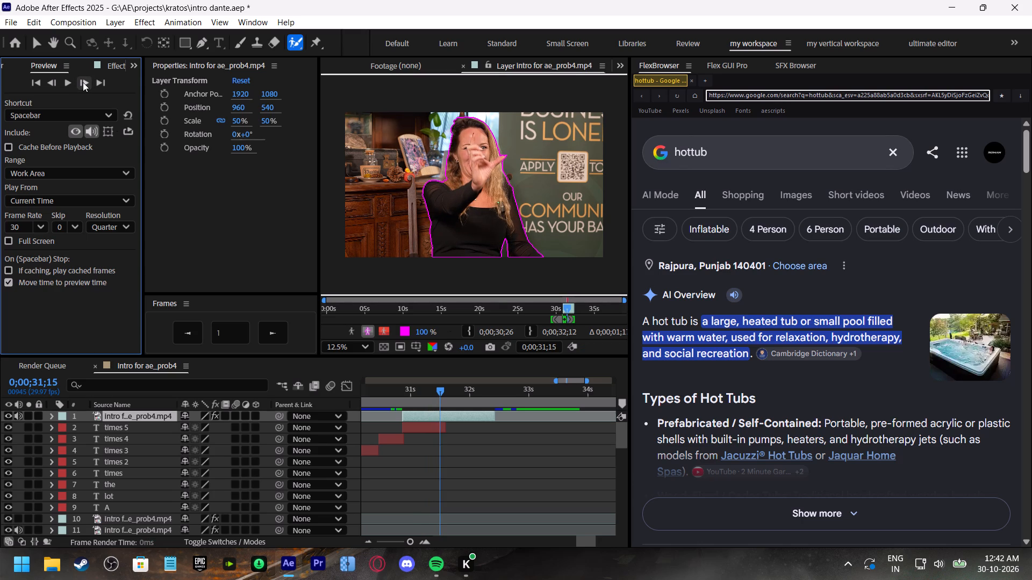
click(83, 82)
click(83, 82)
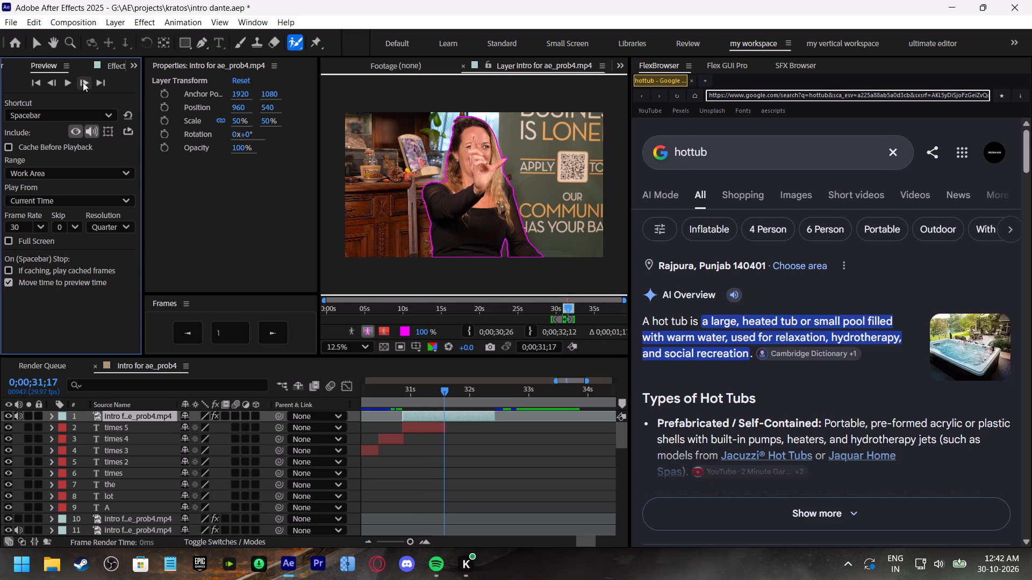
Continue propagating the Roto Brush selection of the woman frame by frame from 0;00;31;17 to 0;00;32;02.
click(83, 82)
click(83, 82)
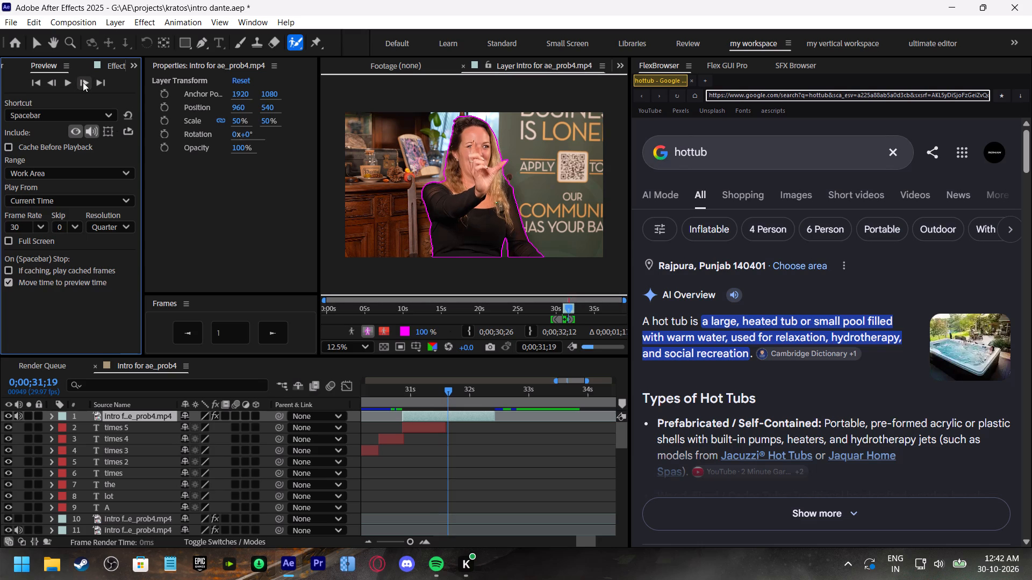
click(83, 82)
click(83, 82)
click(83, 82)
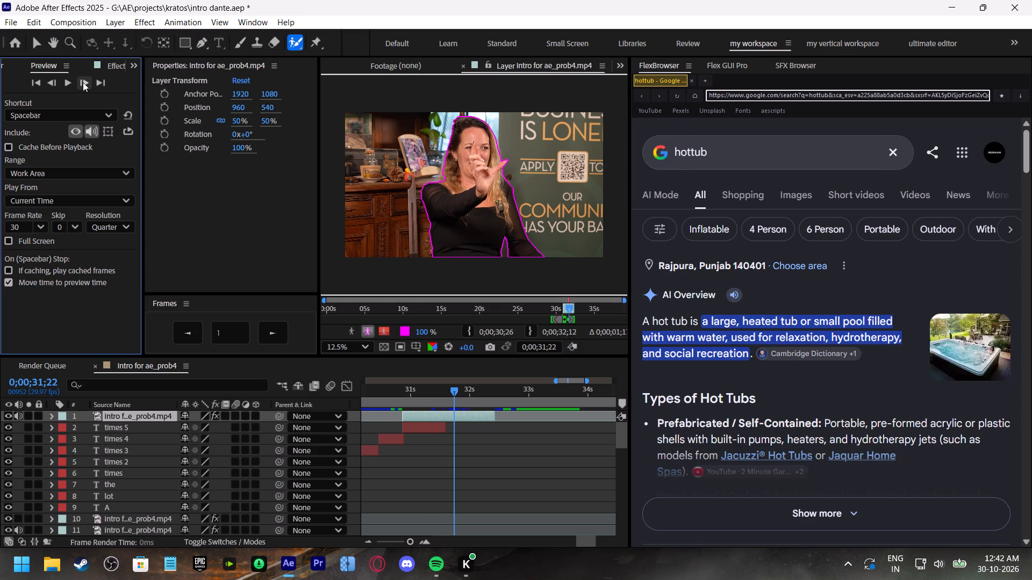
click(83, 82)
click(83, 82)
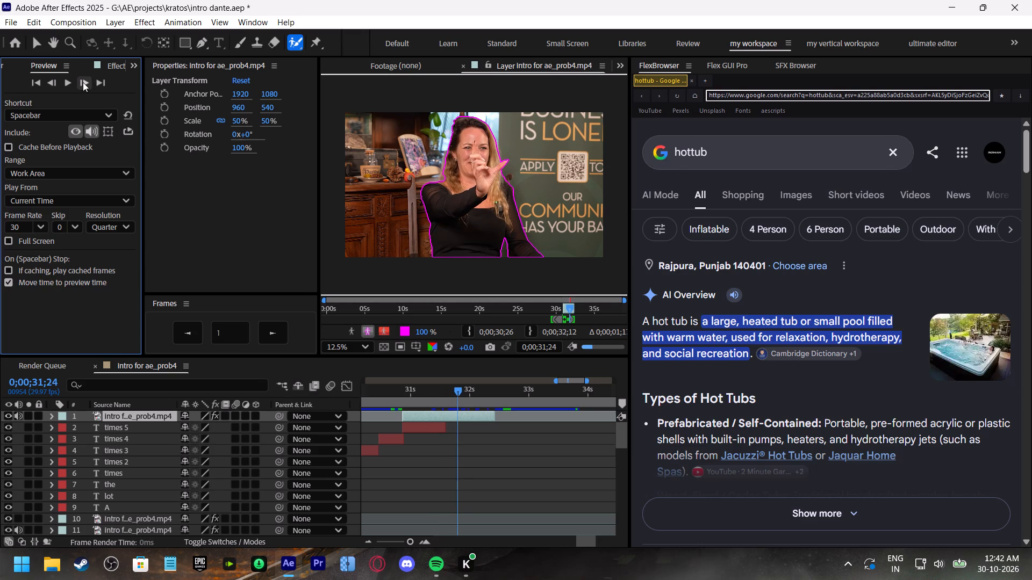
click(83, 82)
click(83, 82)
click(83, 82)
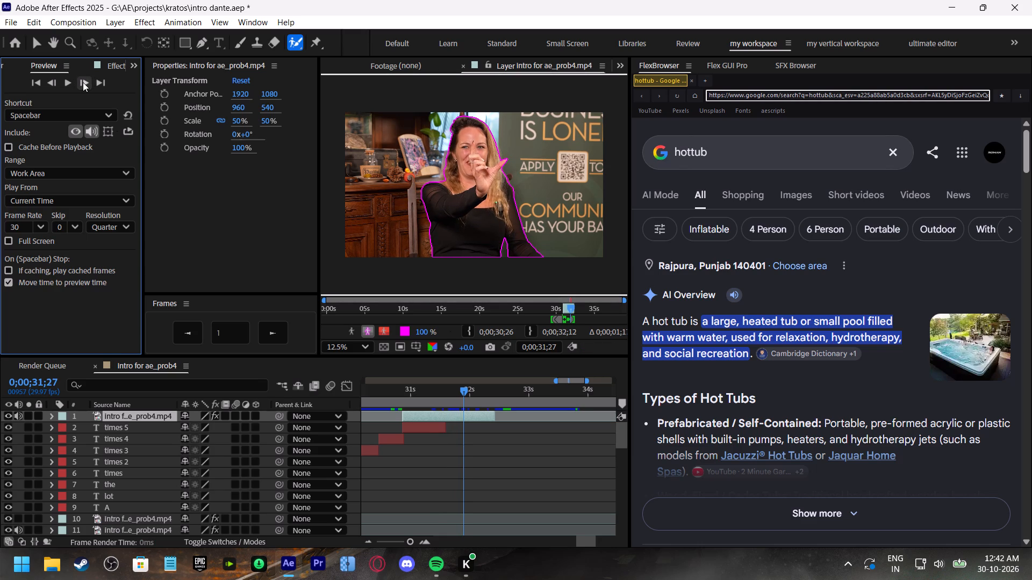
click(83, 82)
click(83, 82)
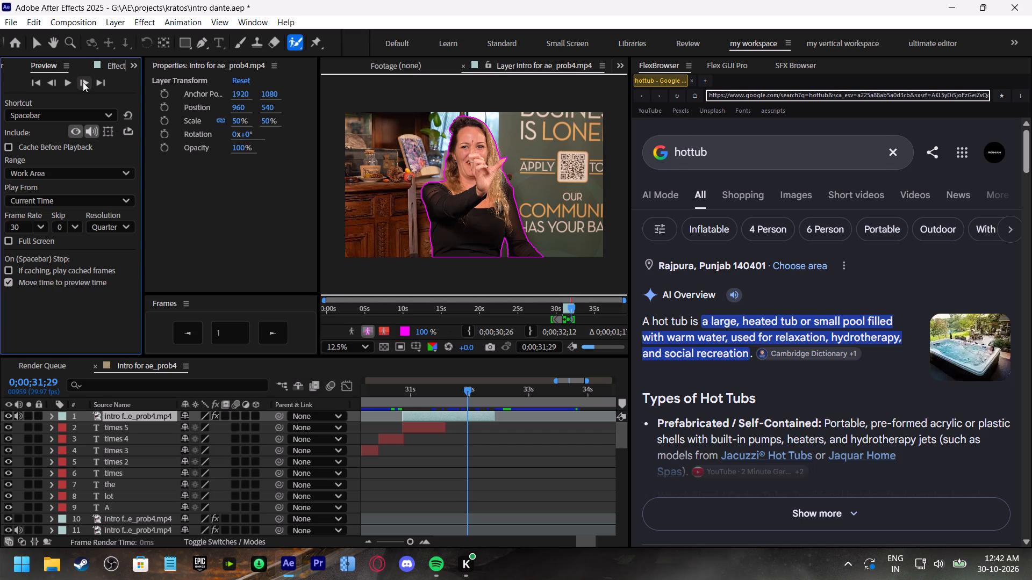
click(83, 82)
click(83, 82)
click(83, 82)
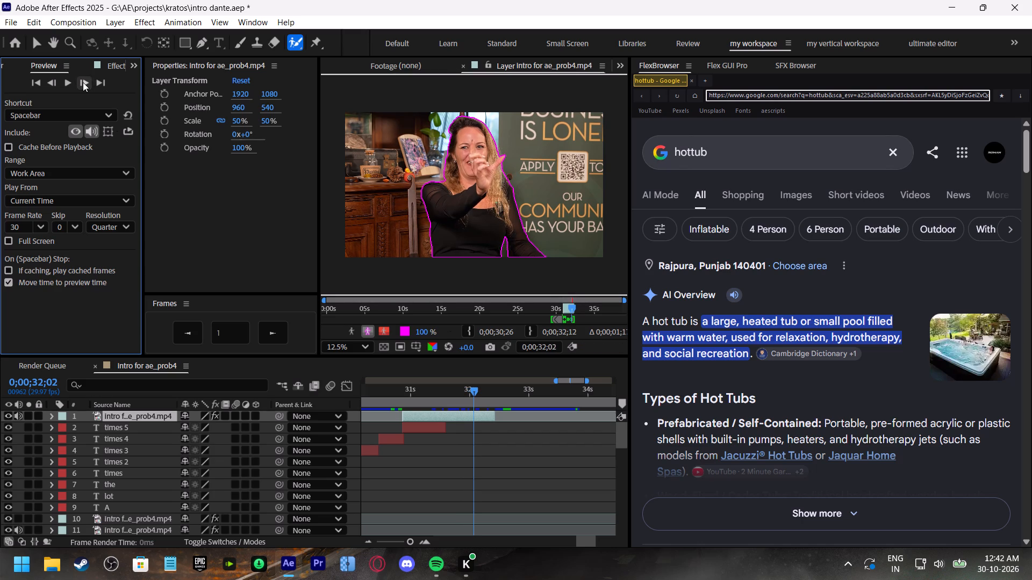
Propagate the Roto Brush selection frame by frame through her raised-arm movement to 0;00;32;13, past the copy's end, and save the project.
click(83, 82)
click(83, 82)
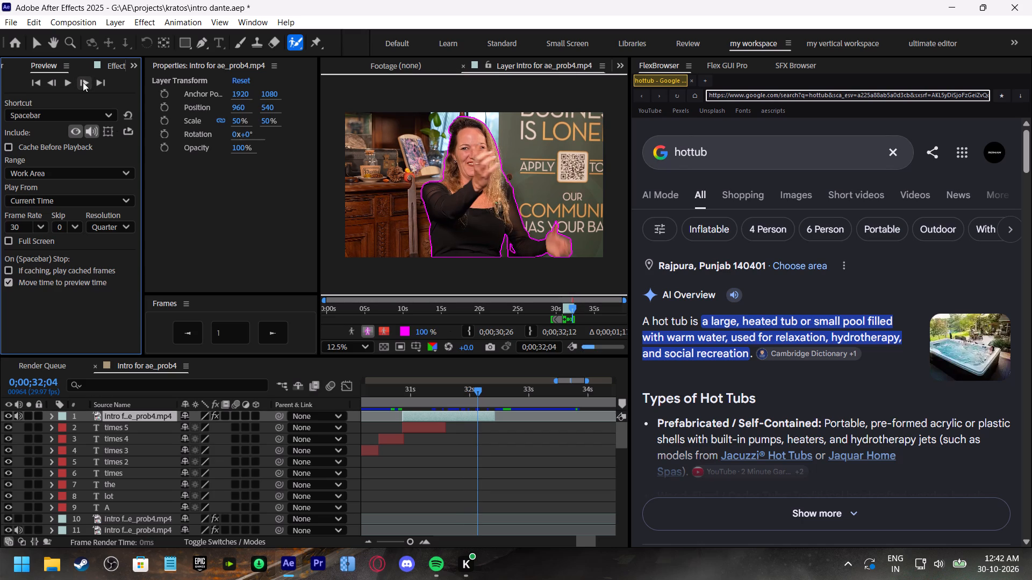
click(83, 82)
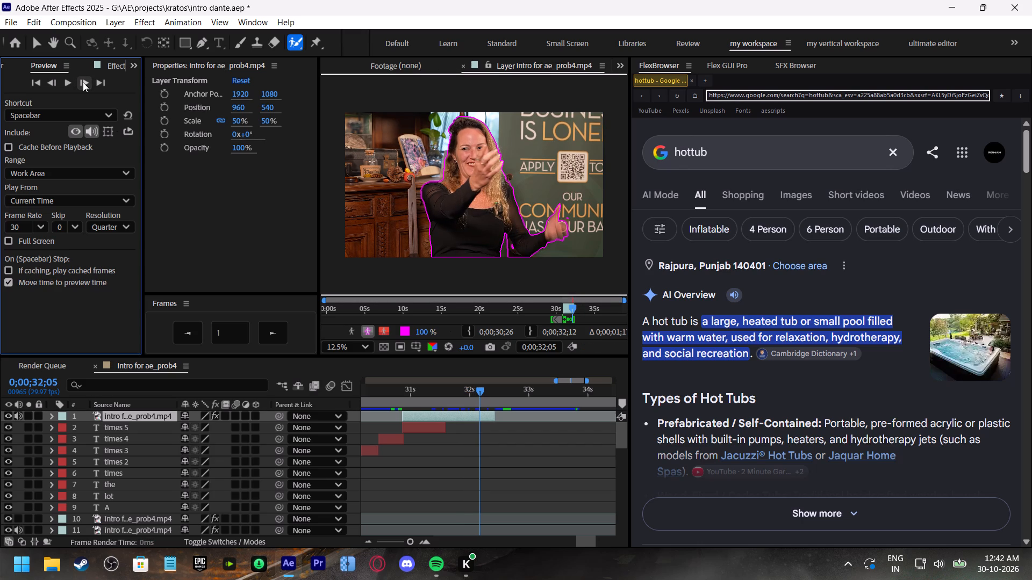
click(83, 82)
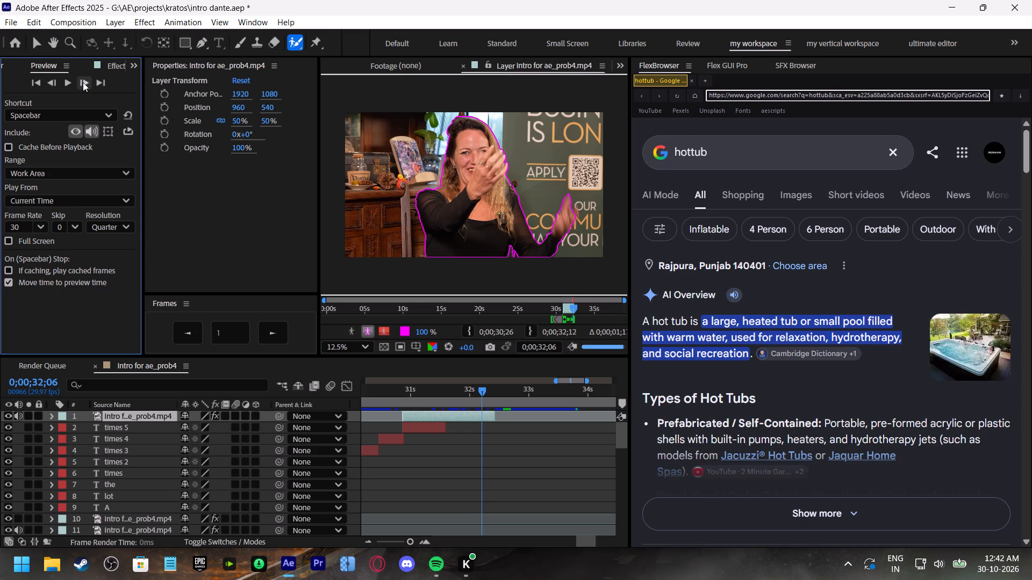
click(83, 82)
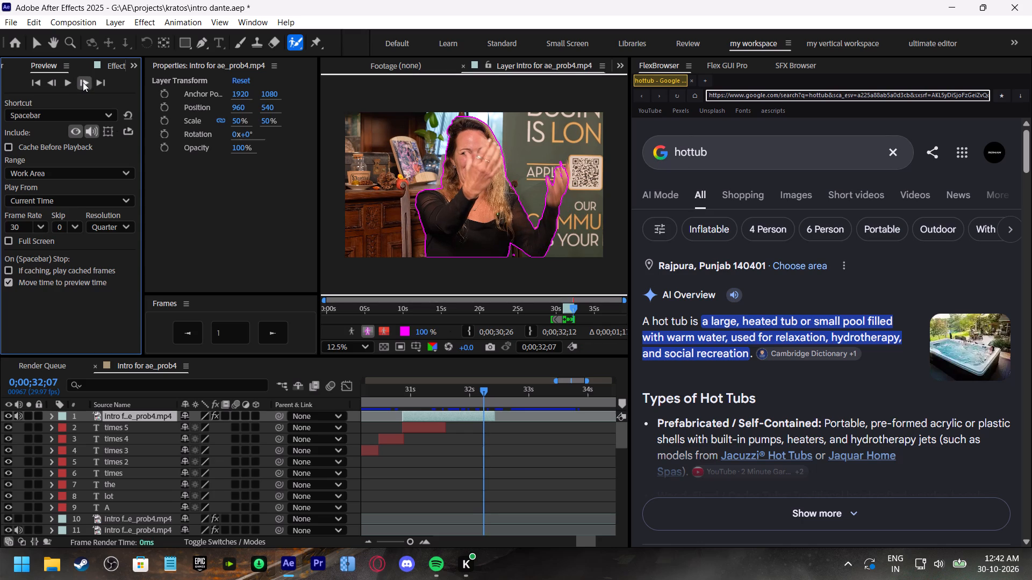
click(83, 82)
click(83, 82)
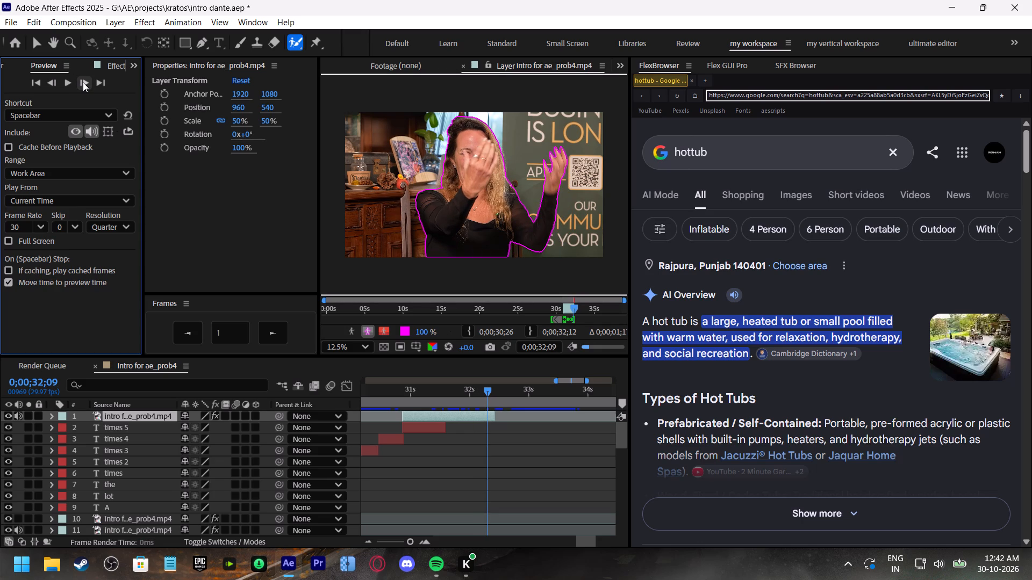
click(83, 82)
click(83, 82)
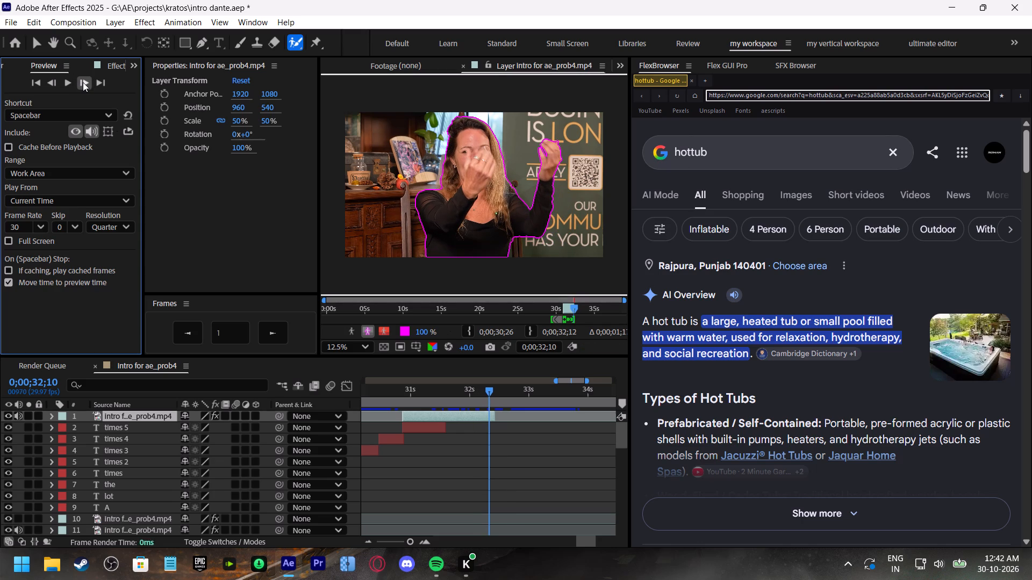
click(83, 82)
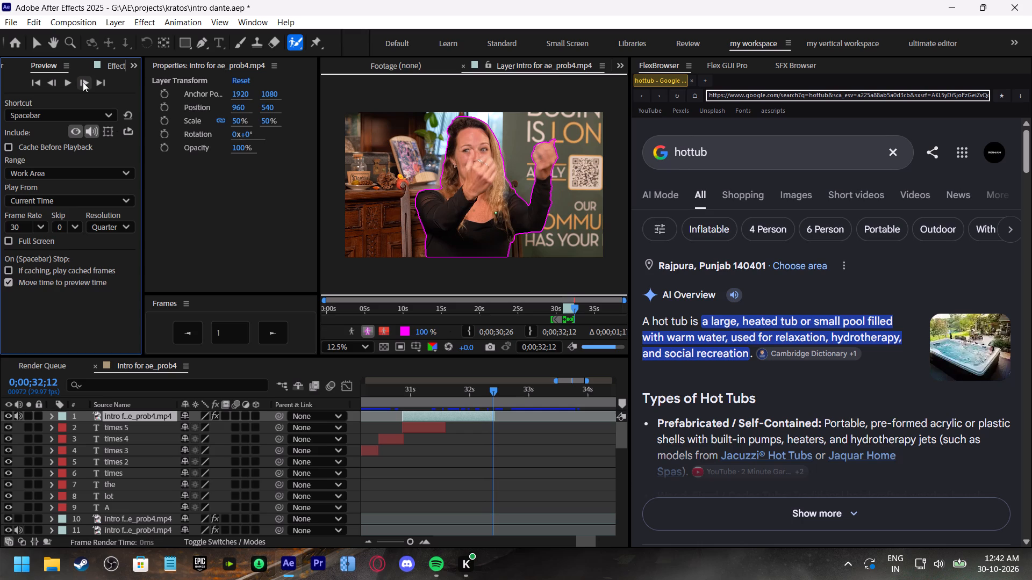
click(83, 82)
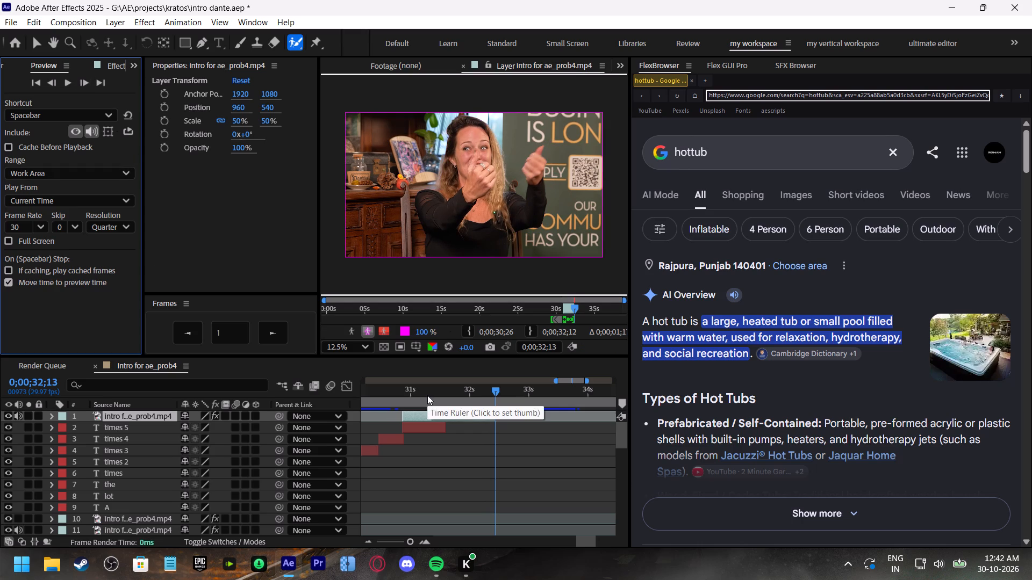
key(ctrl+s)
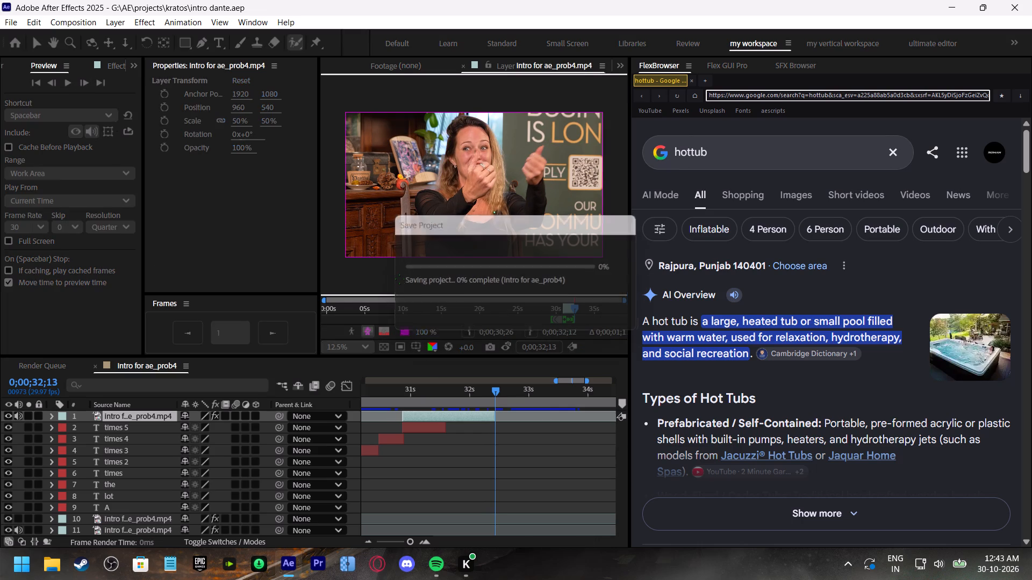
Freeze the Roto Brush & Refine Edge propagation on the top footage copy.
key(v)
key(grave)
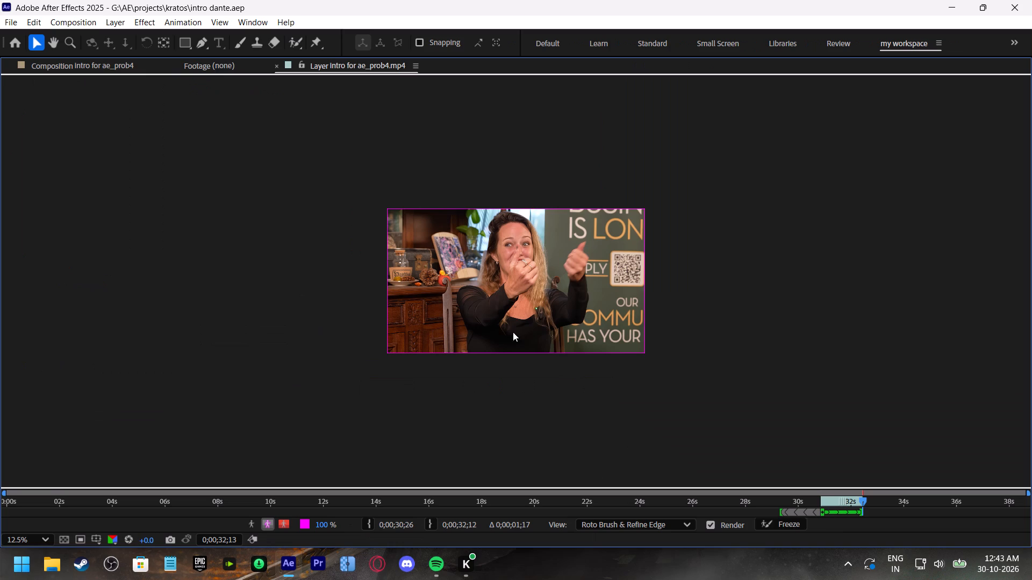
click(783, 527)
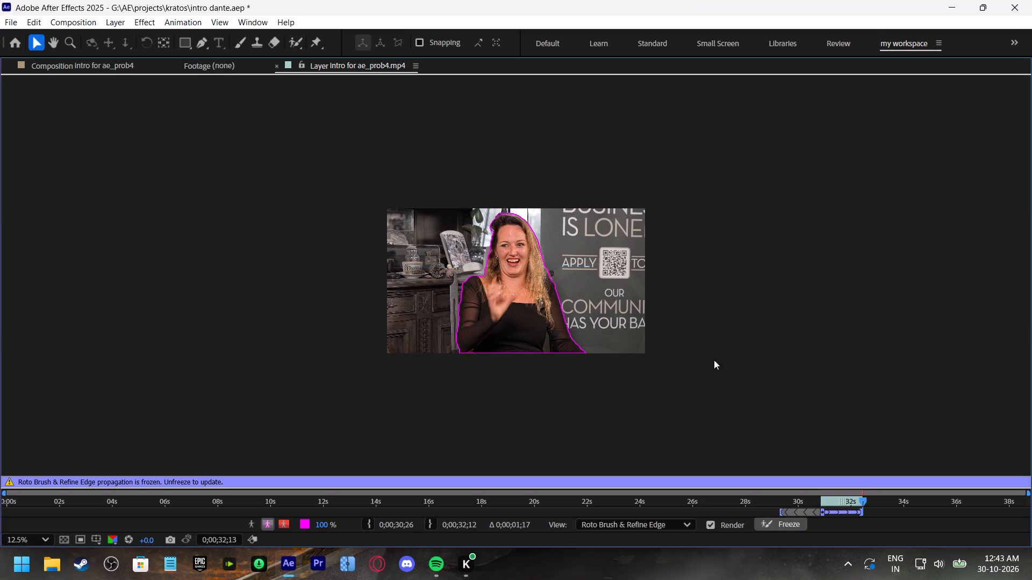
key(grave)
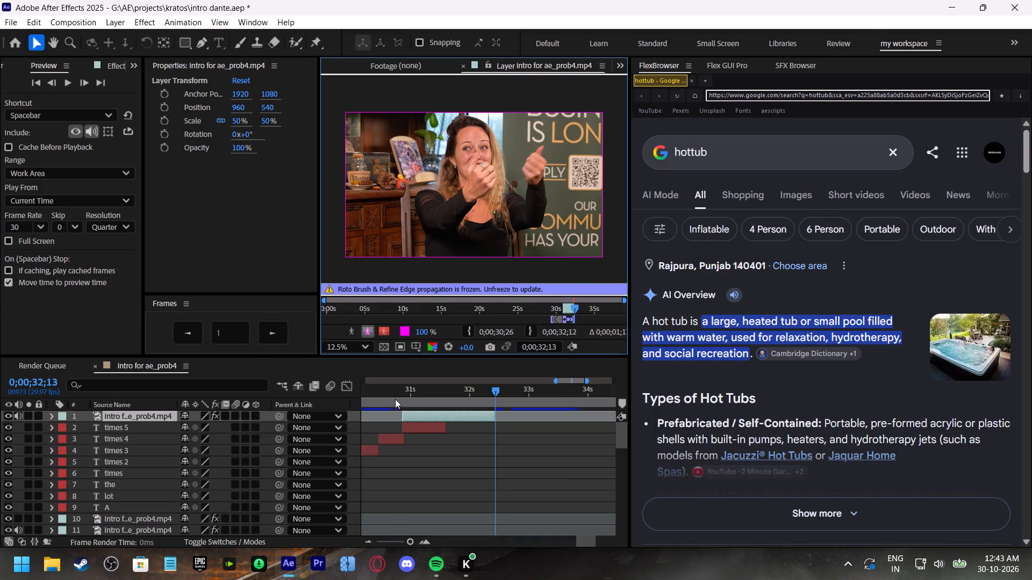
Return to the composition view and preview the "hot tub" title behind the rotoscoped woman, checking the section from 0;00;30;13 onward.
drag(395, 399, 407, 405)
scroll(378, 63, up, 2)
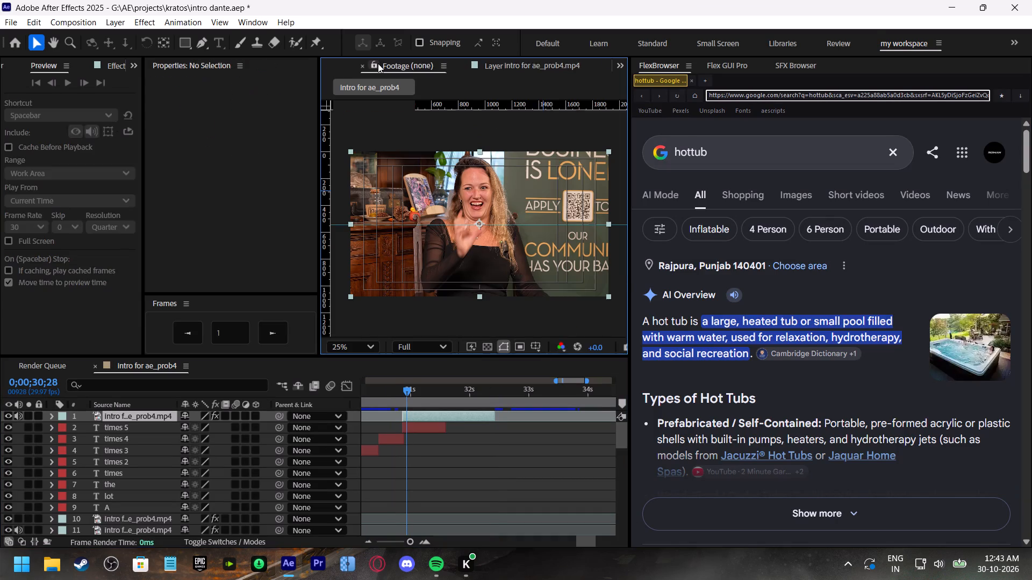
scroll(378, 63, up, 1)
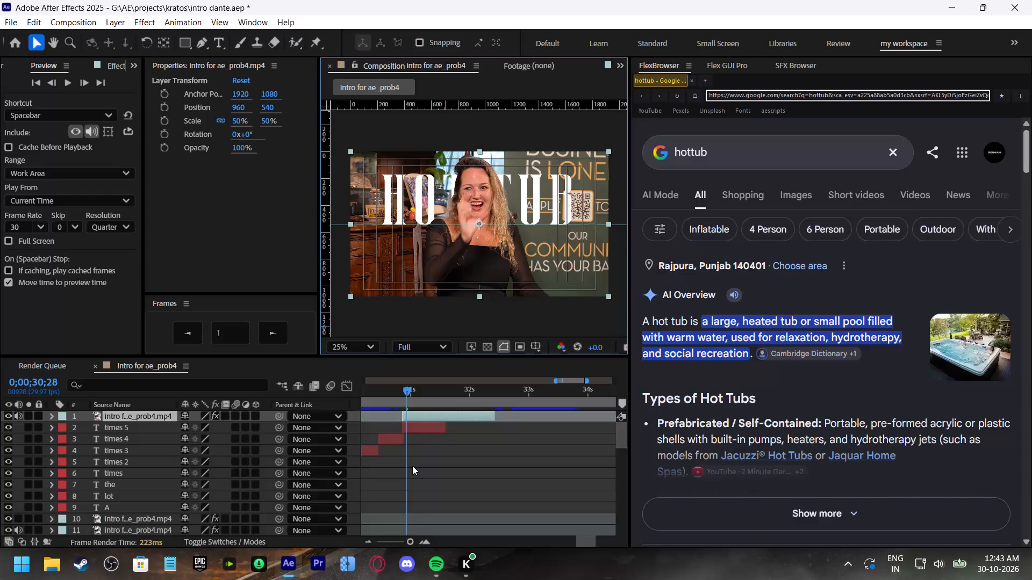
click(412, 466)
key(space)
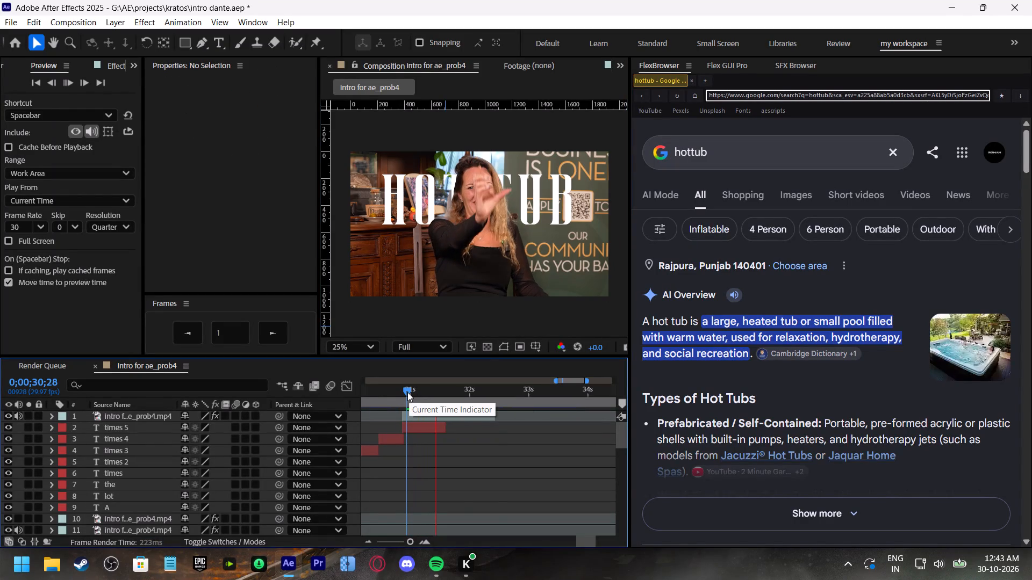
drag(407, 392, 429, 416)
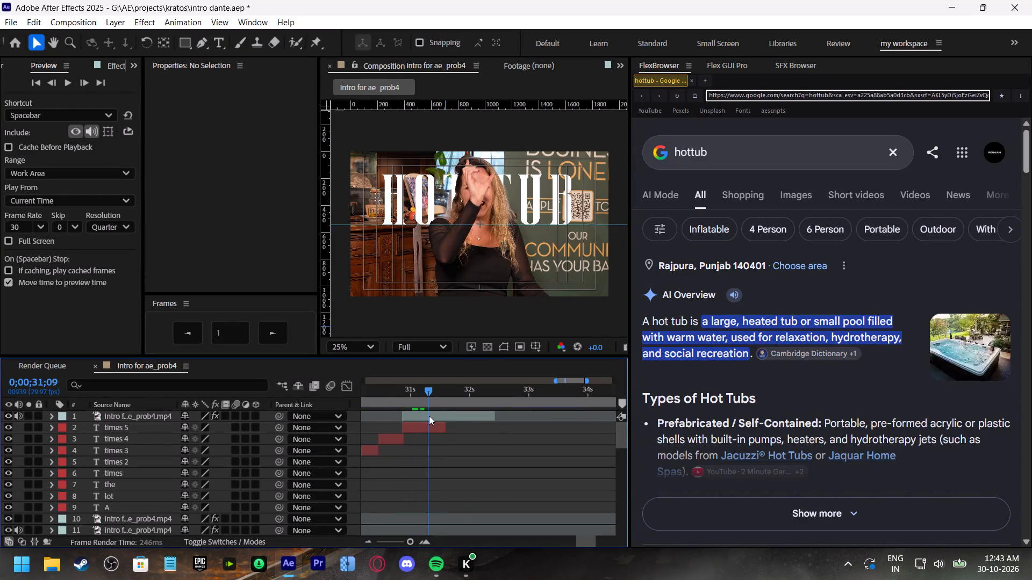
drag(429, 416, 455, 441)
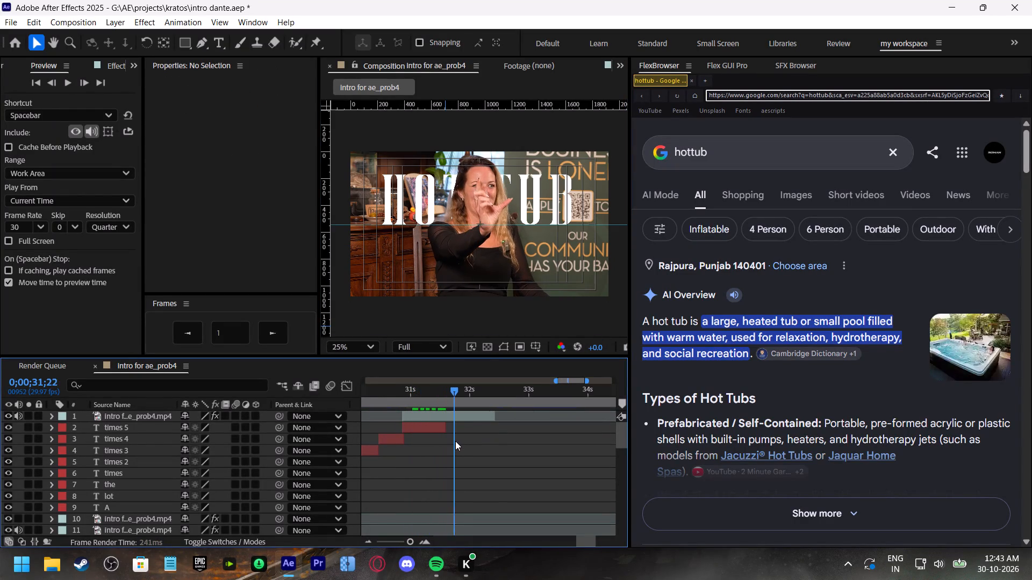
drag(455, 441, 426, 441)
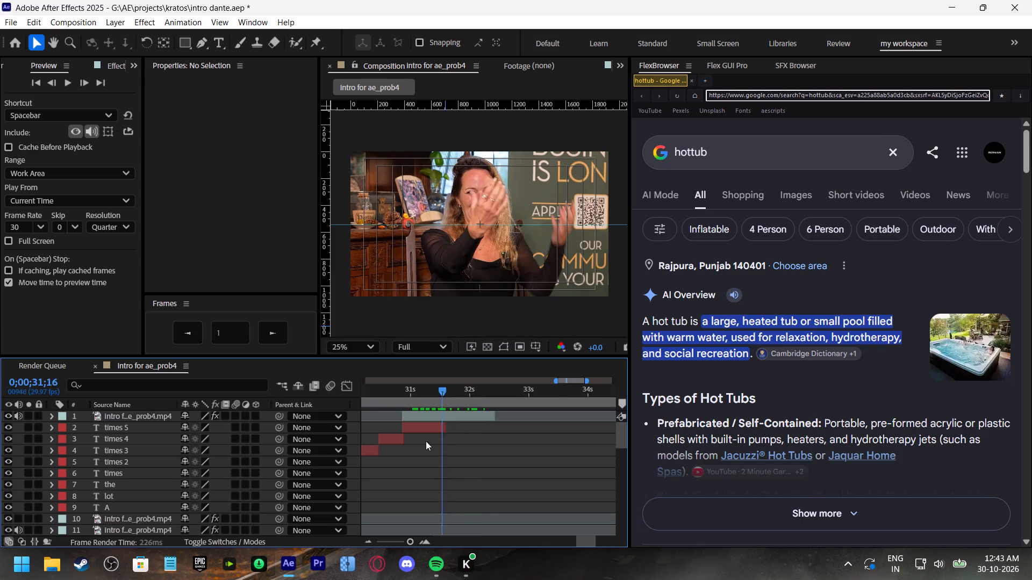
drag(426, 441, 377, 437)
key(space)
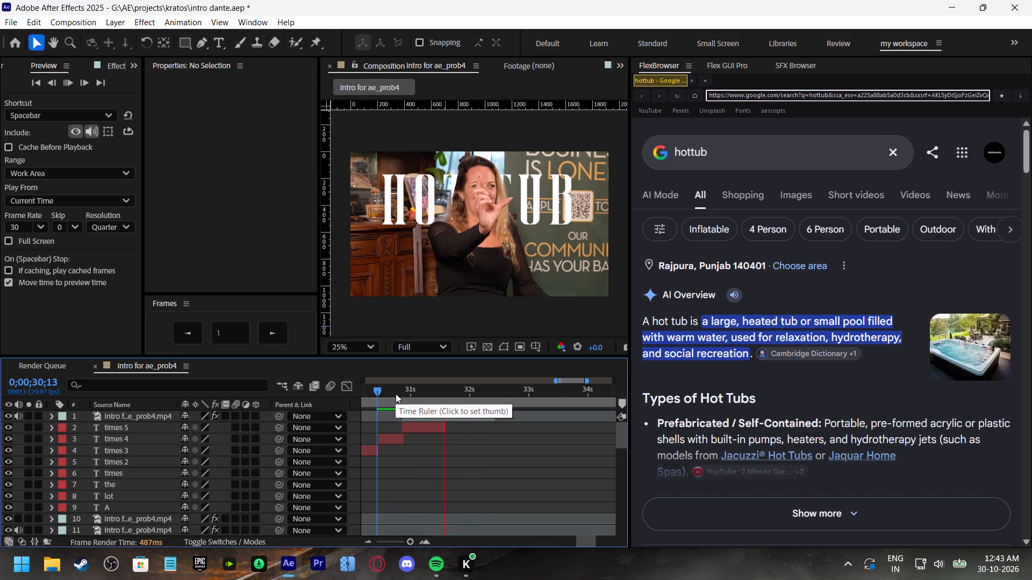
click(396, 394)
key(space)
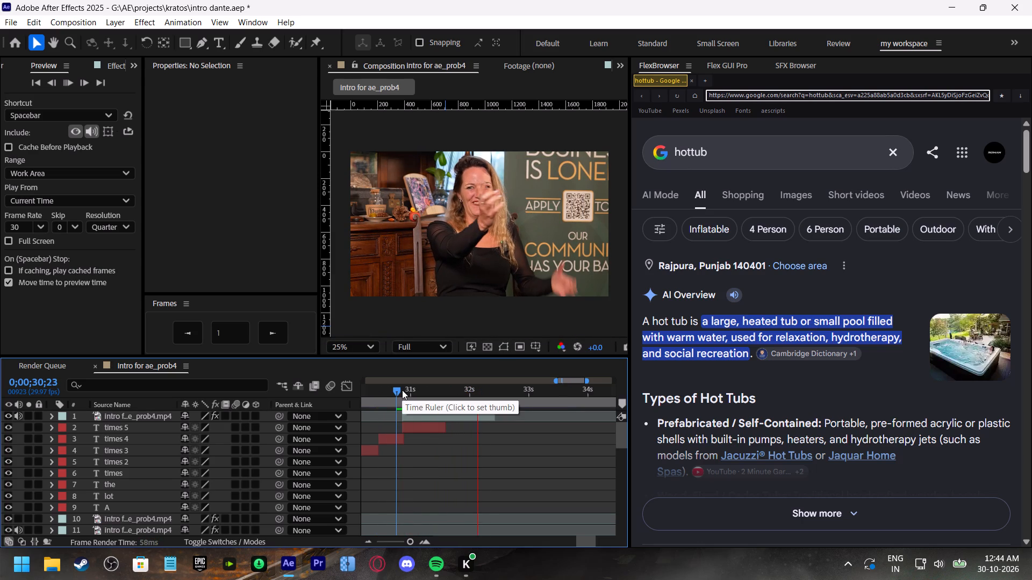
click(402, 390)
key(space)
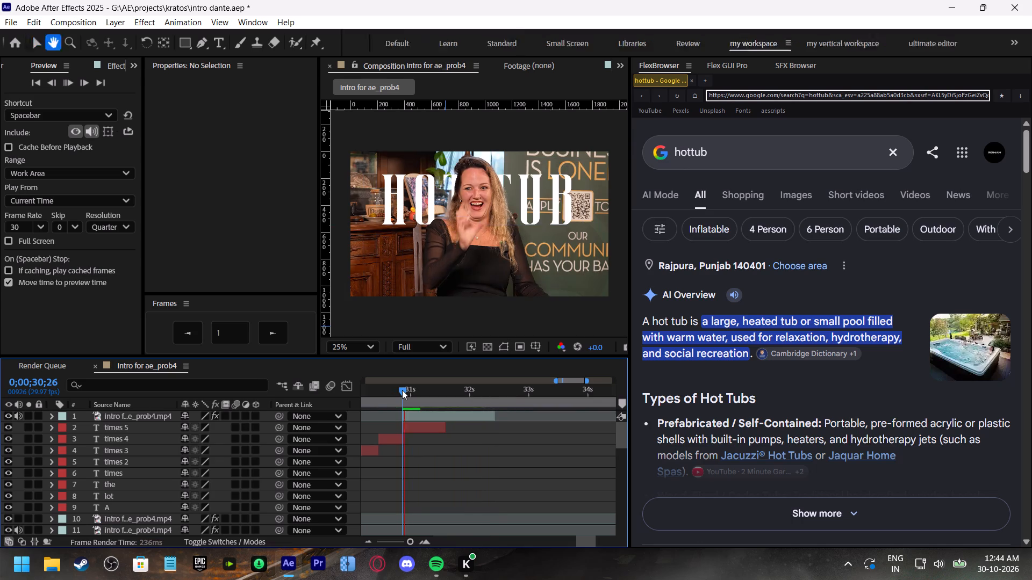
click(402, 390)
key(space)
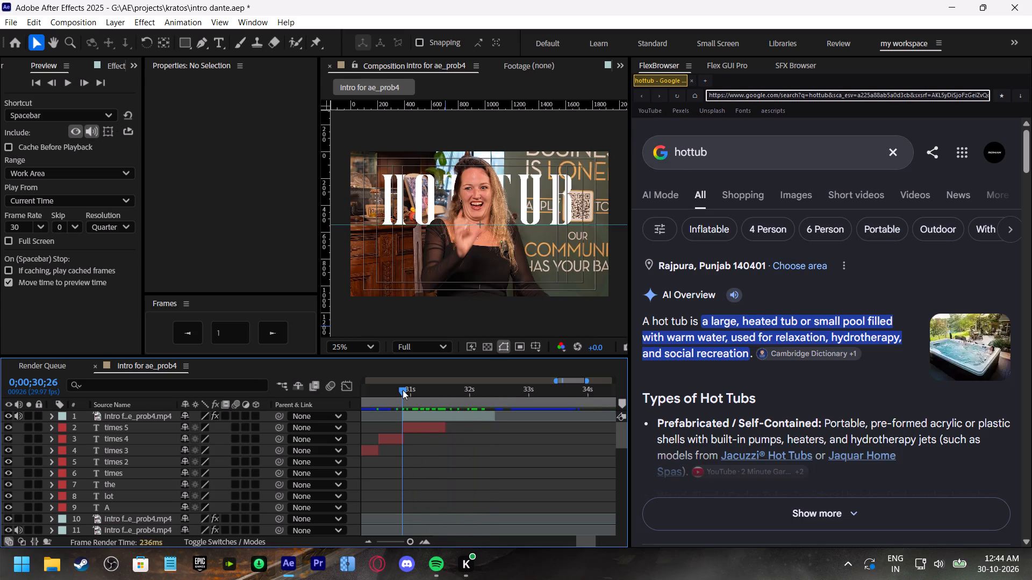
Extend the end of the "hot tub" title layer, times 5, to match the end of the rotoscoped footage copy.
click(439, 388)
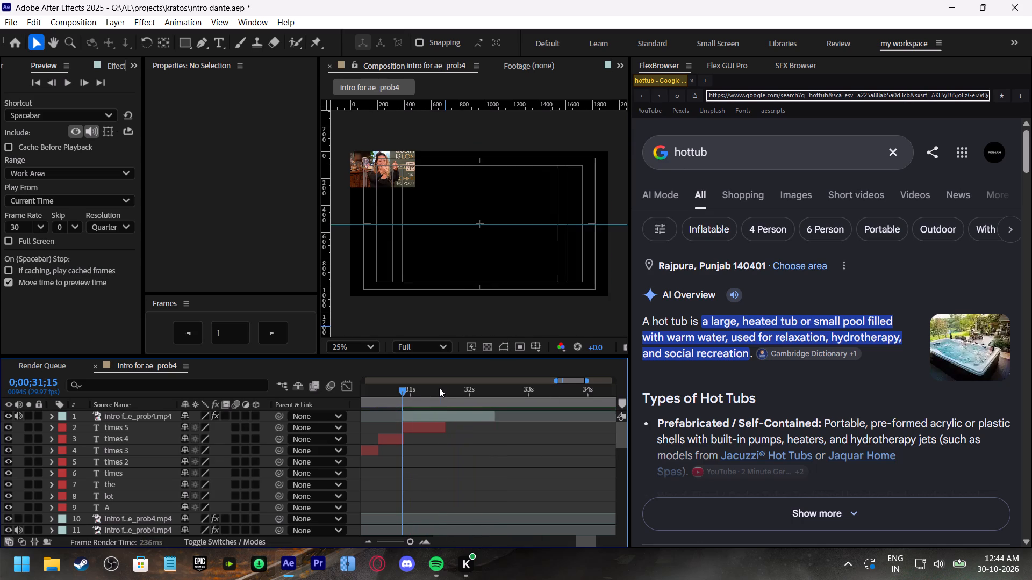
key(space)
click(442, 388)
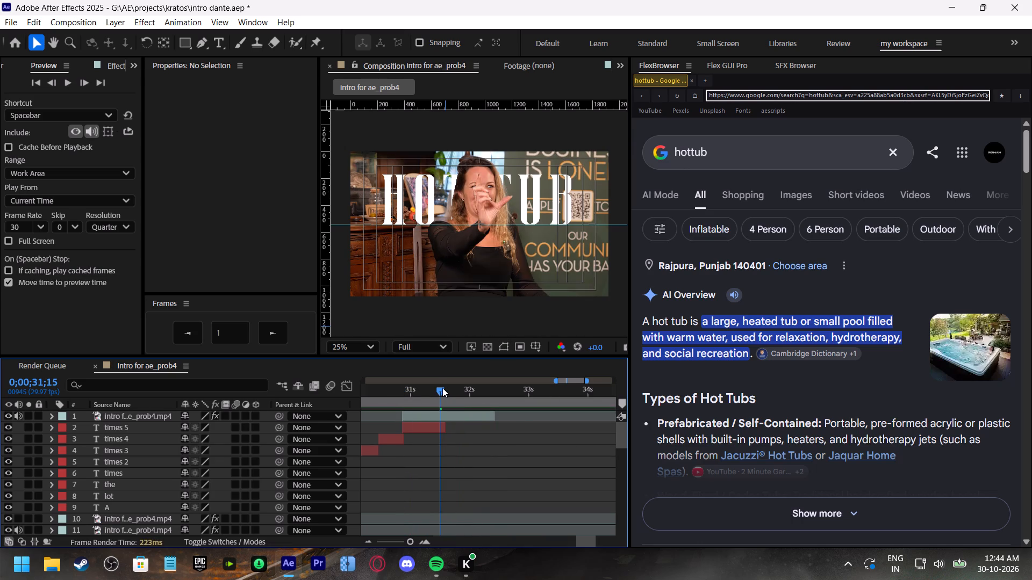
drag(447, 423, 490, 442)
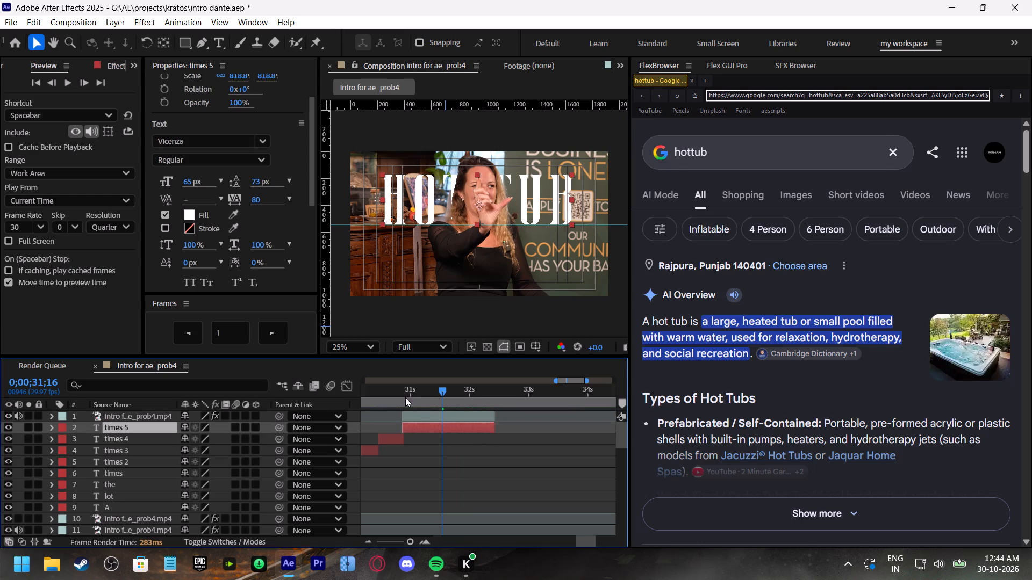
Preview the extended "hot tub" title from 0;00;30;23 and check its timing and masking around 0;00;31;12.
click(397, 394)
key(space)
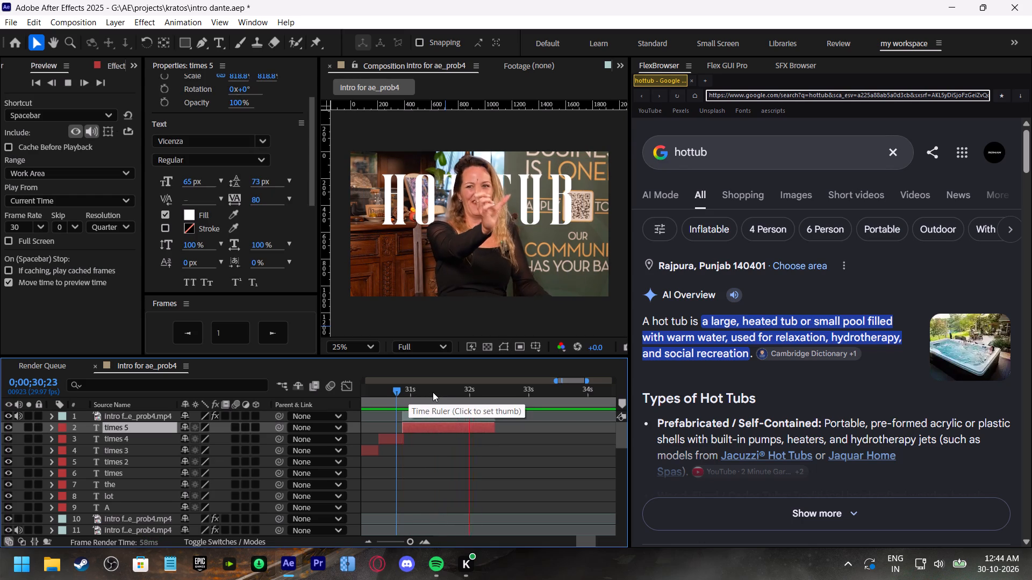
click(433, 392)
key(space)
click(442, 390)
key(space)
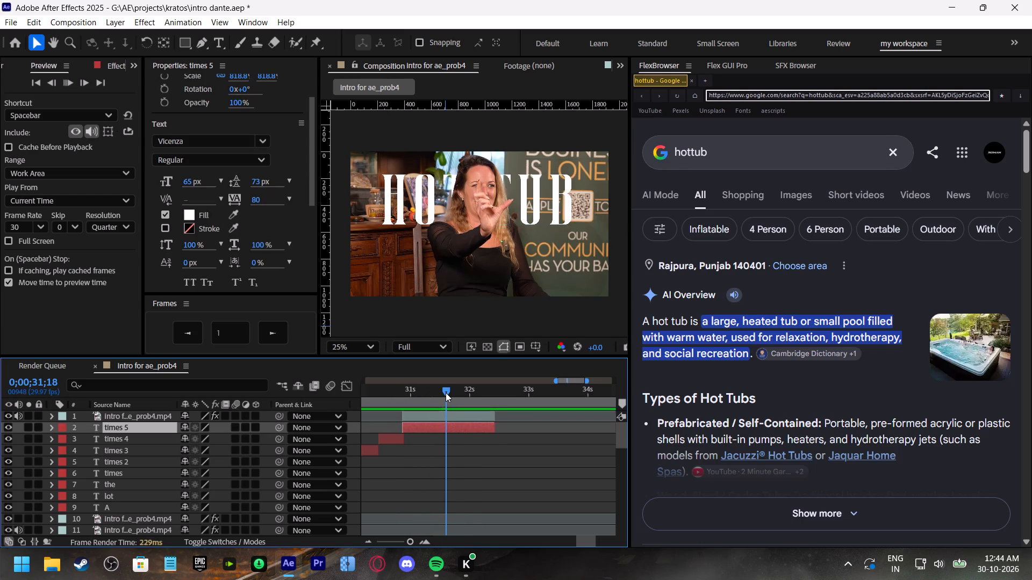
drag(446, 393, 431, 390)
key(space)
drag(431, 390, 433, 392)
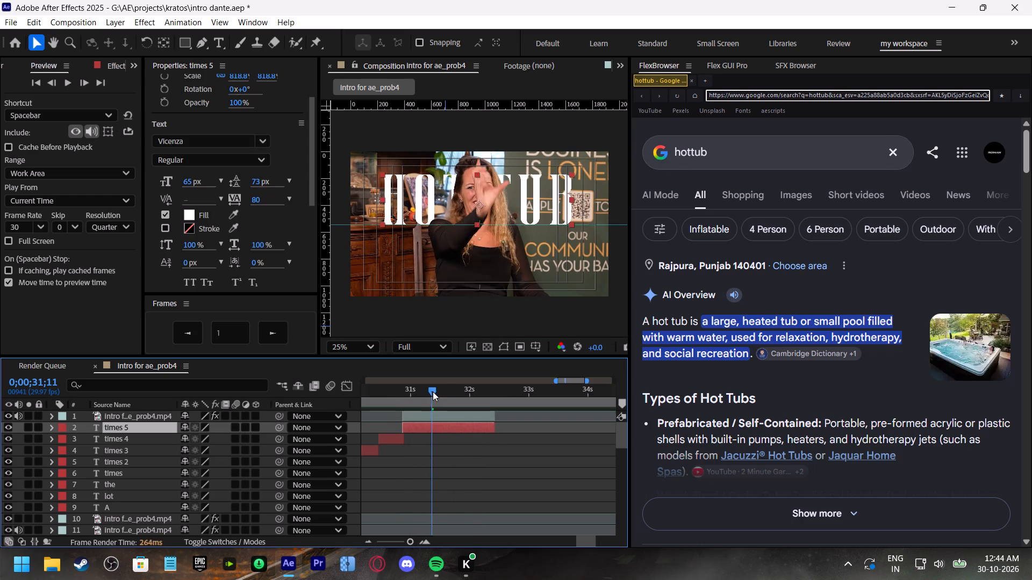
drag(433, 392, 436, 395)
key(space)
click(436, 395)
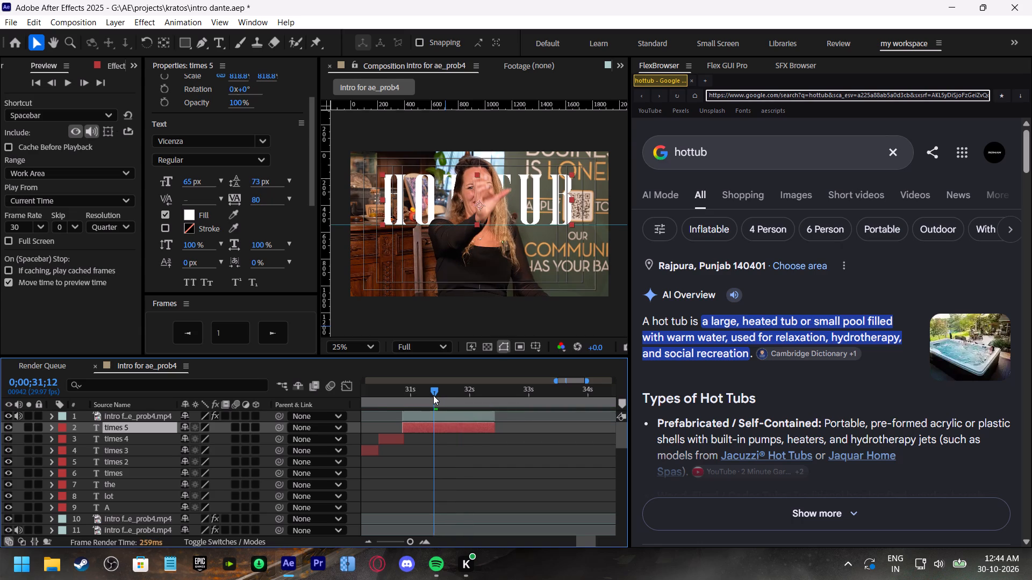
Duplicate the times 4 caption layer, move the copy to start at 0;00;31;12, and change its text to "with".
click(436, 445)
click(441, 427)
click(392, 440)
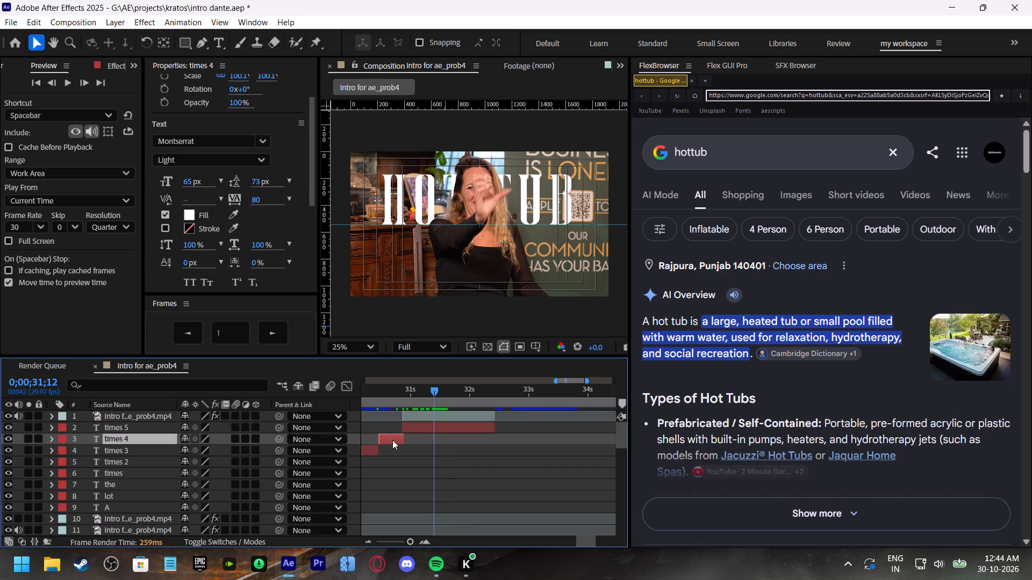
key(ctrl+d)
drag(392, 440, 443, 444)
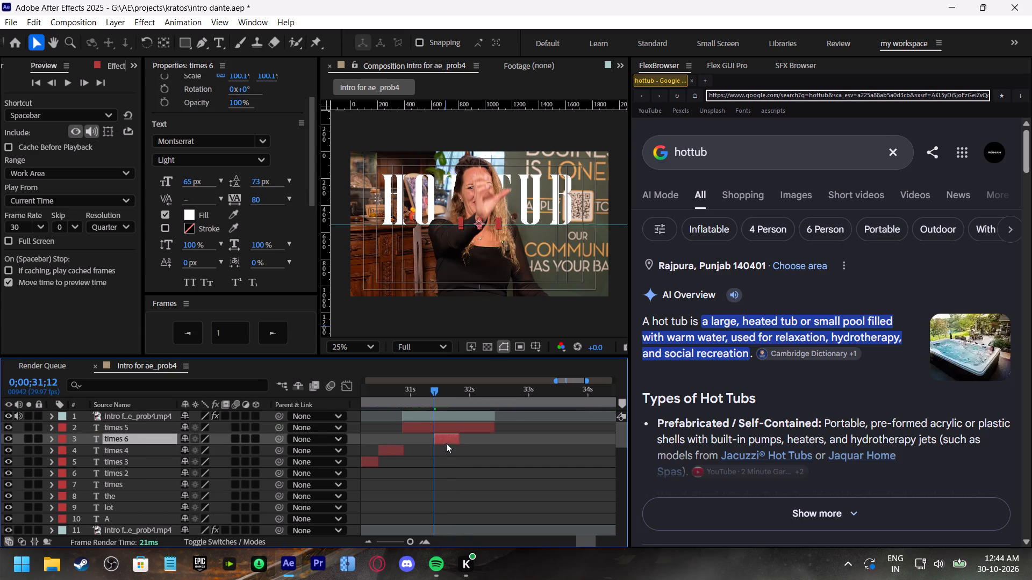
double_click(446, 441)
text(with)
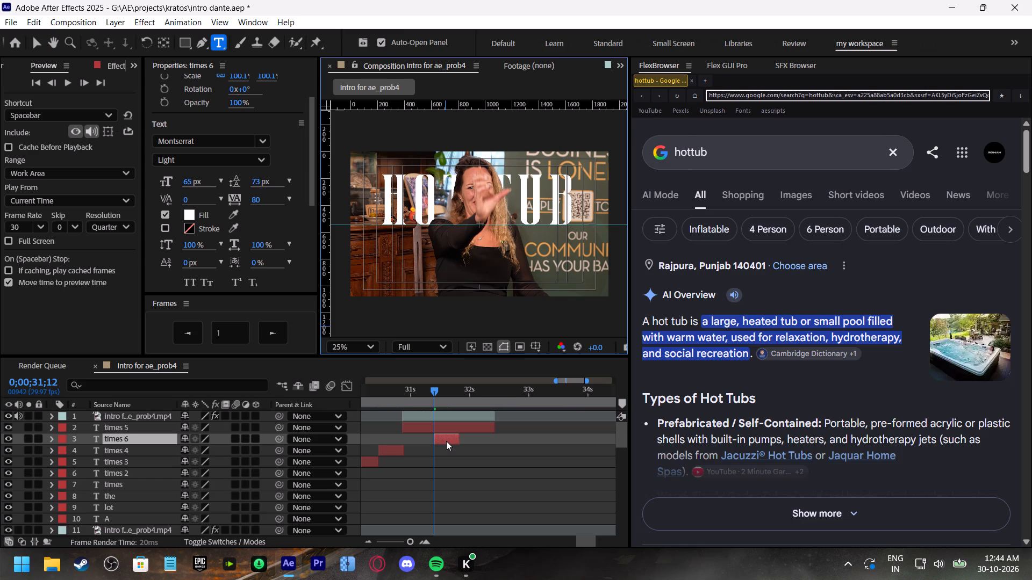
click(457, 452)
Place the "with" caption layer above the rotoscoped footage copy and position the word beneath "HOT" in the title.
click(447, 392)
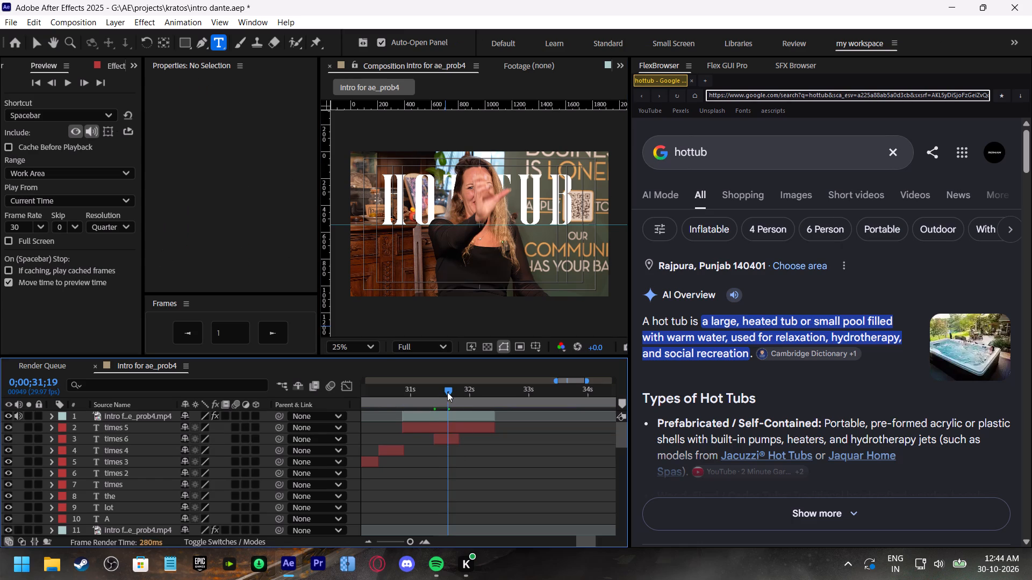
click(451, 442)
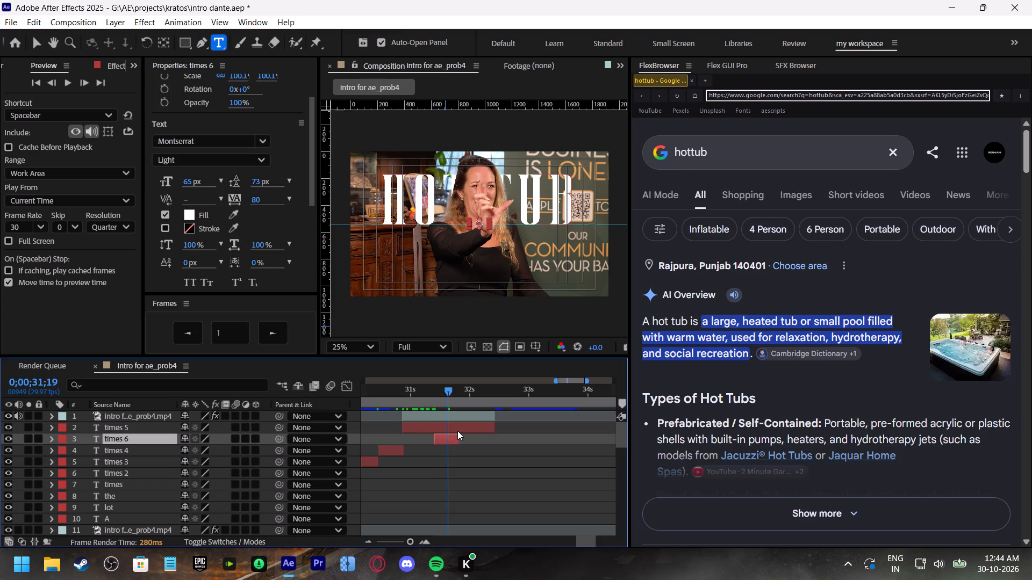
key(v)
click(450, 439)
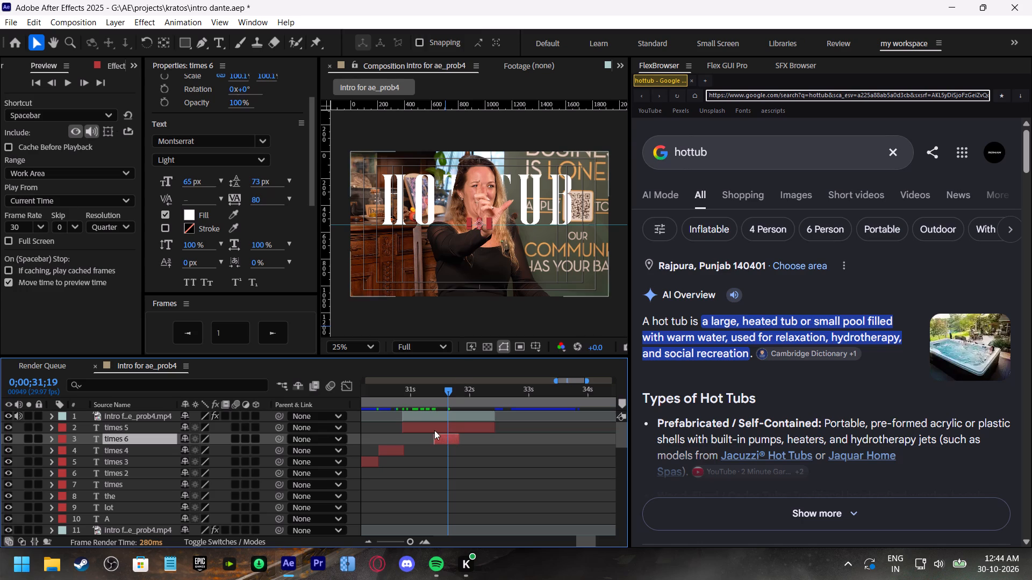
drag(134, 439, 134, 414)
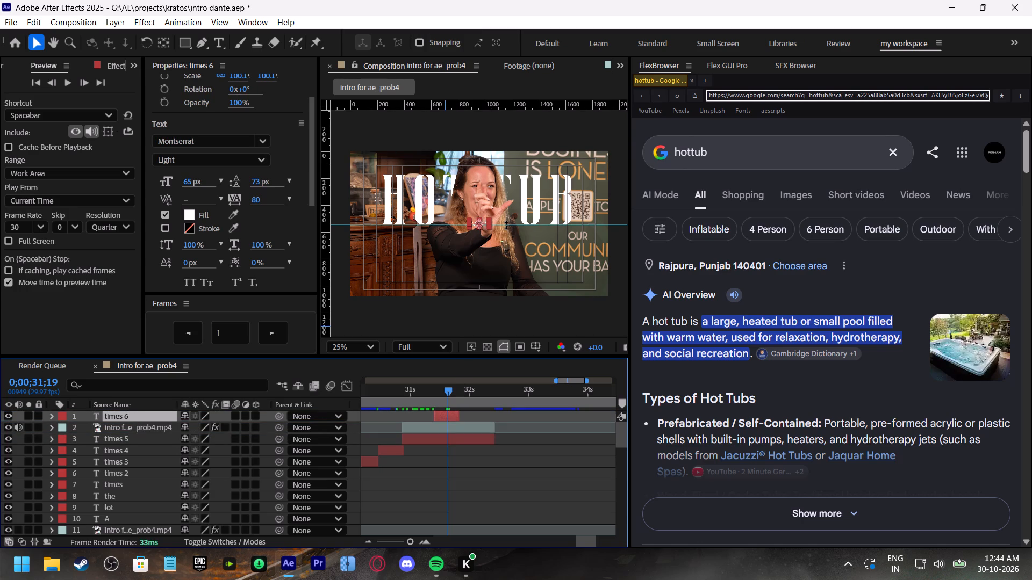
drag(506, 225, 521, 115)
drag(482, 225, 424, 230)
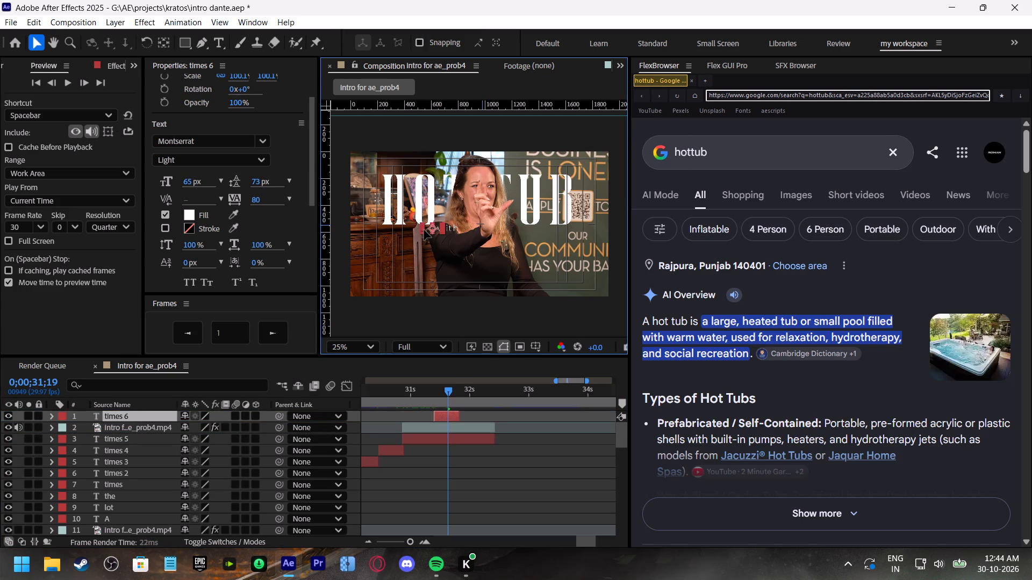
drag(424, 230, 409, 233)
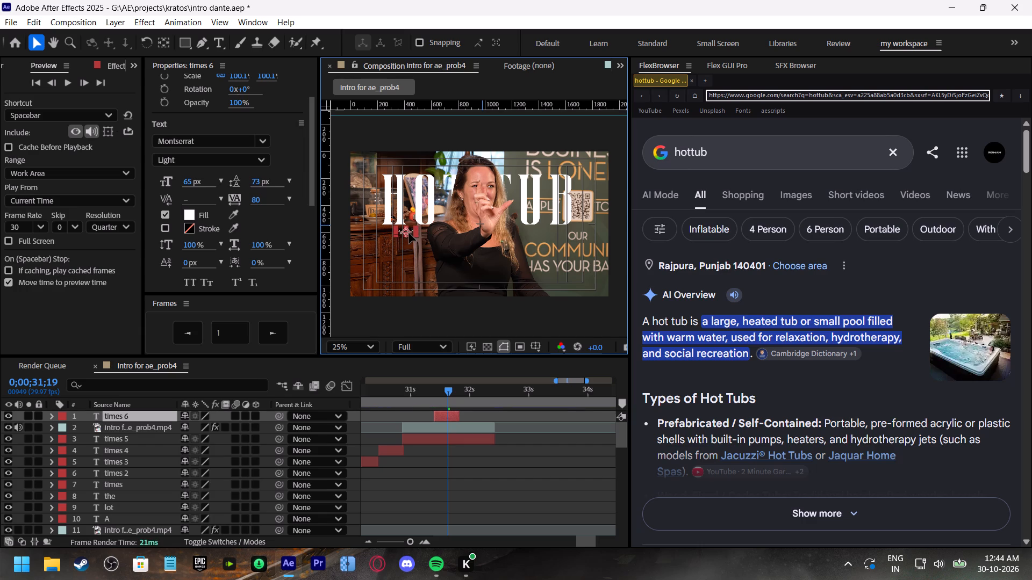
drag(409, 233, 408, 233)
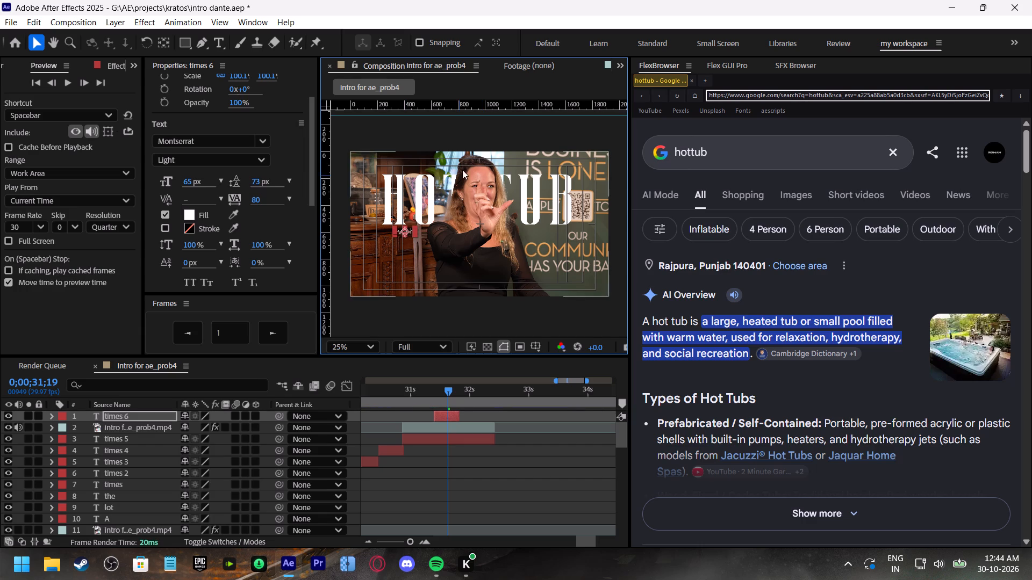
Add a horizontal guide at the height of the "with" caption and fine-tune the caption's position against it.
drag(471, 108, 483, 237)
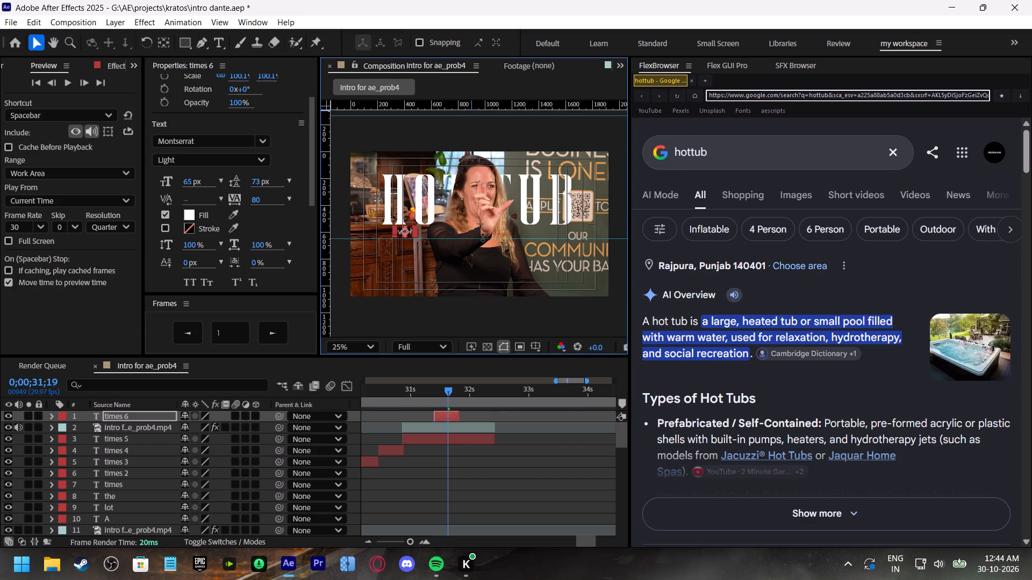
drag(483, 237, 481, 232)
scroll(396, 237, up, 1)
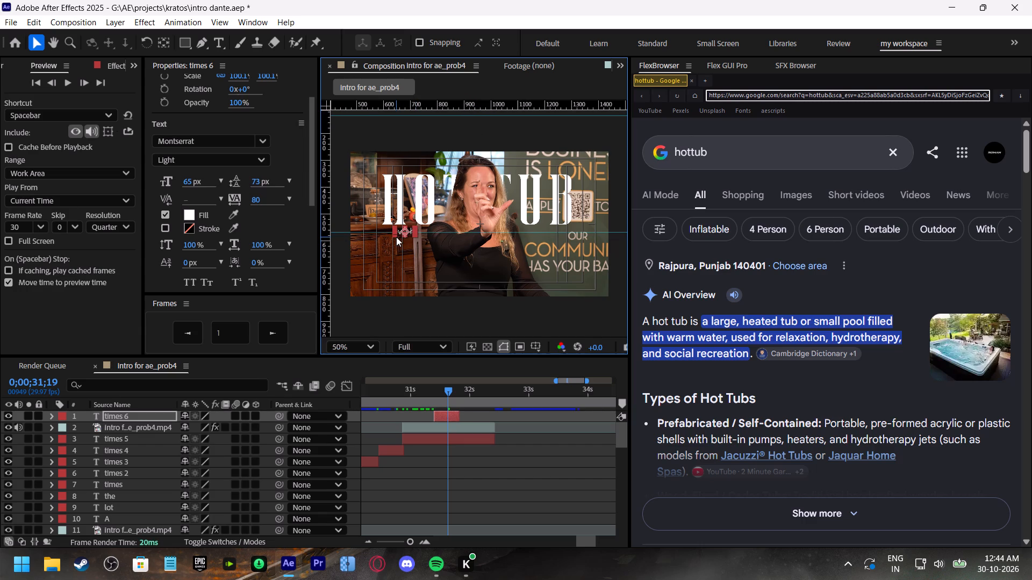
key(space)
key(space)
key(space)
key(space)
key(space)
key(space)
key(space)
key(space)
key(space)
key(space)
key(space)
key(space)
key(space)
key(space)
key(space)
drag(368, 224, 500, 219)
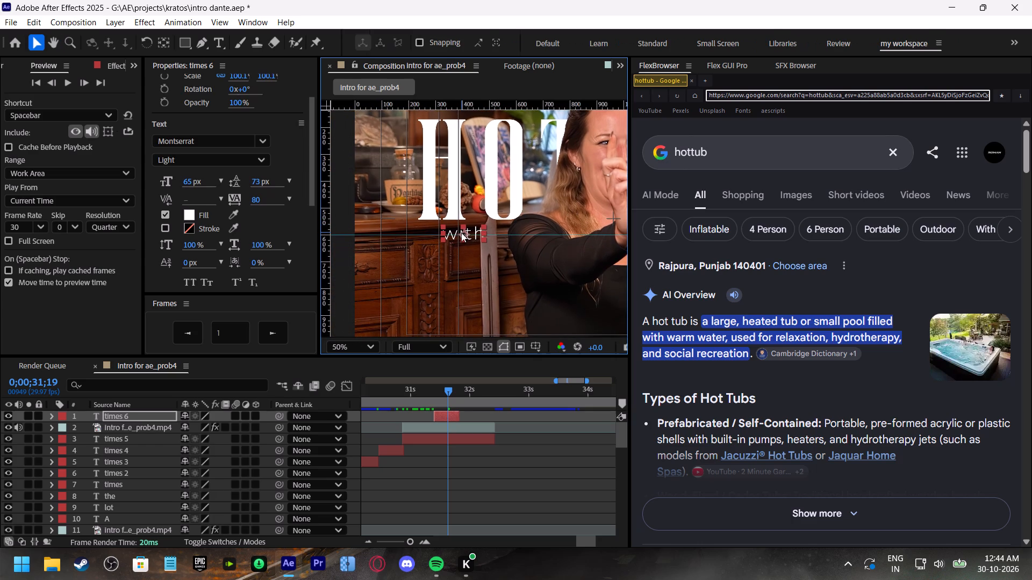
click(461, 233)
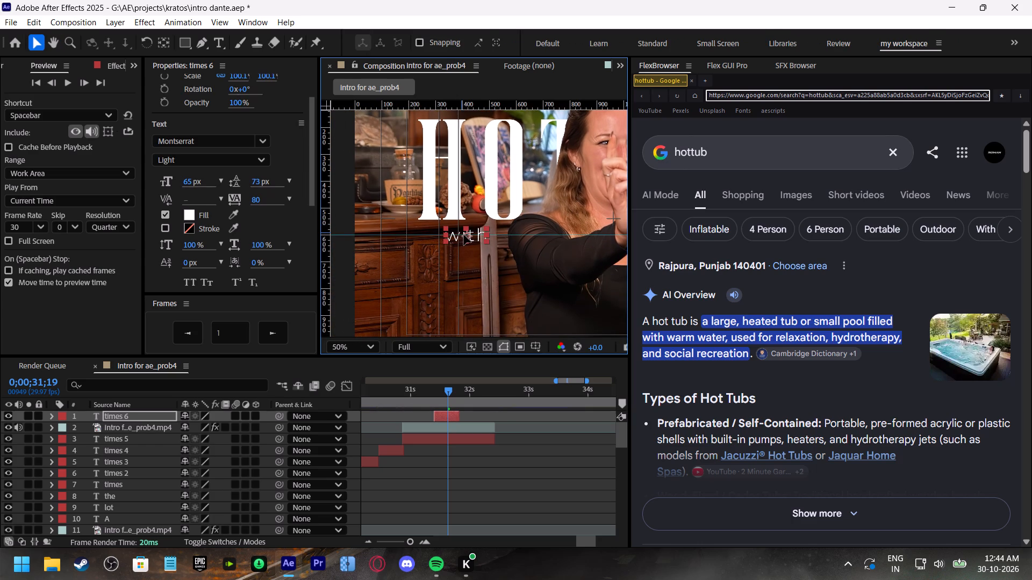
scroll(499, 242, down, 1)
key(space)
key(space)
key(space)
key(space)
key(space)
key(space)
key(space)
key(space)
key(space)
key(space)
key(space)
key(space)
key(space)
key(space)
key(space)
key(space)
key(space)
key(space)
key(space)
key(space)
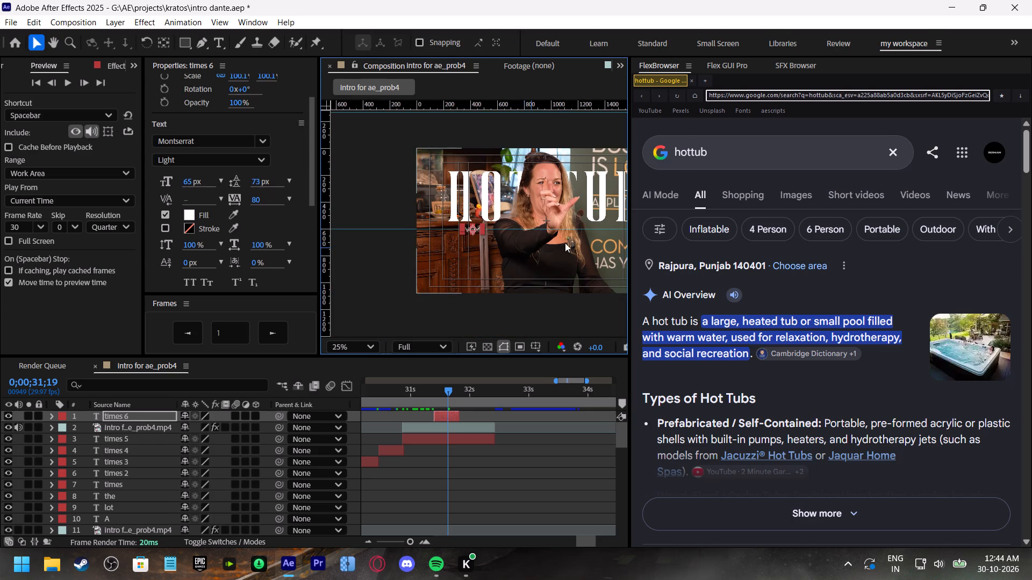
drag(576, 242, 506, 254)
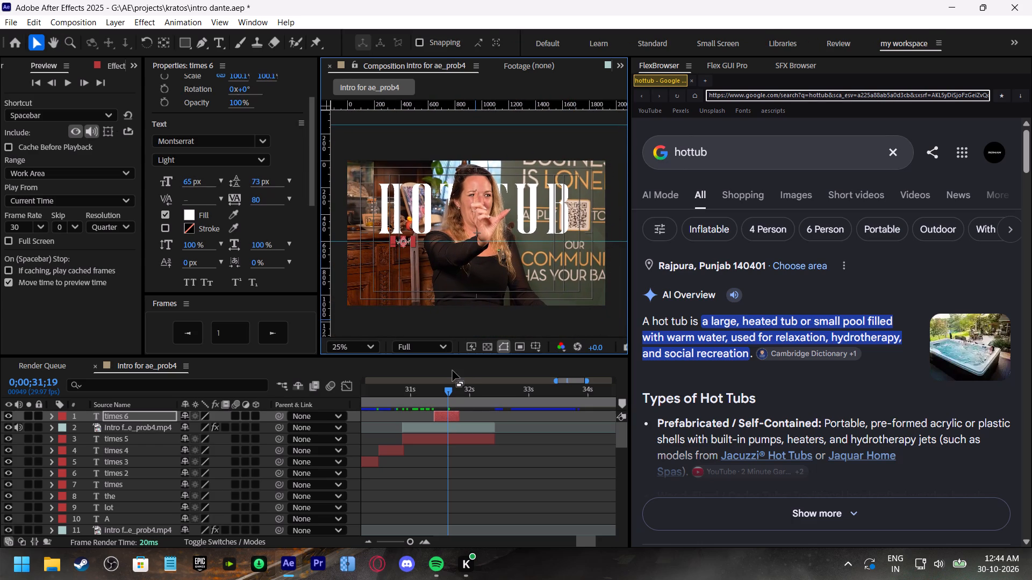
Extend the end of the "with" caption layer, times 6, to just past the end of the "hot tub" title layer.
drag(457, 417, 498, 424)
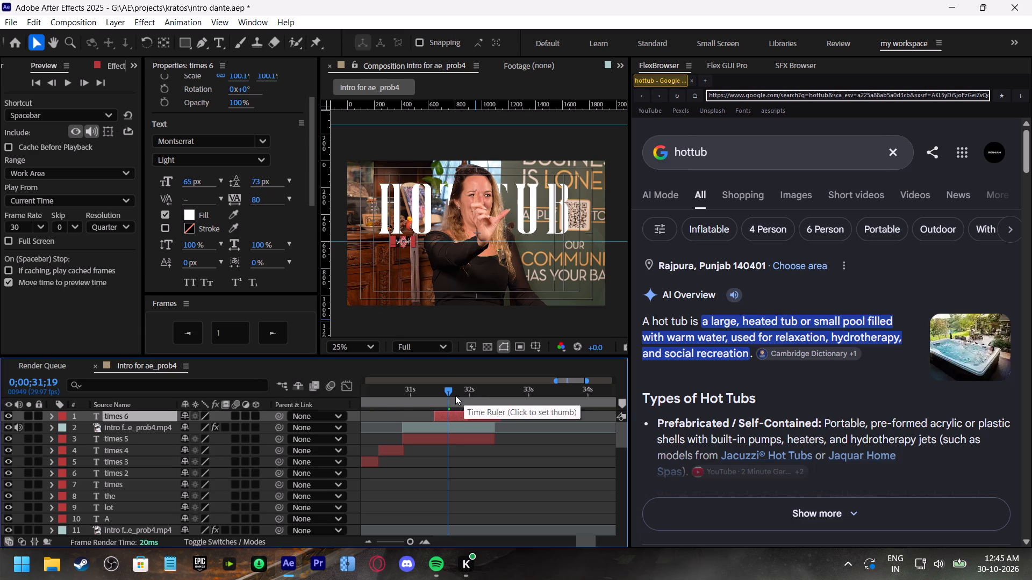
Duplicate the "with" caption layer, shift the copy to start just before 0;00;31;19, and change its text to "my phone".
key(ctrl+d)
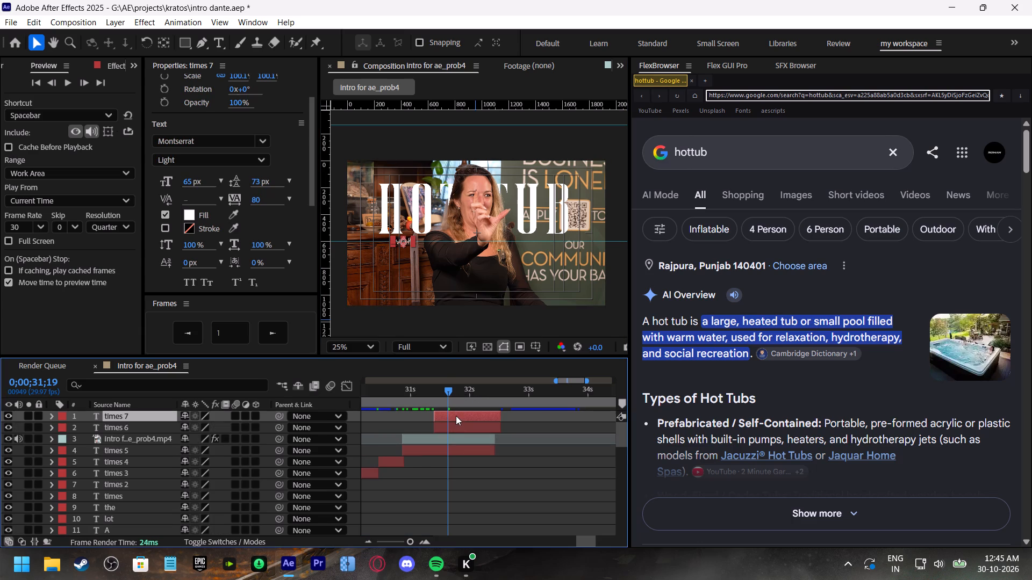
key(space)
click(448, 394)
drag(454, 416, 465, 419)
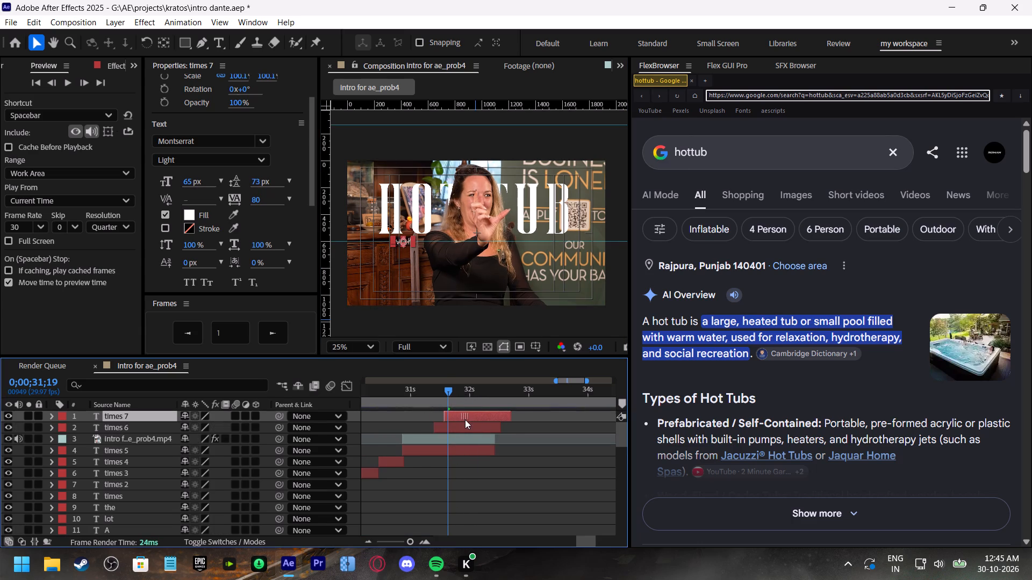
drag(465, 419, 467, 422)
double_click(465, 415)
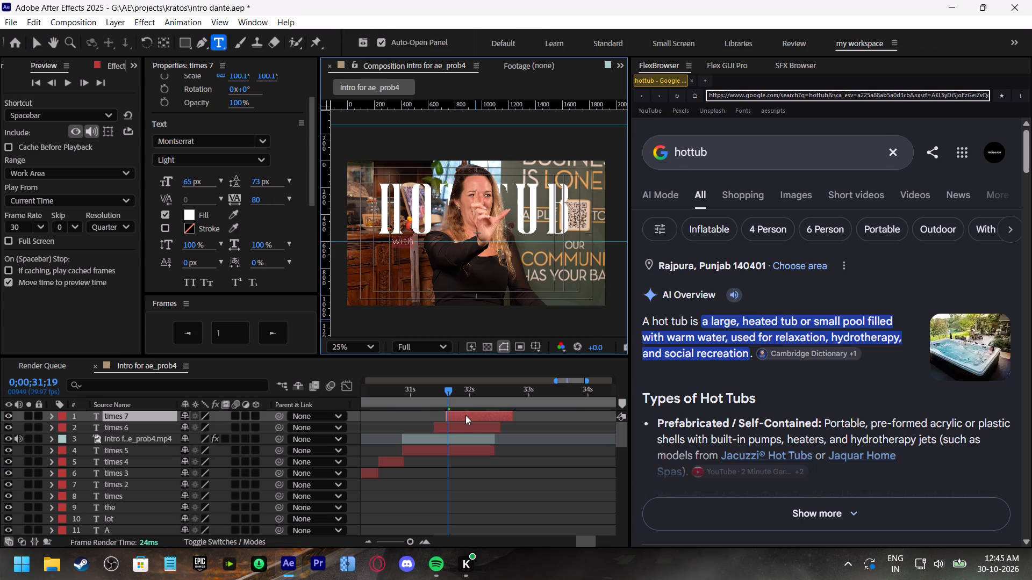
text(my phone)
click(469, 431)
Position the "my phone" caption beneath "TUB", level with the "with" caption on the guide, and save the project.
click(472, 416)
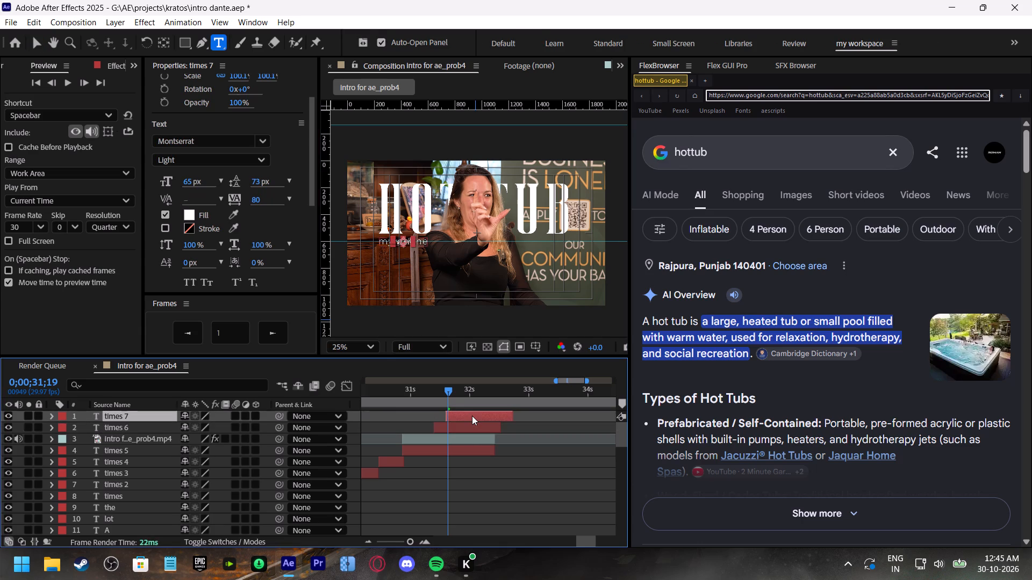
key(v)
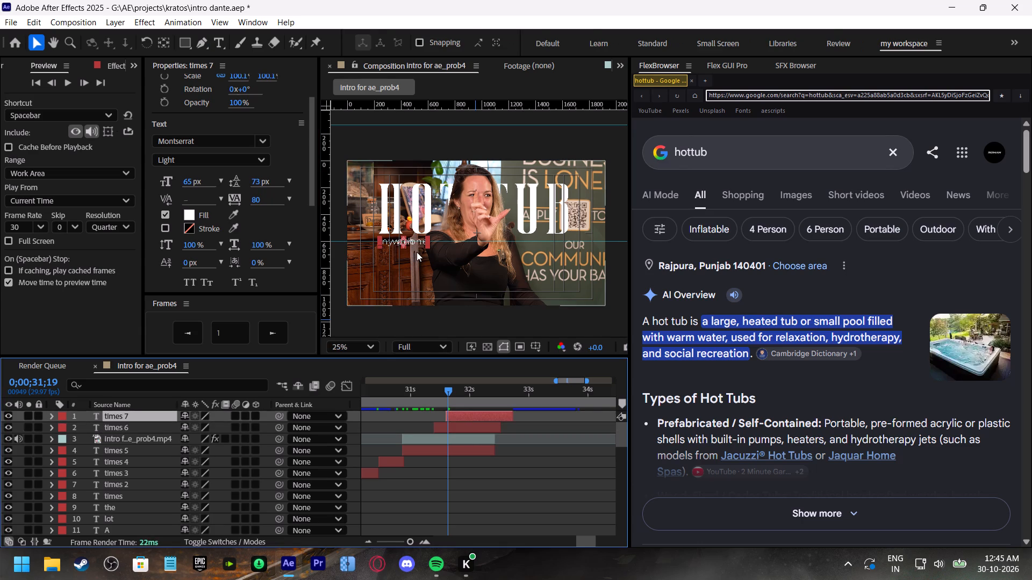
drag(415, 243, 550, 251)
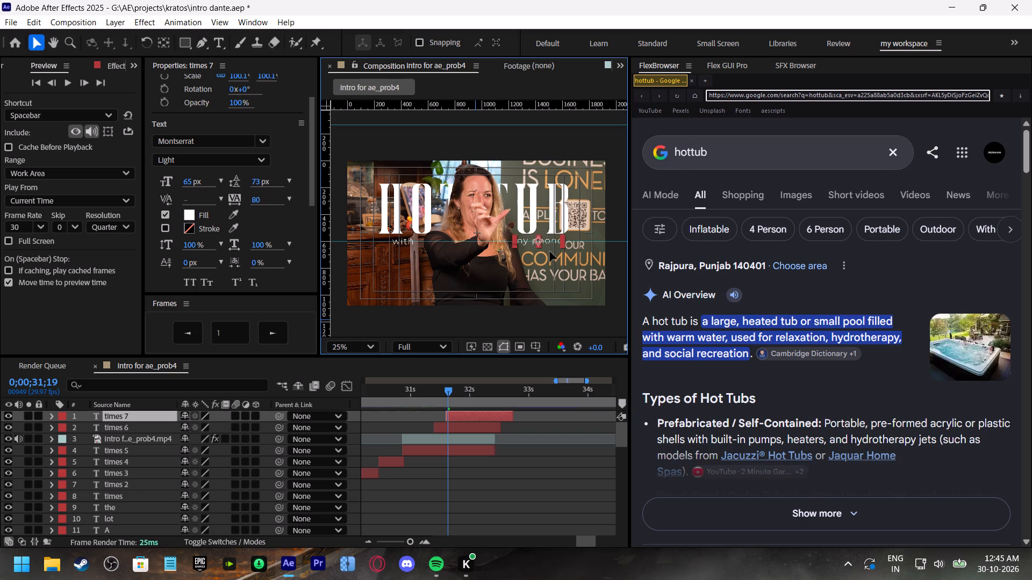
drag(550, 251, 552, 251)
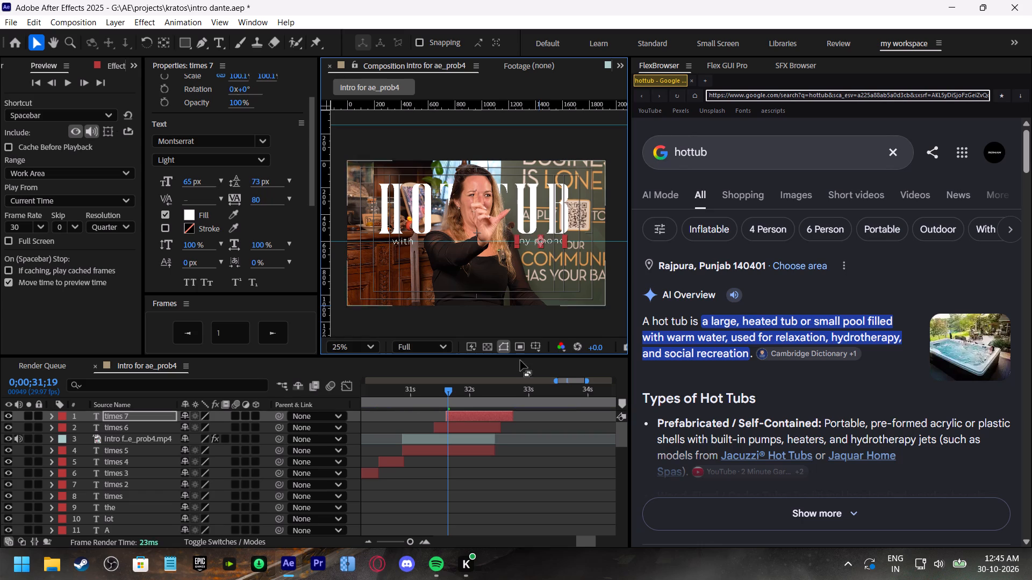
click(470, 494)
key(ctrl+s)
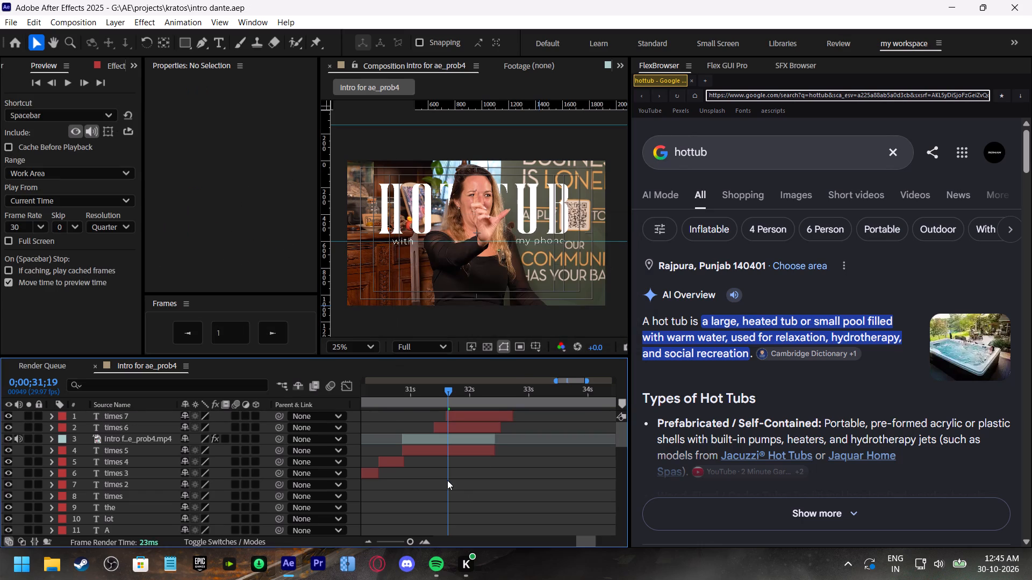
Preview the "hot tub" title with its "with" and "my phone" captions from 0;00;30;23 and again from 0;00;31;04.
click(397, 388)
key(space)
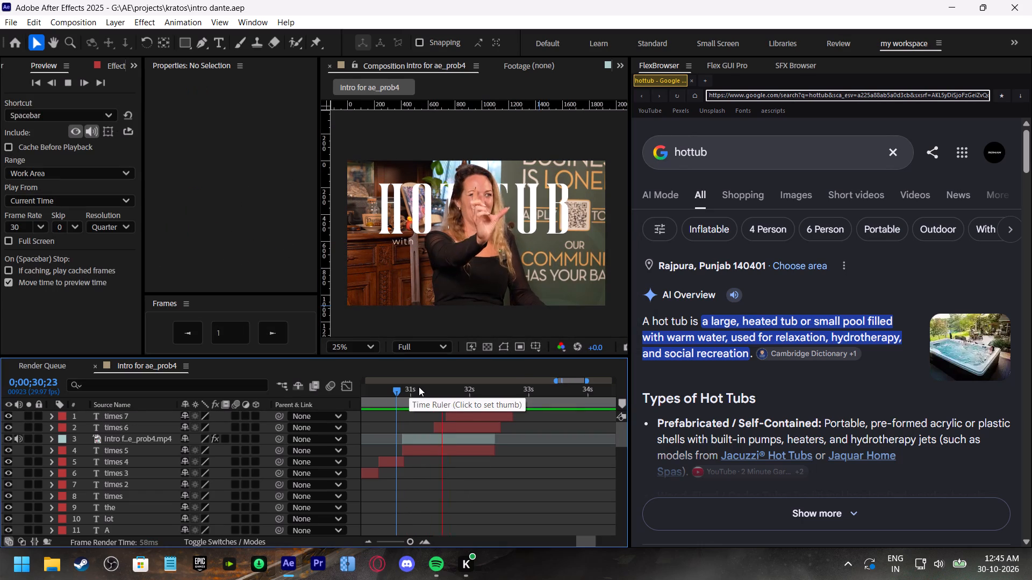
click(419, 387)
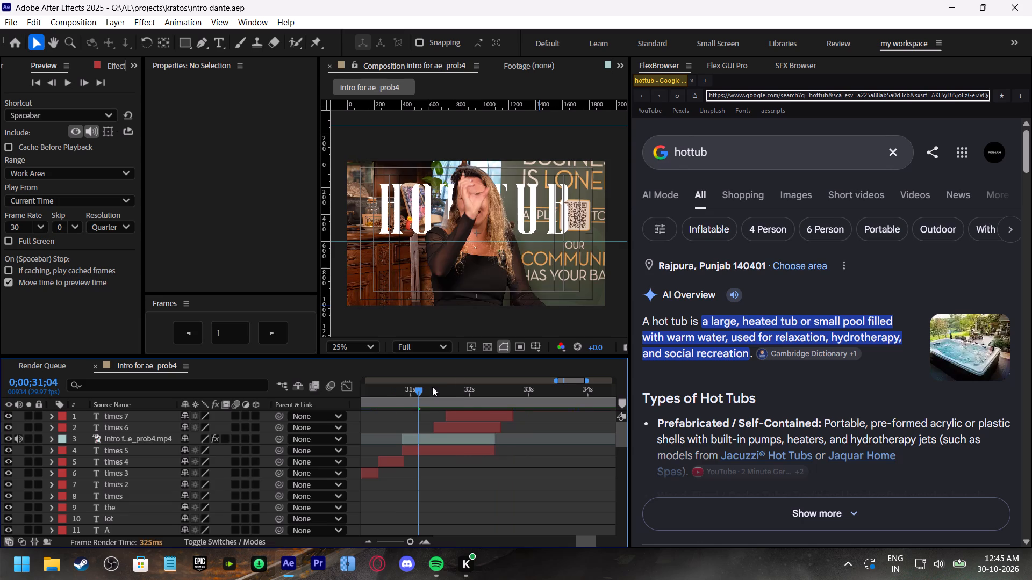
key(space)
Split the "hot tub" title, both captions and the rotoscoped footage copy at 0;00;32;05 and delete the pieces after it.
click(480, 389)
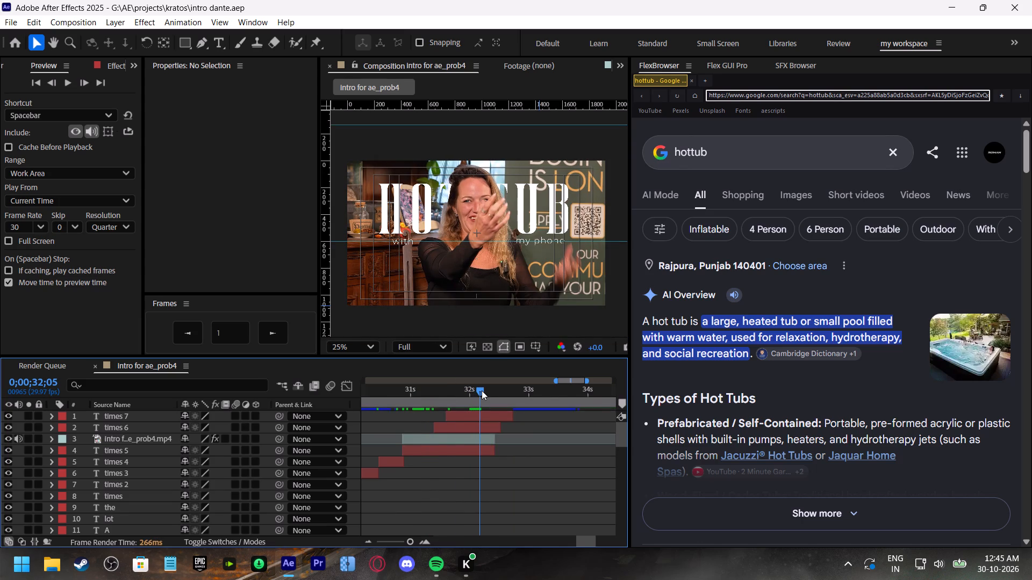
key(space)
click(482, 390)
click(485, 450)
shift+click(485, 419)
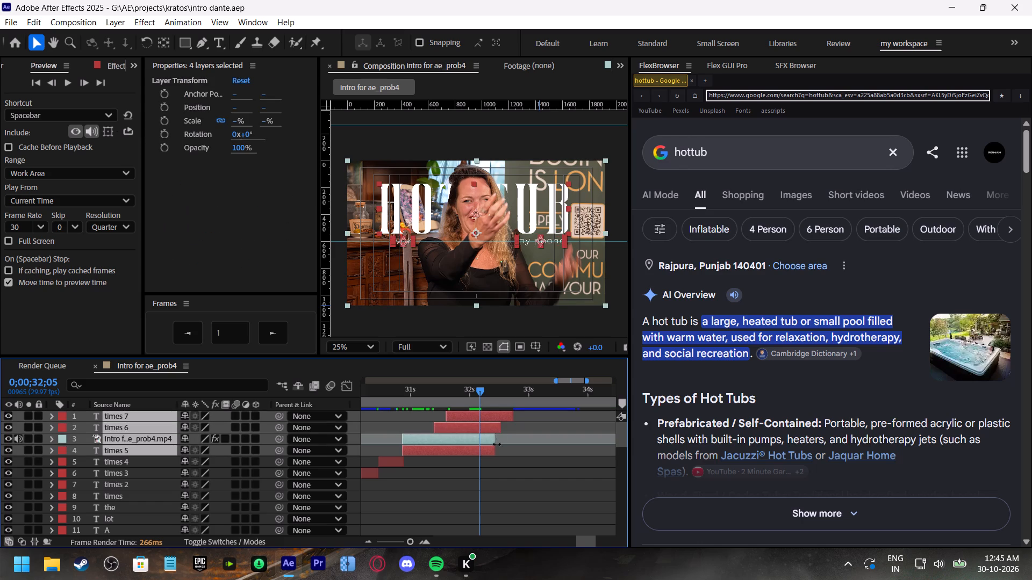
key(ctrl+shift+d)
key(BackSpace)
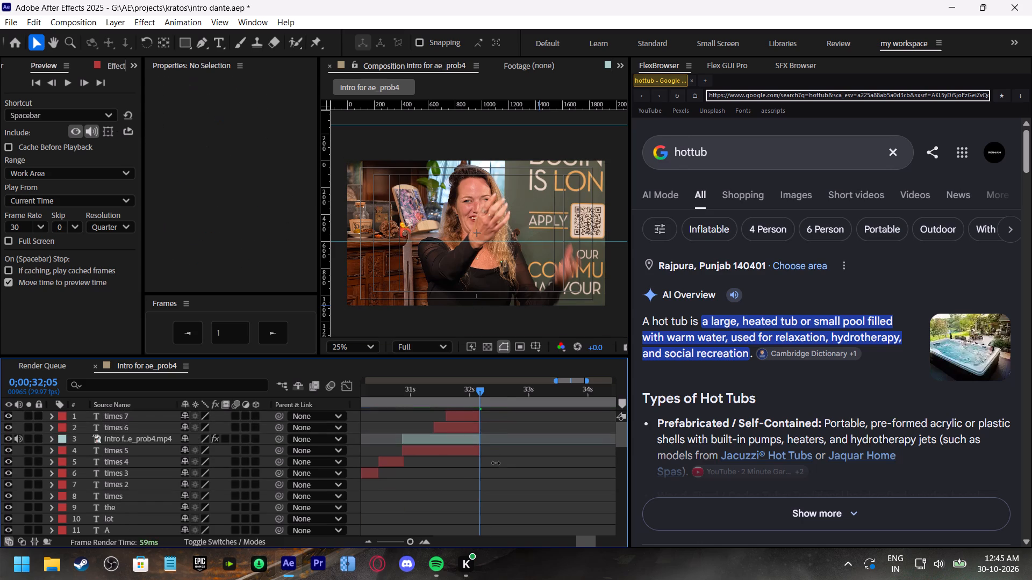
Duplicate the "my phone" caption layer and move the copy to start at 0;00;32;05.
key(space)
click(481, 388)
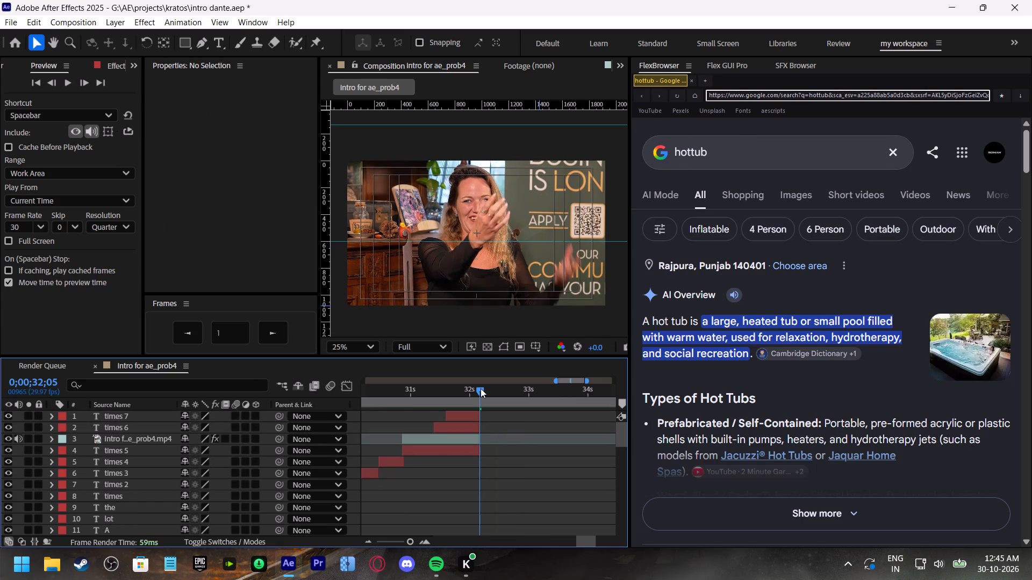
key(space)
click(481, 388)
click(469, 421)
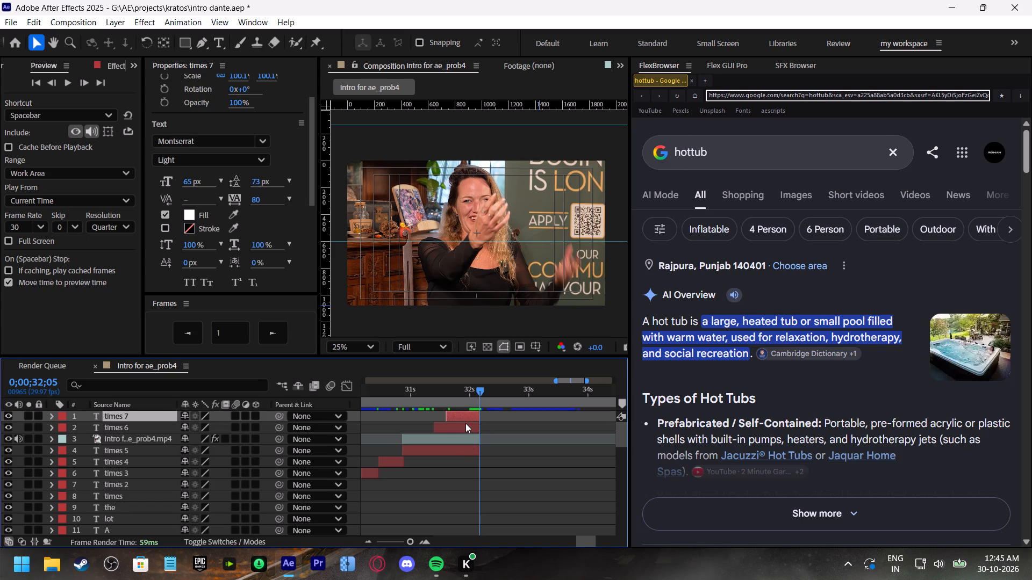
key(ctrl+d)
drag(464, 412, 498, 422)
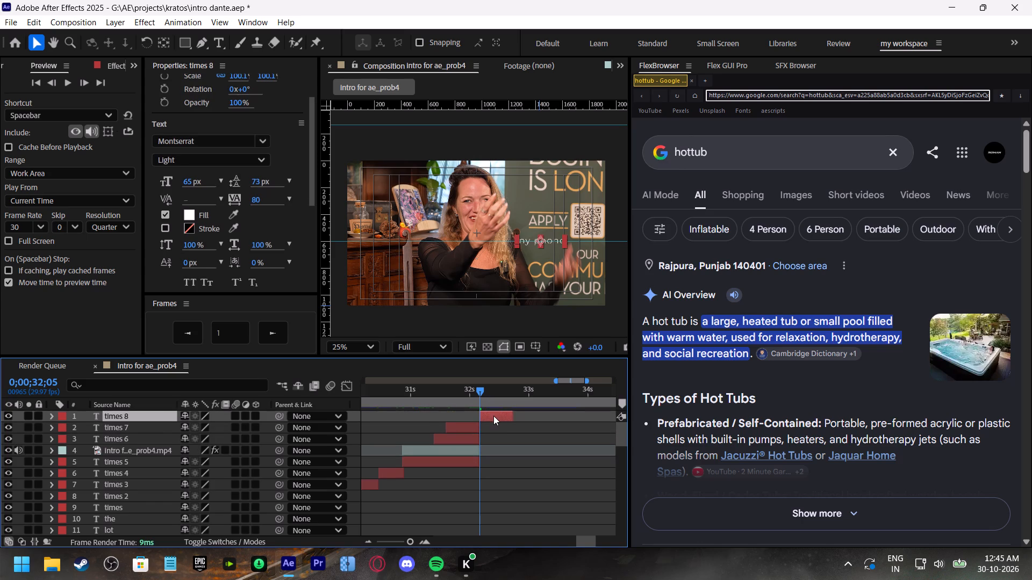
click(493, 415)
Center the duplicated caption's anchor point, center the caption in the composition, and save the project.
click(728, 63)
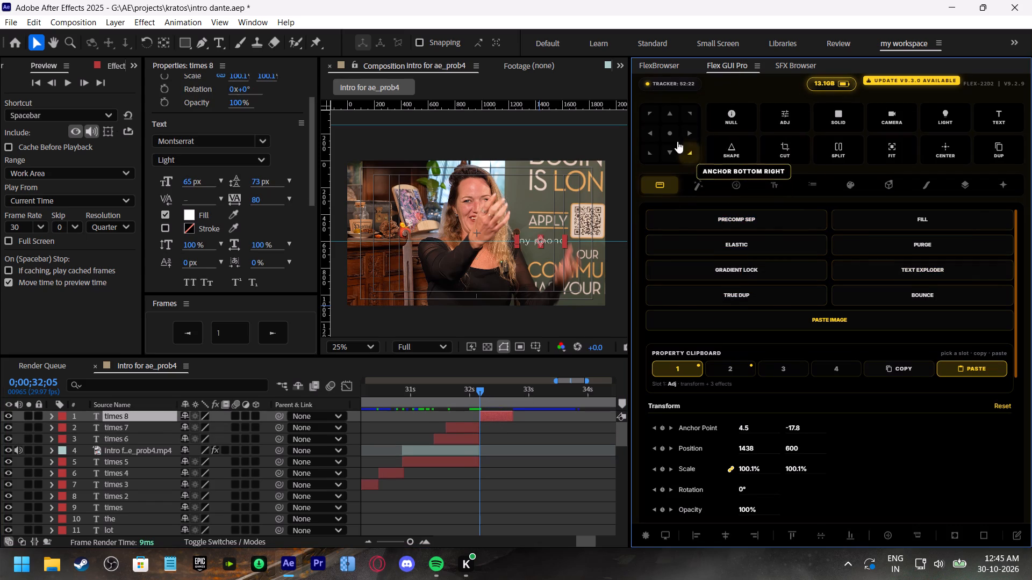
click(670, 135)
click(889, 535)
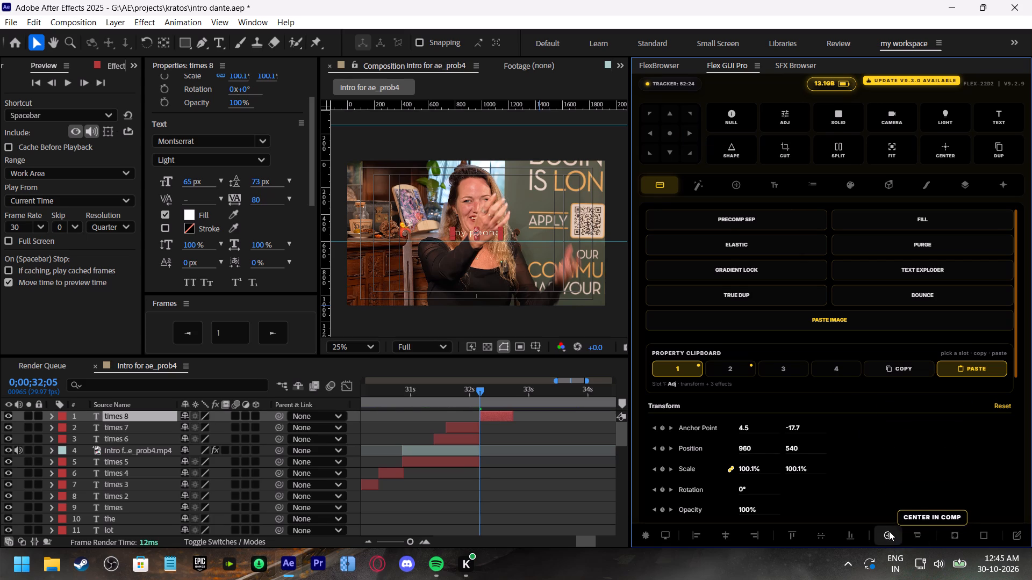
key(ctrl+s)
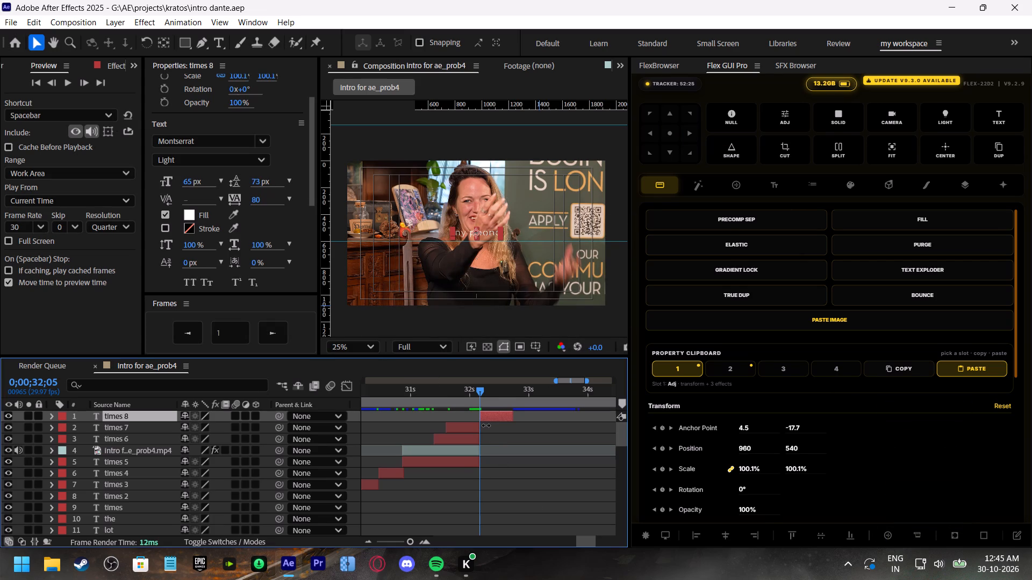
click(489, 419)
key(ctrl+s)
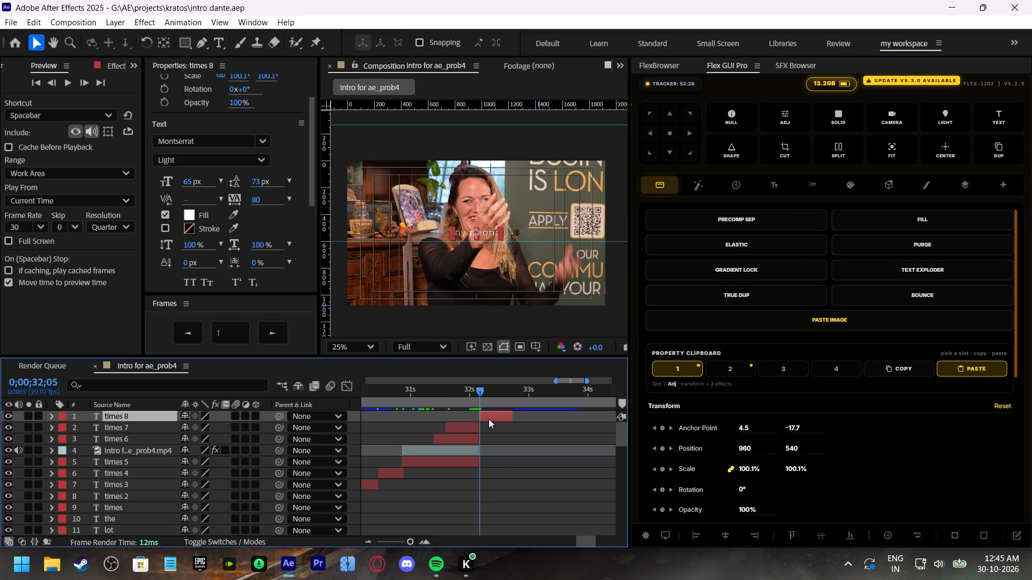
Listen to the speech from 0;00;32;05 and change the centered caption's text to "in my".
key(space)
click(479, 393)
key(space)
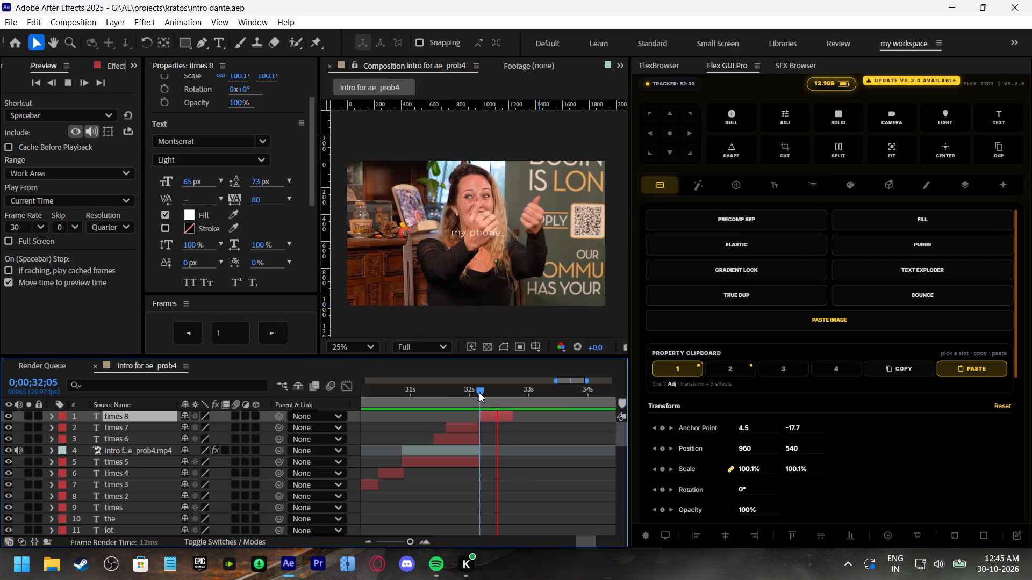
click(479, 393)
key(space)
click(479, 393)
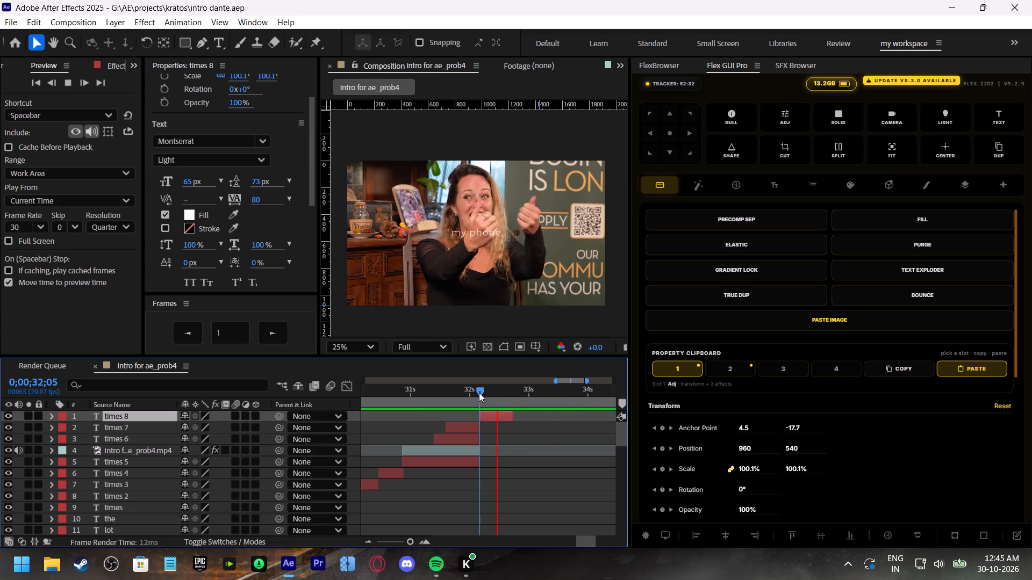
click(497, 417)
double_click(497, 417)
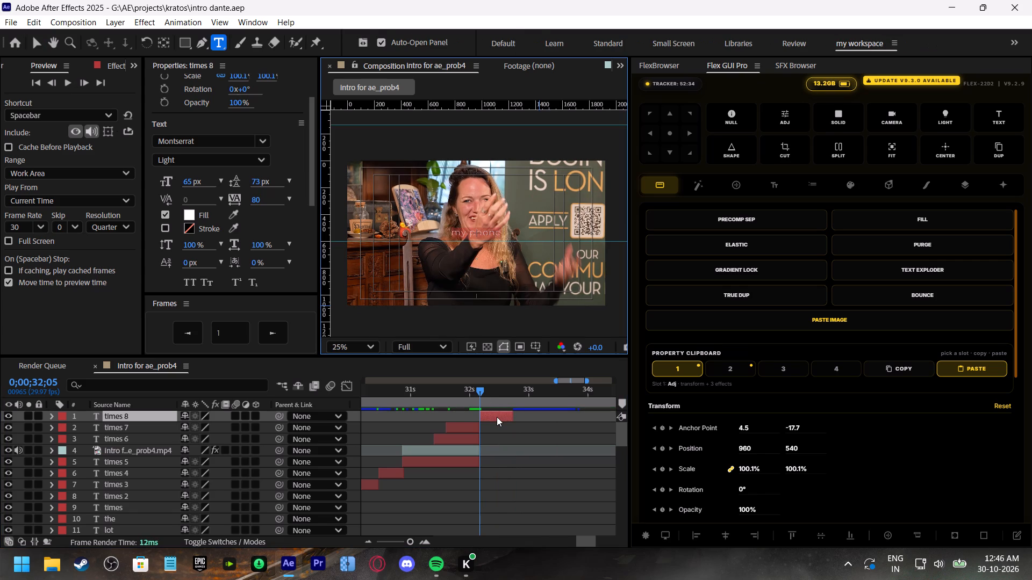
text(in my)
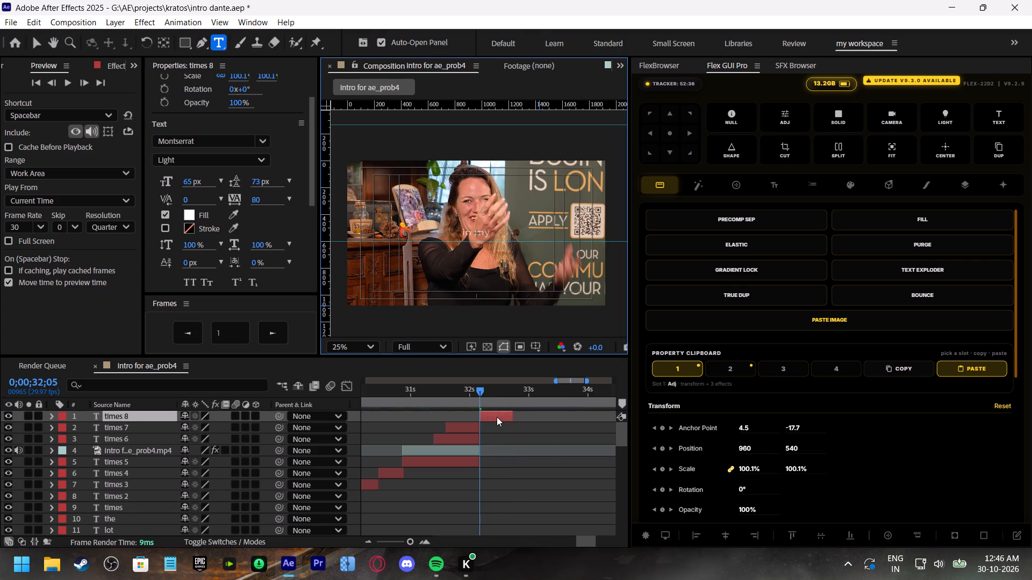
Extend the end of the "in my" caption past 0;00;33;00 and split it at 0;00;32;18.
click(484, 386)
key(space)
drag(498, 392, 501, 393)
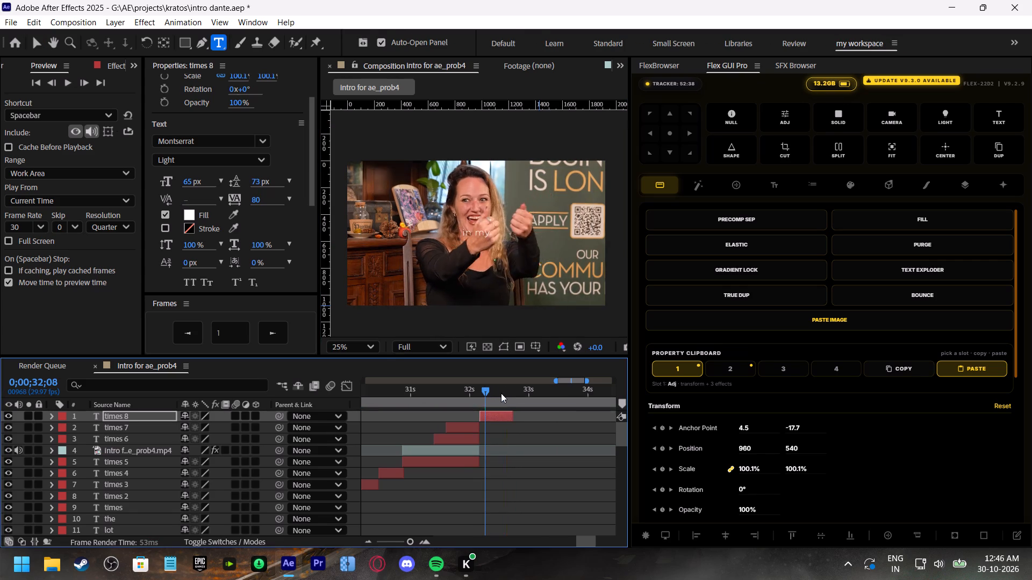
drag(501, 393, 505, 394)
key(space)
click(505, 394)
drag(515, 414, 543, 416)
key(ctrl+shift+d)
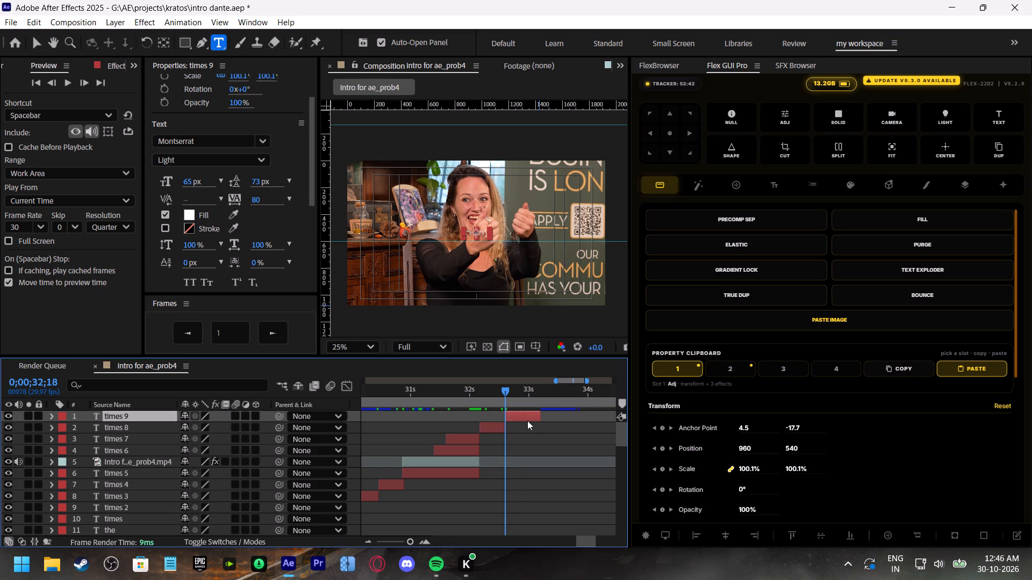
Change the text of the caption piece starting at 0;00;32;18 to "hands".
double_click(527, 421)
text(hands)
click(524, 432)
Preview the "in my" and "hands" captions from 0;00;32;04.
click(478, 389)
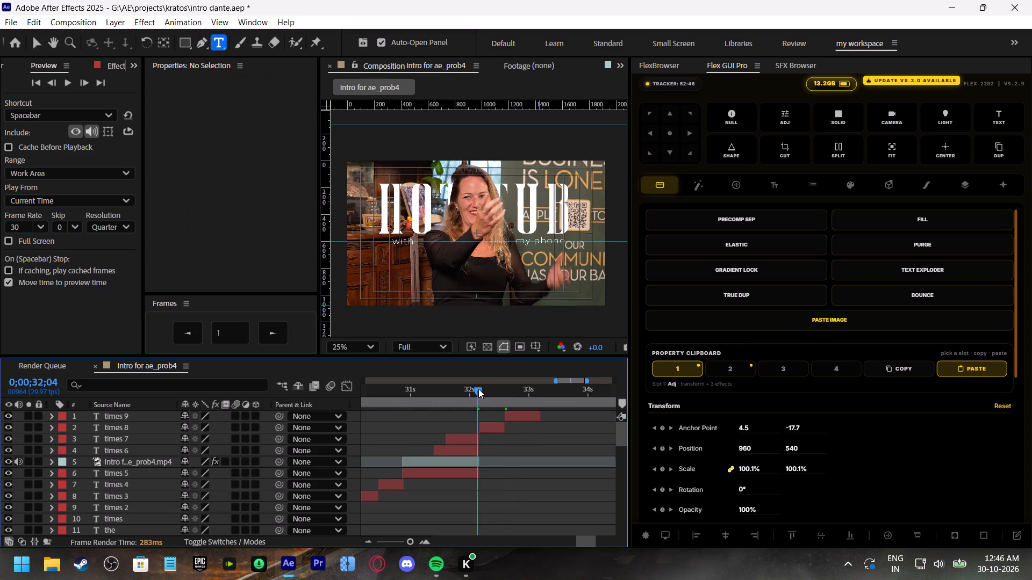
key(space)
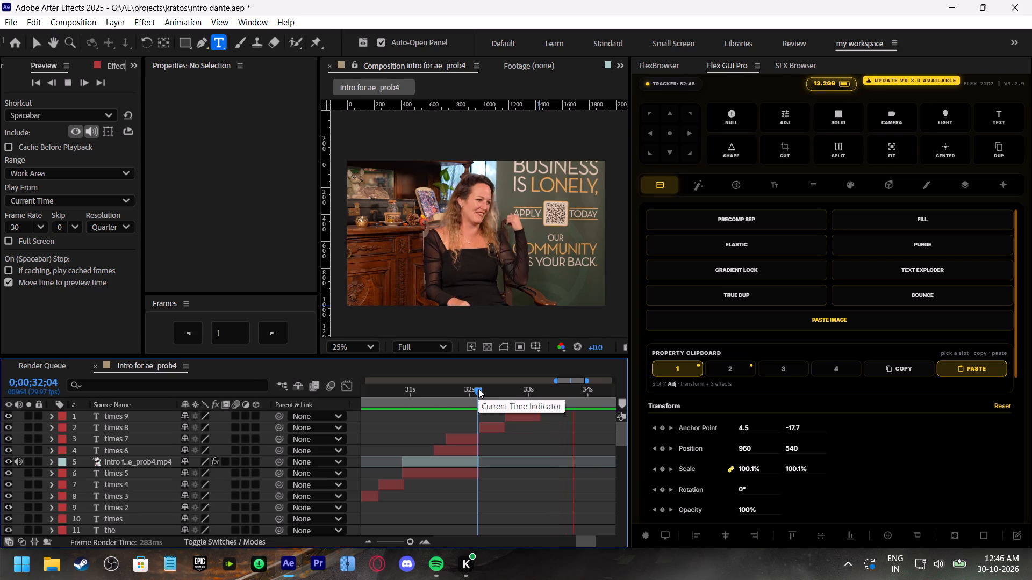
Save the project and preview the intro from 0;00;00;00.
shift+scroll(521, 440, down, 2)
drag(401, 543, 399, 543)
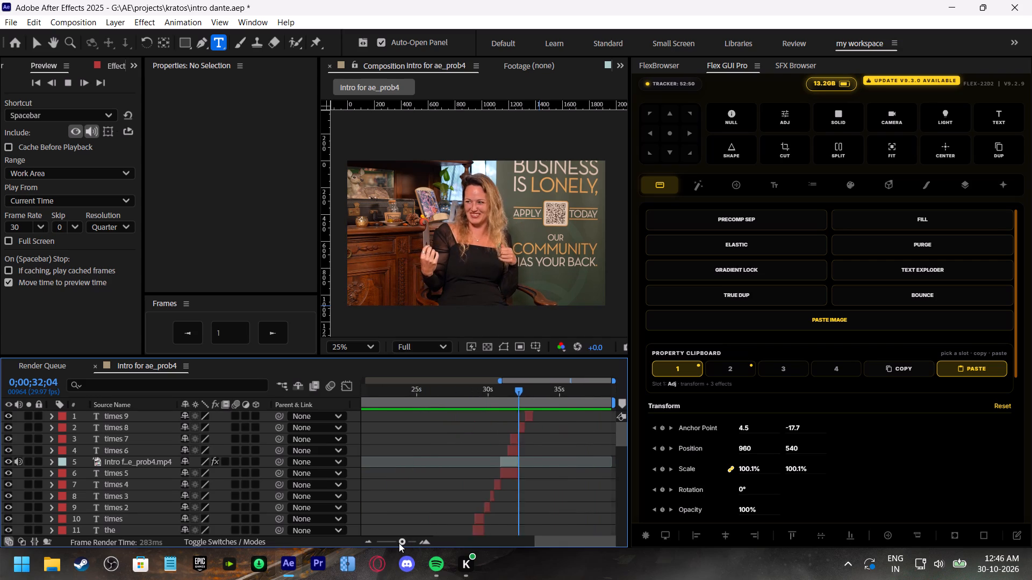
drag(399, 543, 392, 544)
shift+scroll(558, 487, down, 4)
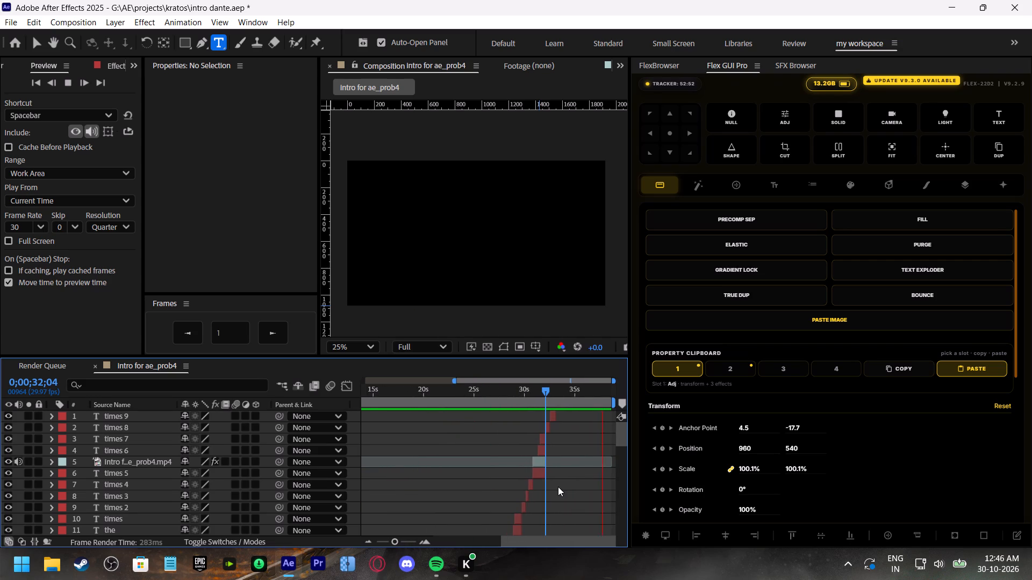
shift+scroll(485, 476, down, 3)
drag(531, 390, 421, 408)
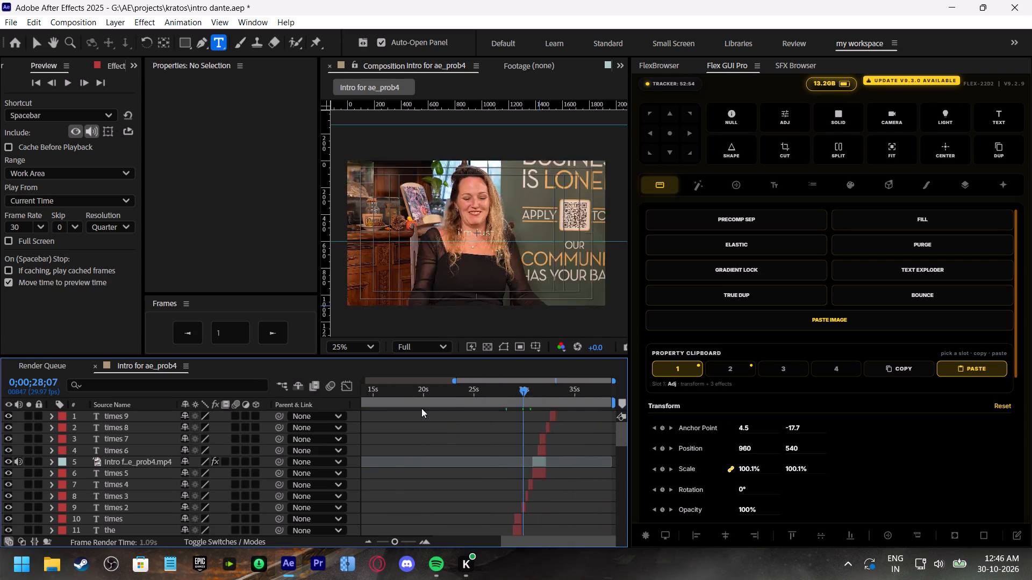
drag(421, 408, 276, 422)
key(ctrl+s)
key(space)
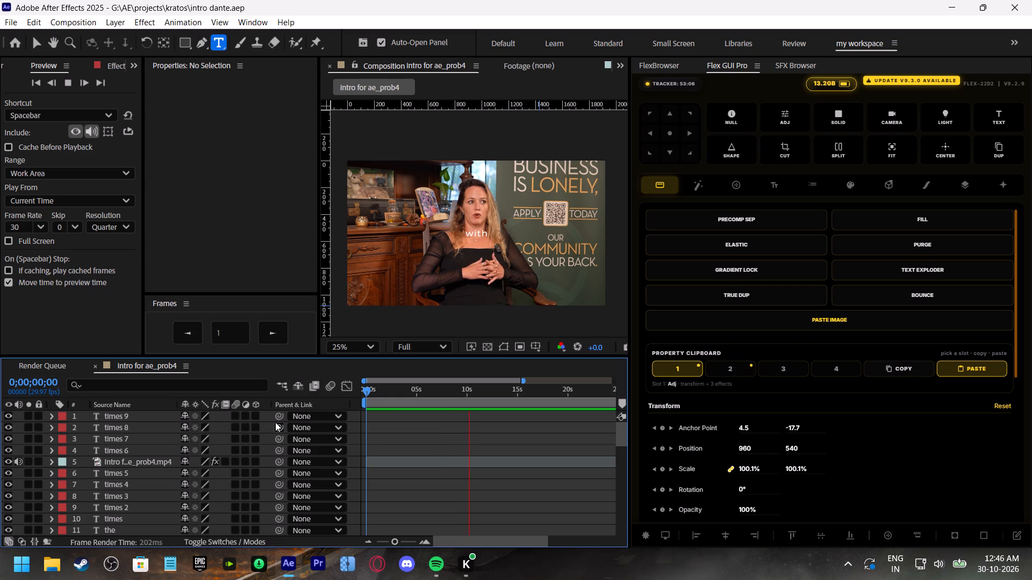
Set the font weight of the five caption layers "social 4" through "social 8" to Light.
click(435, 392)
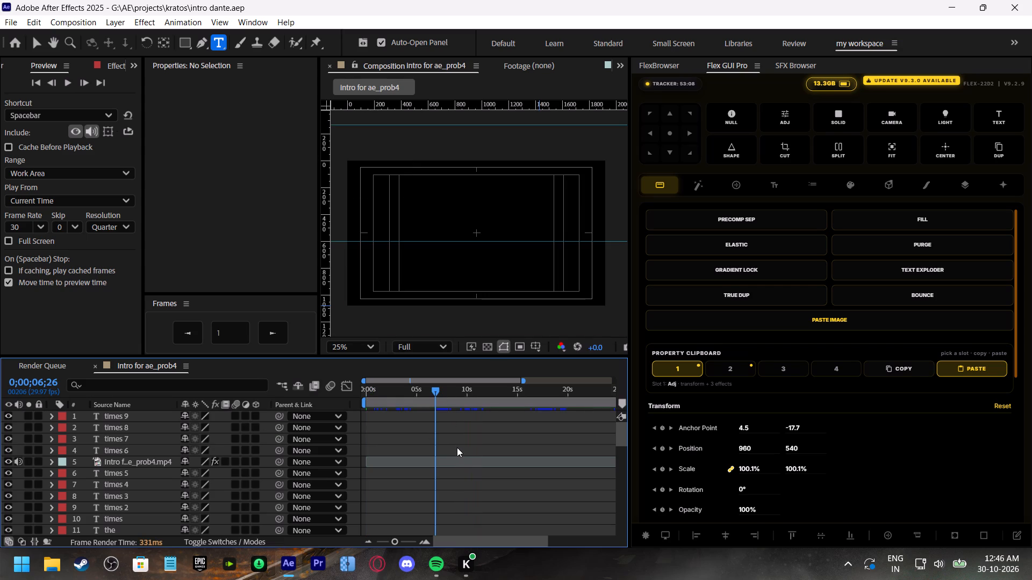
scroll(458, 449, up, 4)
scroll(458, 449, down, 5)
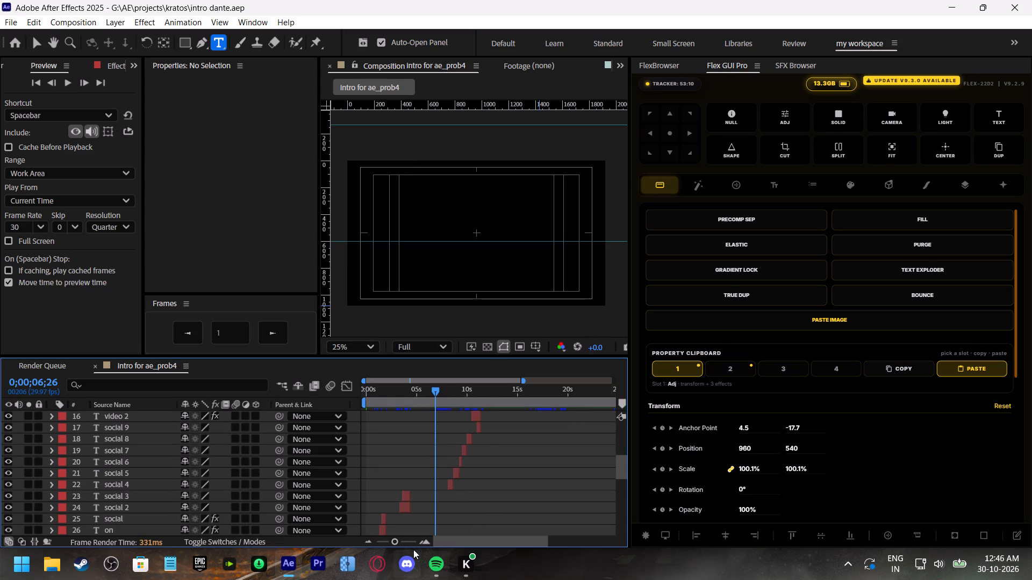
drag(399, 543, 409, 543)
shift+scroll(514, 497, down, 3)
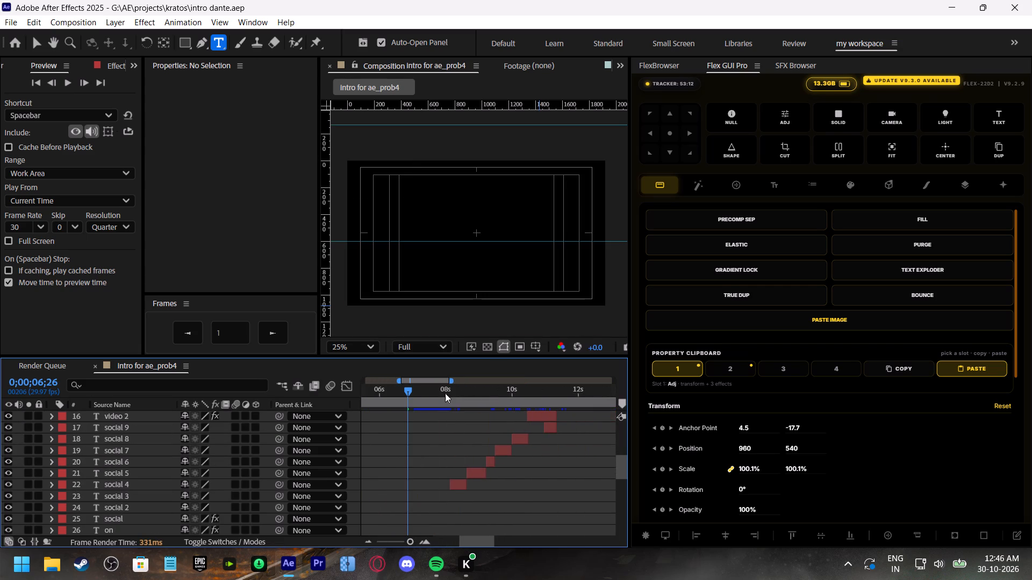
drag(448, 390, 456, 393)
click(457, 484)
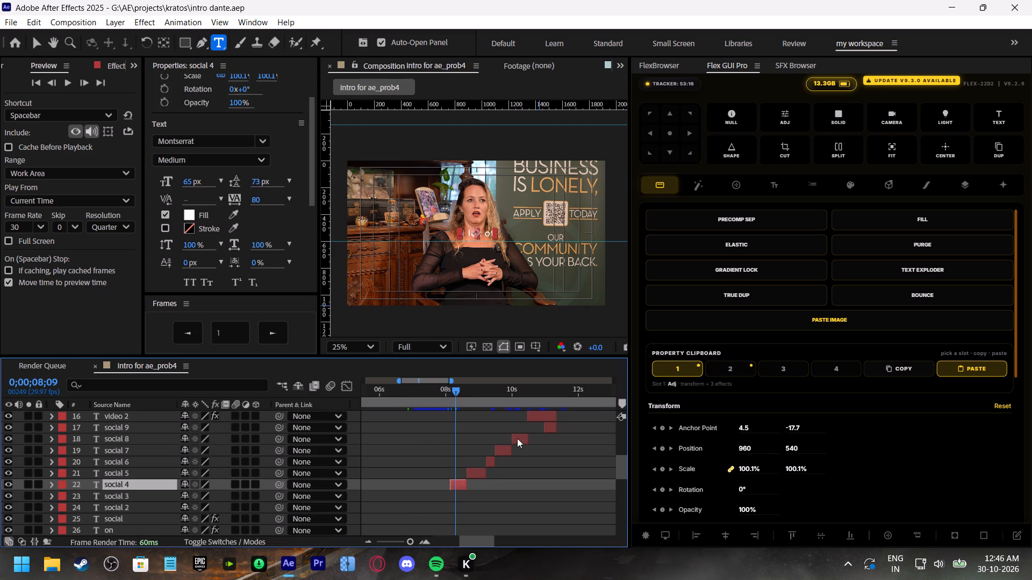
drag(508, 390, 515, 393)
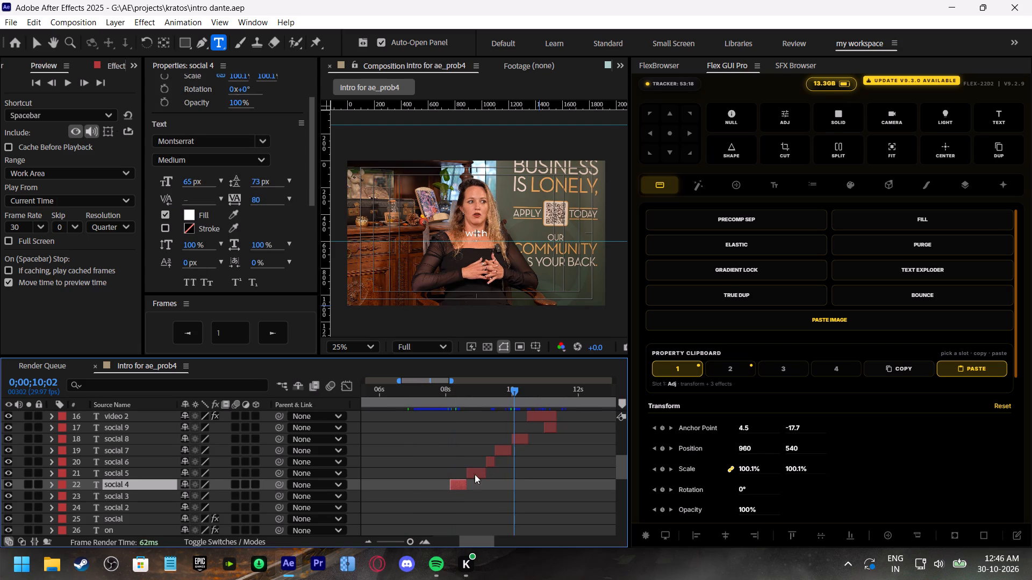
shift+click(454, 481)
shift+click(524, 440)
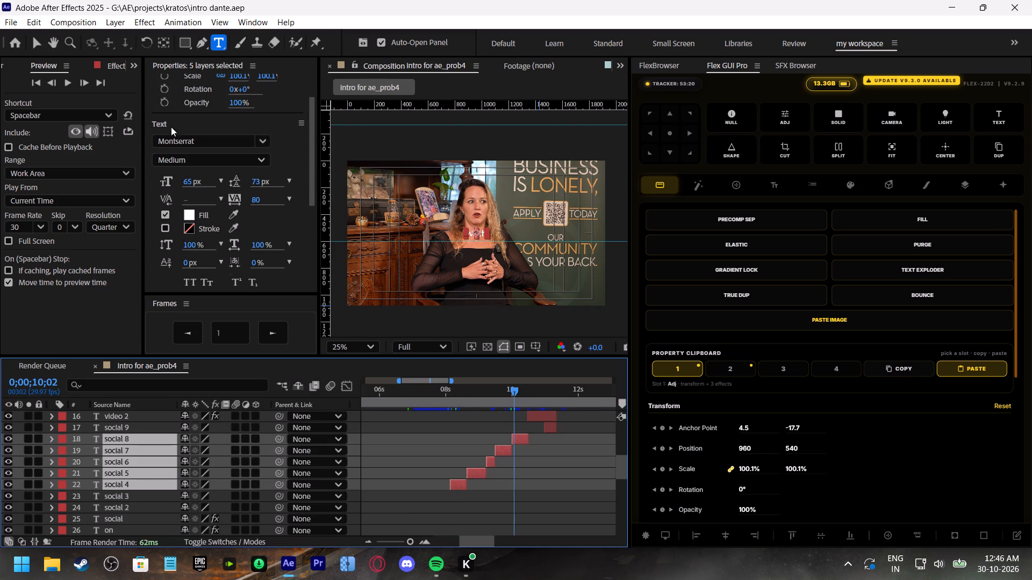
click(187, 163)
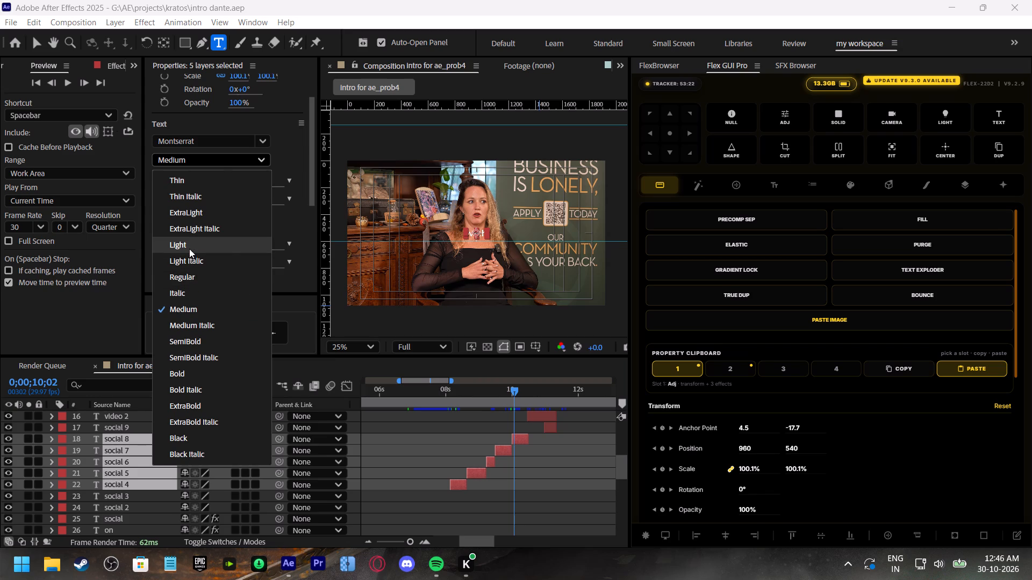
click(189, 247)
click(437, 457)
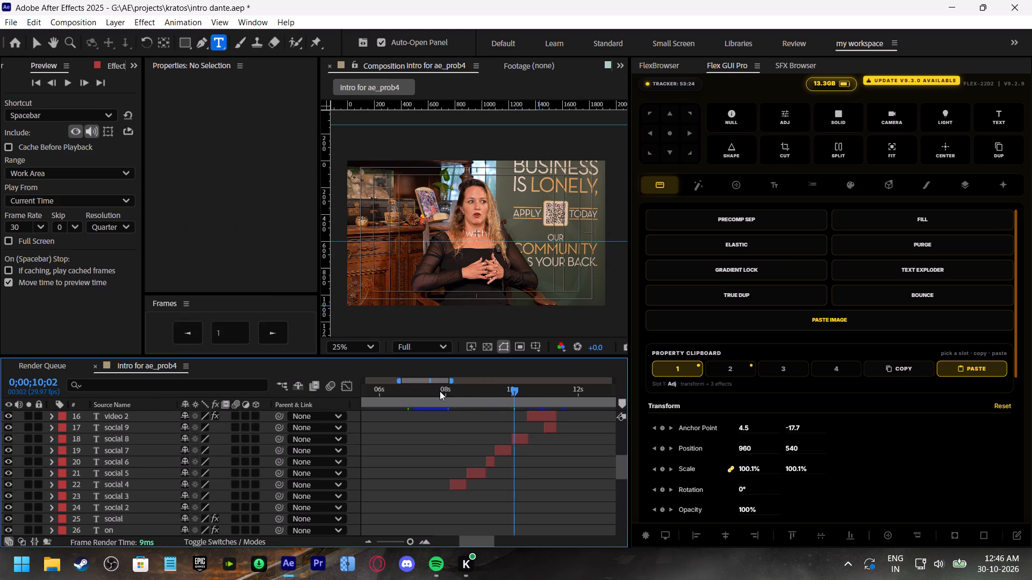
Preview the restyled captions from 0;00;07;24 and the "FINDING" title section from 0;00;10;21.
click(440, 391)
key(space)
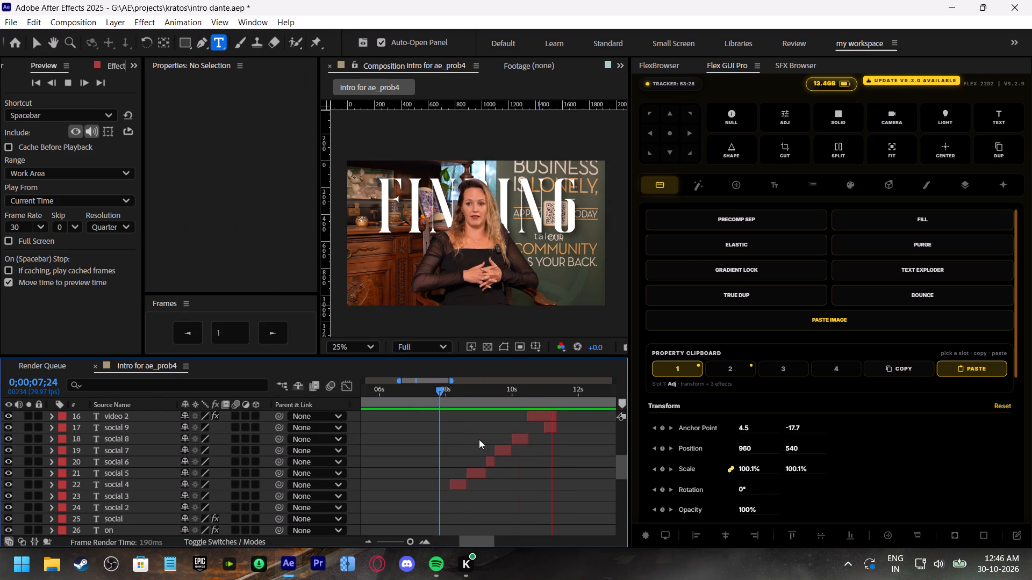
click(514, 391)
click(535, 394)
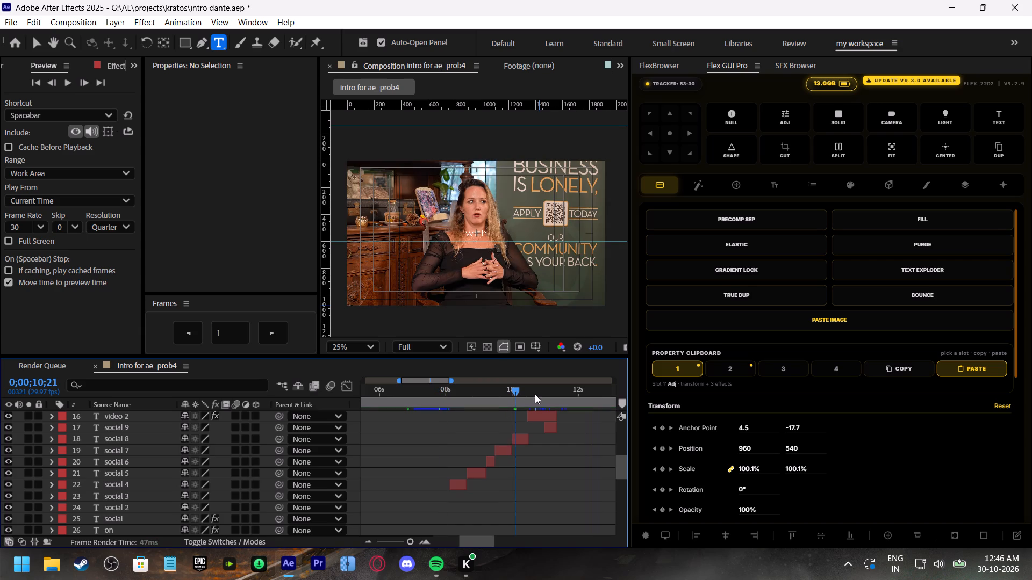
key(space)
drag(535, 394, 537, 395)
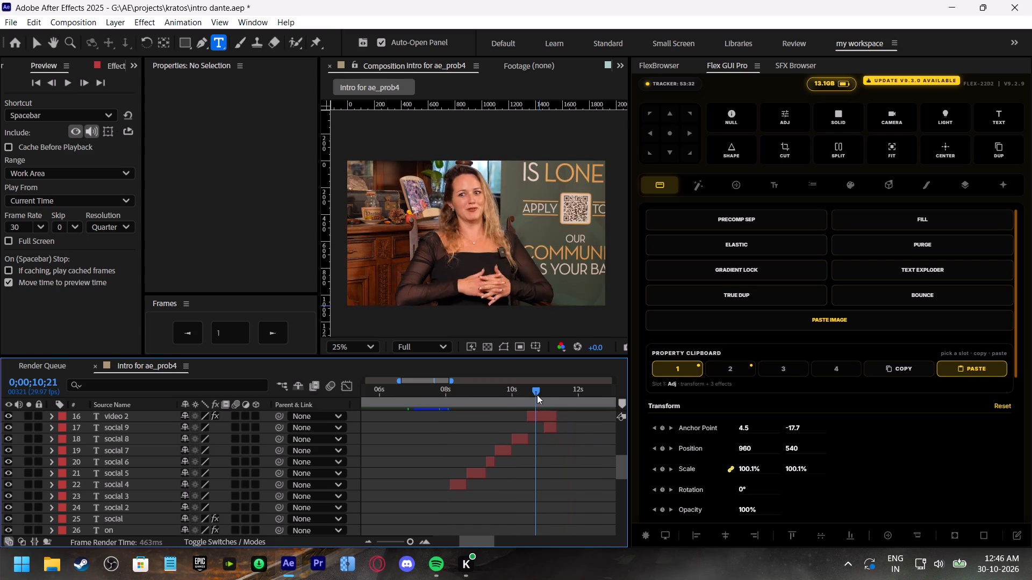
At 0;00;11;05, nudge the "talent" caption beneath the "FINDING" title leftward in the frame.
drag(537, 395, 550, 399)
click(551, 430)
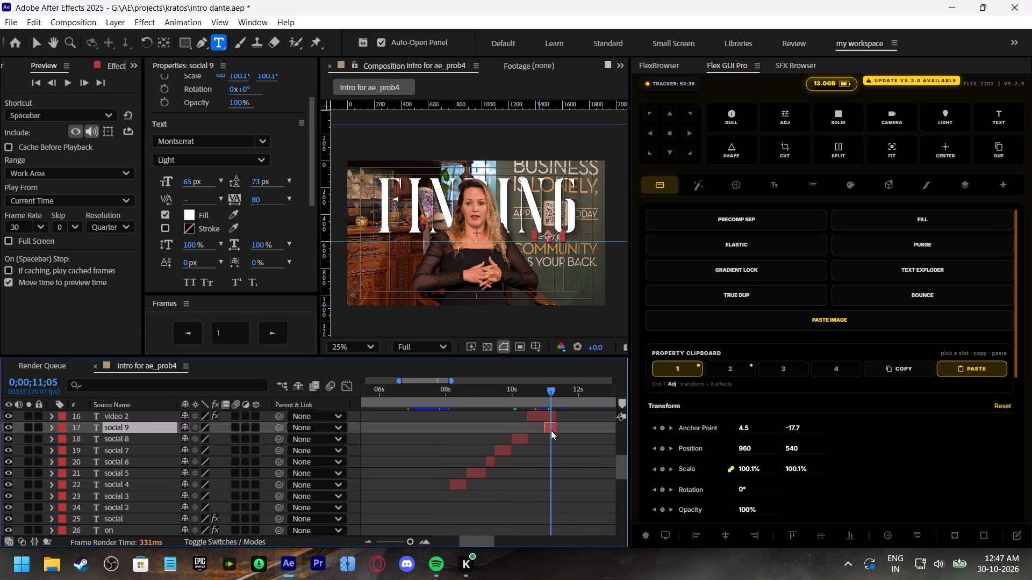
key(v)
key(Left)
key(Left)
key(Left)
key(Left)
key(Left)
key(Left)
key(Left)
key(Left)
key(Left)
key(Left)
key(Left)
key(Left)
key(Left)
key(Left)
key(Left)
key(Left)
key(Left)
key(Left)
key(Left)
key(Left)
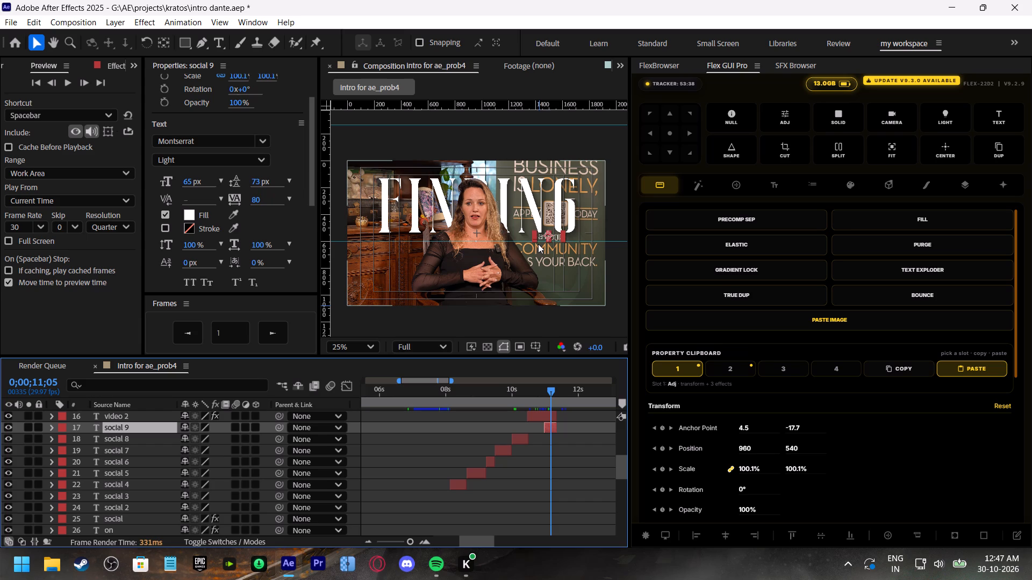
key(Left)
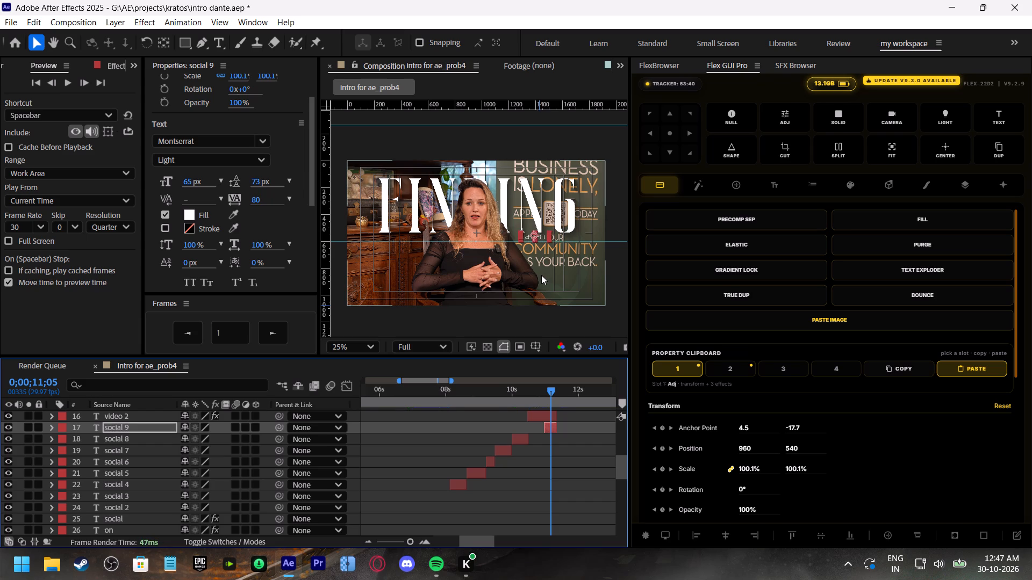
key(Left)
key(Left)
click(584, 482)
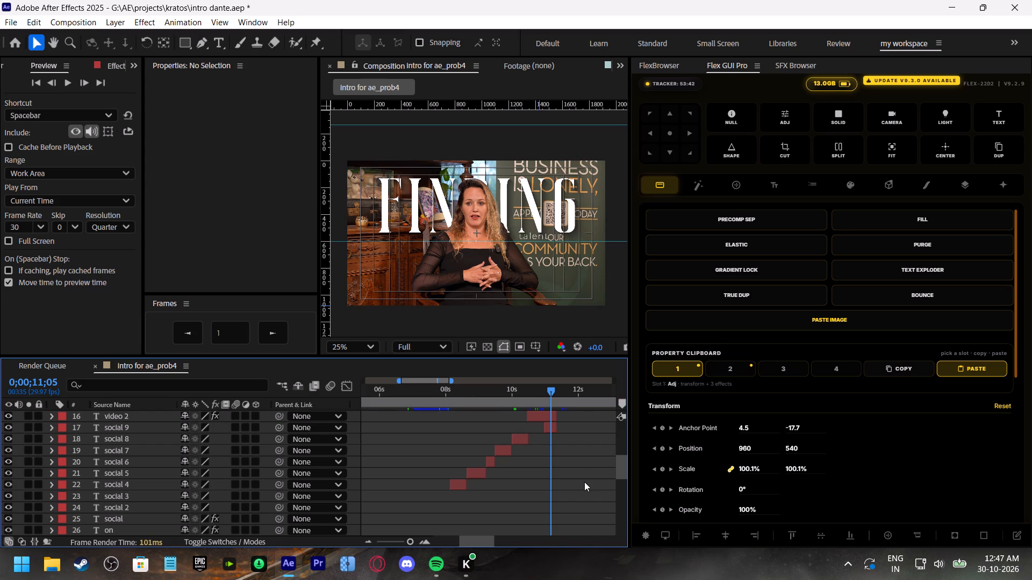
Center the anchor point of the "talent" caption layer "social 9" and center the caption in the composition.
click(529, 238)
scroll(557, 230, up, 1)
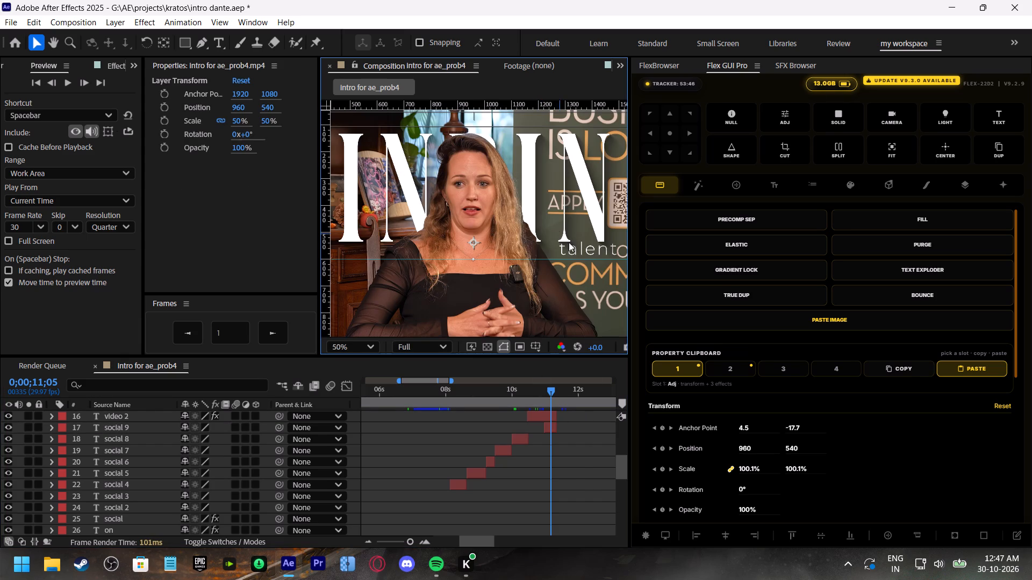
key(space)
key(space)
key(space)
key(space)
key(space)
key(space)
key(space)
key(space)
key(space)
key(space)
key(space)
key(space)
key(space)
key(space)
key(space)
key(space)
key(space)
key(space)
key(space)
key(space)
drag(579, 256, 493, 258)
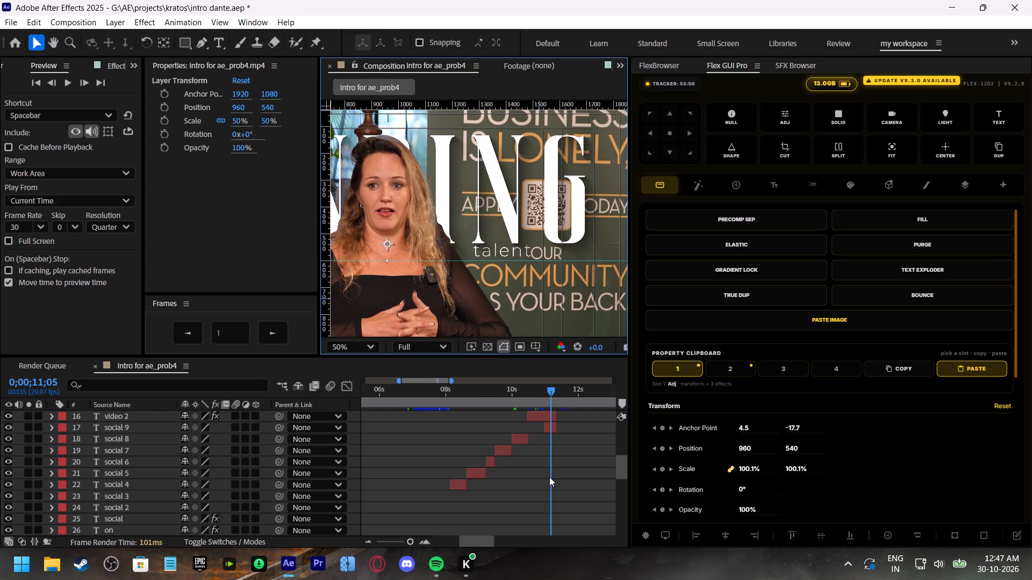
scroll(496, 350, down, 1)
scroll(610, 204, down, 1)
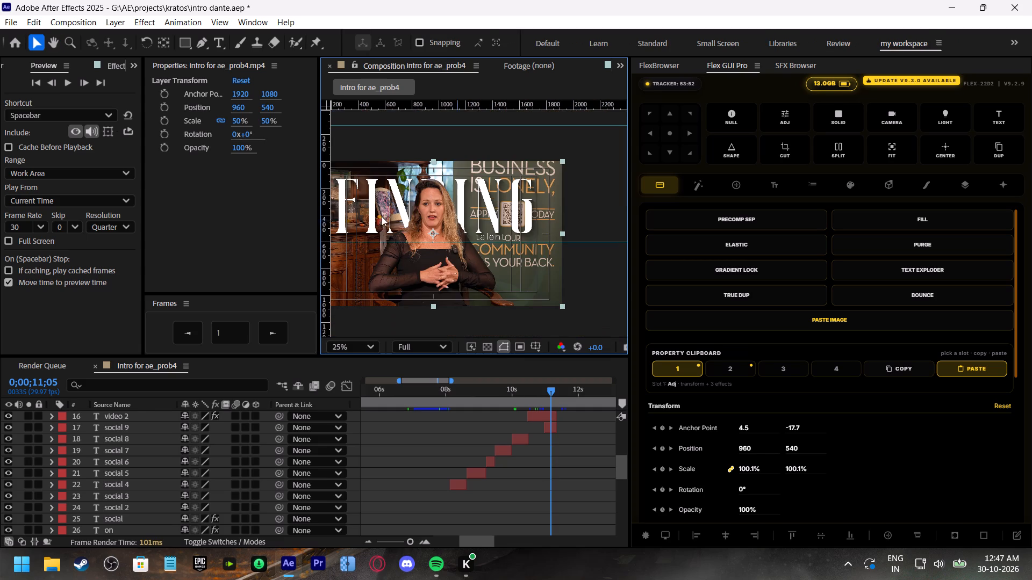
click(549, 428)
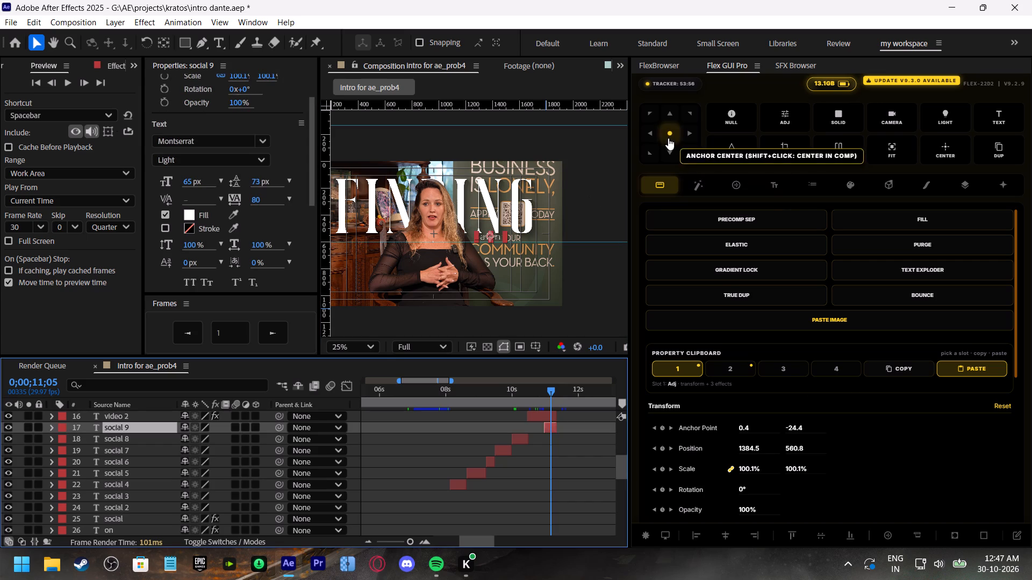
click(668, 138)
click(885, 534)
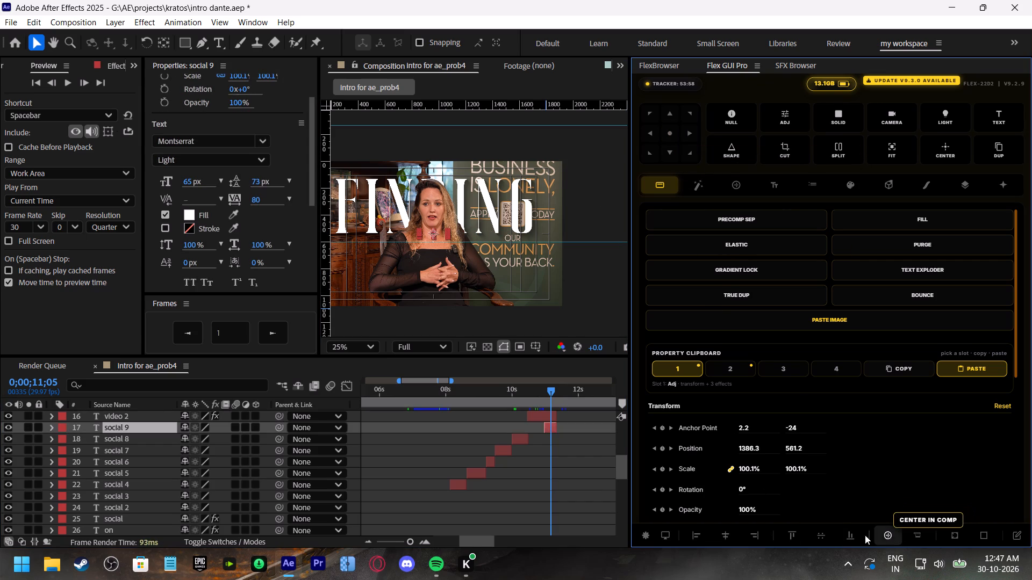
Move the "social 9" caption layer to the top of the layer stack.
drag(171, 427, 170, 412)
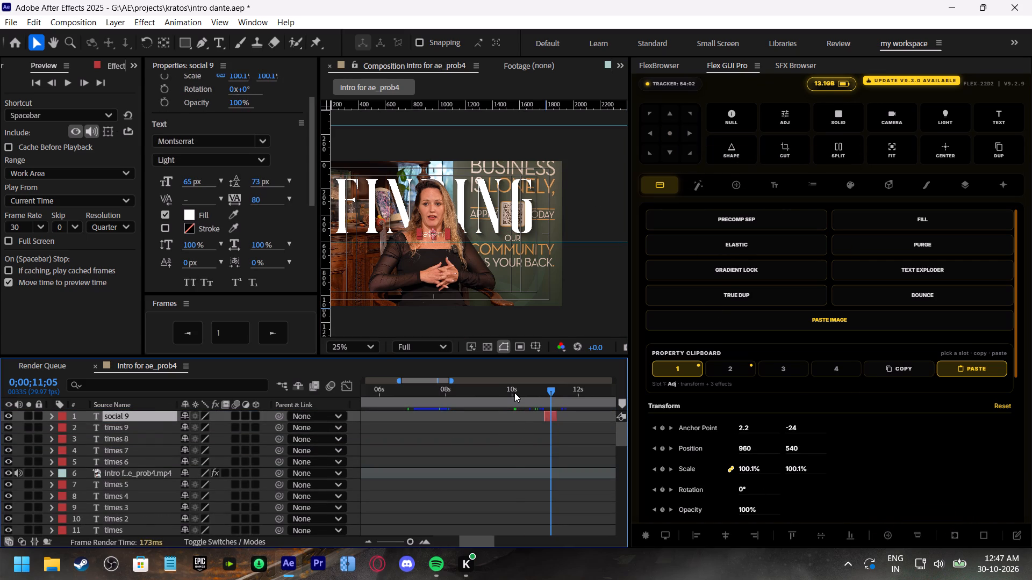
Save the project and preview the "FINDING" title section from 0;00;10;02.
click(514, 393)
key(ctrl+s)
key(space)
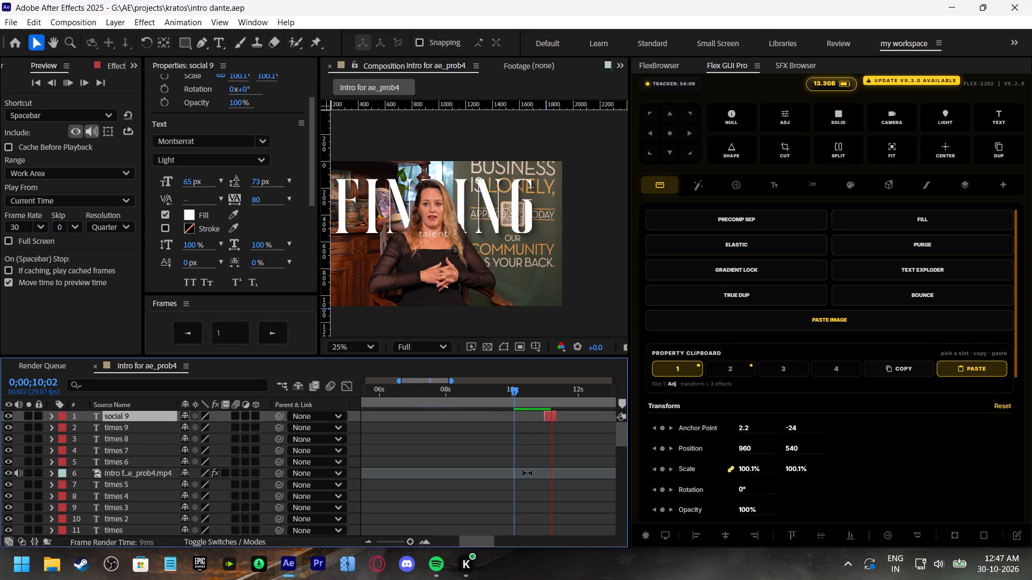
At 0;00;11;00, nudge the "talent" caption down onto the horizontal guide just below the frame's center.
click(546, 390)
click(552, 416)
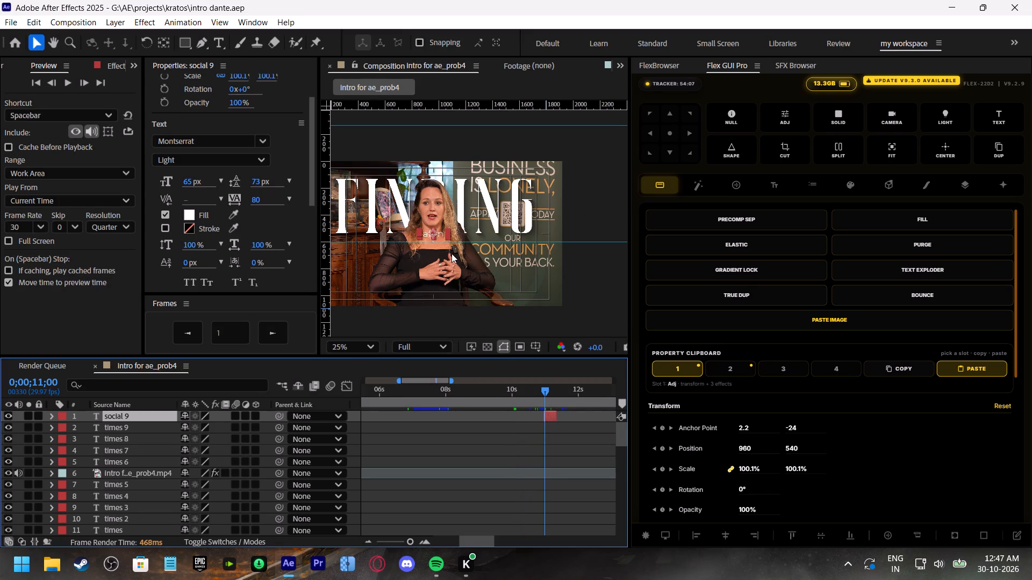
key(Down)
key(Down)
key(Down)
key(Down)
key(Down)
key(Down)
key(Down)
key(Down)
key(Down)
key(Down)
key(Down)
key(Down)
key(Down)
key(Down)
key(Down)
key(Down)
key(Down)
key(Down)
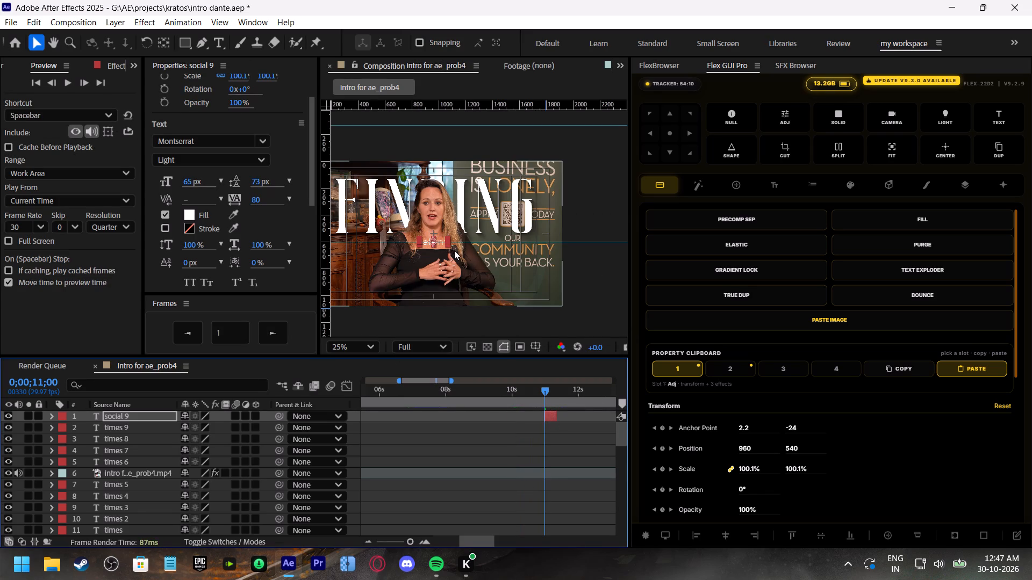
key(Down)
click(480, 422)
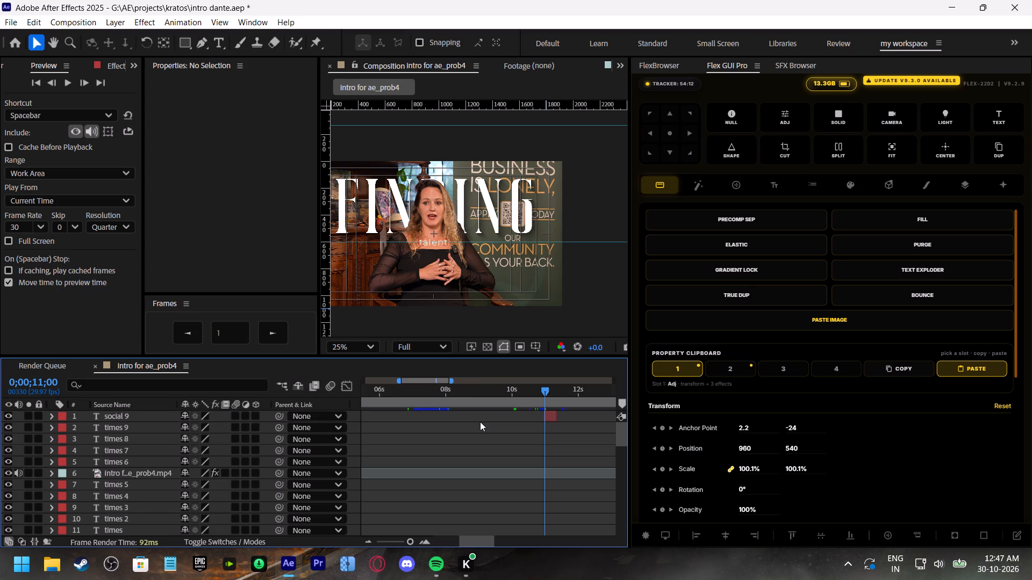
Save the project and preview the intro from 0;00;11;00 with the composition fitted to the viewer.
key(ctrl+s)
key(space)
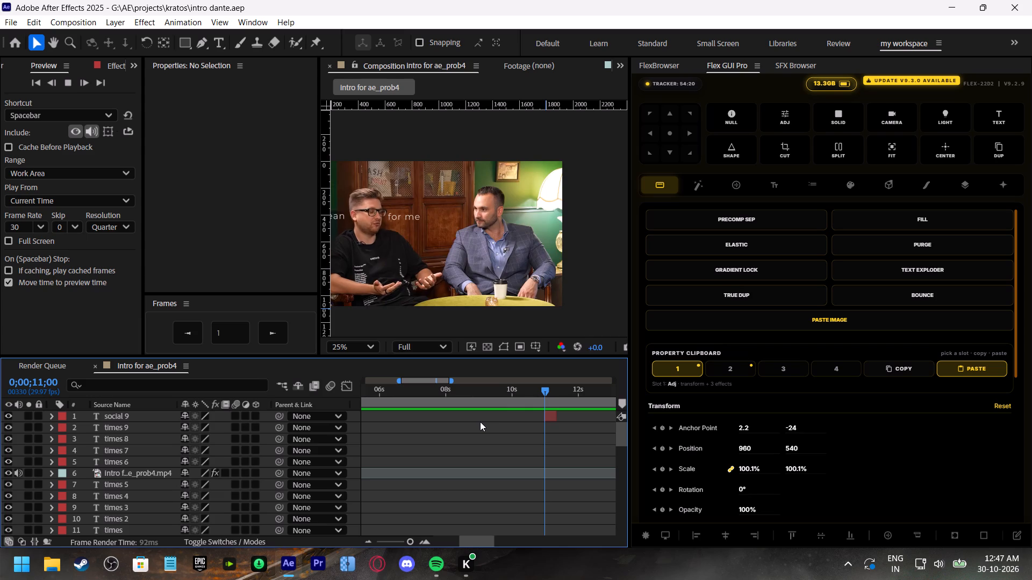
scroll(537, 286, down, 1)
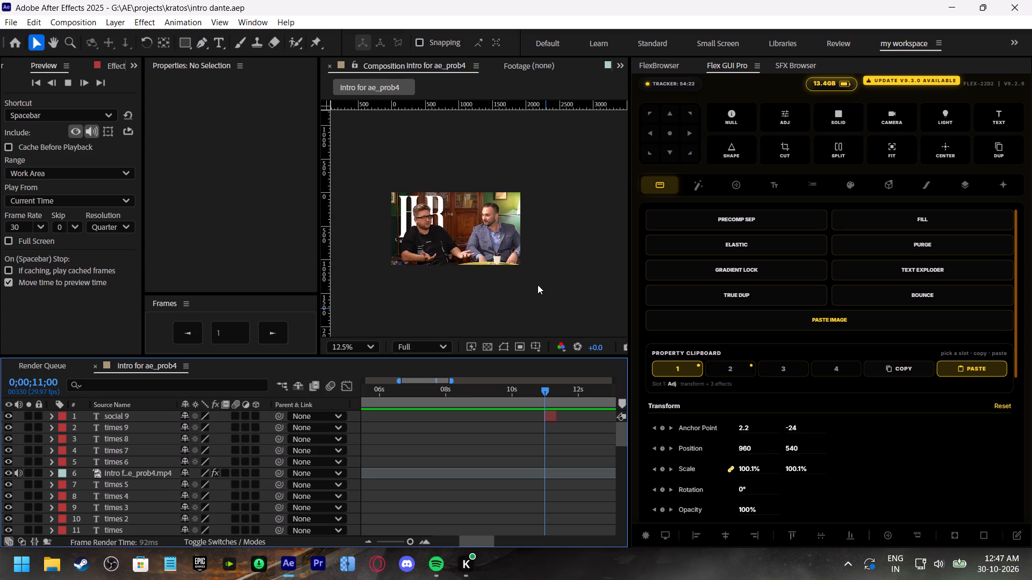
scroll(522, 230, up, 1)
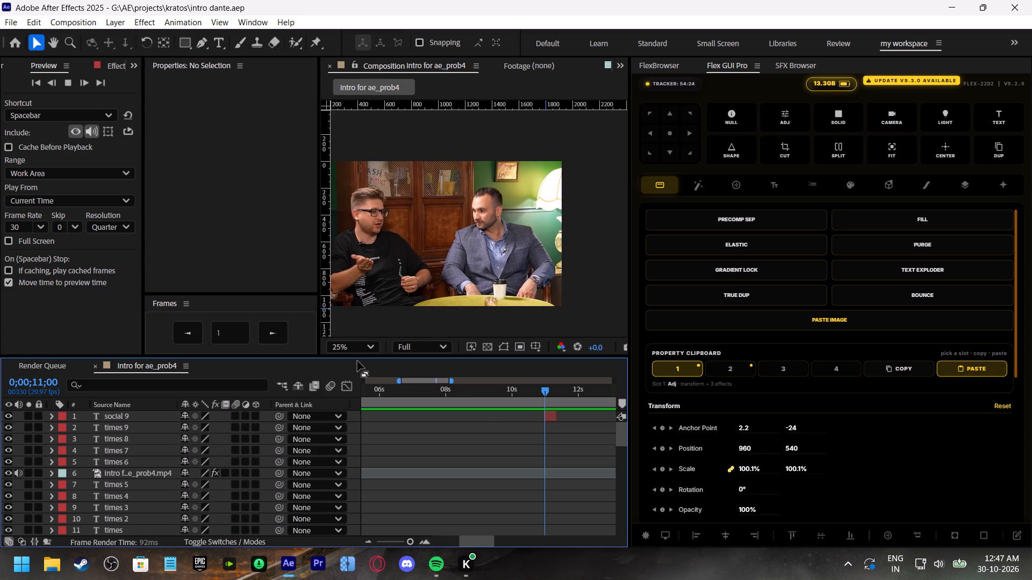
click(349, 347)
click(372, 79)
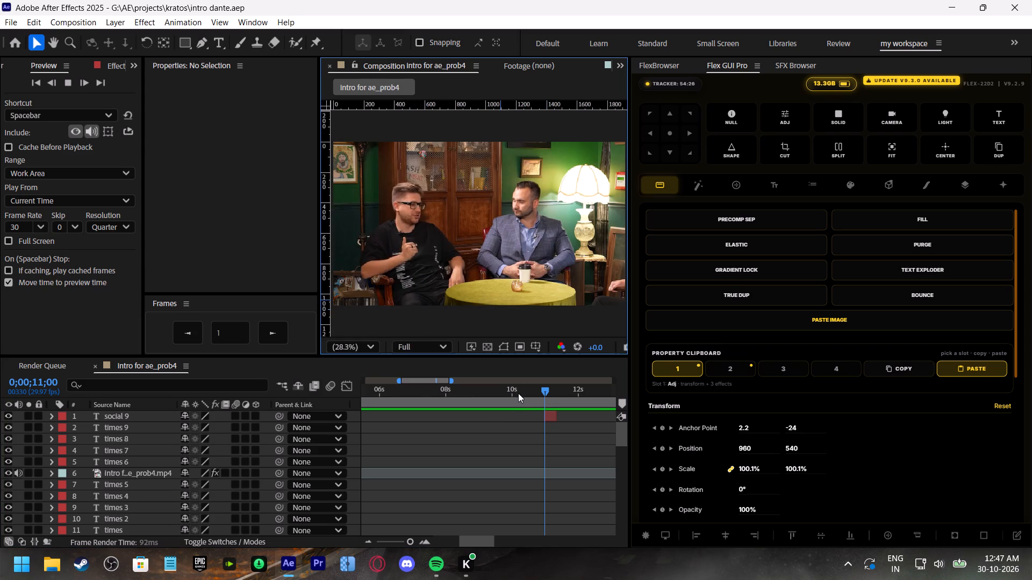
Preview the intro from 0;00;20;20 and again from 0;00;18;07 to check the remaining captions.
key(space)
click(376, 392)
key(space)
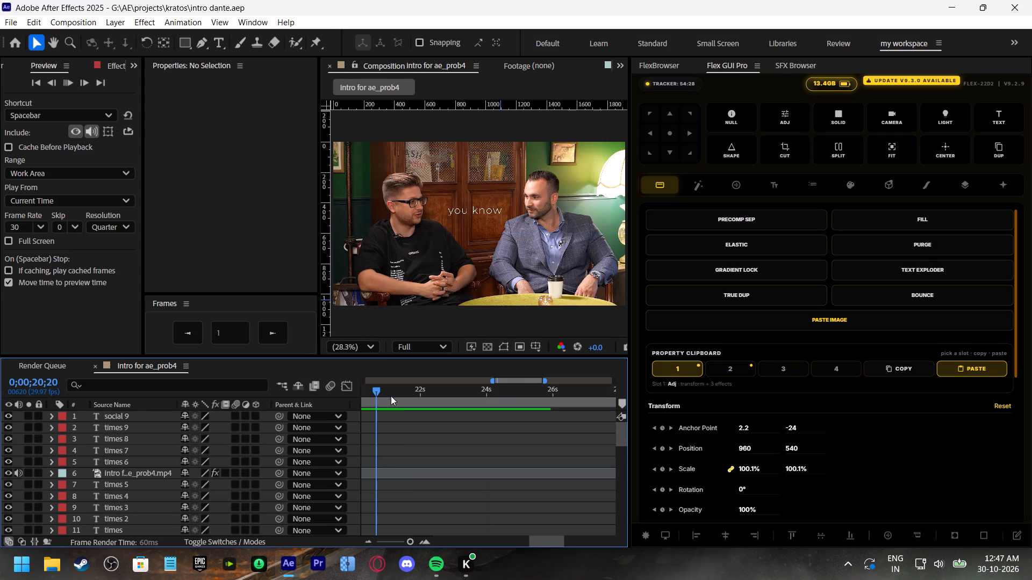
scroll(465, 441, up, 1)
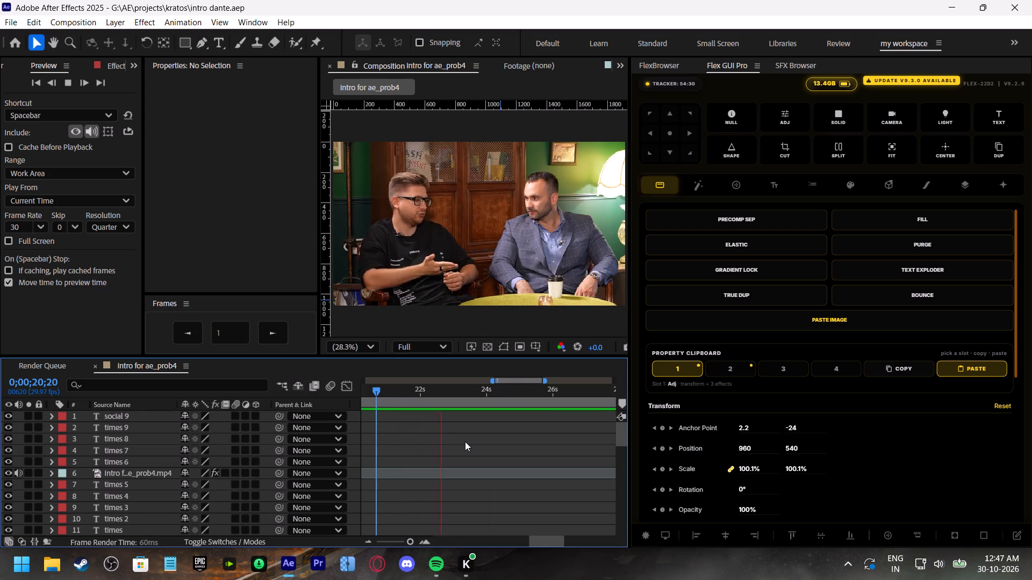
scroll(465, 441, down, 2)
drag(411, 540, 405, 540)
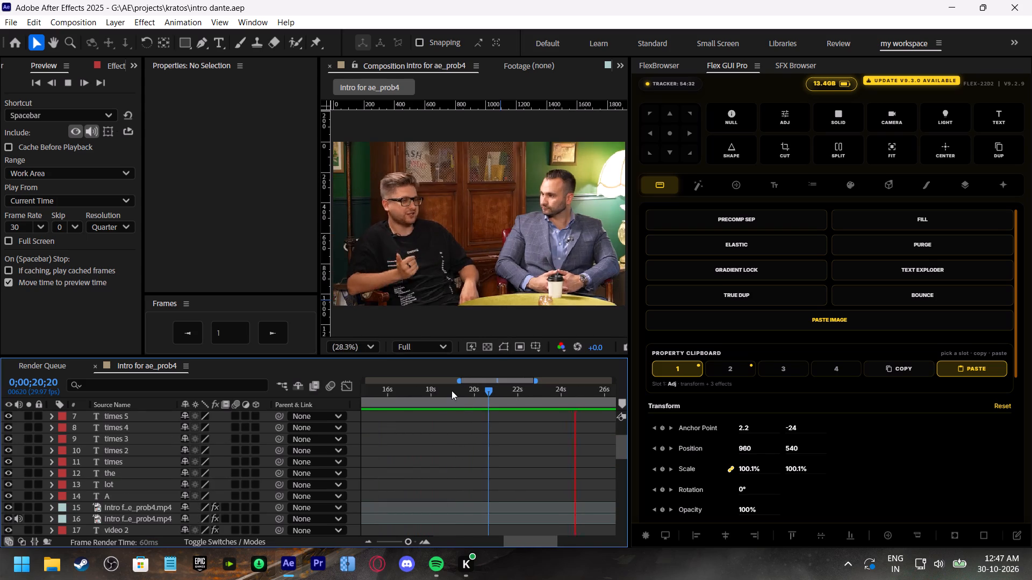
click(451, 390)
click(436, 393)
key(space)
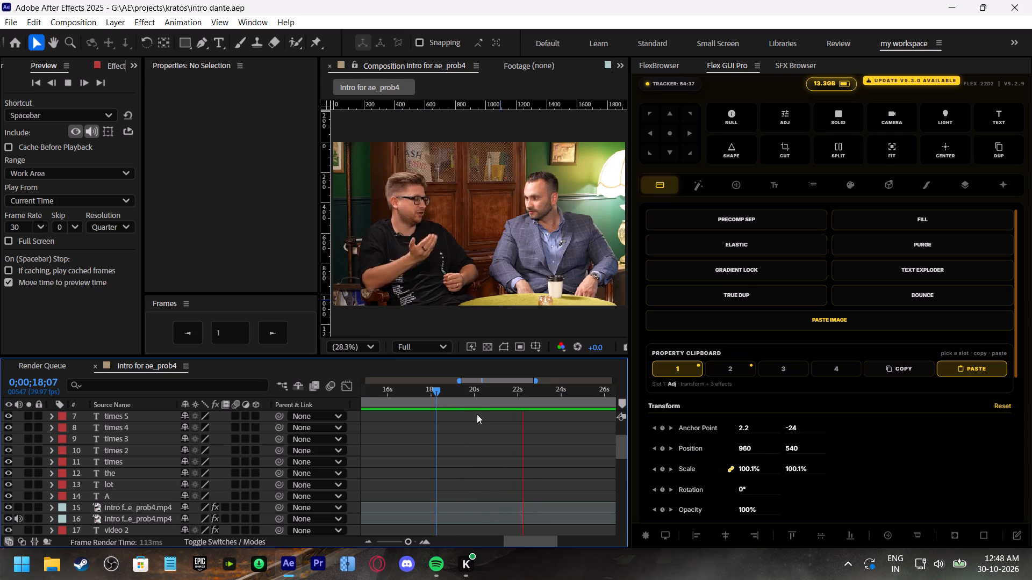
drag(406, 542, 398, 543)
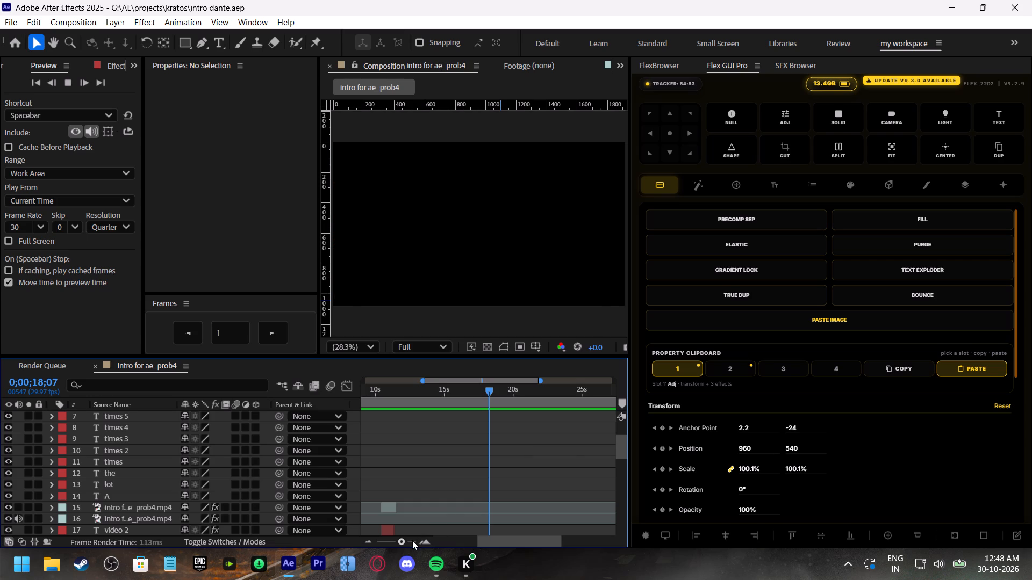
drag(407, 540, 382, 546)
Save the project and preview the intro from 0;00;00;00.
key(ctrl+s)
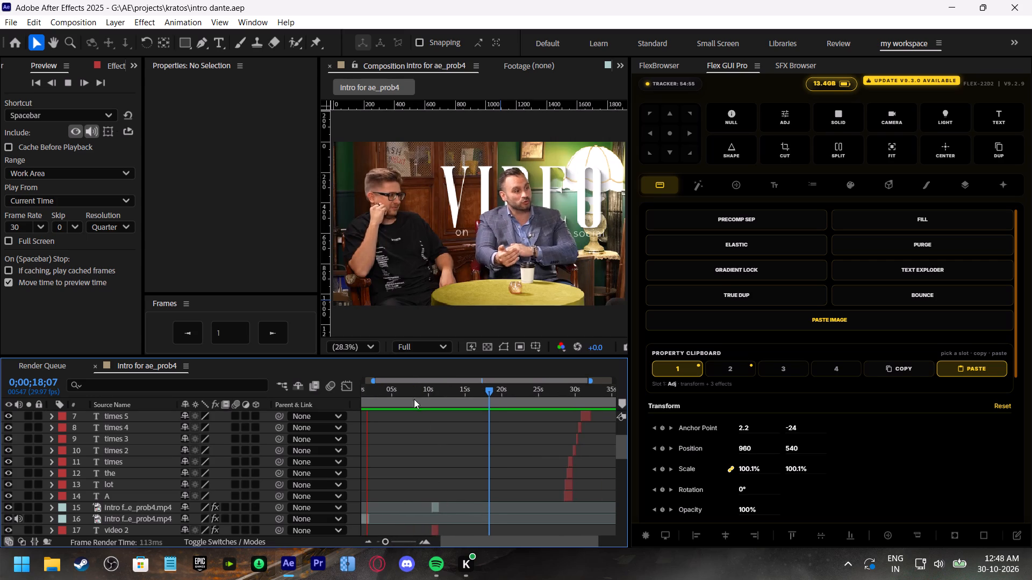
drag(412, 391, 341, 405)
key(space)
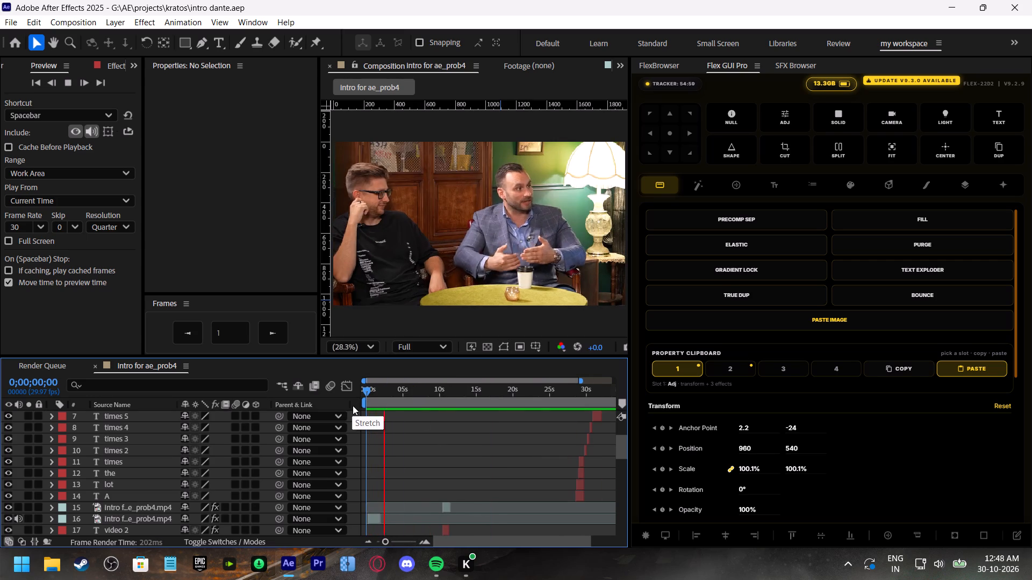
Save the project, then scrub the whole intro to its end and back to the start.
click(390, 394)
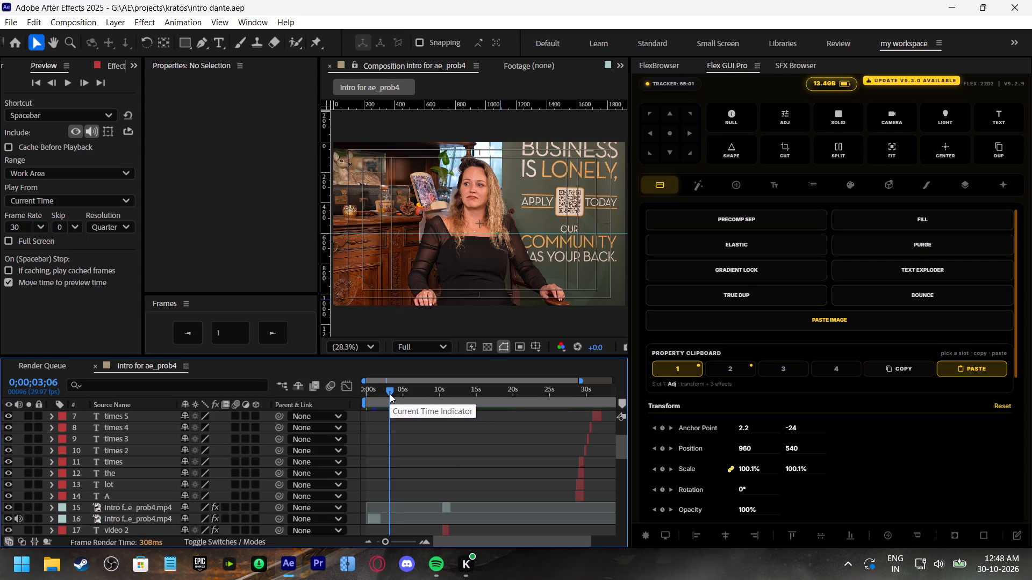
key(ctrl+s)
drag(390, 394, 388, 394)
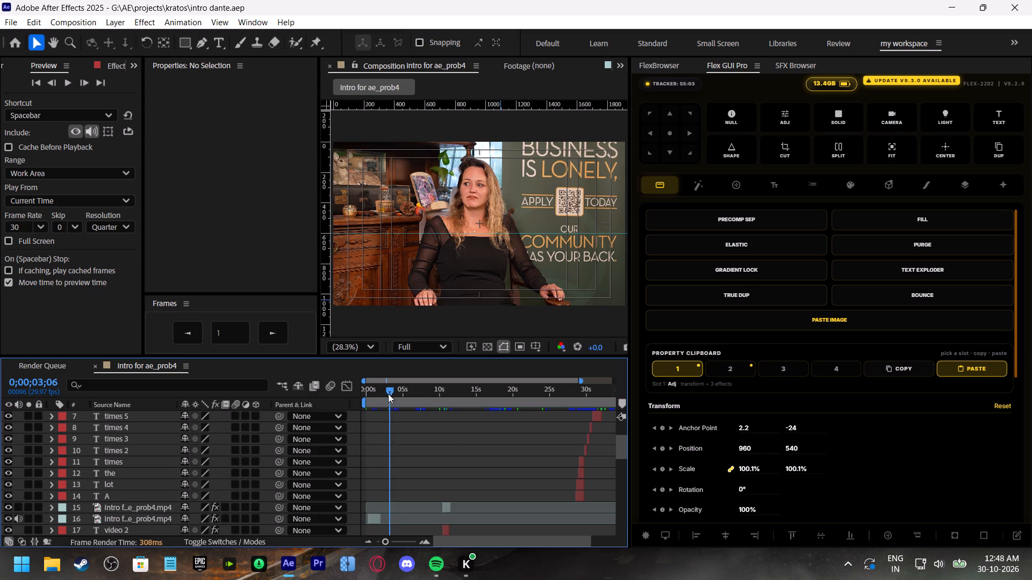
drag(388, 394, 659, 445)
click(659, 445)
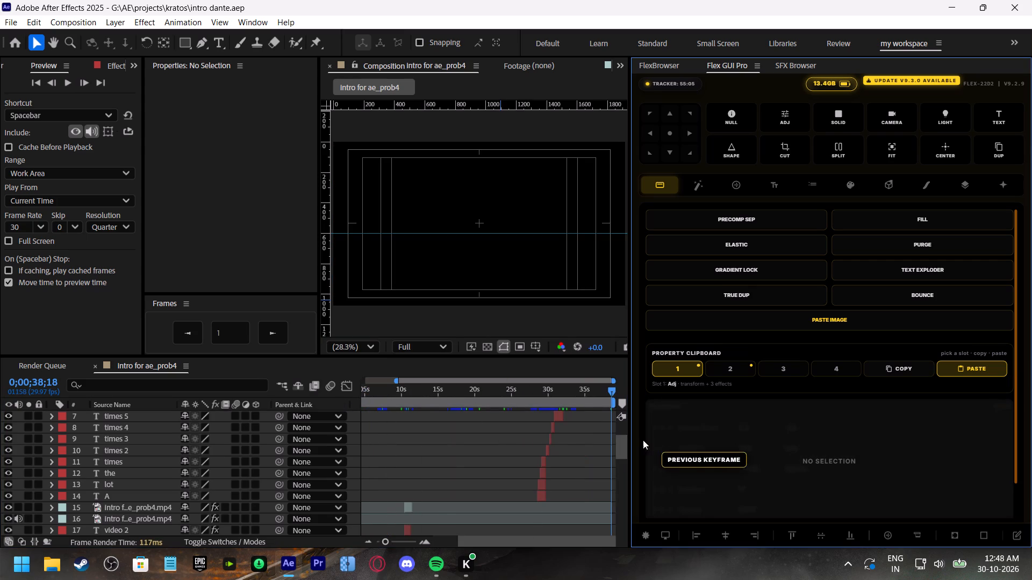
click(560, 393)
drag(560, 393, 579, 412)
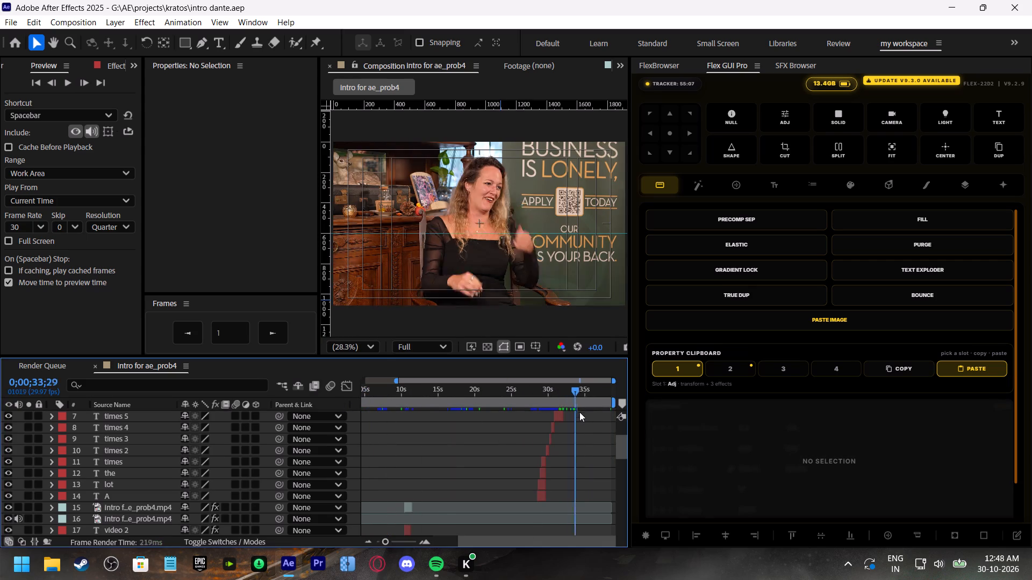
drag(579, 412, 347, 473)
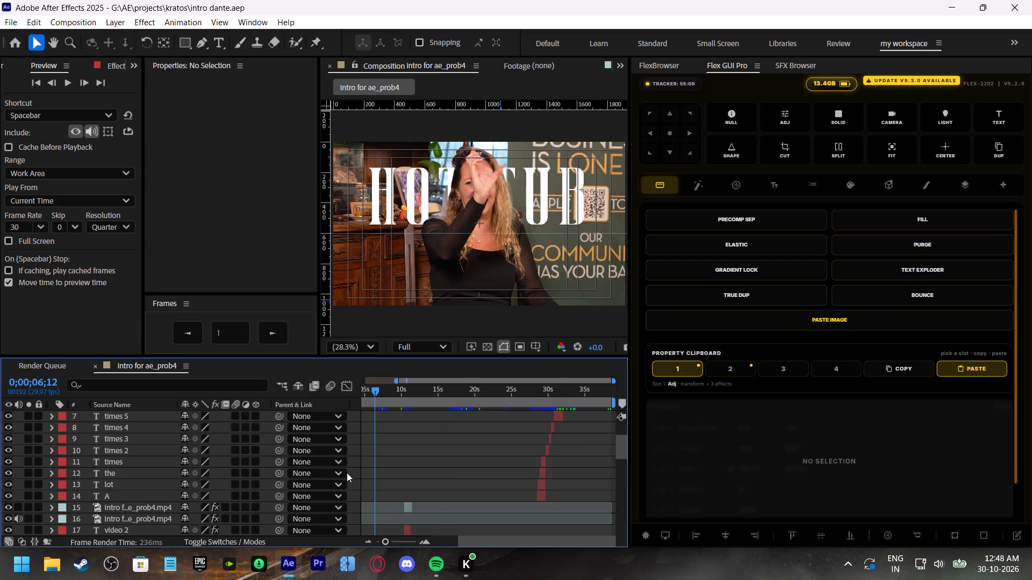
drag(347, 473, 284, 474)
Add the intro composition to the render queue and set its output format to H.264.
key(ctrl+m)
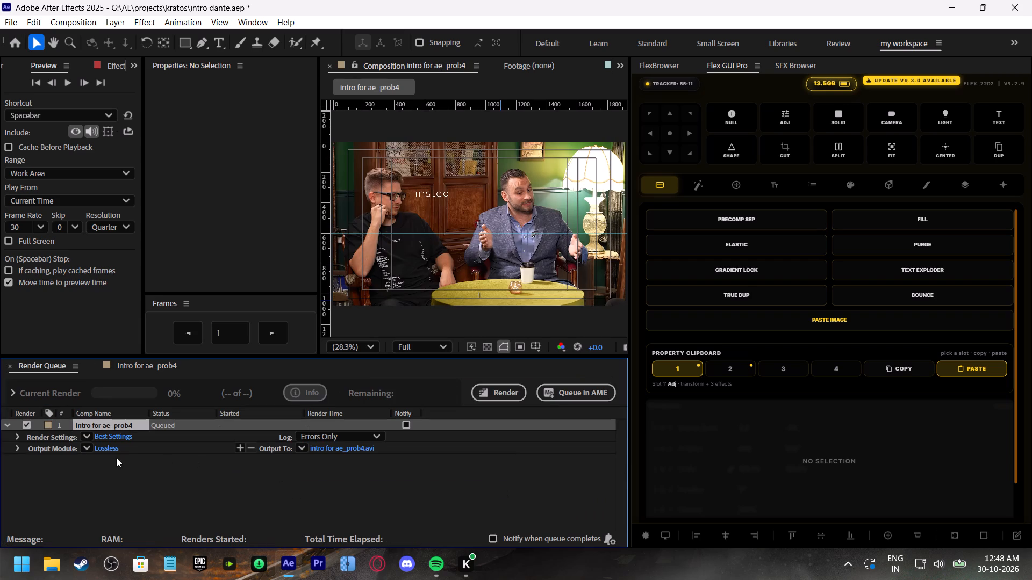
click(114, 444)
click(114, 447)
click(426, 104)
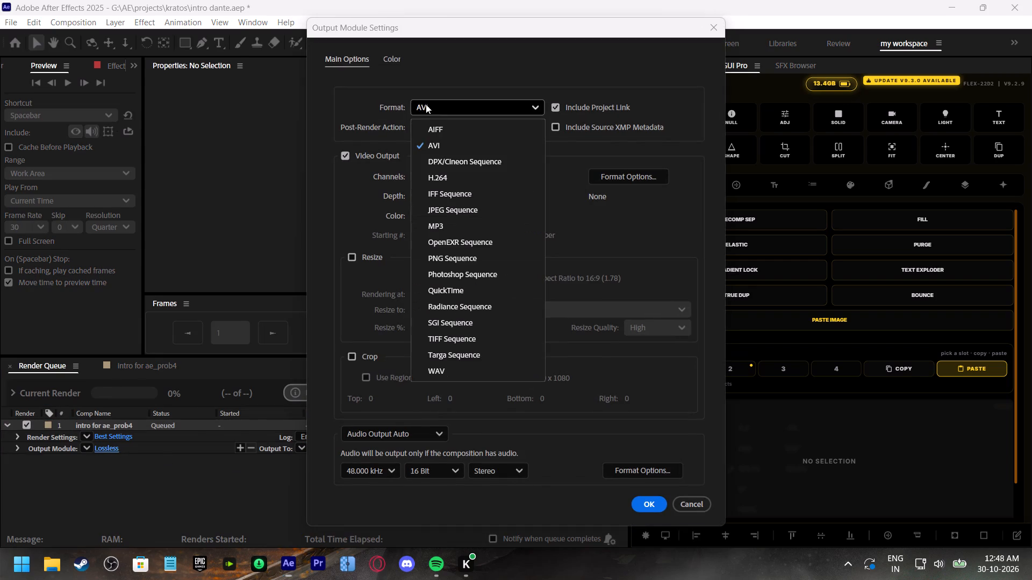
click(431, 180)
click(641, 499)
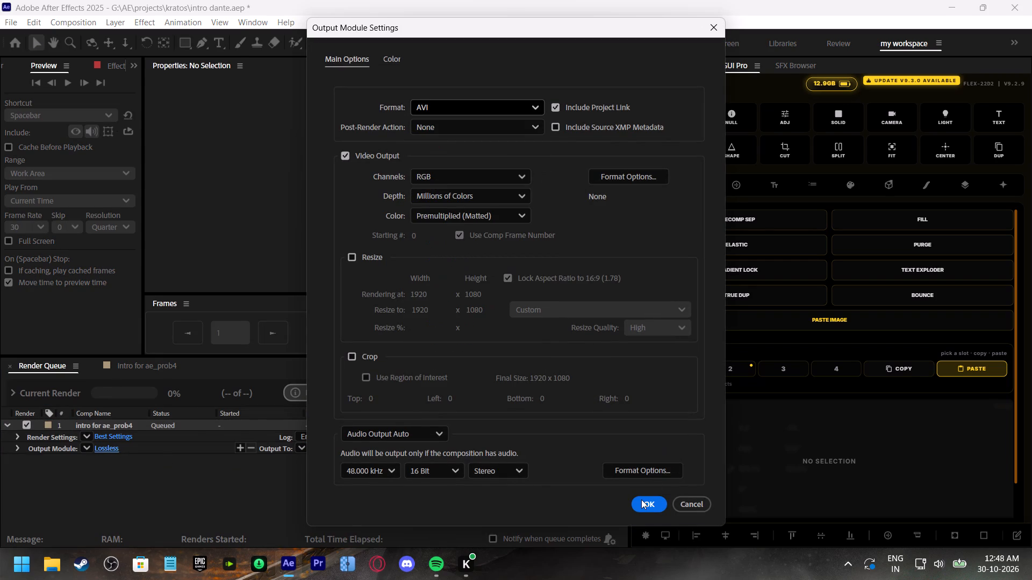
Set the render output file name to "final intro dante" and save it to "New folder (4)".
click(350, 450)
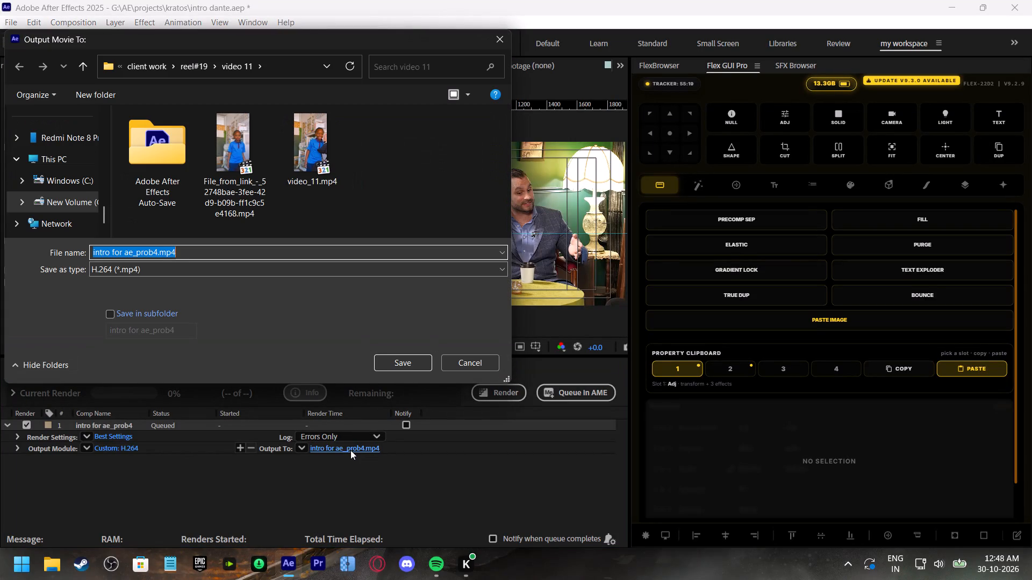
text(final in)
text(tro dante)
scroll(41, 153, up, 1)
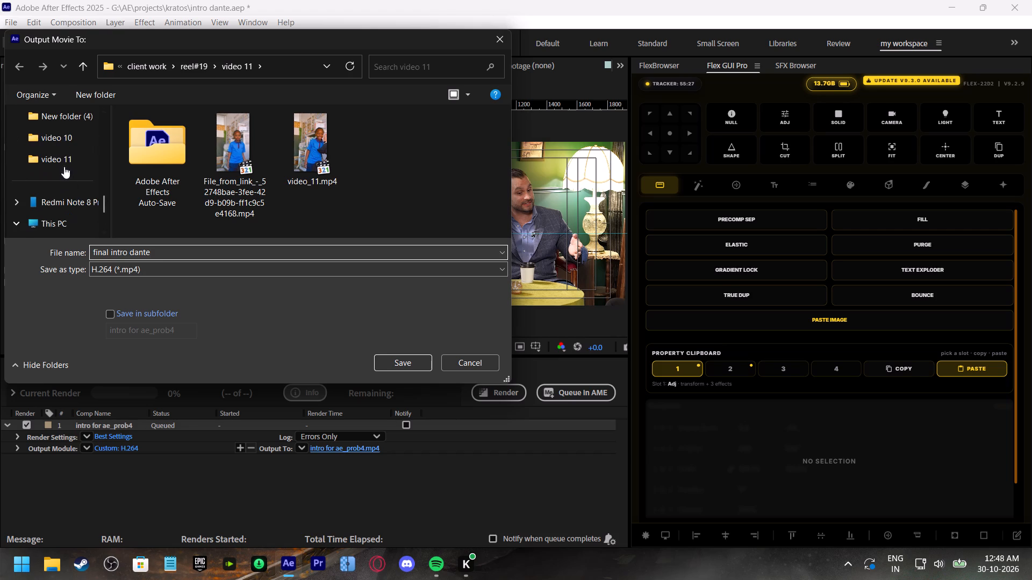
click(70, 119)
click(414, 359)
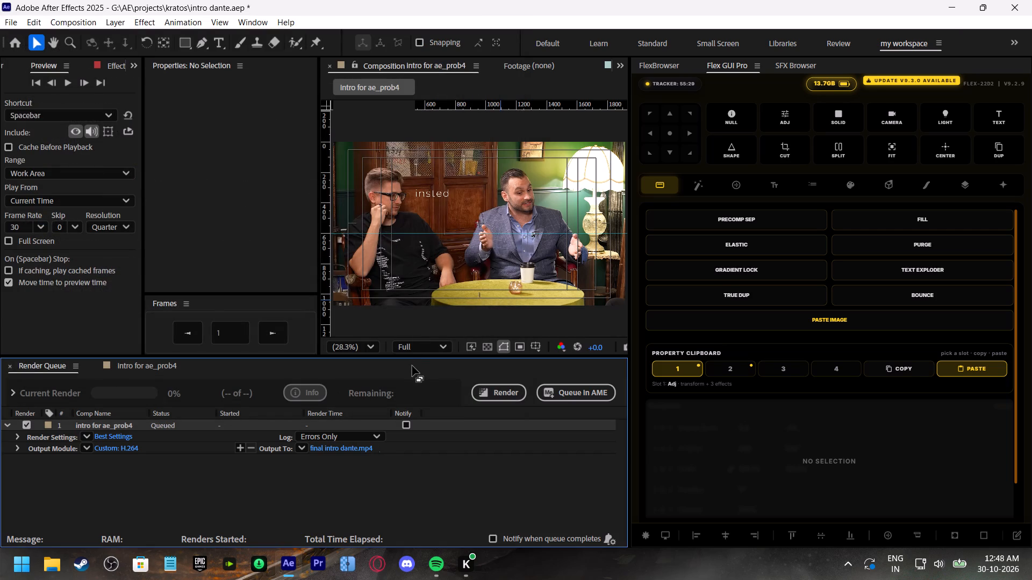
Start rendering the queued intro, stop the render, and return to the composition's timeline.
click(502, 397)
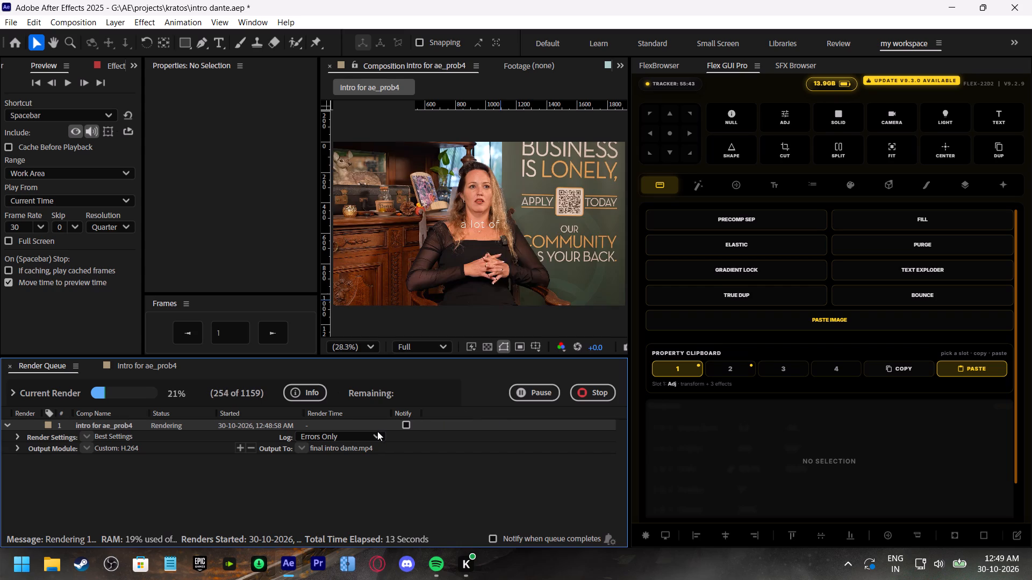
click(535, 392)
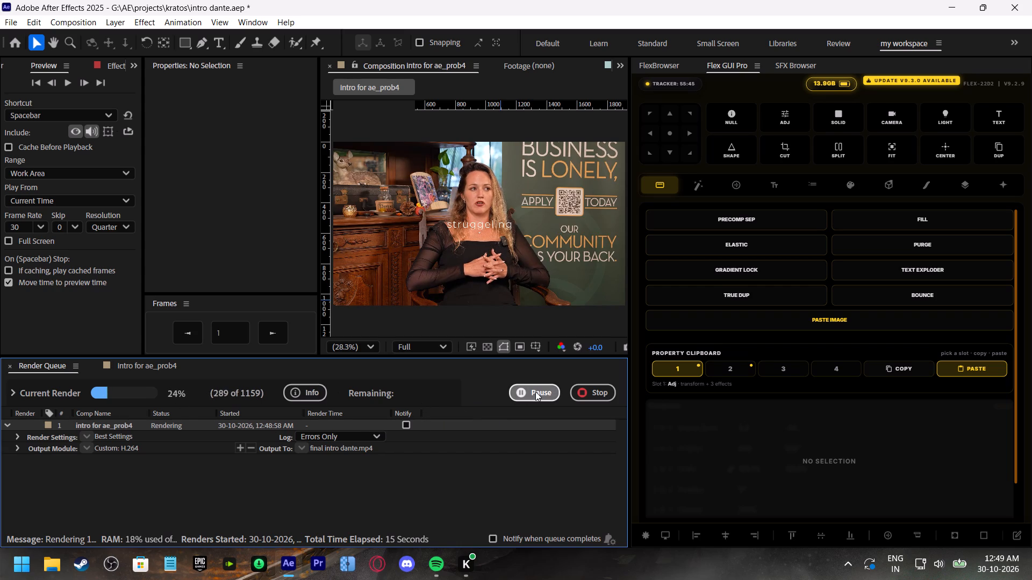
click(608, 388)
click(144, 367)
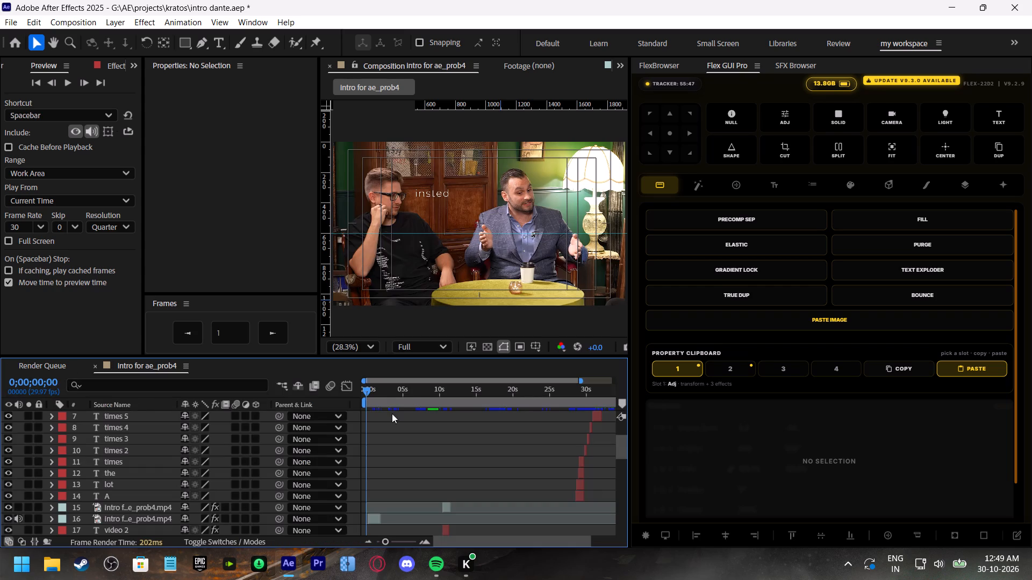
Preview the intro from about 6 seconds in, and play it again from the very start to check the captions.
click(408, 394)
key(space)
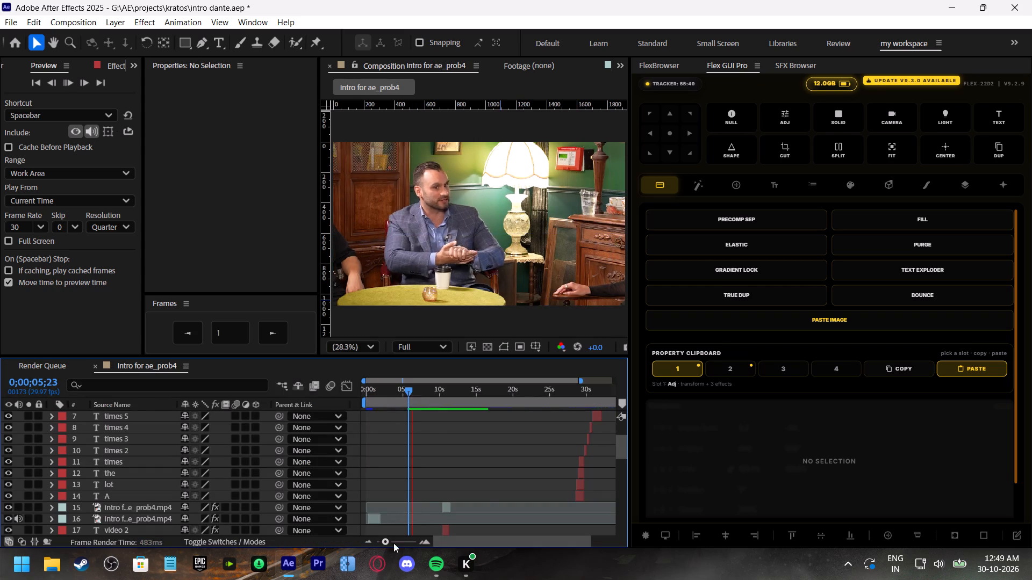
drag(391, 541, 403, 546)
scroll(500, 491, down, 2)
scroll(500, 491, up, 1)
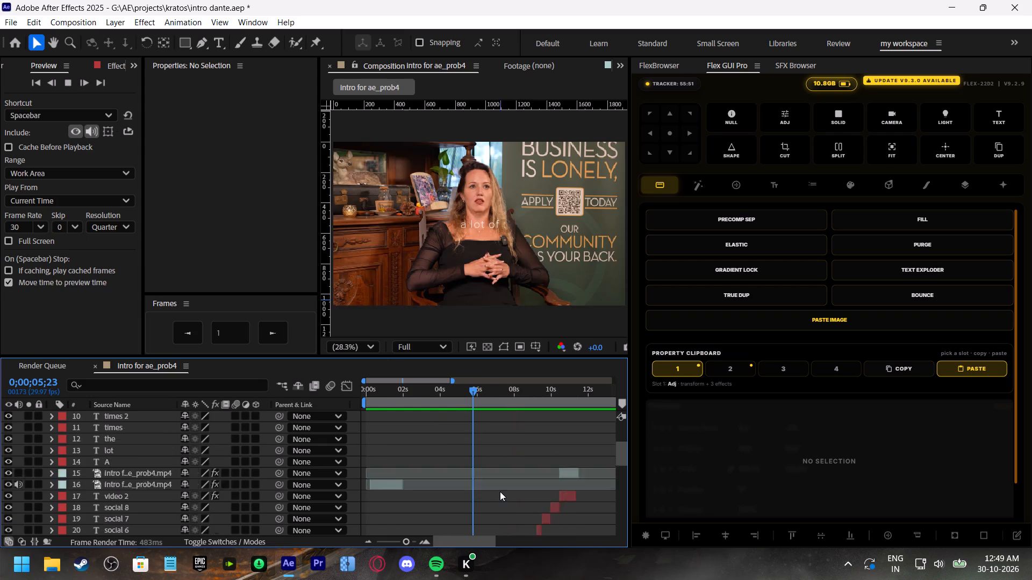
scroll(500, 491, up, 1)
shift+scroll(500, 491, down, 3)
shift+scroll(493, 491, up, 2)
shift+scroll(429, 430, up, 3)
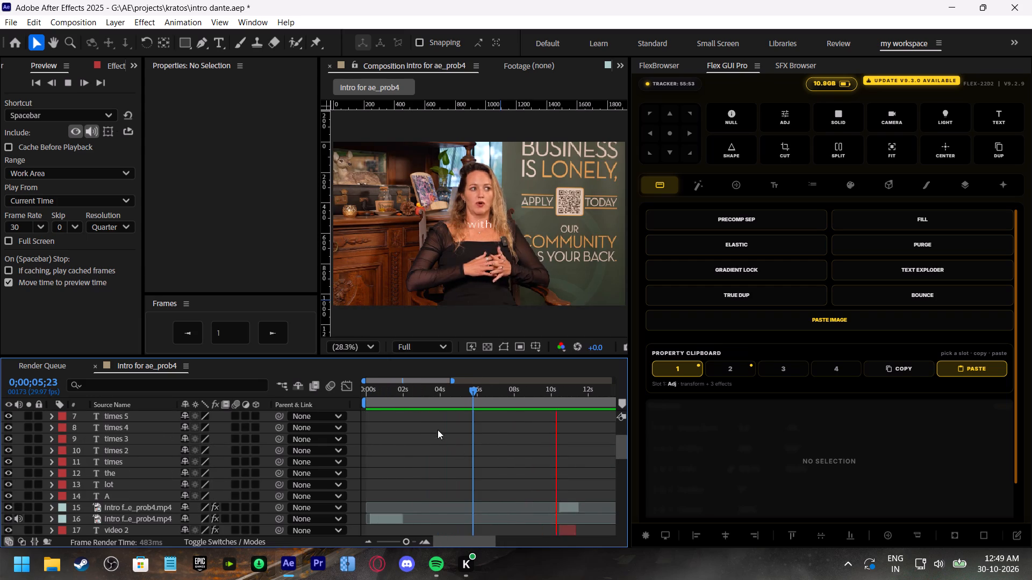
drag(430, 388, 340, 396)
key(space)
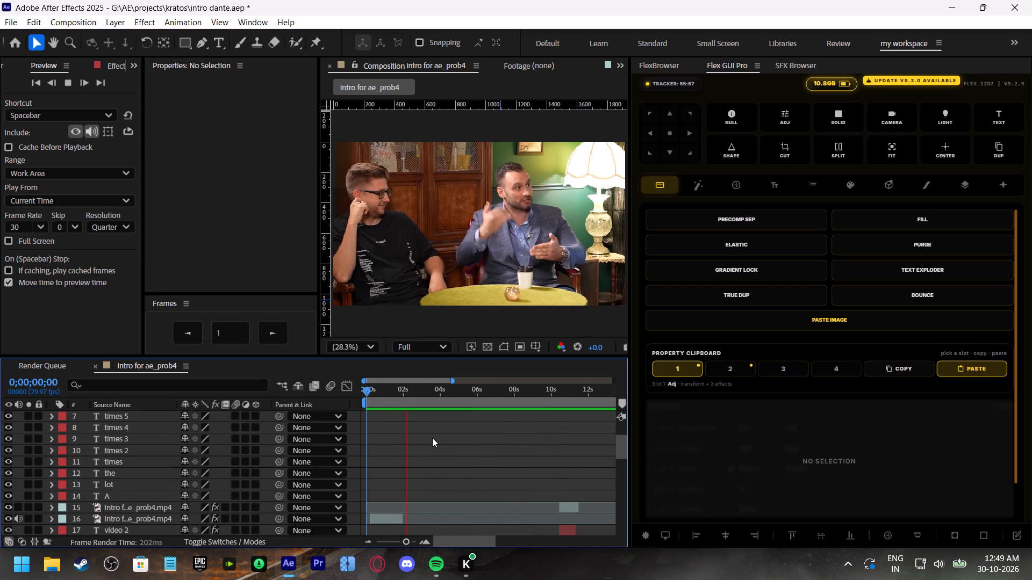
Set the font weight of the "30" and "seconds" caption layers, at about 4 seconds, to Light.
shift+scroll(432, 438, down, 1)
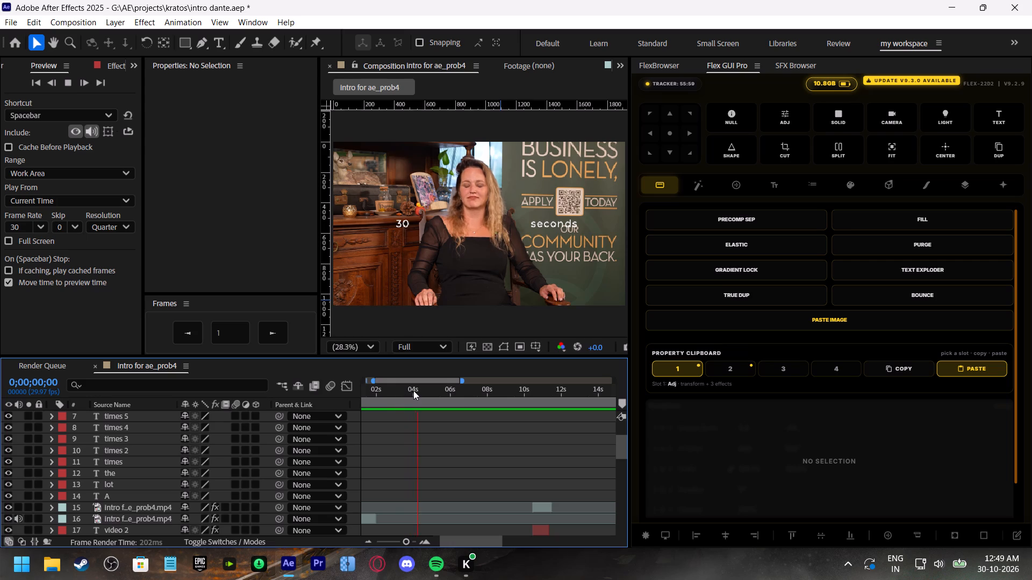
click(414, 390)
scroll(436, 439, down, 4)
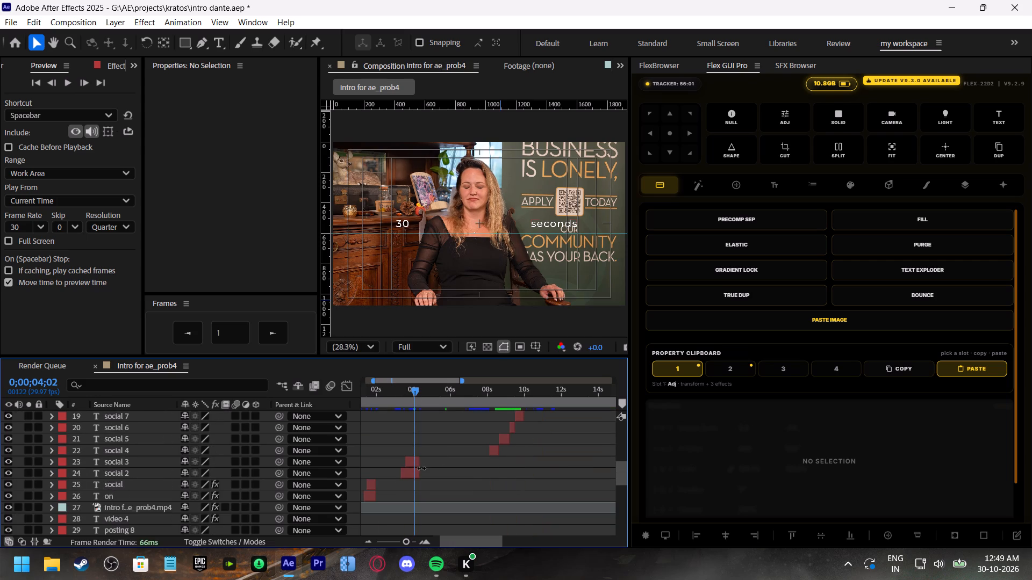
click(417, 462)
shift+click(415, 475)
click(189, 158)
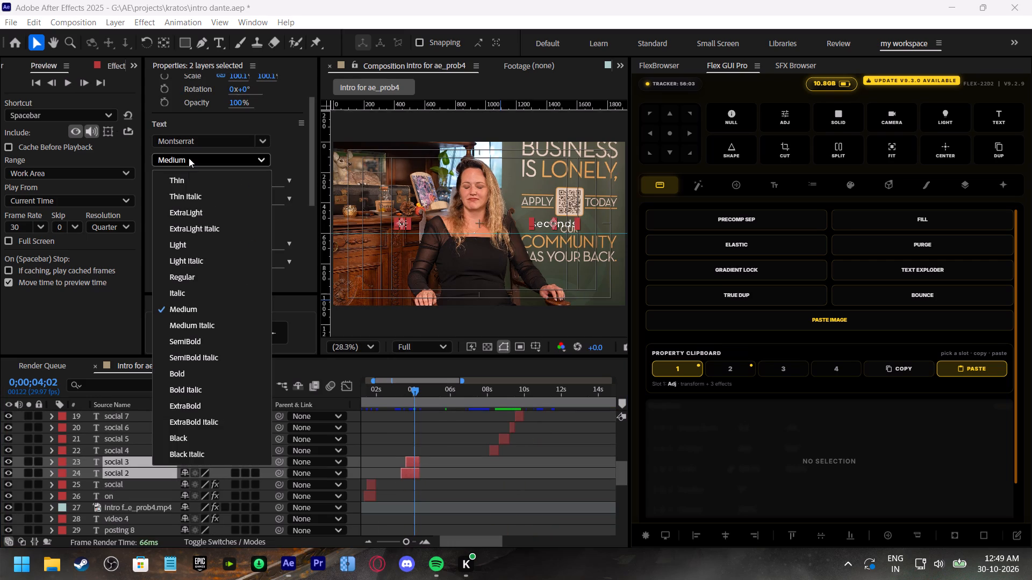
click(186, 248)
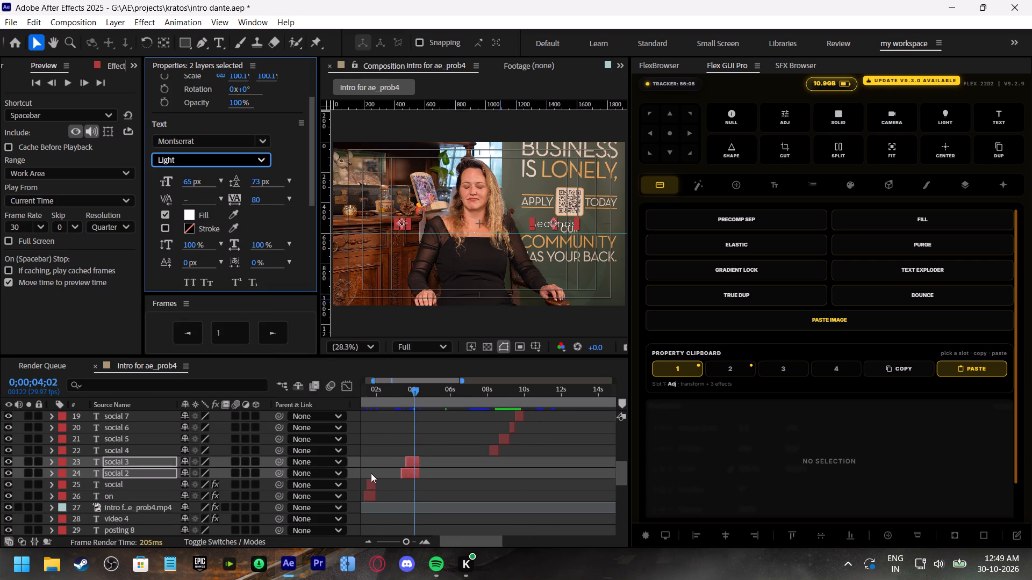
click(371, 473)
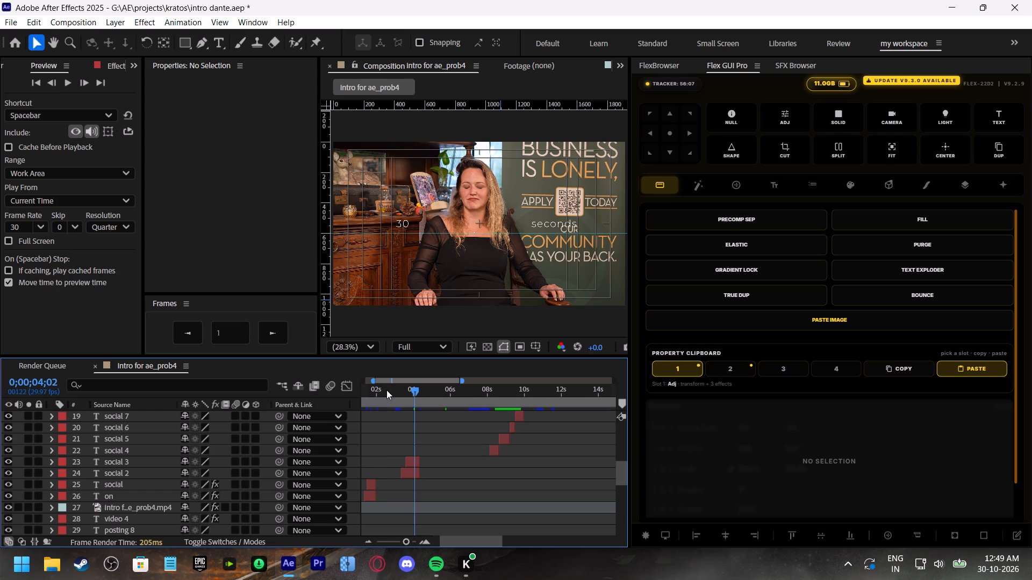
Move the playhead back to about 2.5 seconds and save the project.
click(386, 390)
key(ctrl+s)
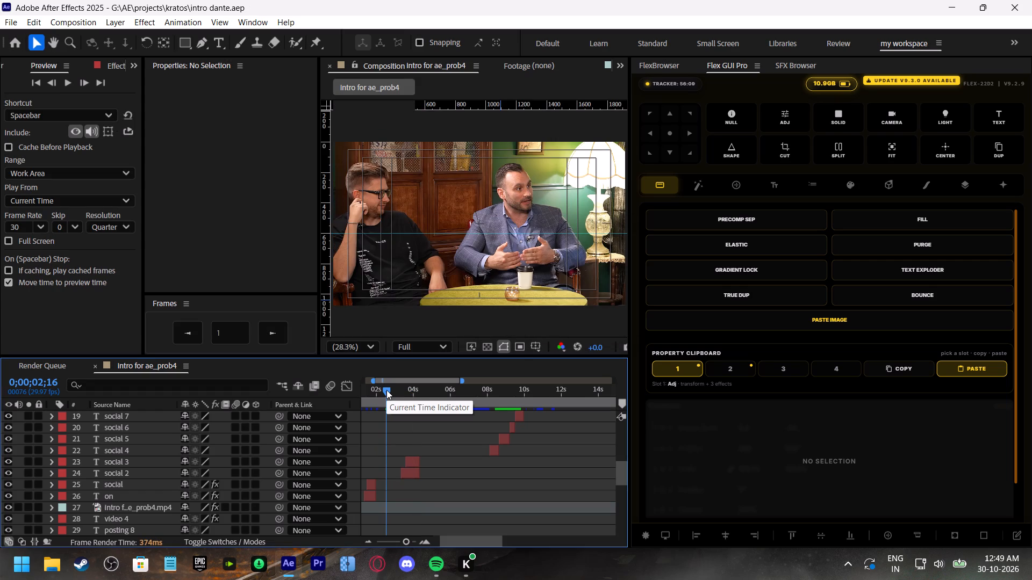
Add the intro composition to the render queue again and set its output format to H.264.
key(ctrl+m)
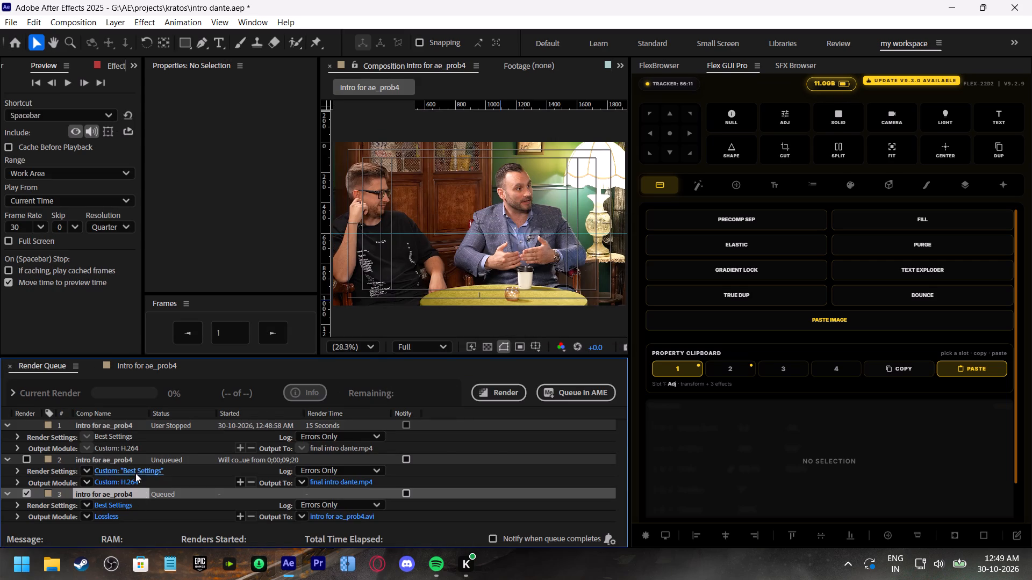
click(103, 518)
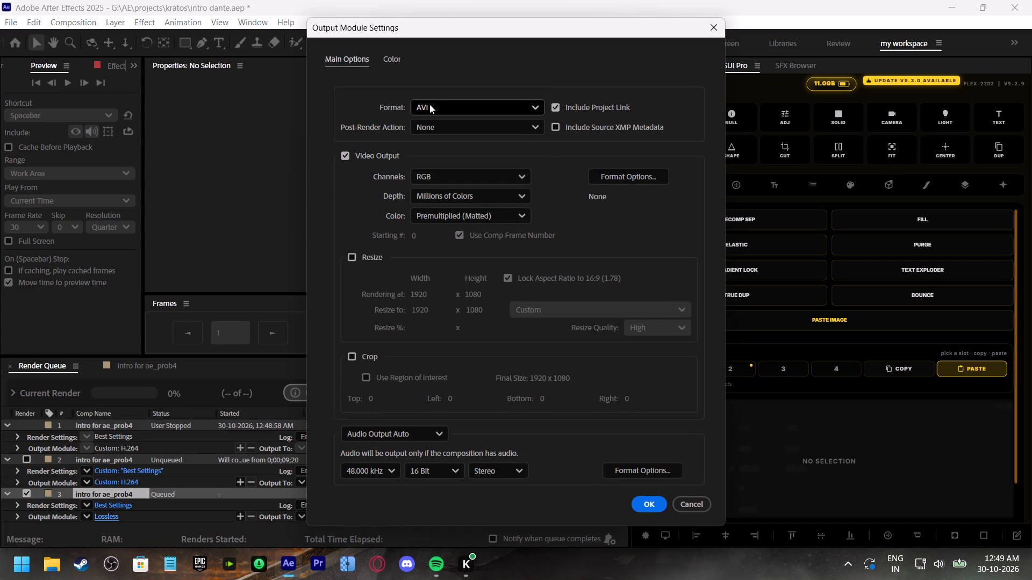
click(432, 104)
click(436, 183)
click(649, 506)
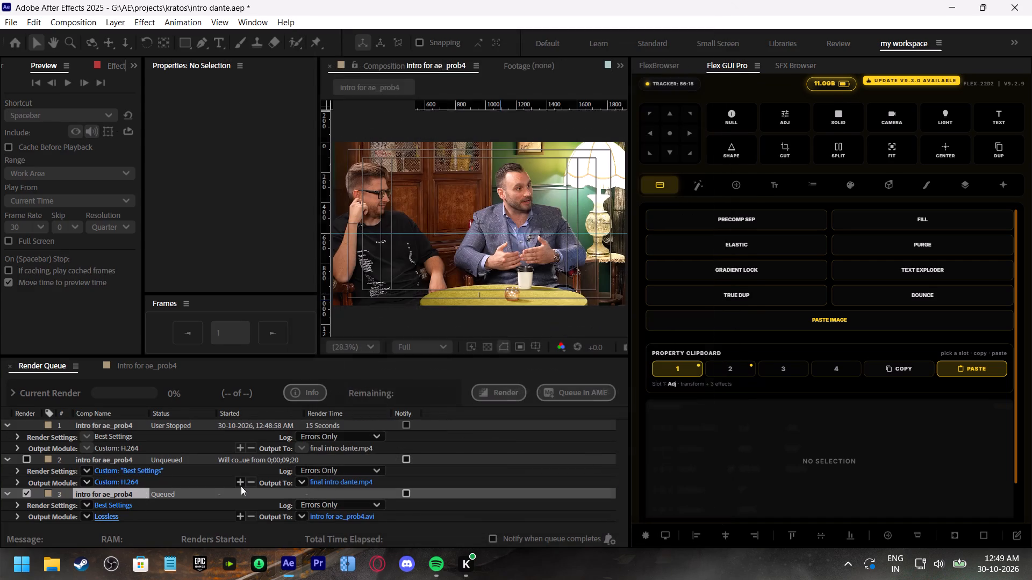
Delete the unqueued leftover item of the stopped render from the render queue.
click(110, 459)
key(BackSpace)
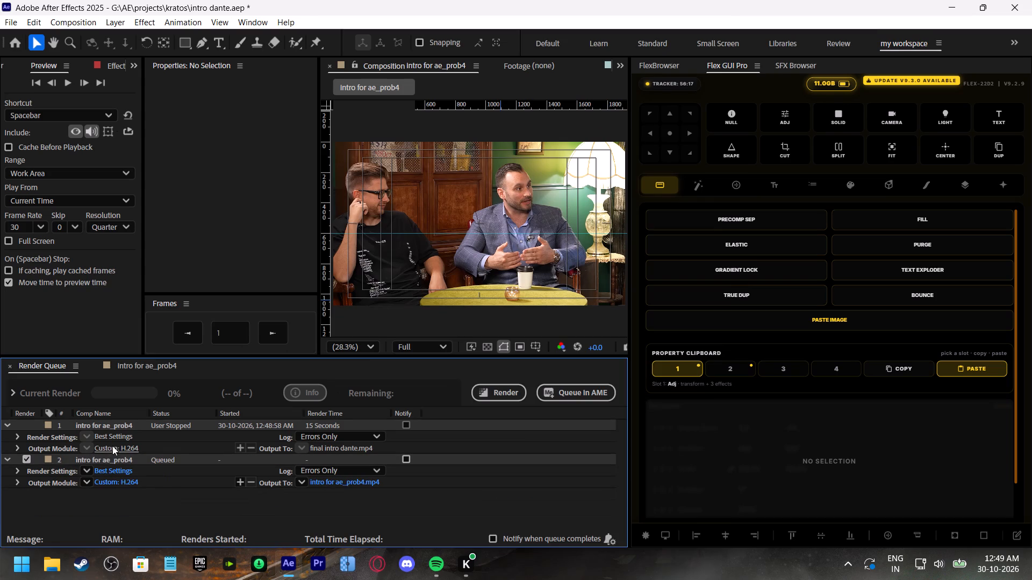
Set the new render's output file name to "final intro dante" and save it to "New folder (4)".
click(354, 482)
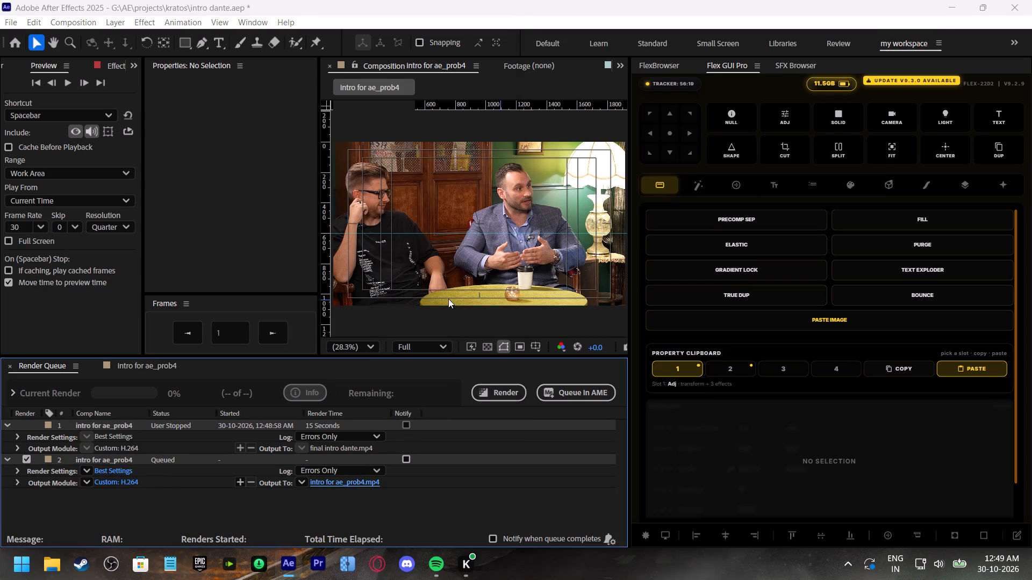
text(final intro)
key(space)
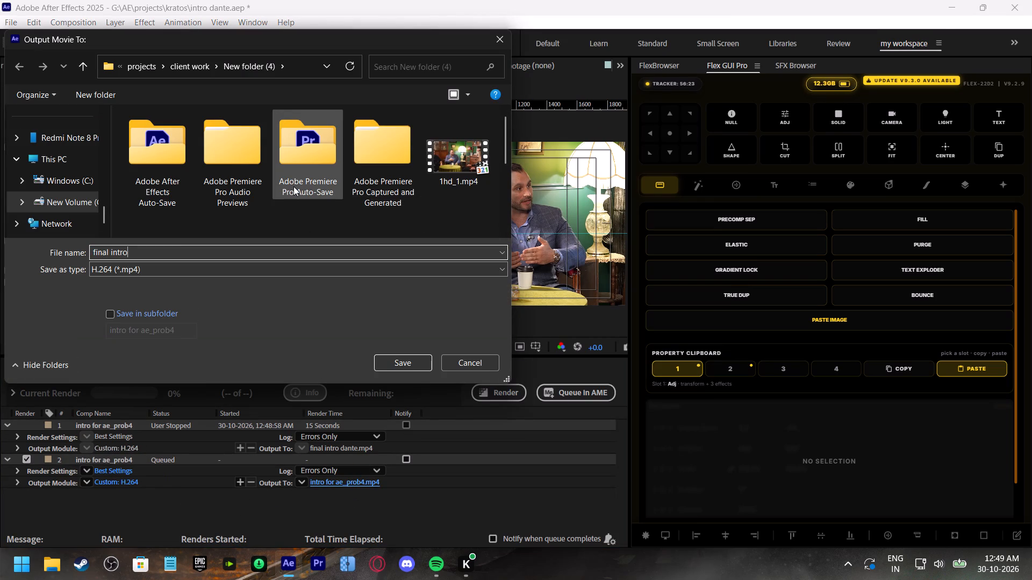
text(dante)
key(Return)
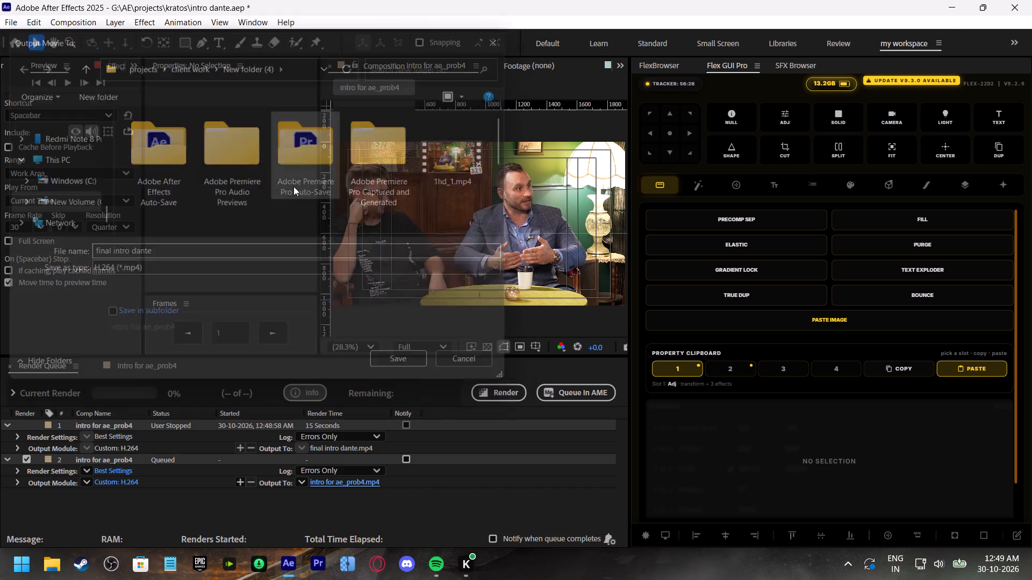
Start rendering the queued intro composition.
click(478, 388)
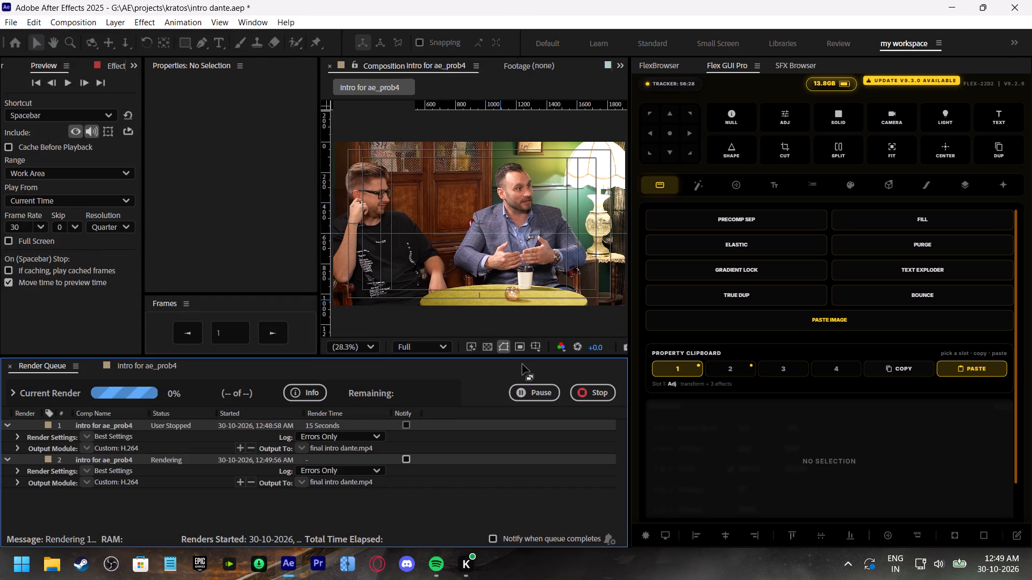
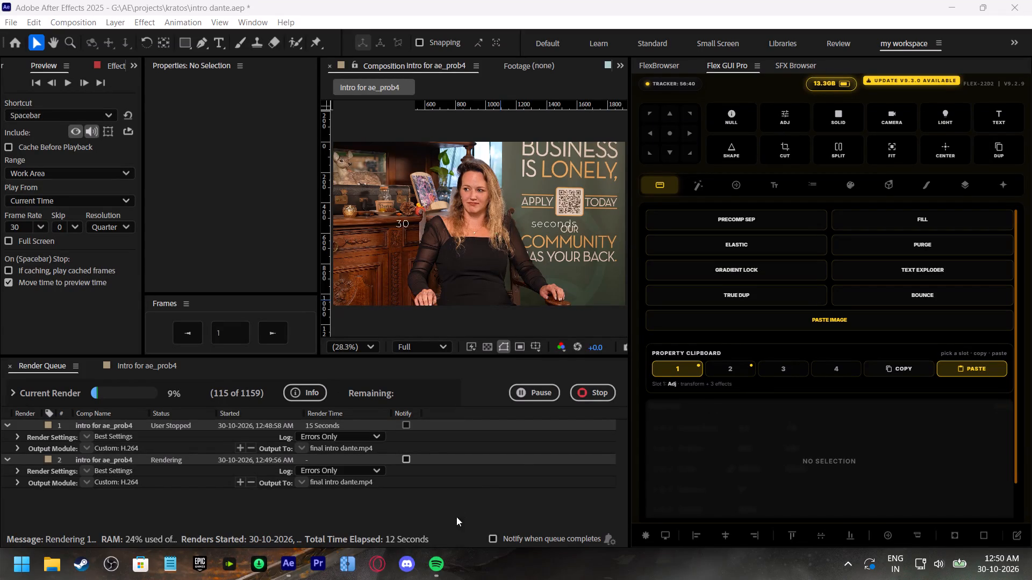
Switch to Discord while the intro composition renders.
click(415, 563)
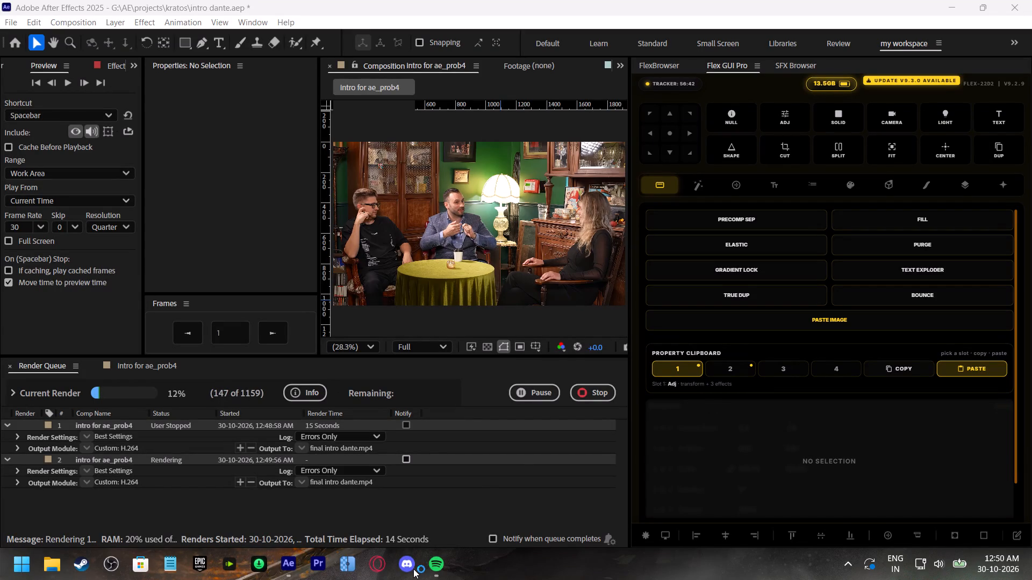
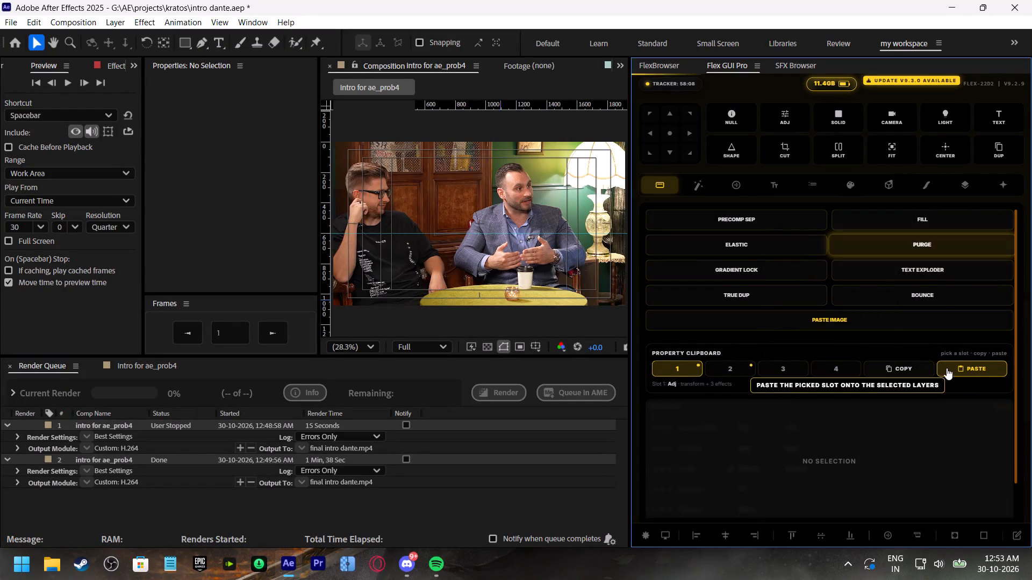
Close After Effects and save the changes to the intro dante project.
click(1008, 4)
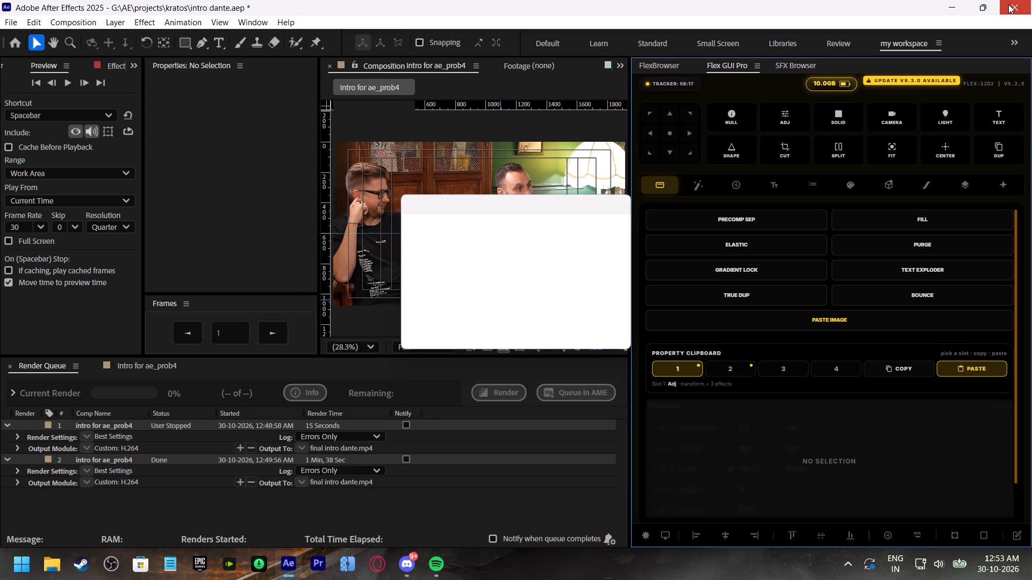
click(481, 323)
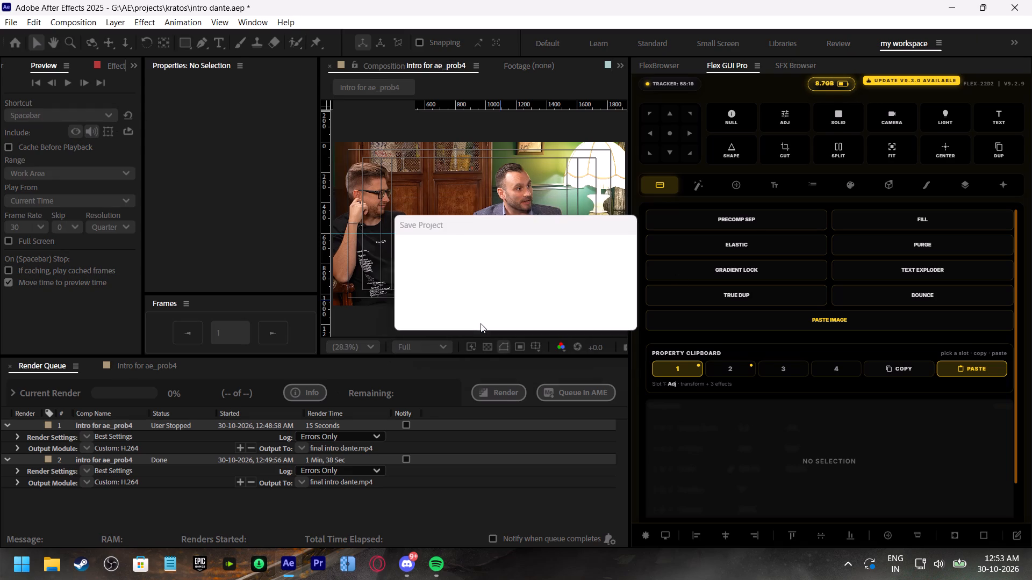